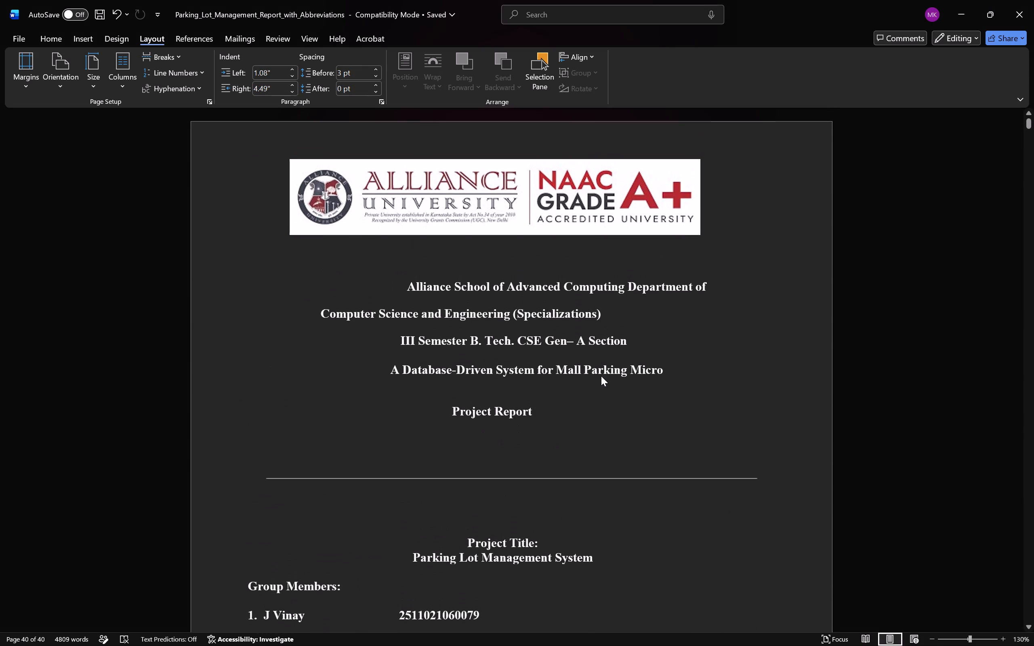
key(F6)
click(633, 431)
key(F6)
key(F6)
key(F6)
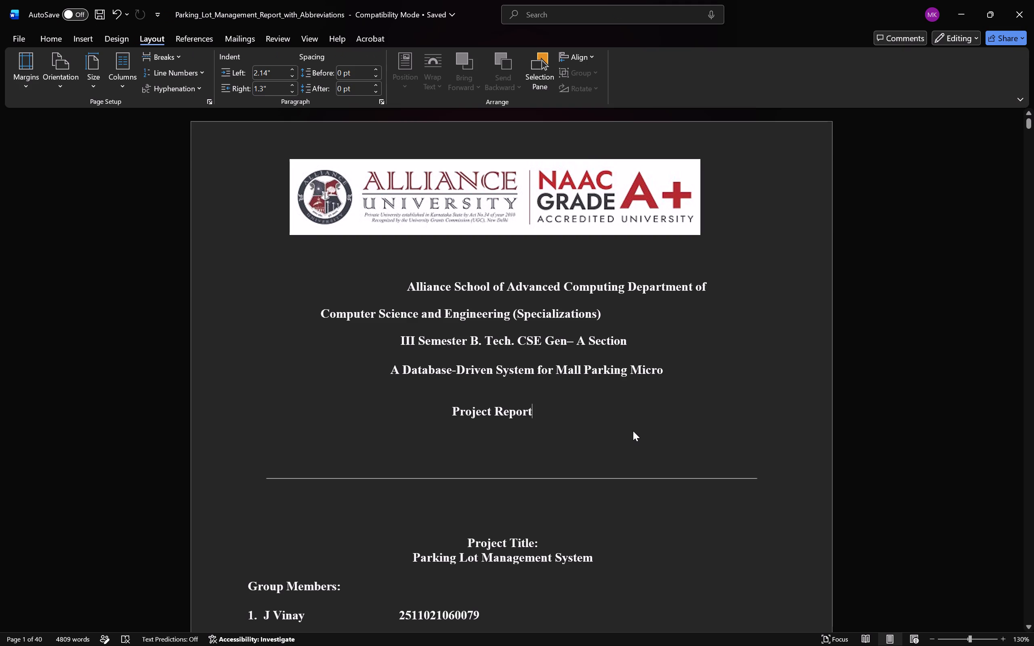
Review the report's front matter from the title page through the table of contents, List of Tables and List of Figures.
scroll(700, 390, down, 8)
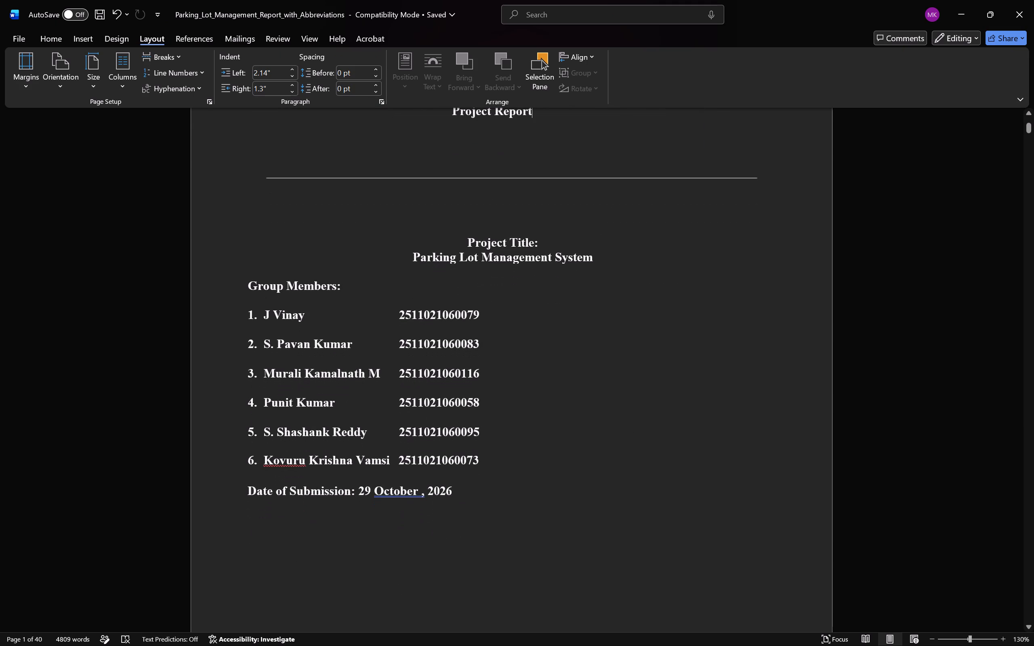
scroll(697, 369, down, 17)
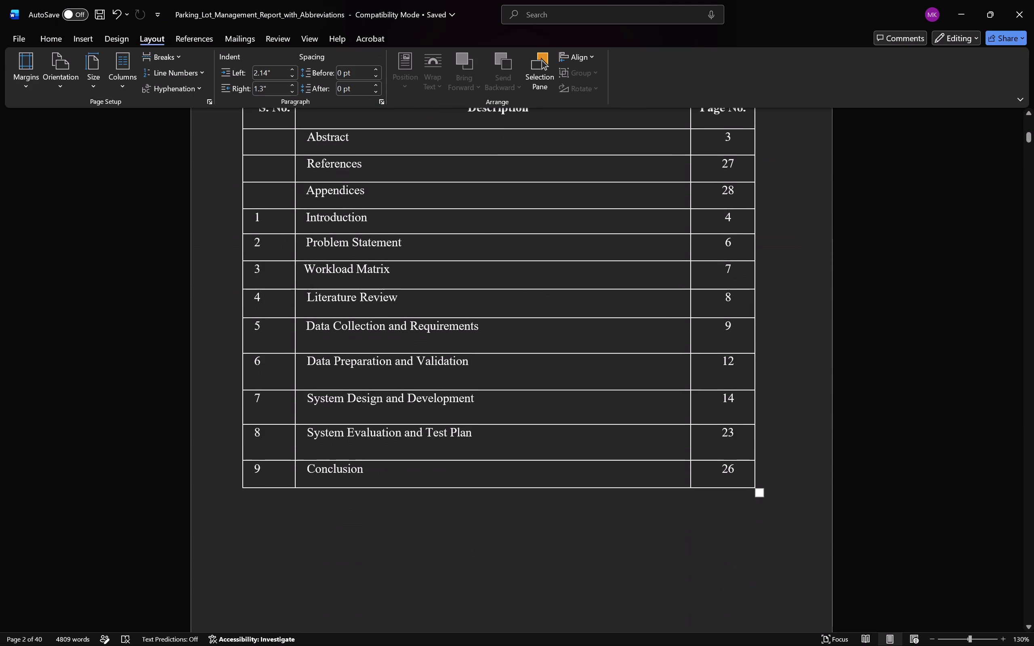
scroll(713, 389, down, 11)
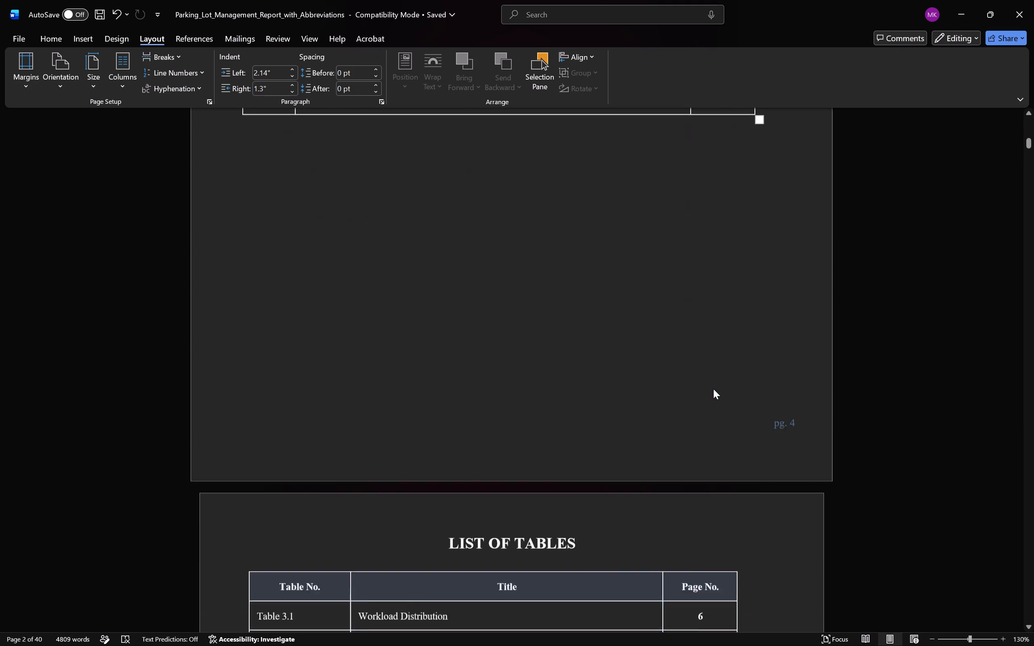
scroll(713, 389, down, 17)
scroll(658, 325, up, 1)
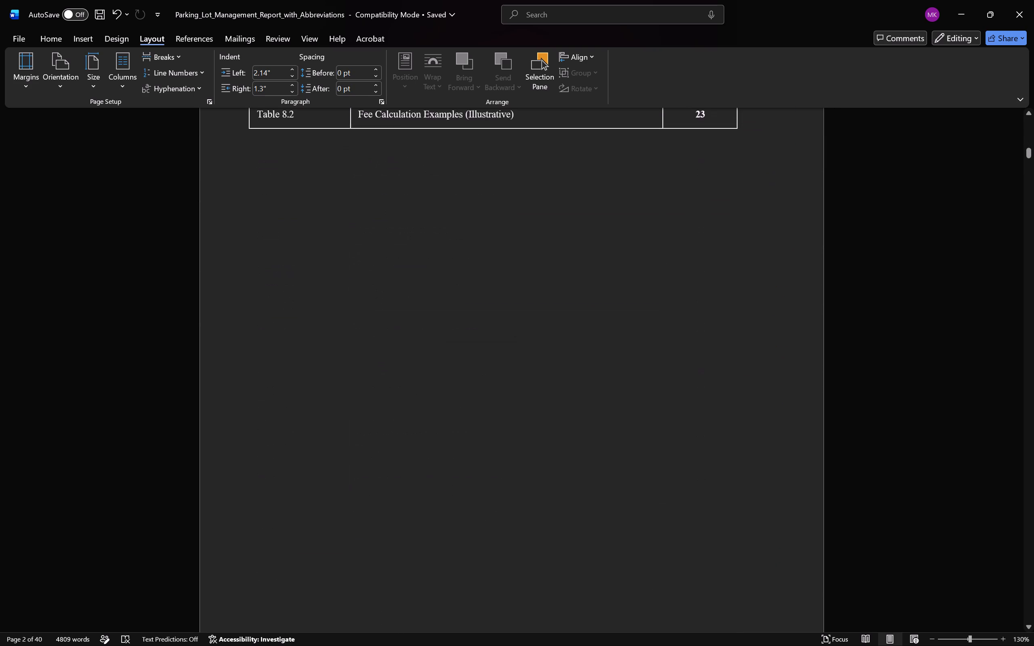
scroll(658, 325, up, 3)
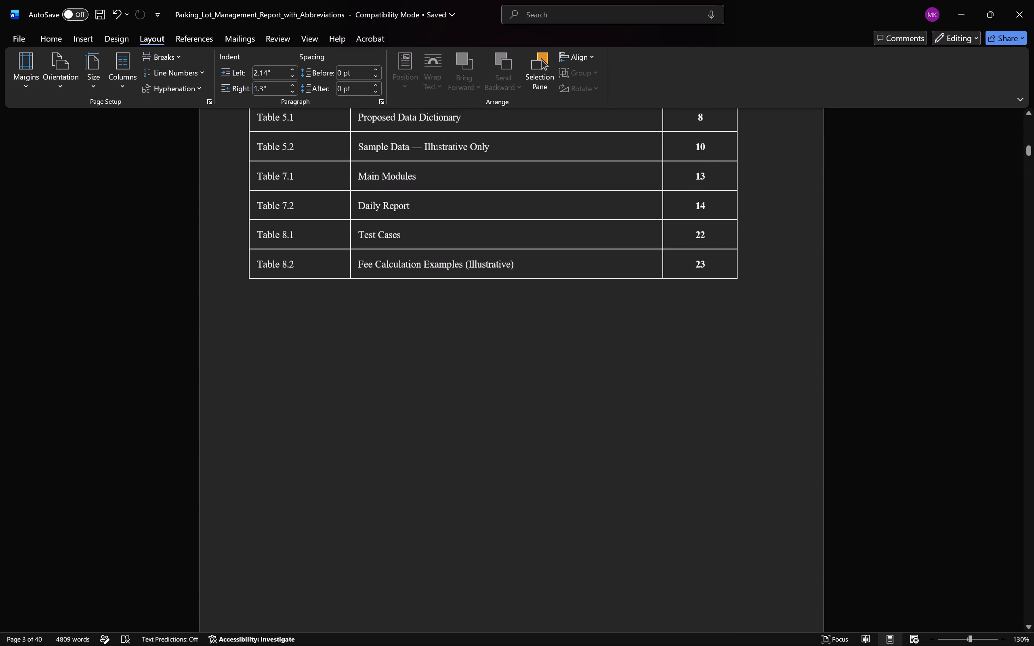
scroll(659, 317, down, 13)
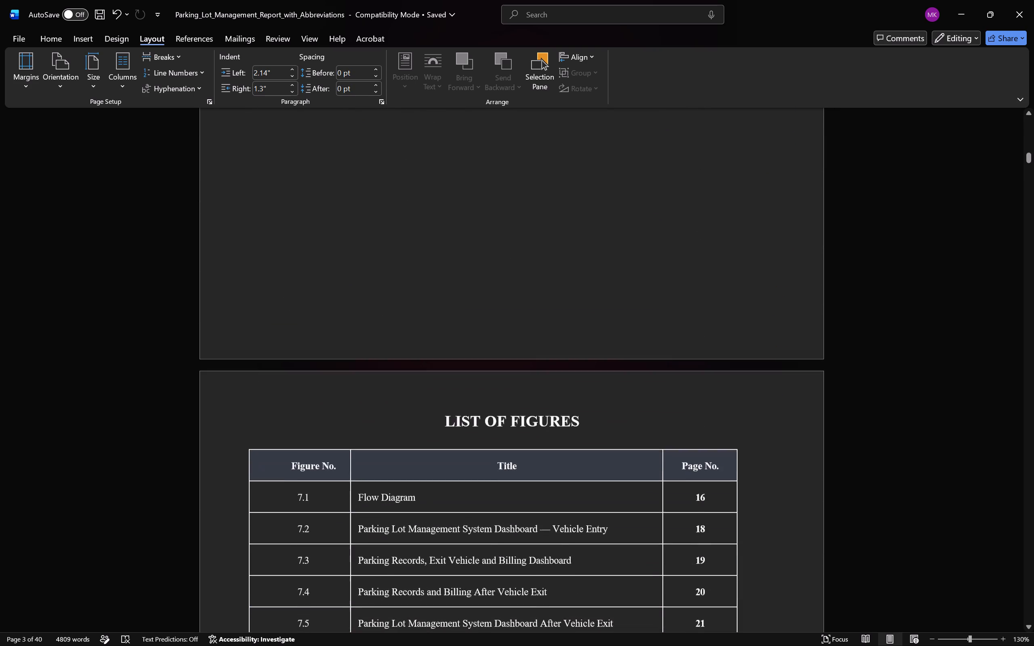
scroll(659, 317, down, 5)
In the List of Tables, remove the word "Table" before the numbers 3.1, 5.1, 5.2 and 7.1.
scroll(659, 317, up, 18)
scroll(317, 232, up, 3)
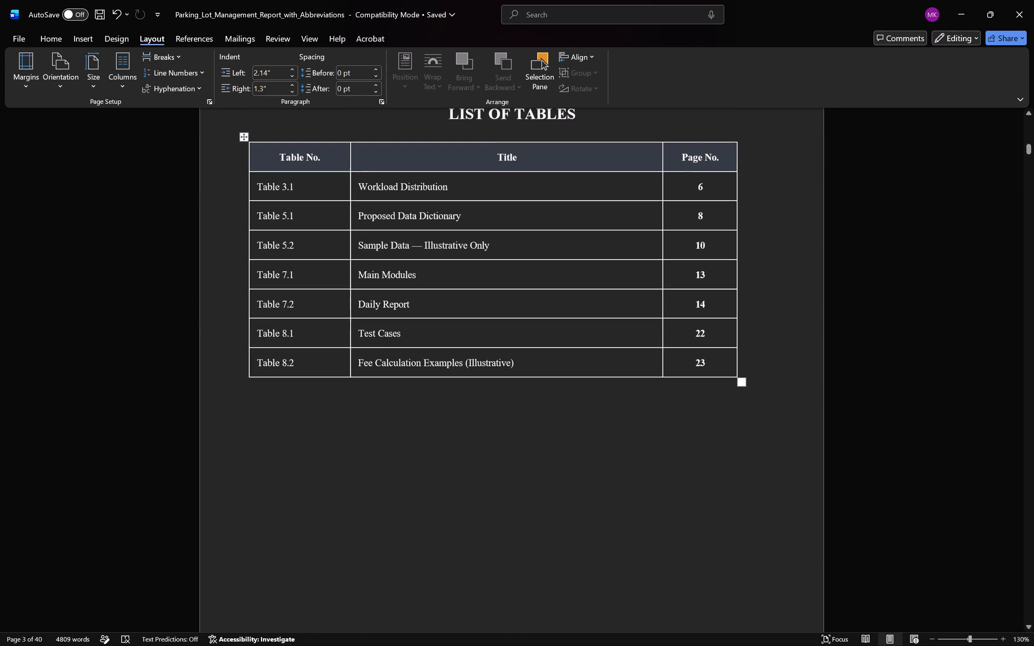
click(279, 201)
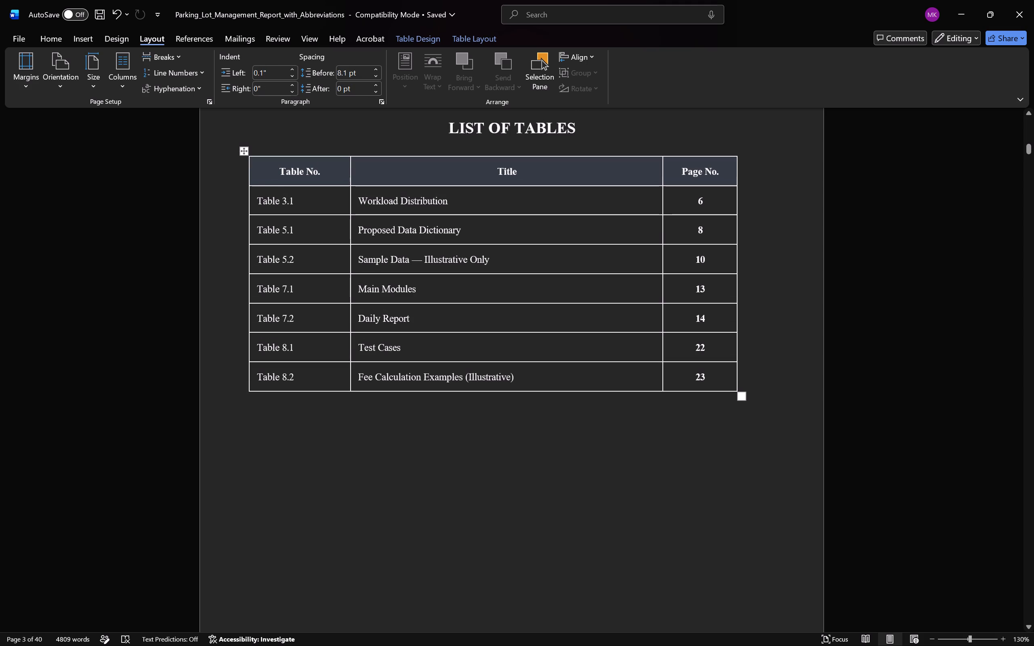
key(ctrl+BackSpace)
key(Down)
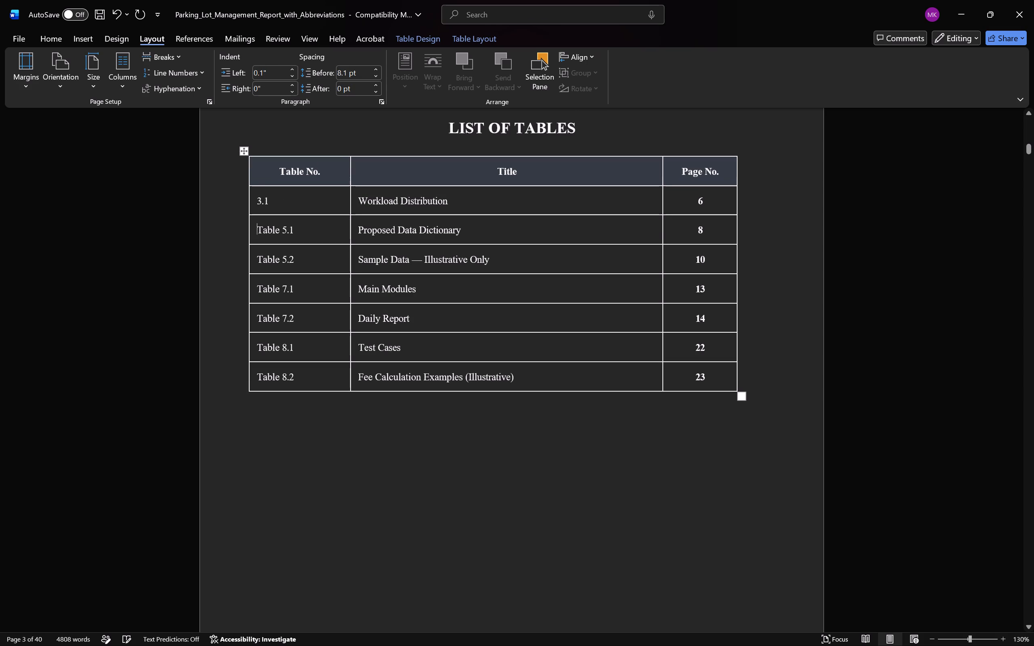
key(ctrl+shift+Right)
key(BackSpace)
key(Down)
key(ctrl+shift+Right)
key(BackSpace)
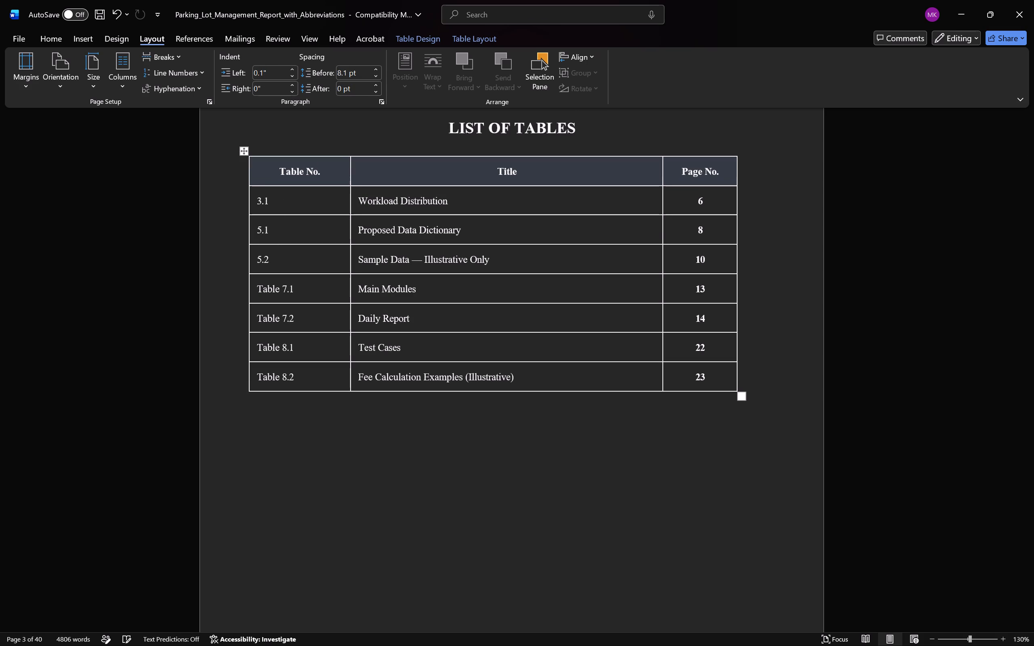
key(Down)
key(ctrl+shift+Right)
key(BackSpace)
Remove the word "Table" before the numbers 7.2, 8.1 and 8.2 in the List of Tables.
key(Down)
key(ctrl+shift+Right)
key(BackSpace)
key(Down)
key(ctrl+shift+Right)
key(BackSpace)
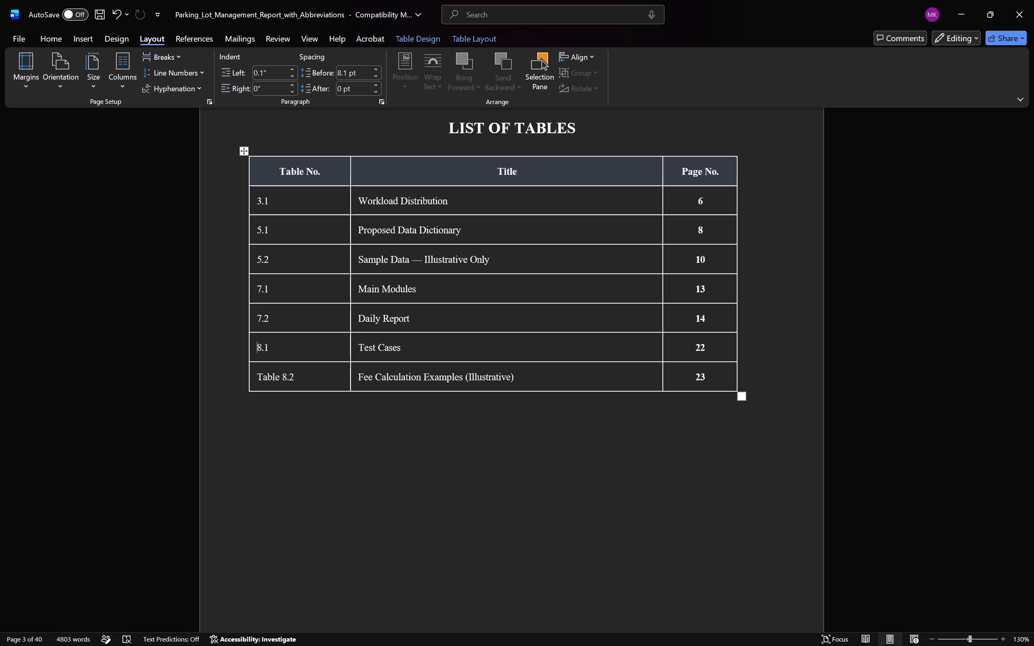
key(Down)
key(ctrl+shift+Right)
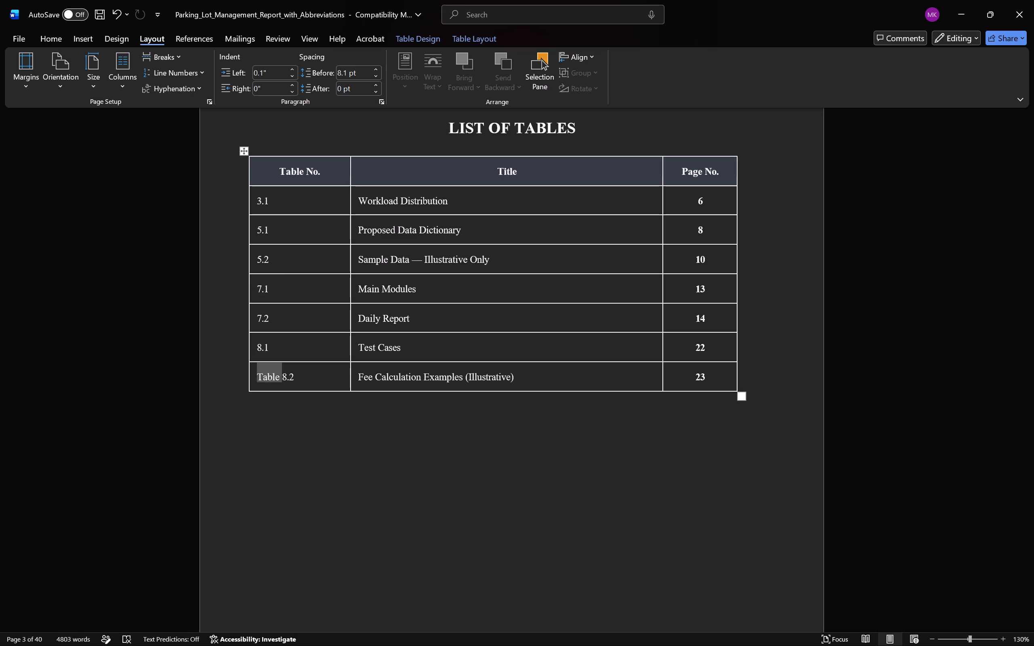
key(BackSpace)
Review the pages after the List of Tables, covering the List of Figures, List of Abbreviations and Abstract, up to the Introduction.
scroll(508, 398, down, 4)
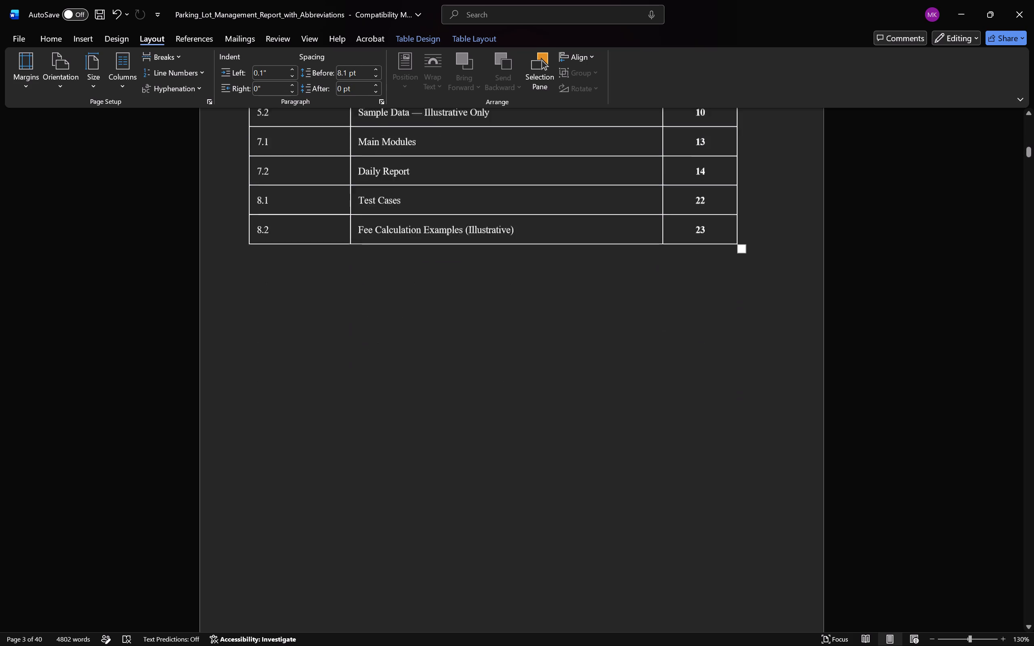
scroll(508, 398, down, 17)
scroll(508, 399, down, 7)
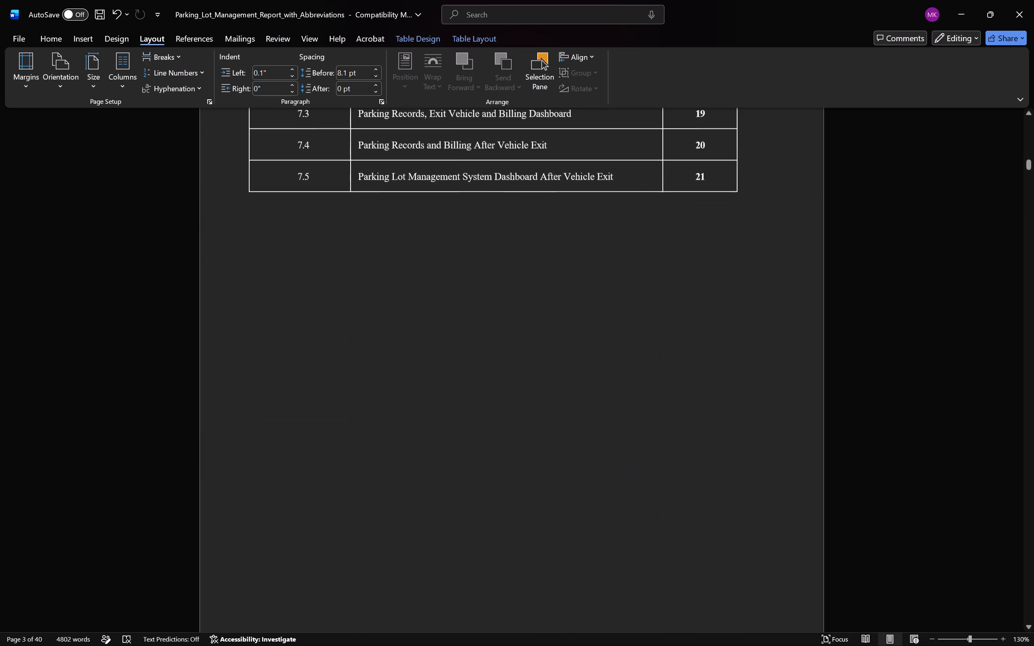
scroll(508, 399, down, 14)
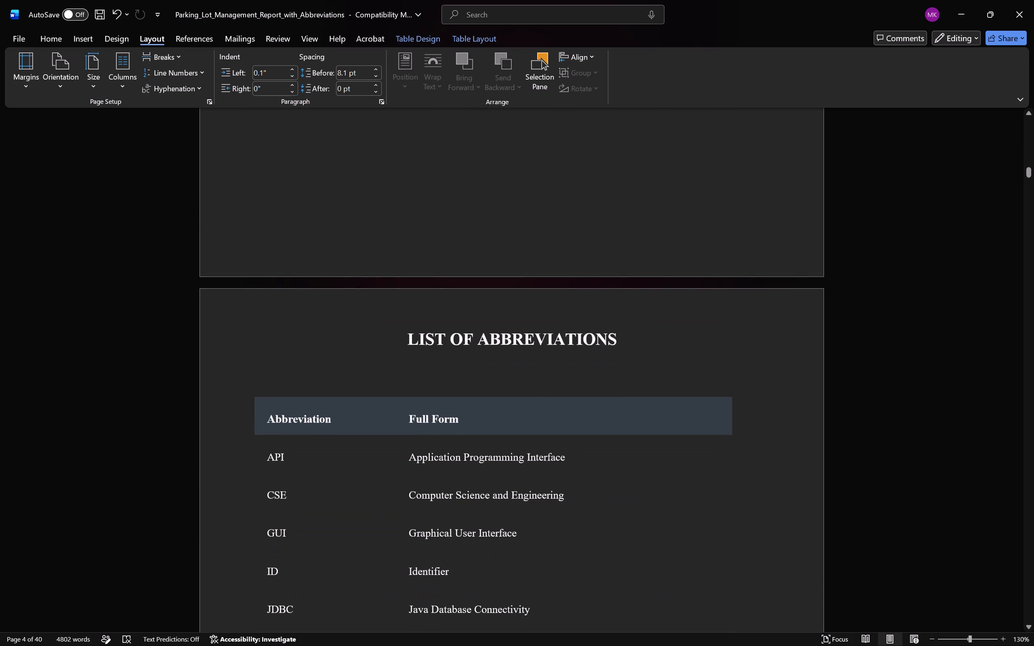
scroll(536, 422, down, 5)
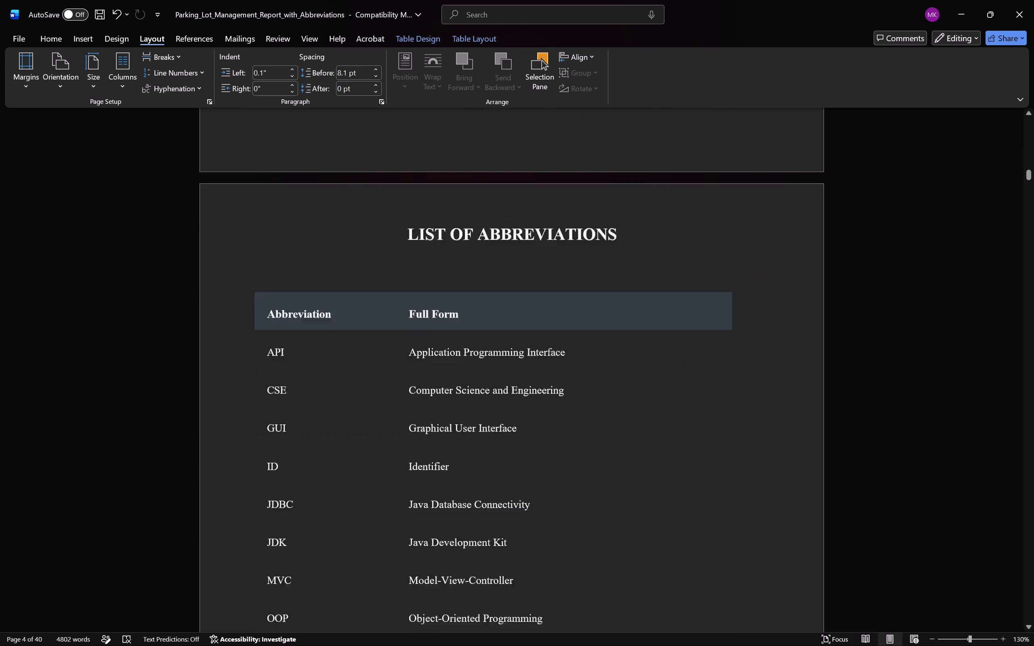
scroll(536, 422, down, 4)
scroll(526, 455, down, 20)
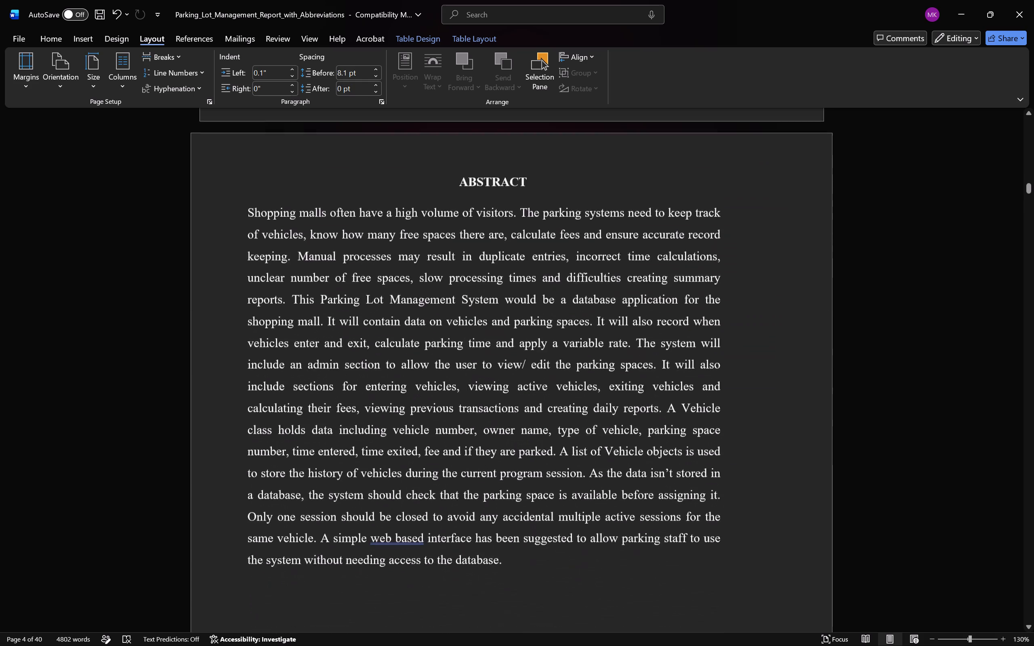
scroll(523, 458, down, 14)
scroll(523, 458, up, 4)
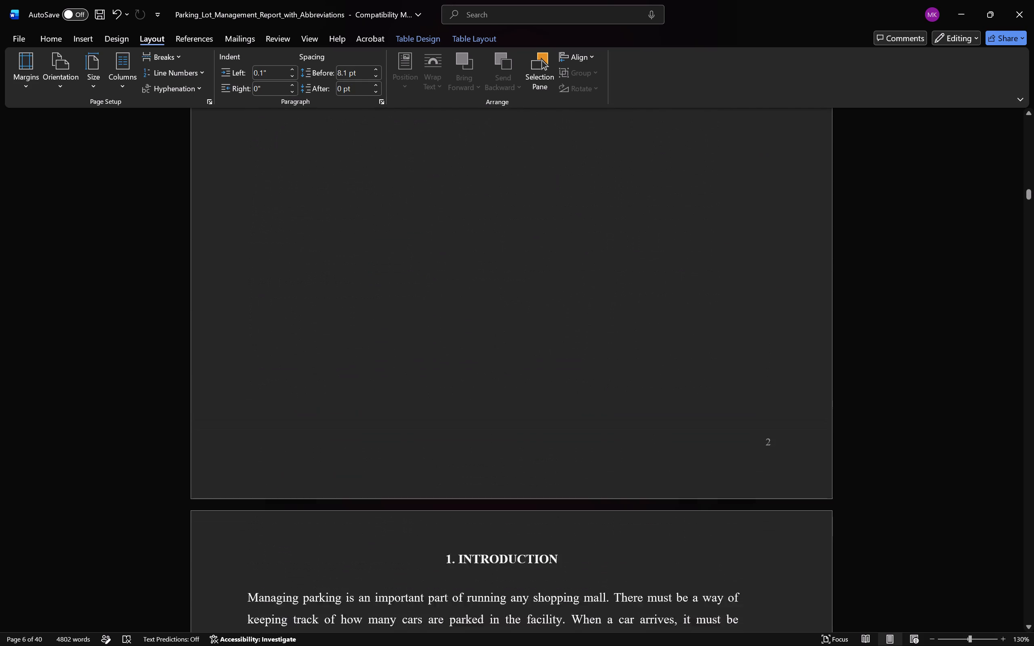
Open the even page footer of section 6 on the Abstract page and delete the page number from its text box.
double_click(771, 493)
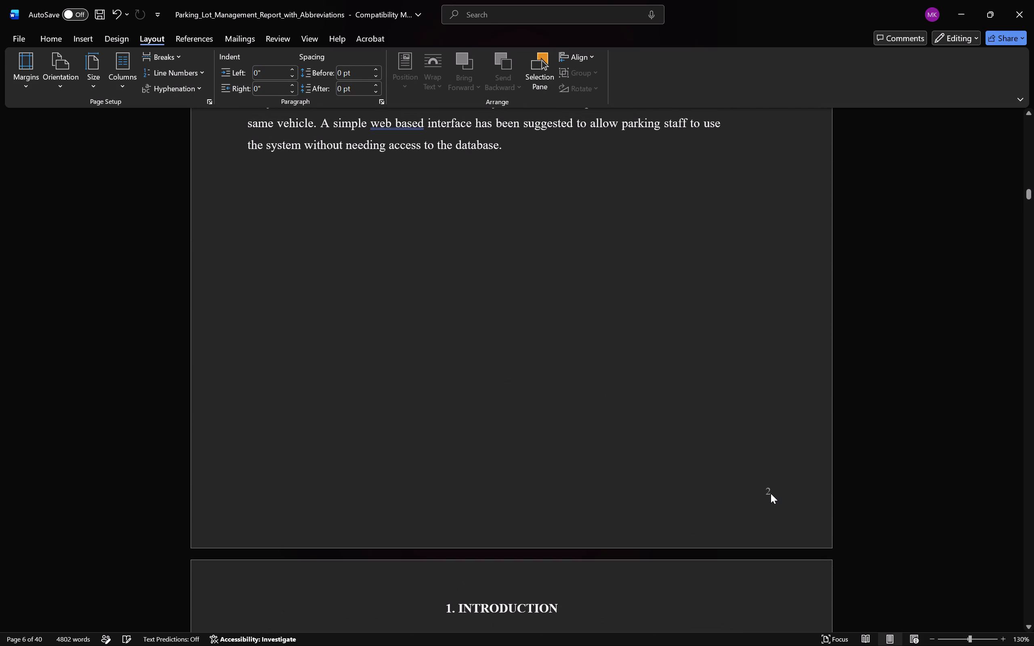
triple_click(768, 492)
click(768, 492)
triple_click(767, 492)
click(746, 508)
click(777, 501)
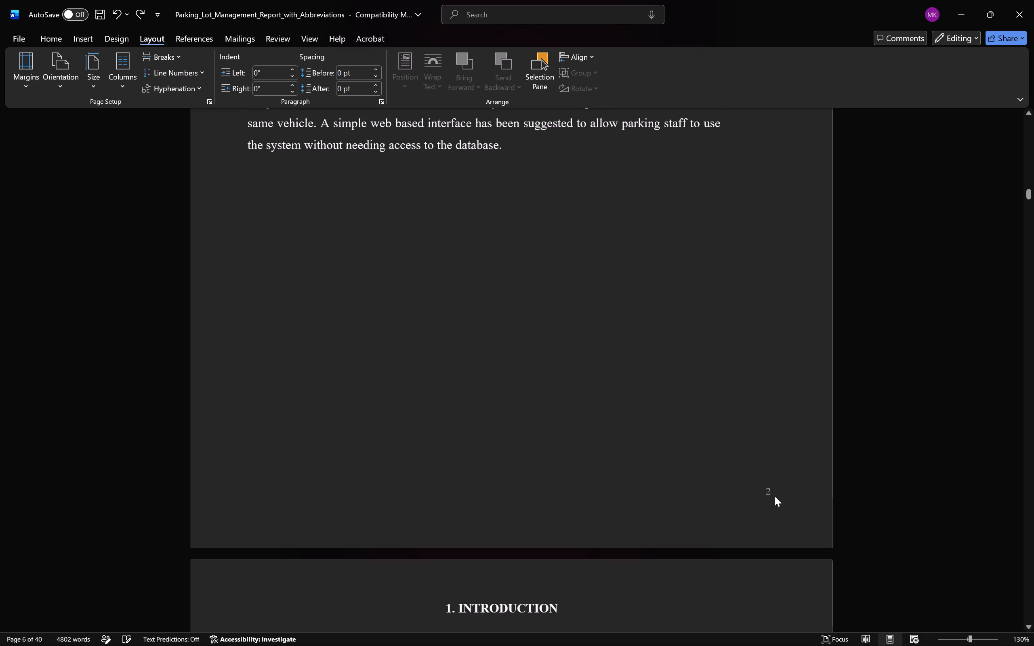
click(763, 488)
click(767, 489)
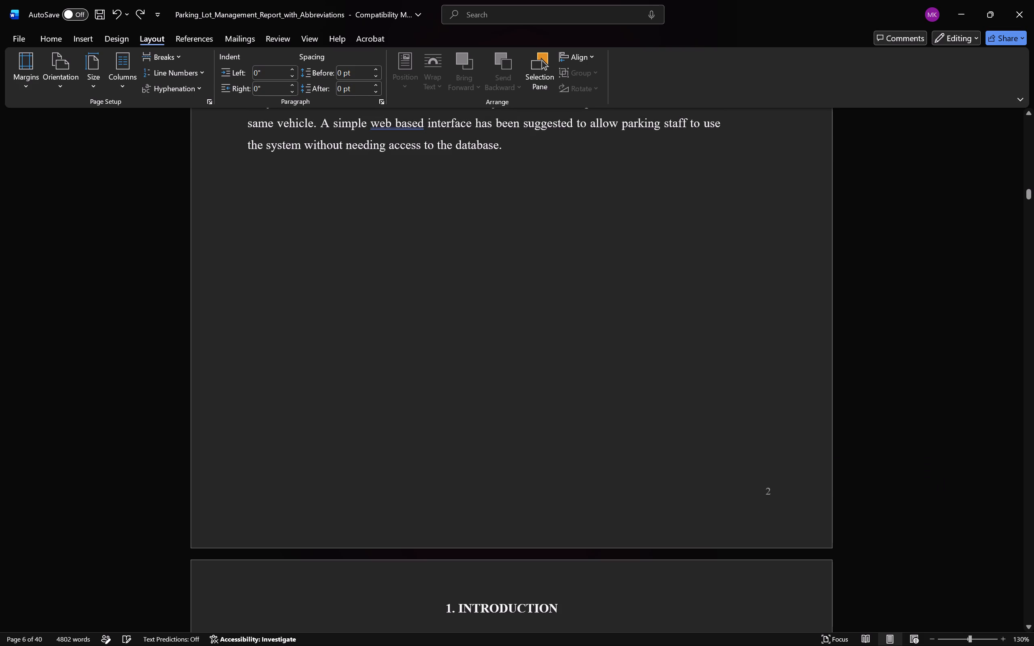
click(763, 483)
click(763, 483)
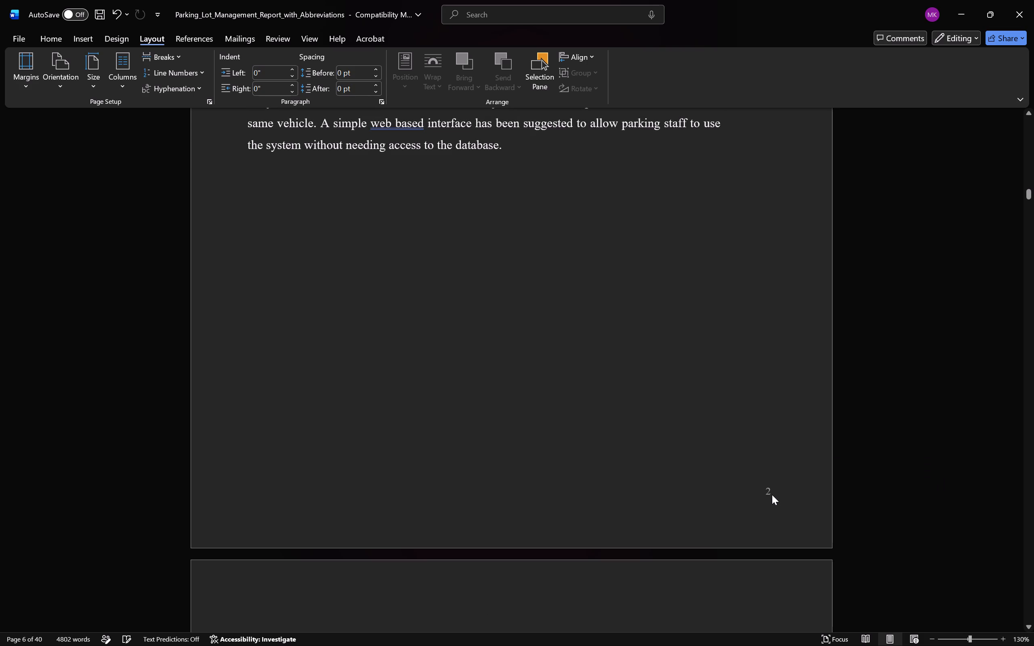
key(Down)
triple_click(718, 515)
click(644, 540)
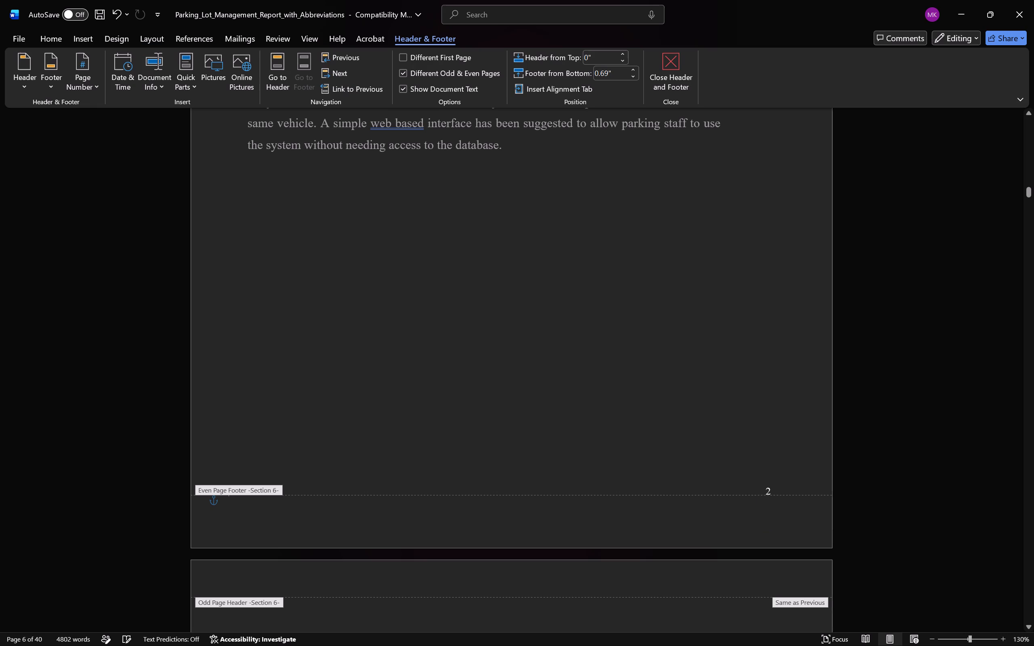
click(778, 488)
key(BackSpace)
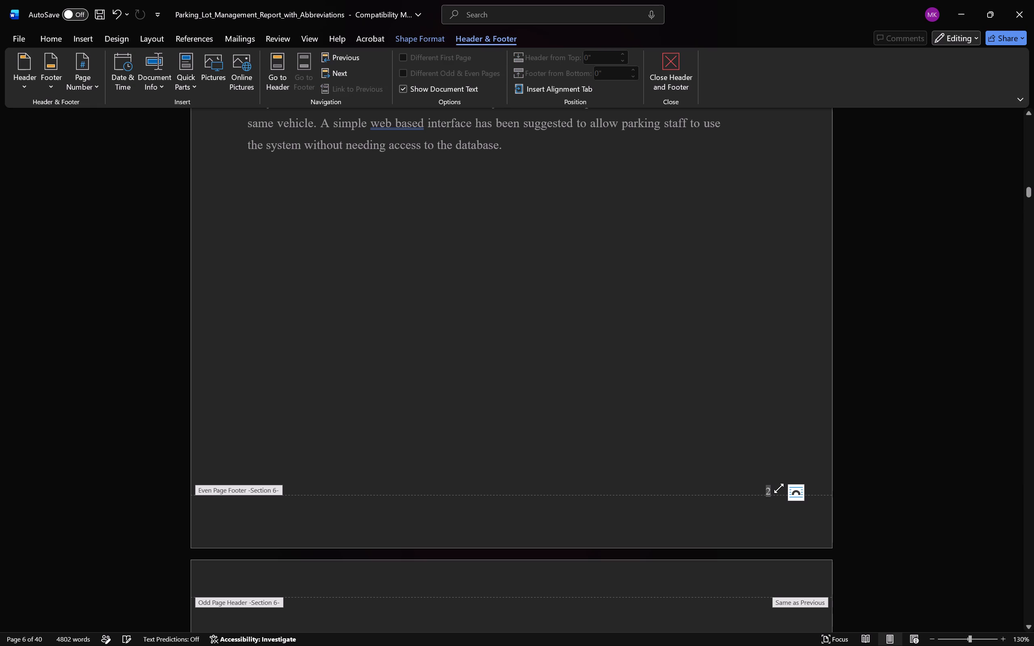
key(BackSpace)
scroll(779, 488, down, 3)
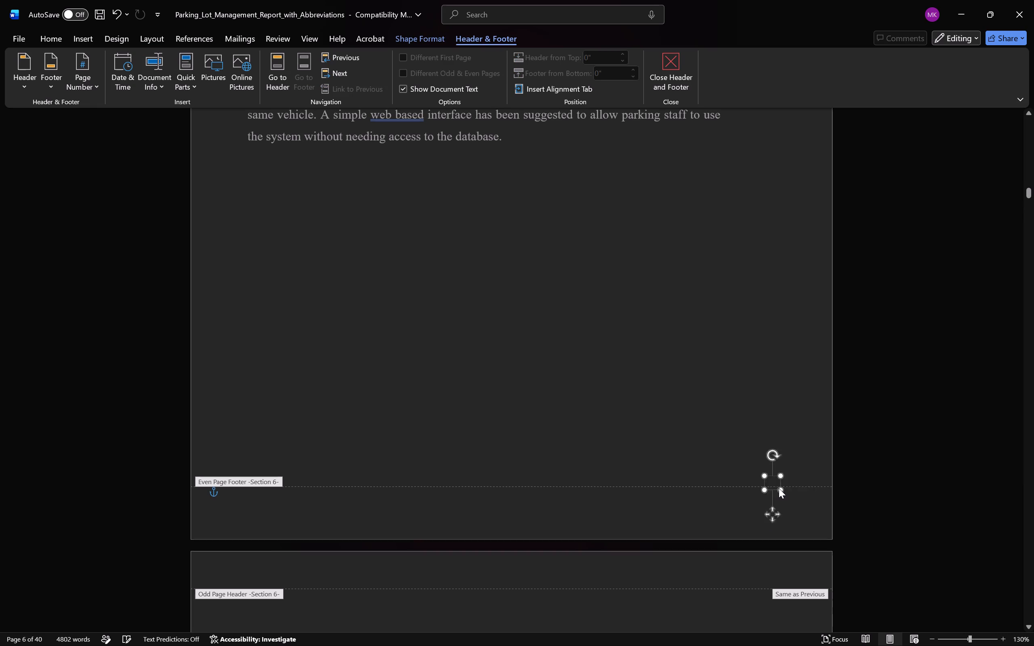
Leave footer editing on the Abstract page and return to the document body.
scroll(779, 488, down, 20)
scroll(779, 488, up, 10)
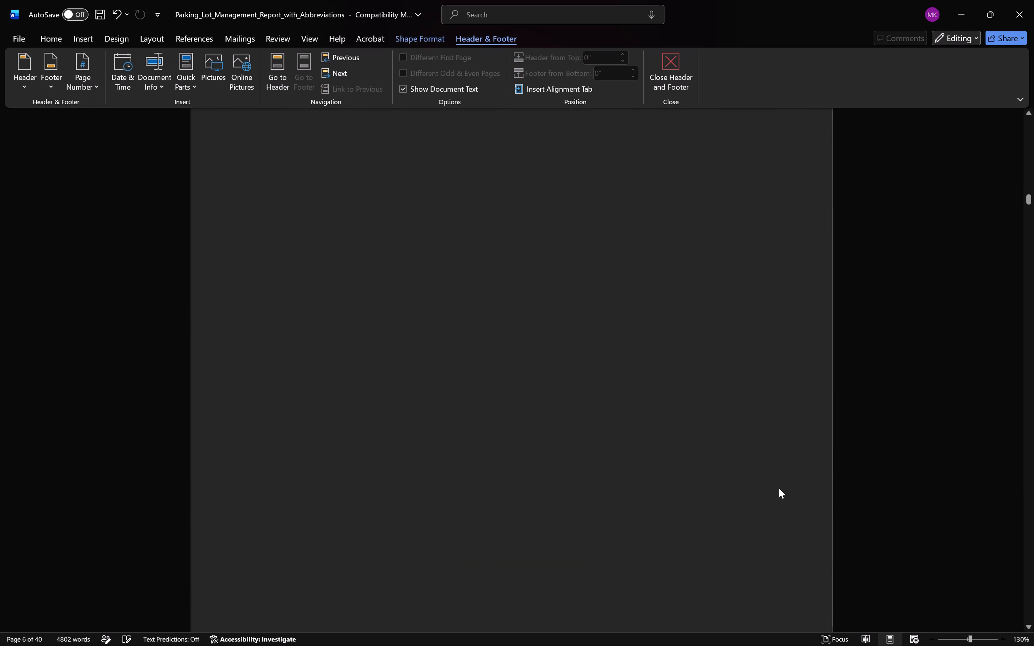
scroll(779, 488, up, 6)
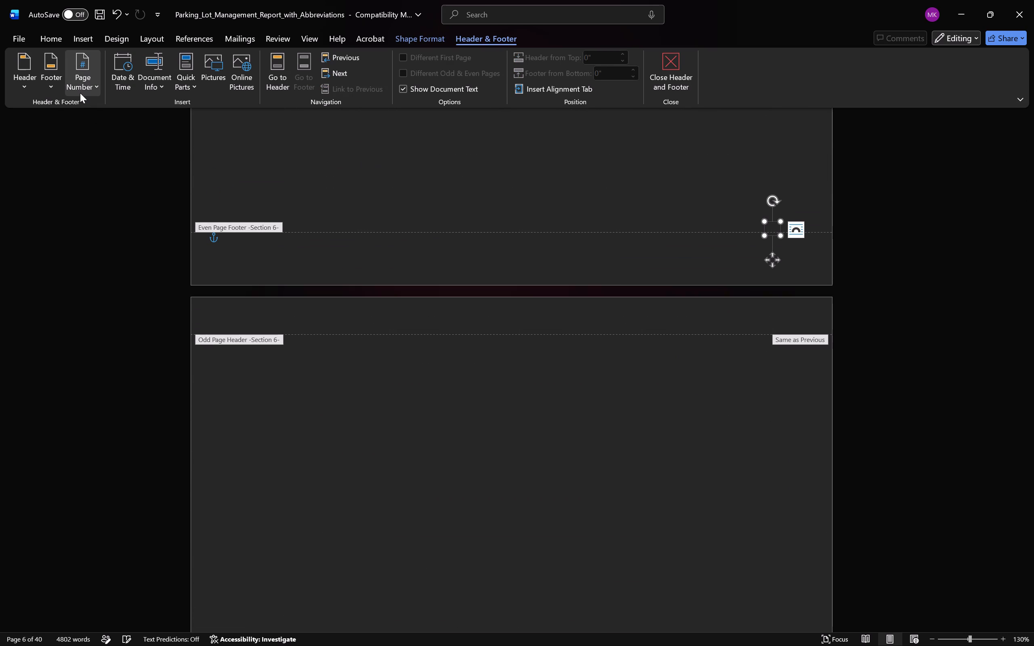
click(80, 93)
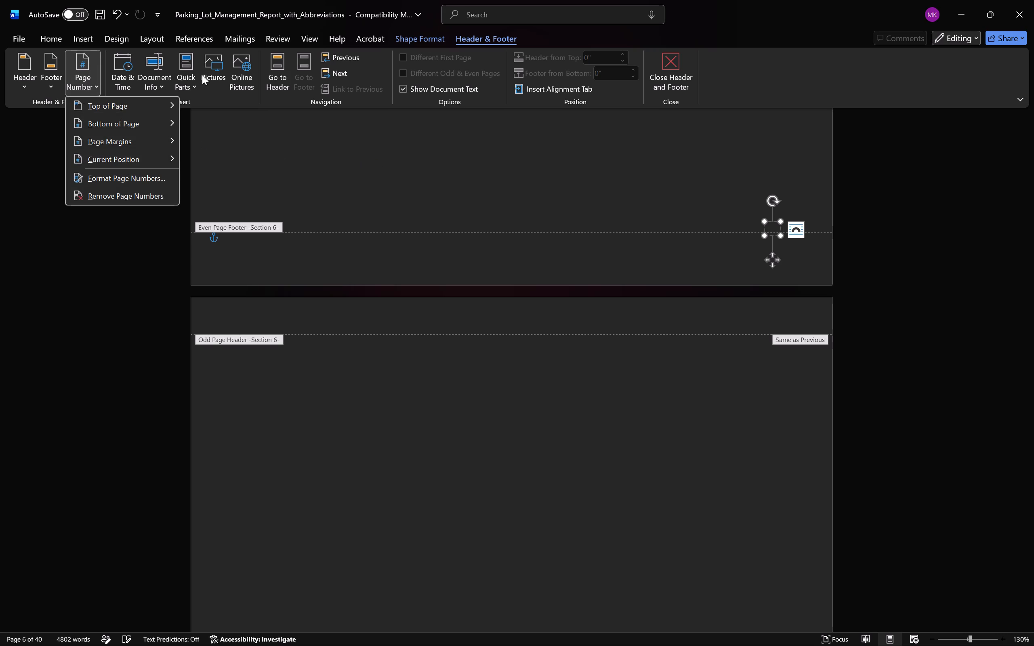
click(675, 55)
Delete the blank page between the Abstract and the Introduction.
scroll(641, 337, down, 15)
scroll(652, 361, down, 8)
scroll(715, 461, up, 7)
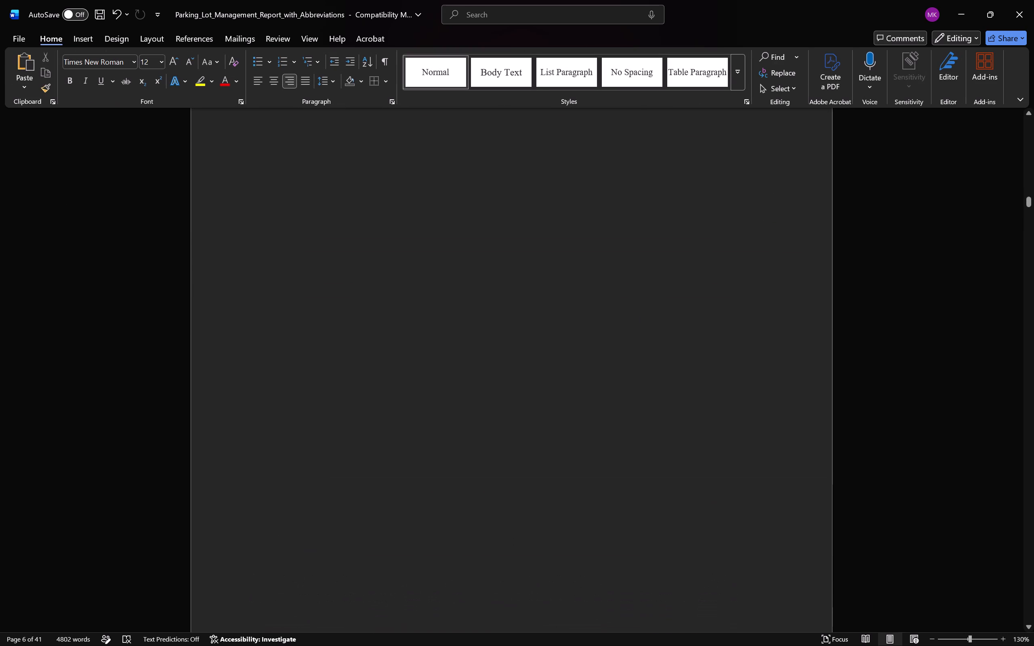
scroll(731, 490, down, 5)
double_click(770, 497)
scroll(772, 522, down, 11)
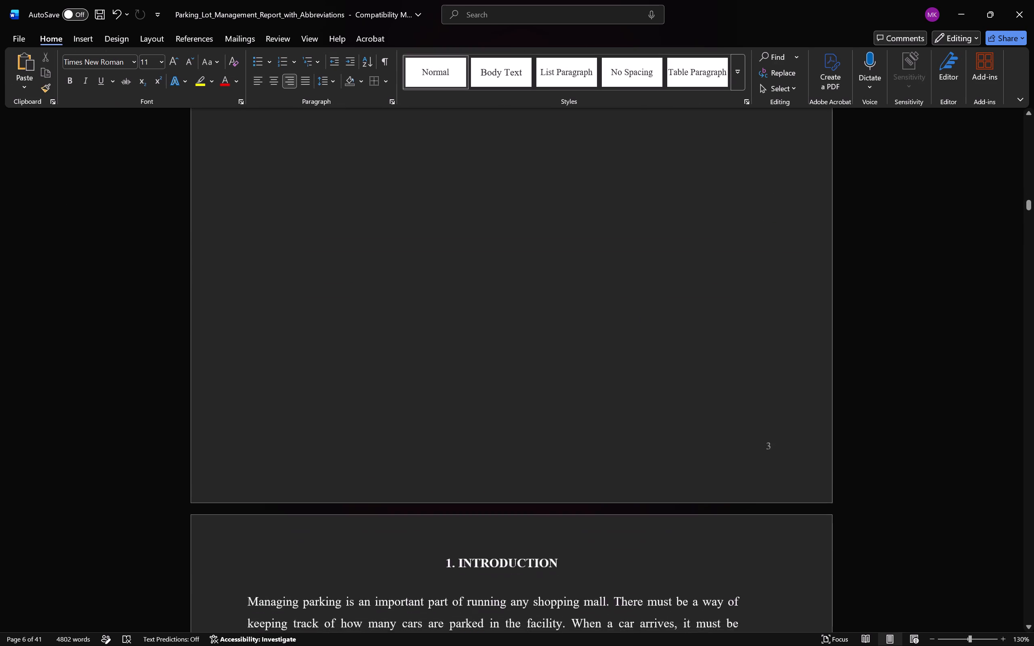
scroll(772, 522, down, 1)
click(887, 418)
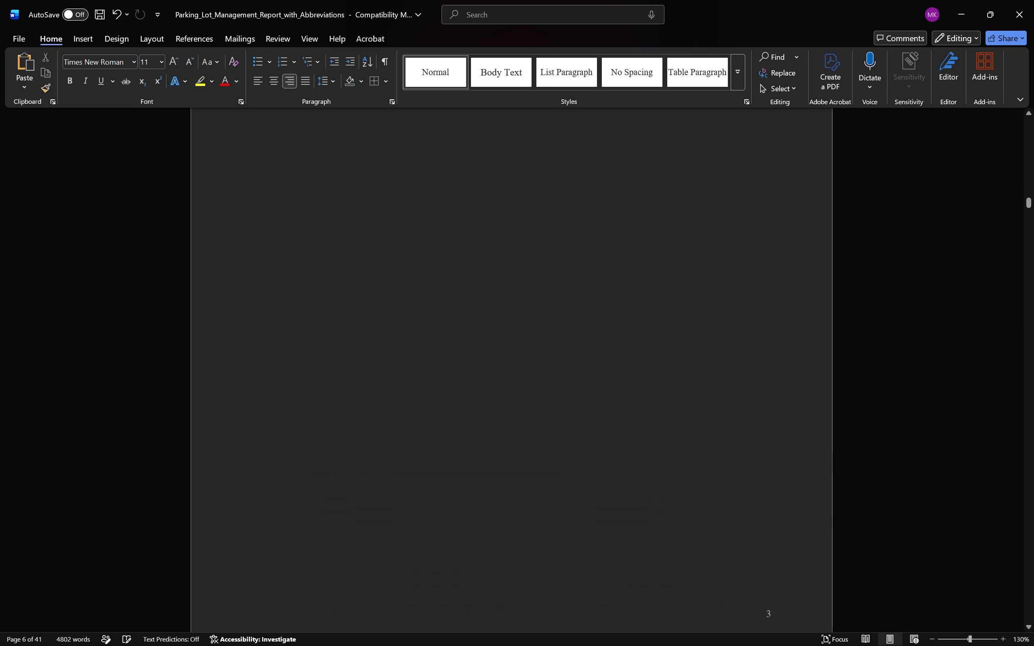
click(711, 443)
scroll(677, 382, up, 6)
key(BackSpace)
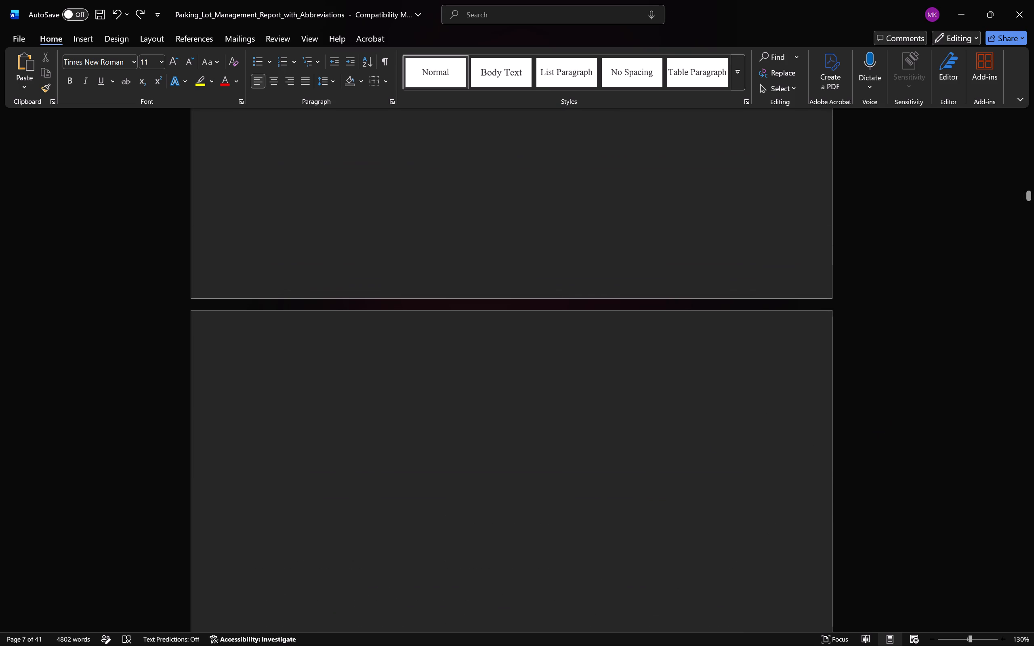
Review the footers from the List of Abbreviations through the Abstract to the Project Objective page.
scroll(677, 382, up, 5)
scroll(677, 382, up, 20)
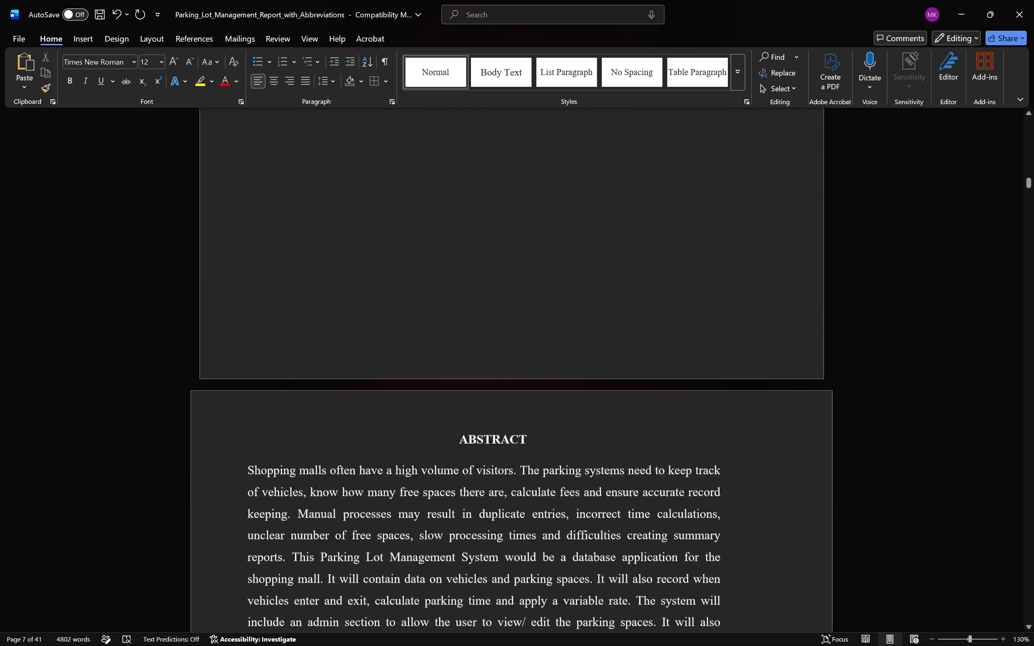
scroll(677, 382, up, 20)
scroll(677, 382, up, 1)
scroll(677, 382, down, 1)
scroll(677, 382, up, 12)
scroll(677, 382, down, 8)
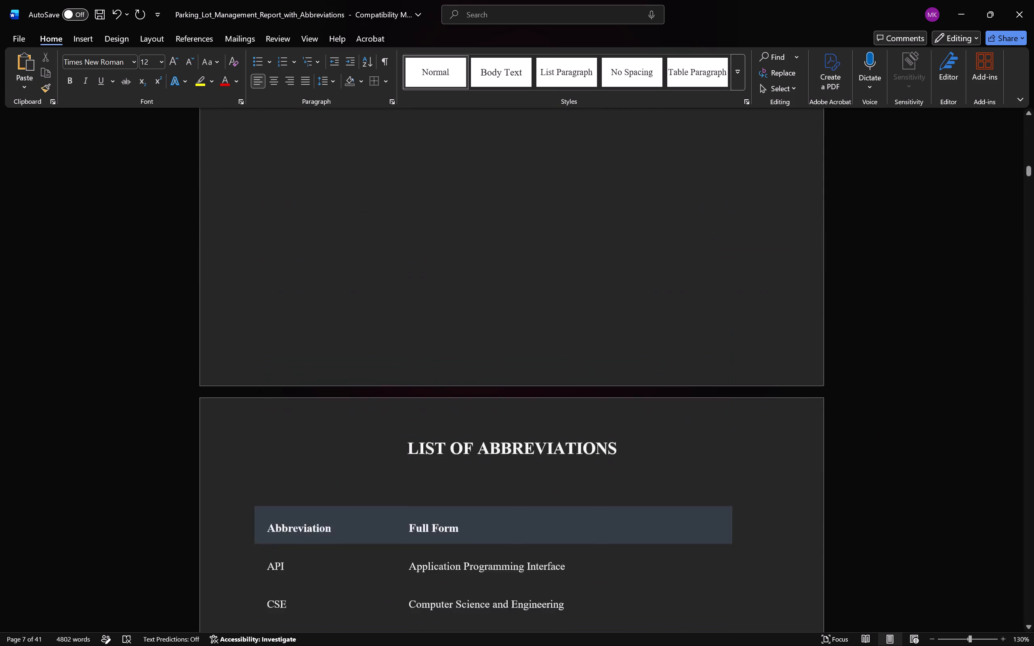
scroll(677, 382, down, 17)
scroll(675, 384, down, 9)
scroll(706, 413, down, 14)
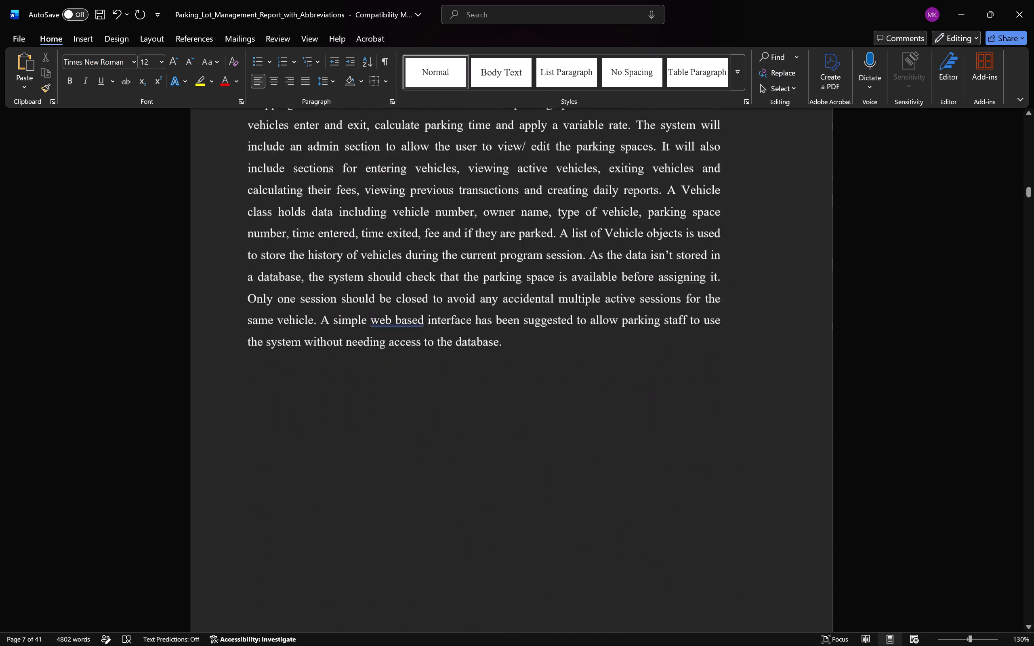
scroll(708, 414, down, 4)
scroll(695, 425, down, 20)
scroll(695, 425, down, 4)
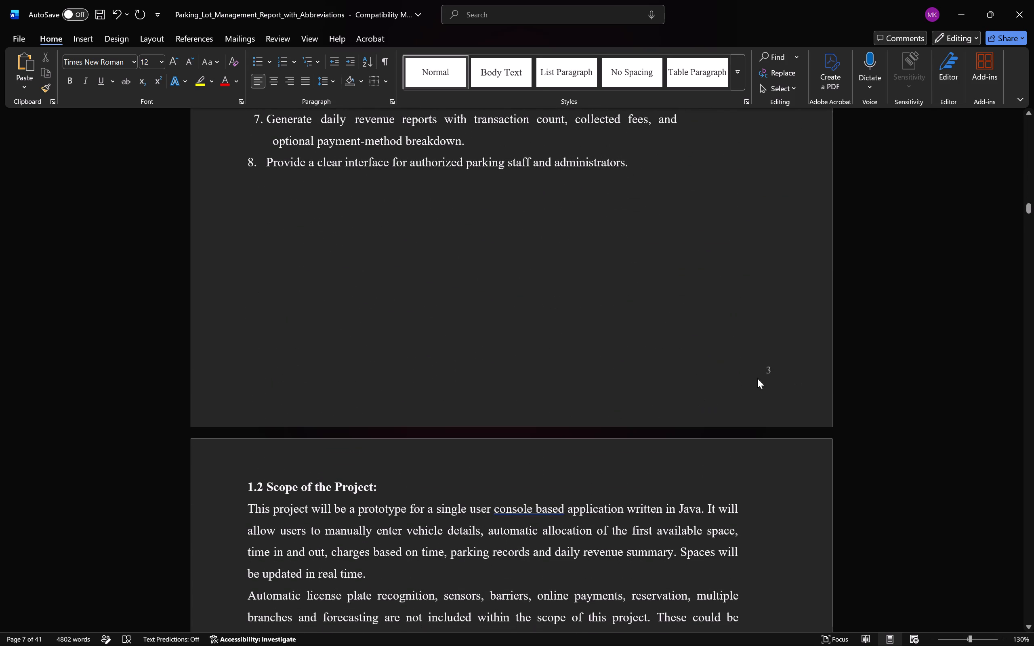
Insert a bottom-of-page number in the Plain Number 3 style in the section 7 odd page footer, and leave footer editing.
double_click(776, 415)
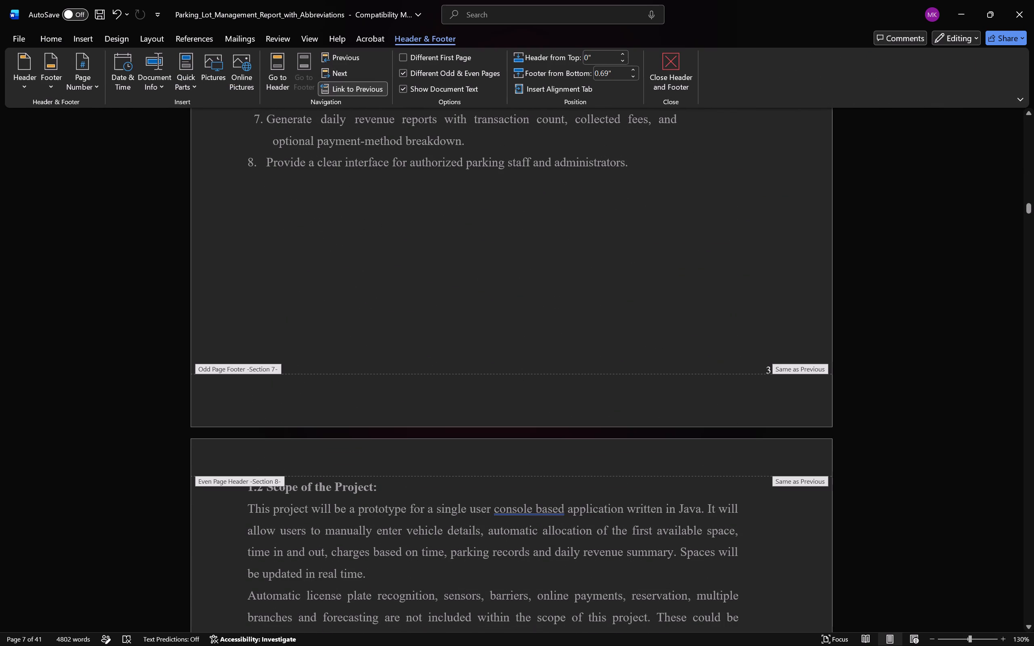
click(49, 88)
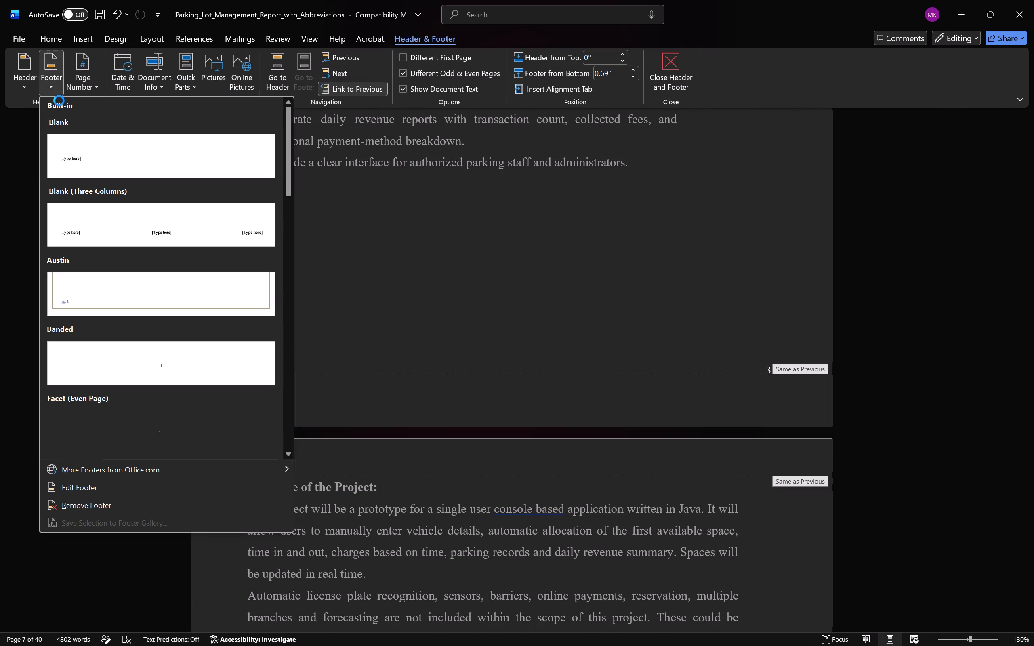
click(80, 84)
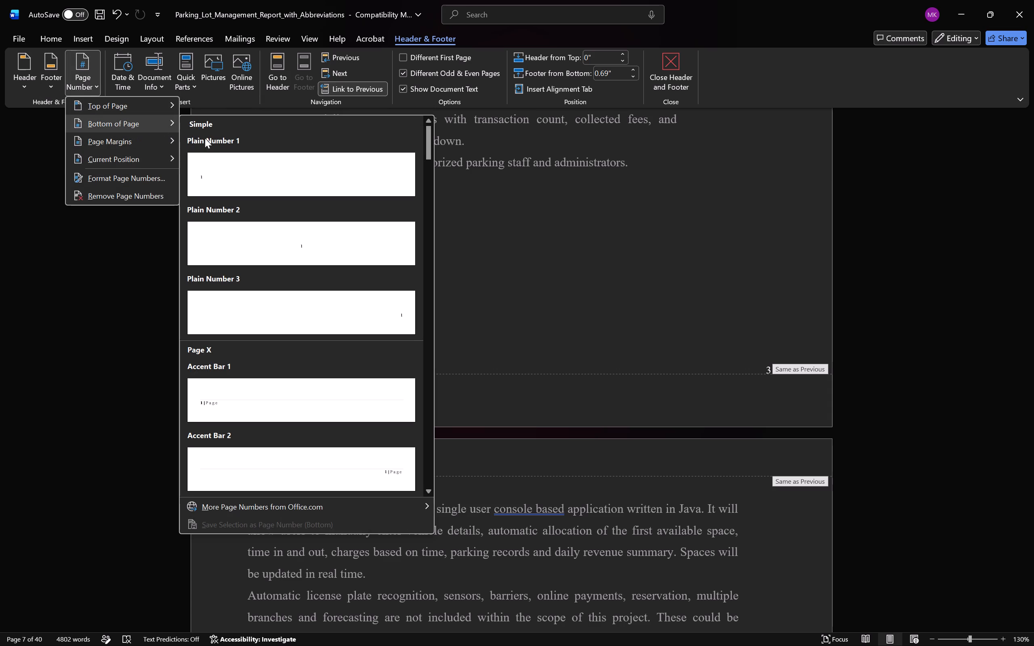
click(319, 289)
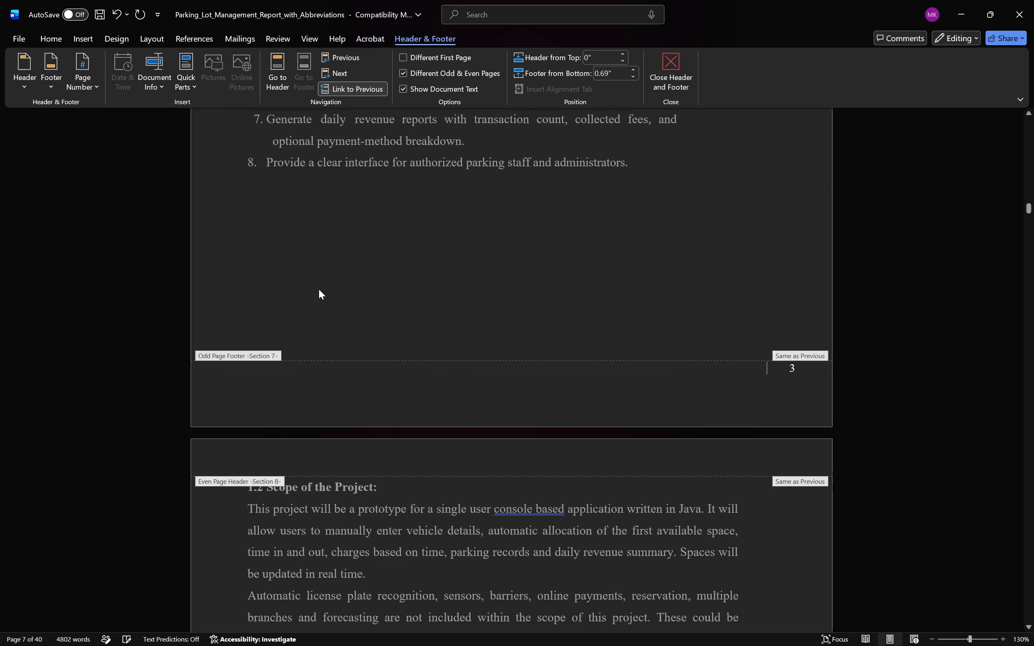
click(946, 359)
scroll(736, 409, up, 5)
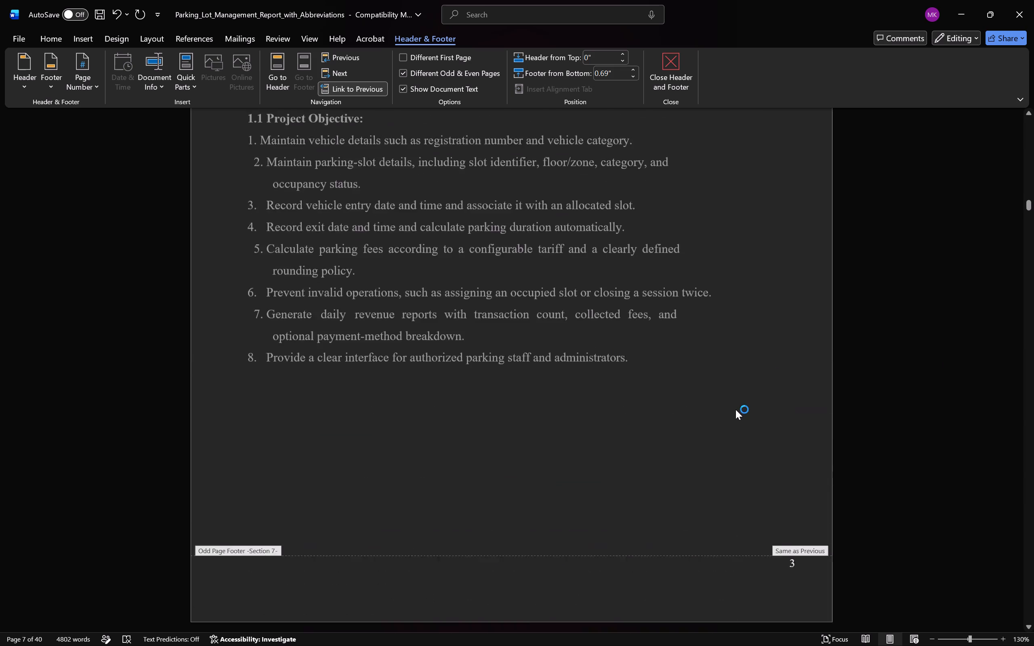
scroll(736, 409, up, 20)
scroll(736, 409, up, 17)
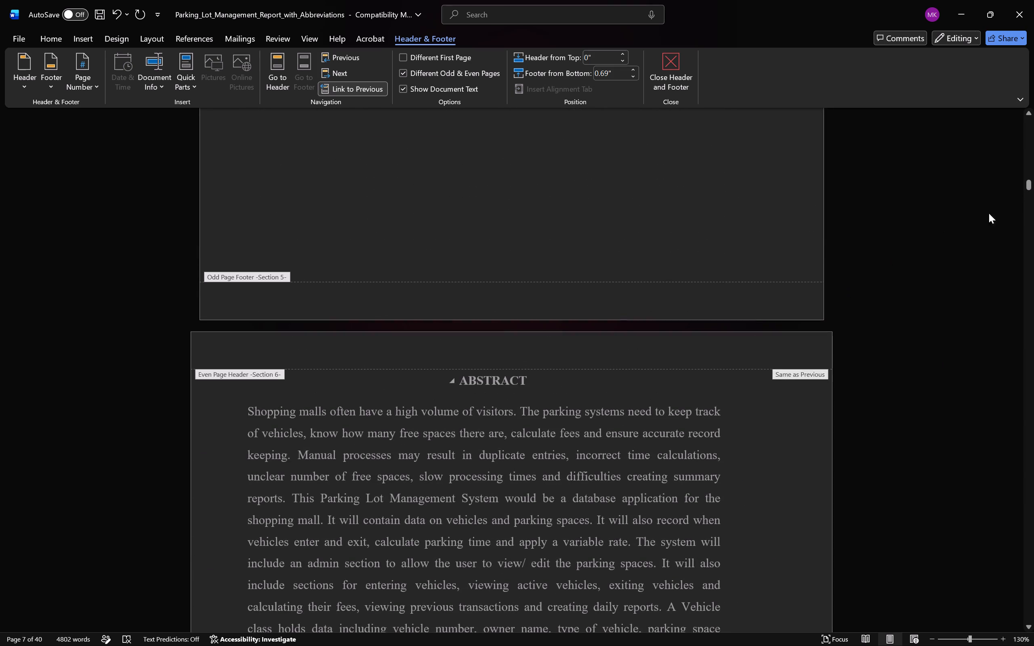
drag(1029, 186, 1033, 114)
click(754, 418)
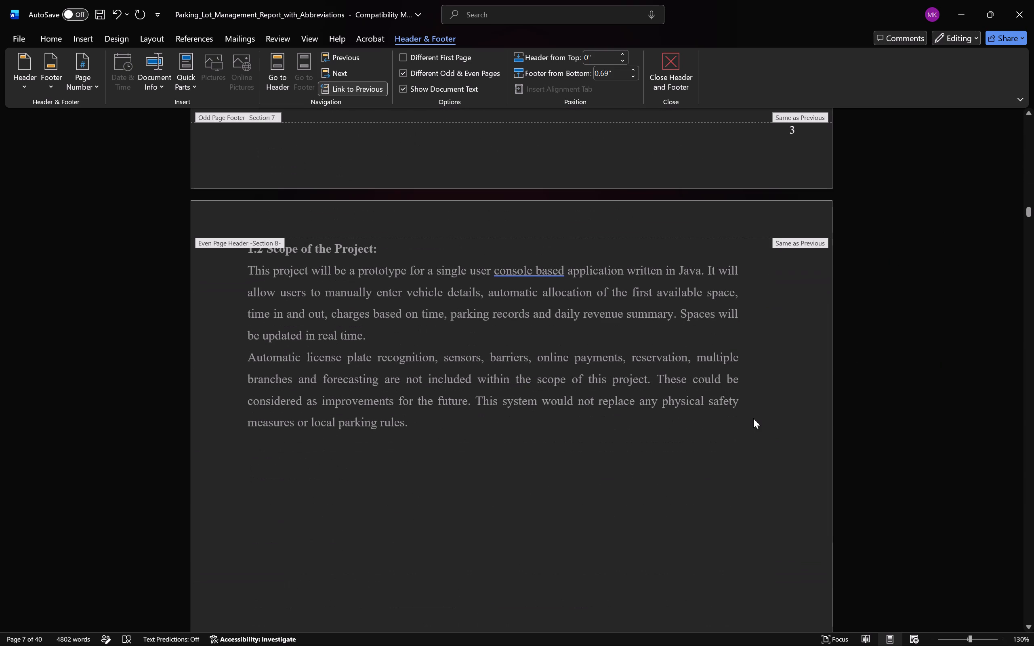
scroll(740, 251, up, 5)
double_click(741, 251)
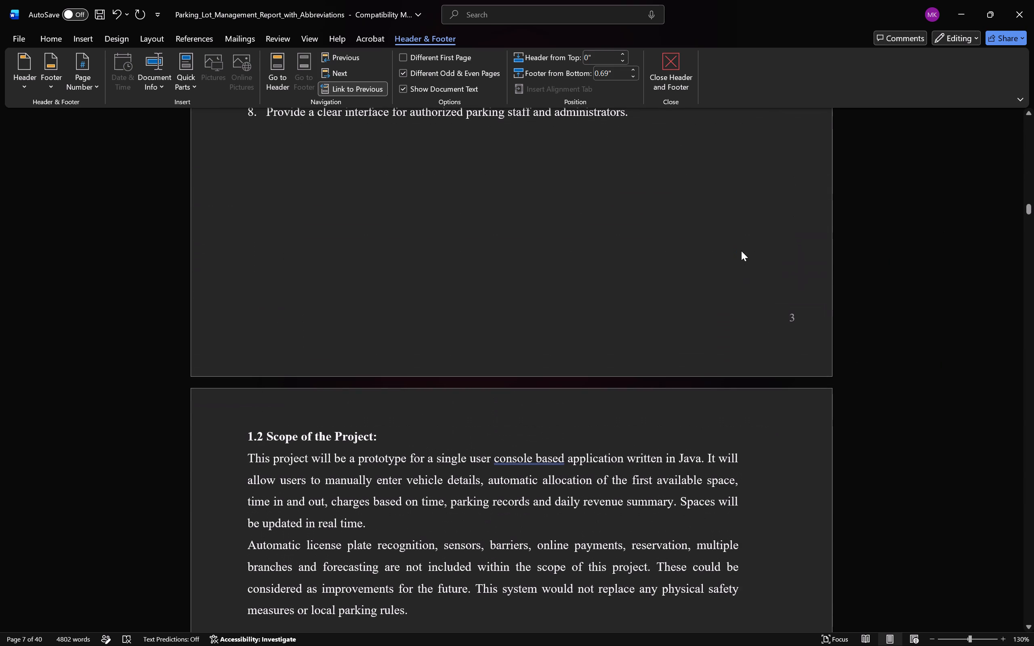
Check the page footers from 1.2 Scope of the Project to the Problem Statement for page numbers.
scroll(741, 251, down, 17)
scroll(741, 251, down, 7)
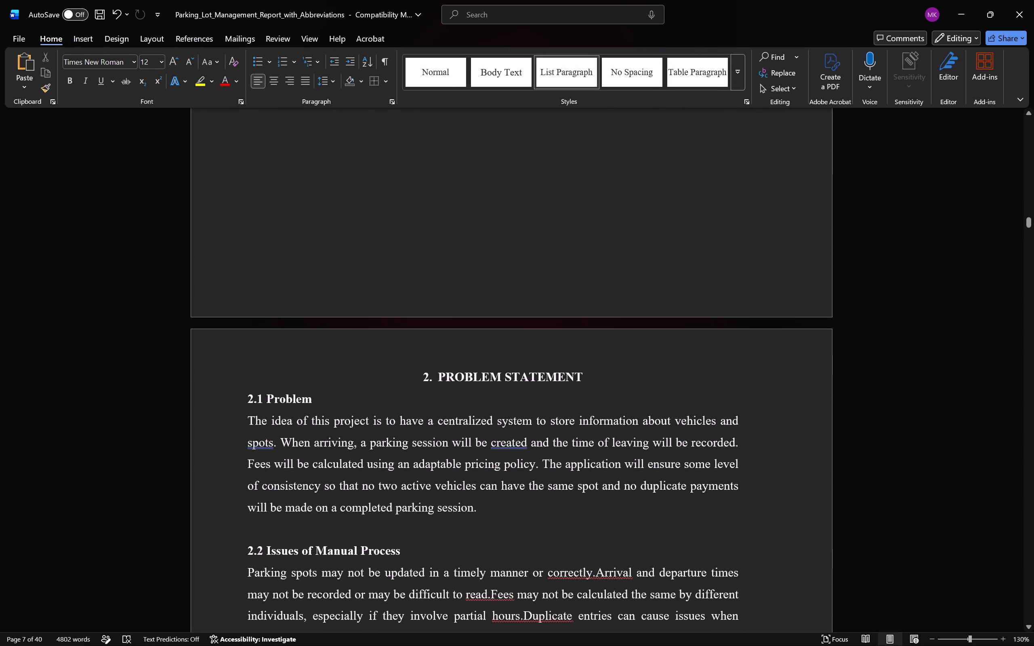
scroll(741, 251, down, 16)
scroll(741, 251, up, 12)
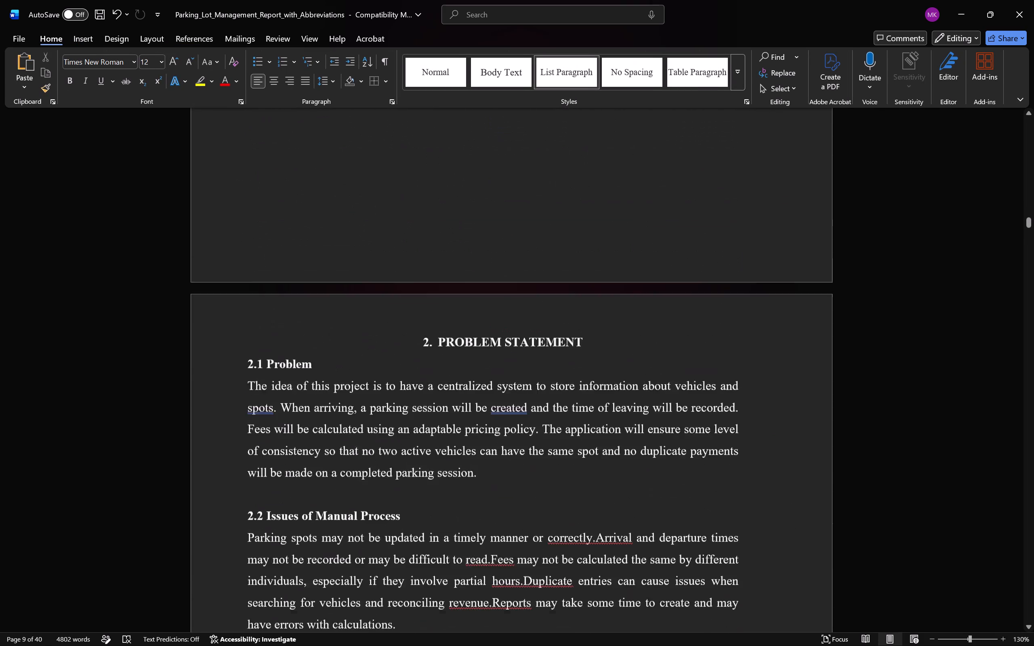
scroll(741, 251, up, 11)
scroll(741, 251, down, 6)
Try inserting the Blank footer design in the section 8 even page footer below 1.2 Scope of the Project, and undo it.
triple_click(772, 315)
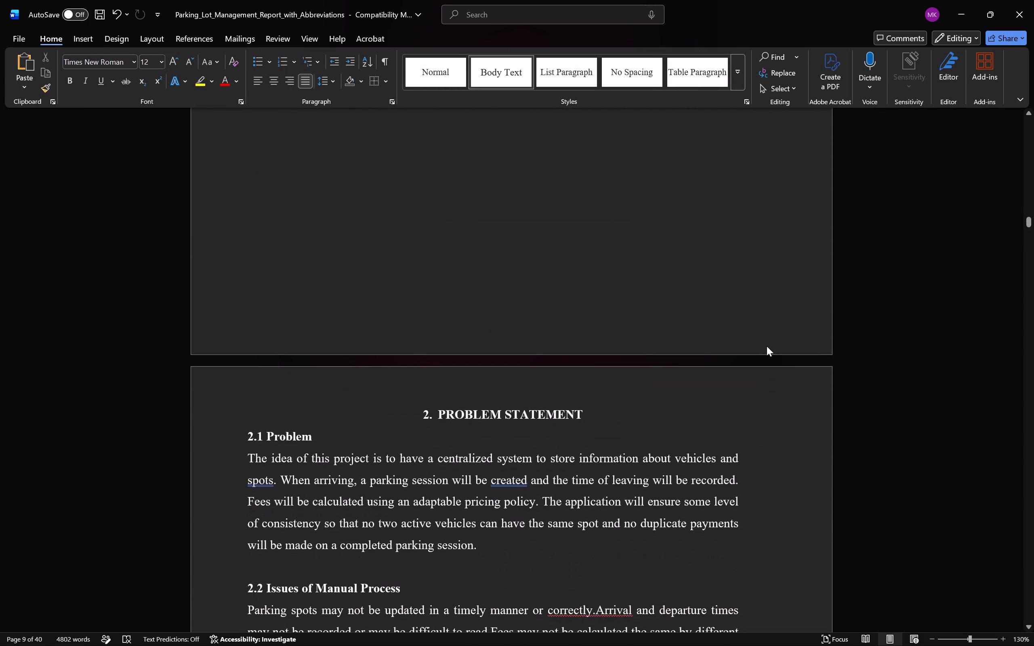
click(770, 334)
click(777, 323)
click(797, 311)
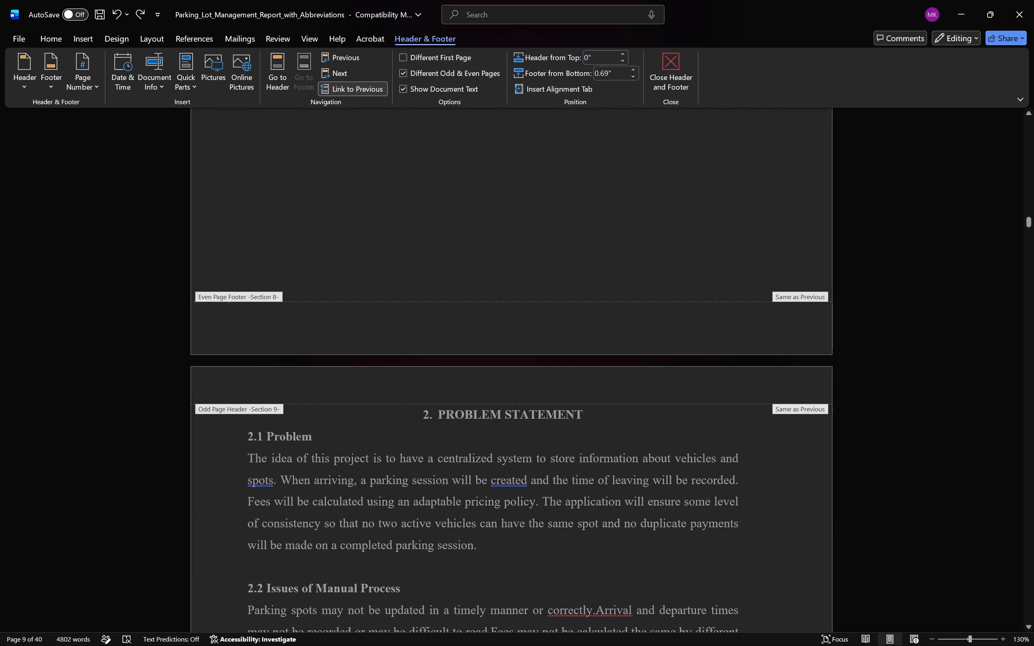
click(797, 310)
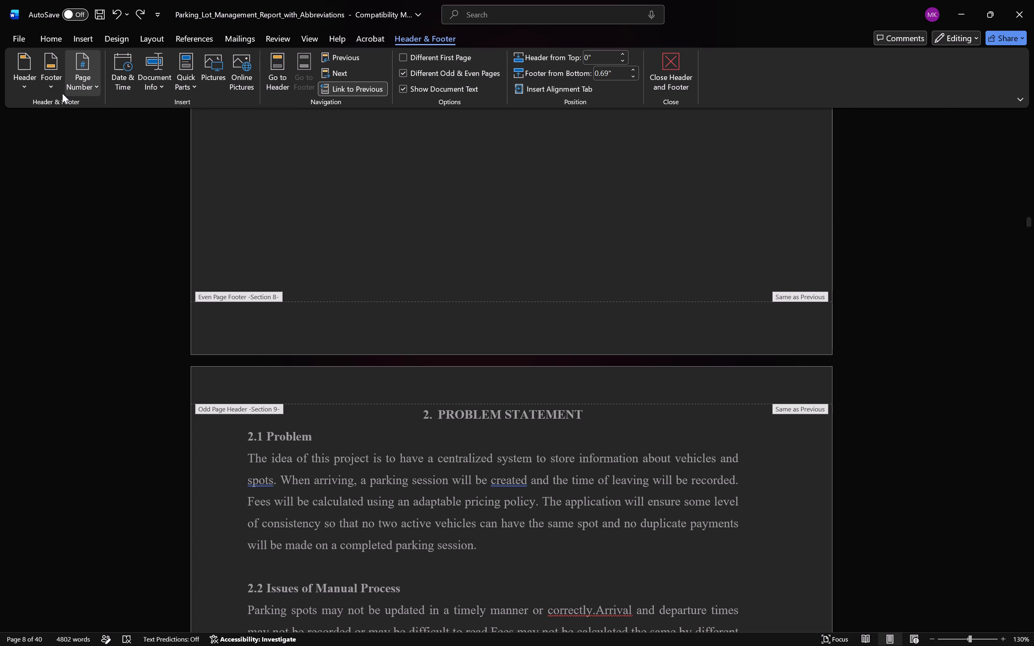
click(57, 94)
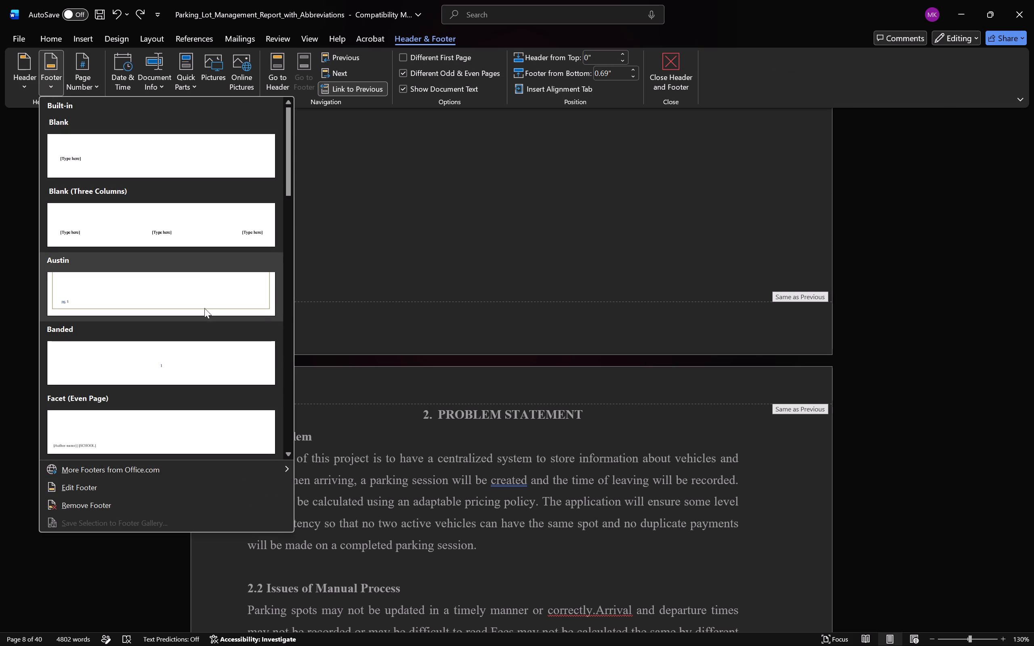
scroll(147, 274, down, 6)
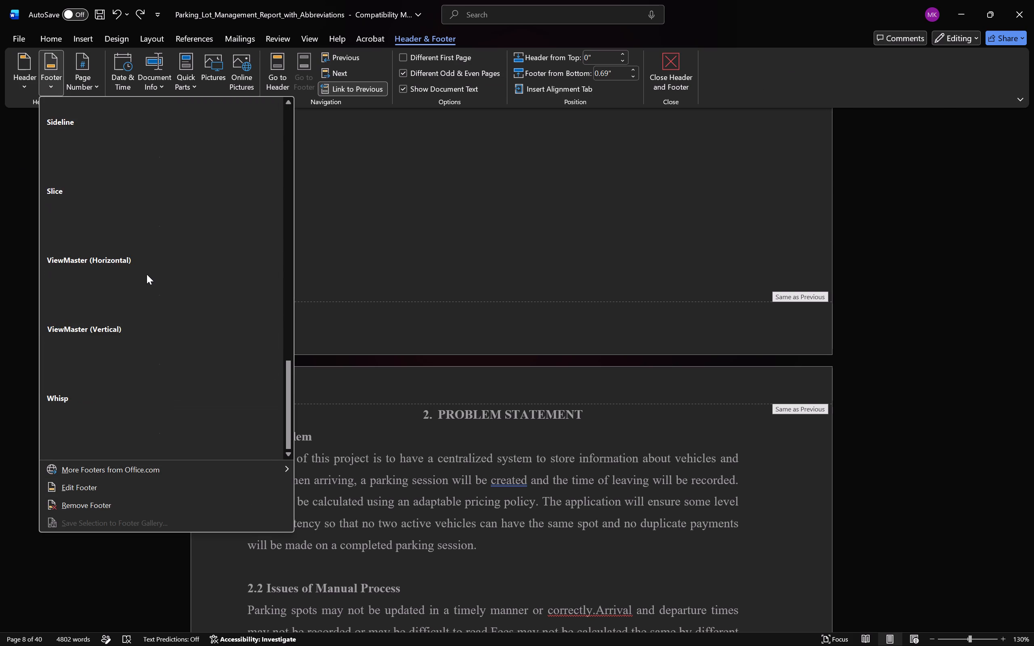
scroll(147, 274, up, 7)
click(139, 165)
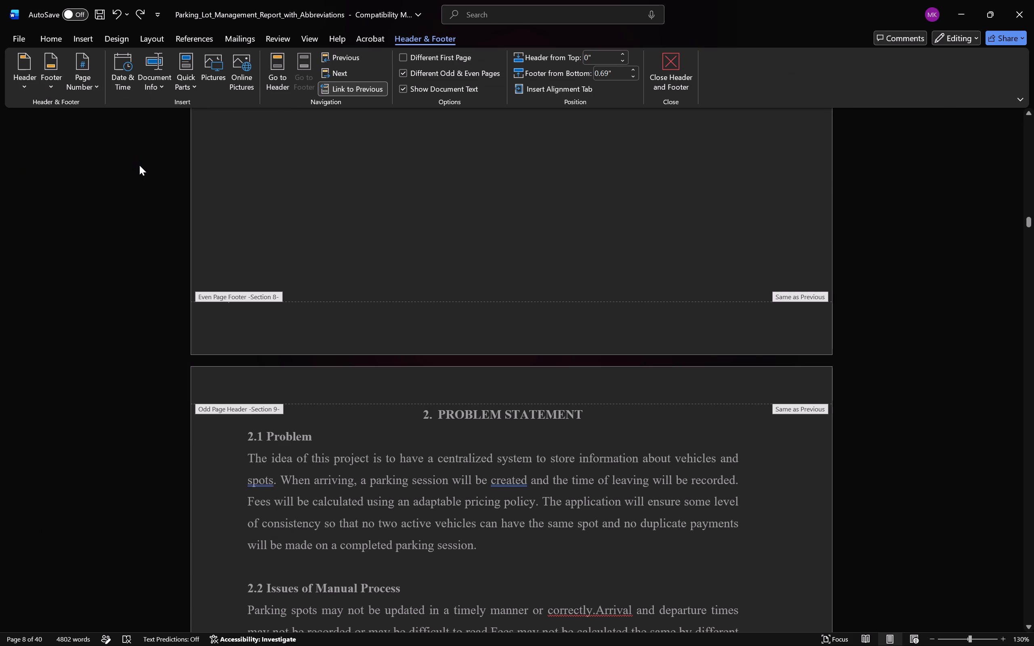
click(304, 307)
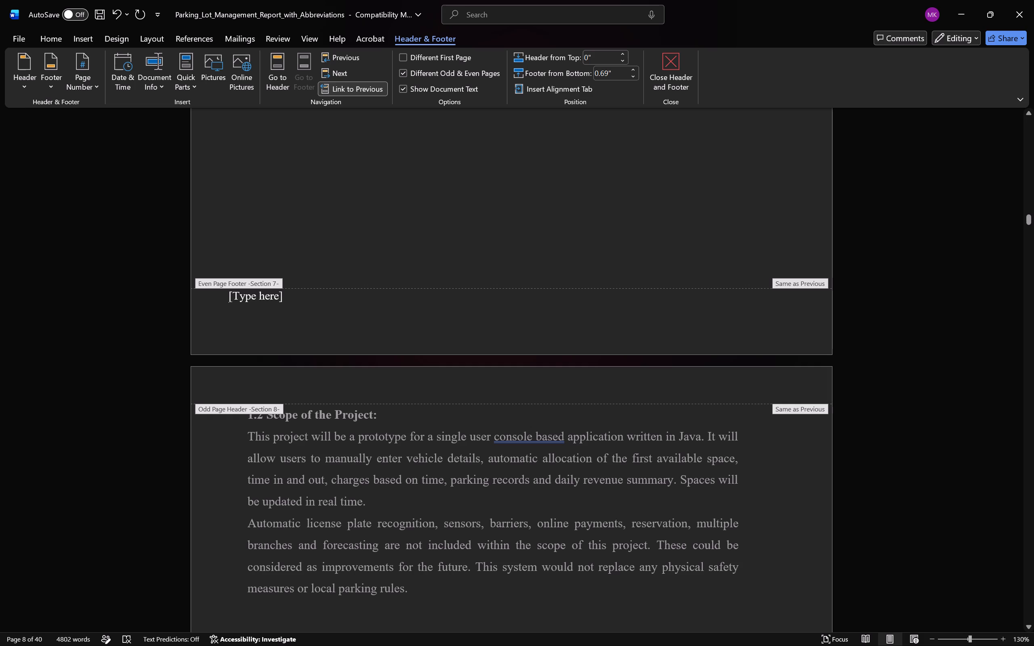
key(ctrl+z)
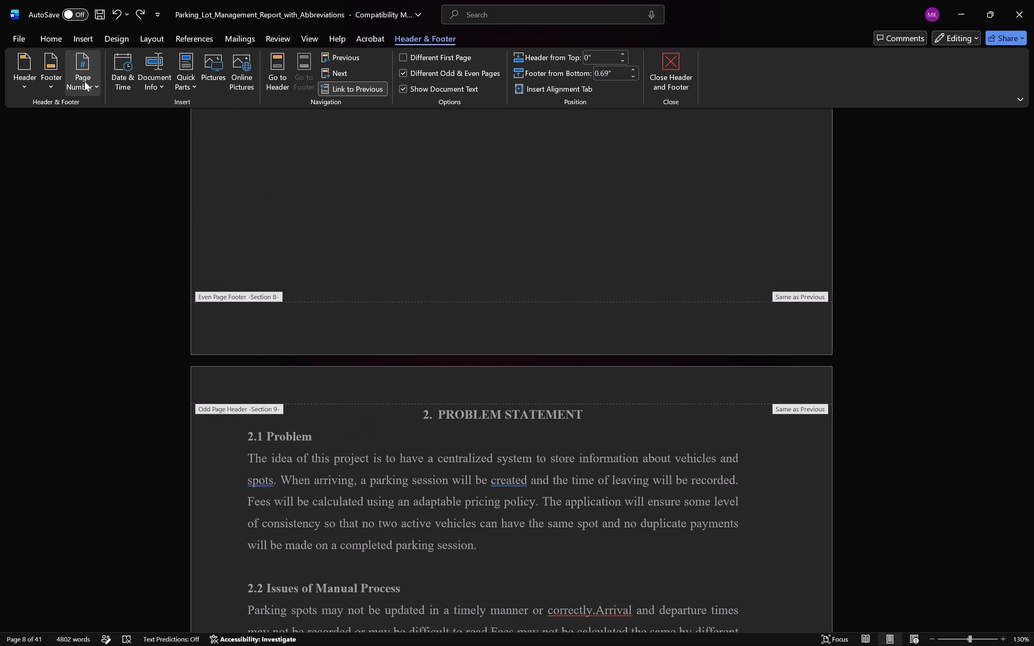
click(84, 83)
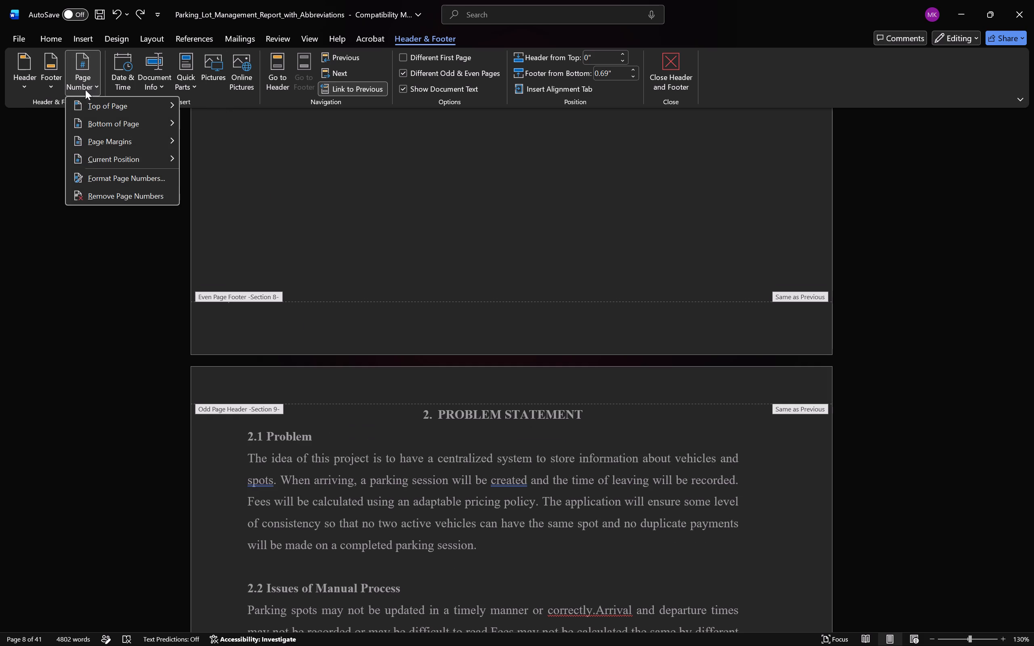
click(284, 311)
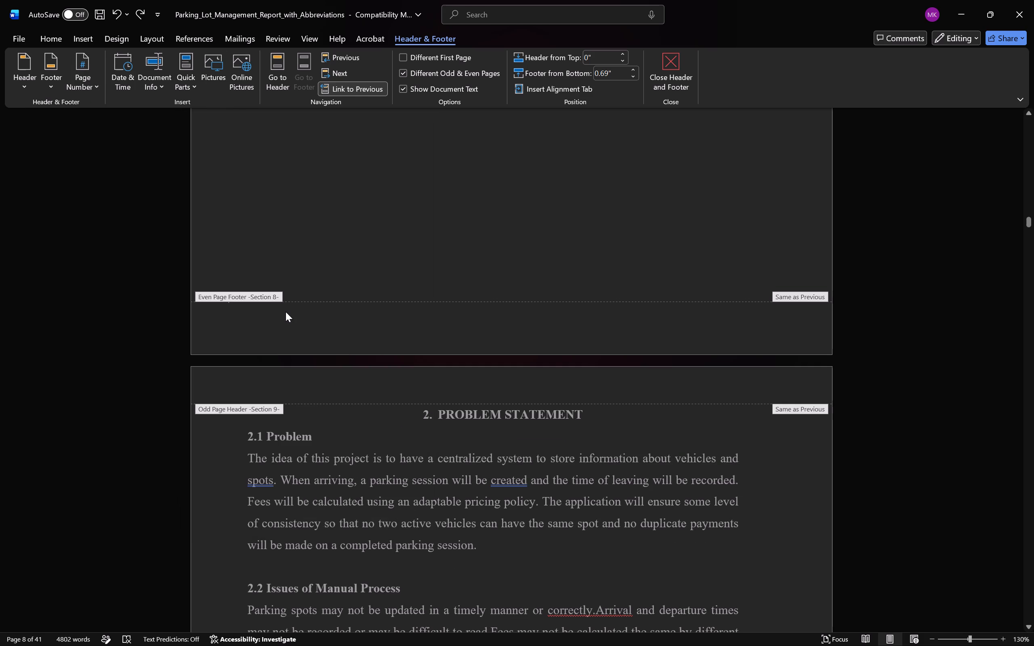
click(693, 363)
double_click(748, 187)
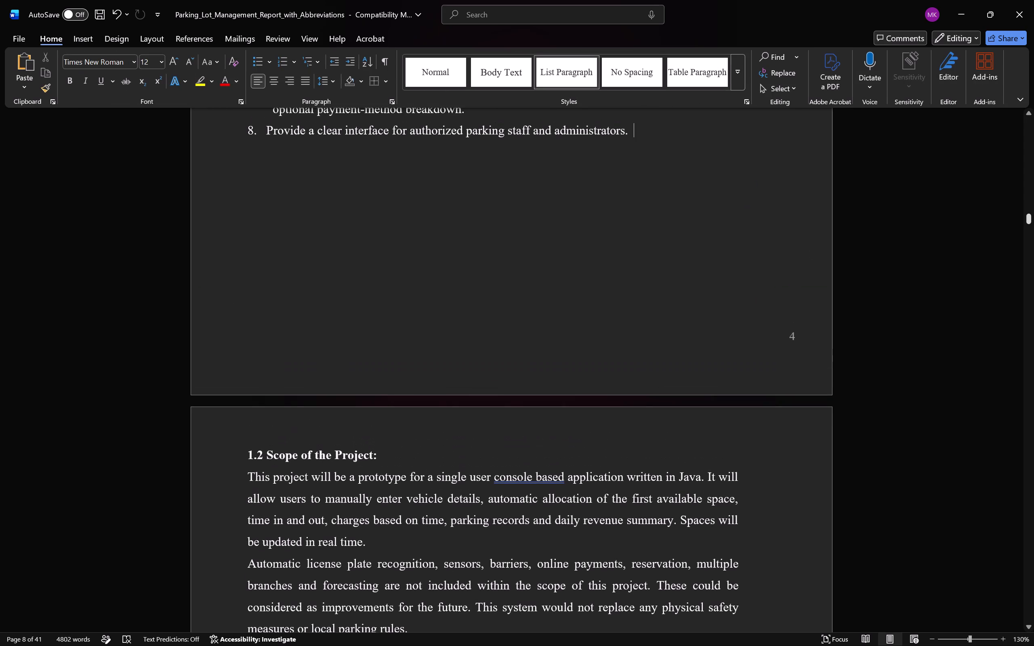
Add a blank line below the sixth group member's ID number on the cover page, above the Date of Submission.
drag(1030, 217, 1029, 100)
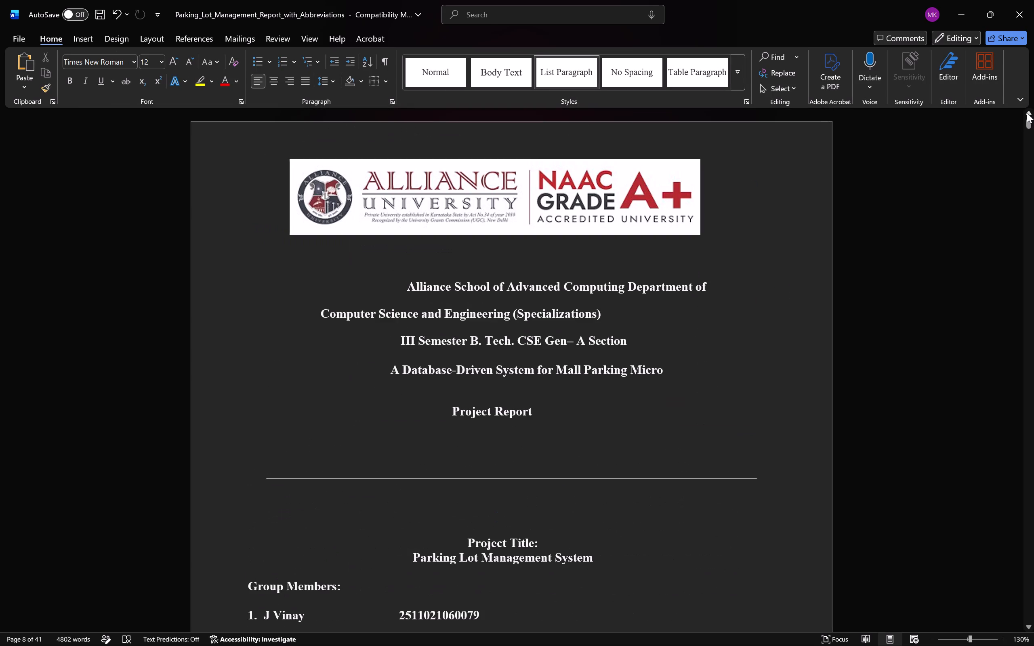
scroll(729, 320, down, 3)
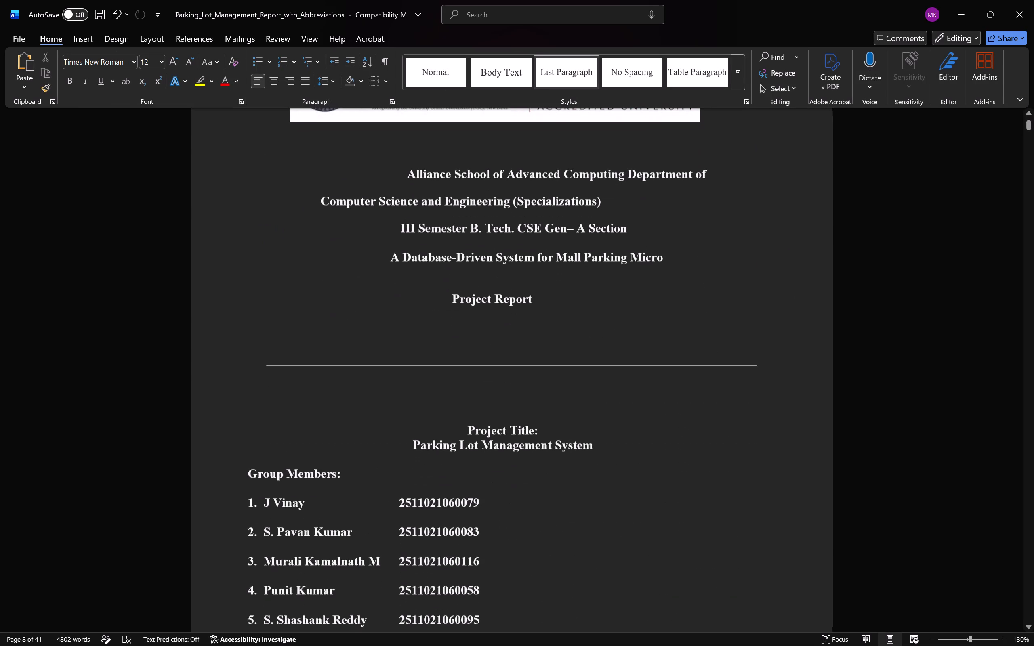
scroll(584, 378, down, 5)
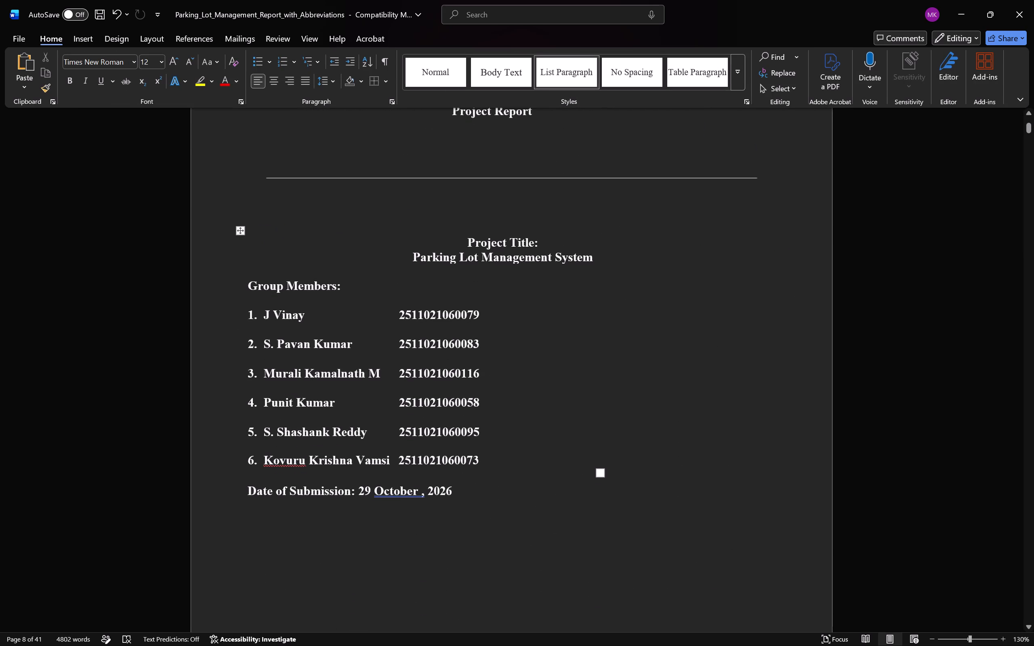
click(506, 464)
key(Return)
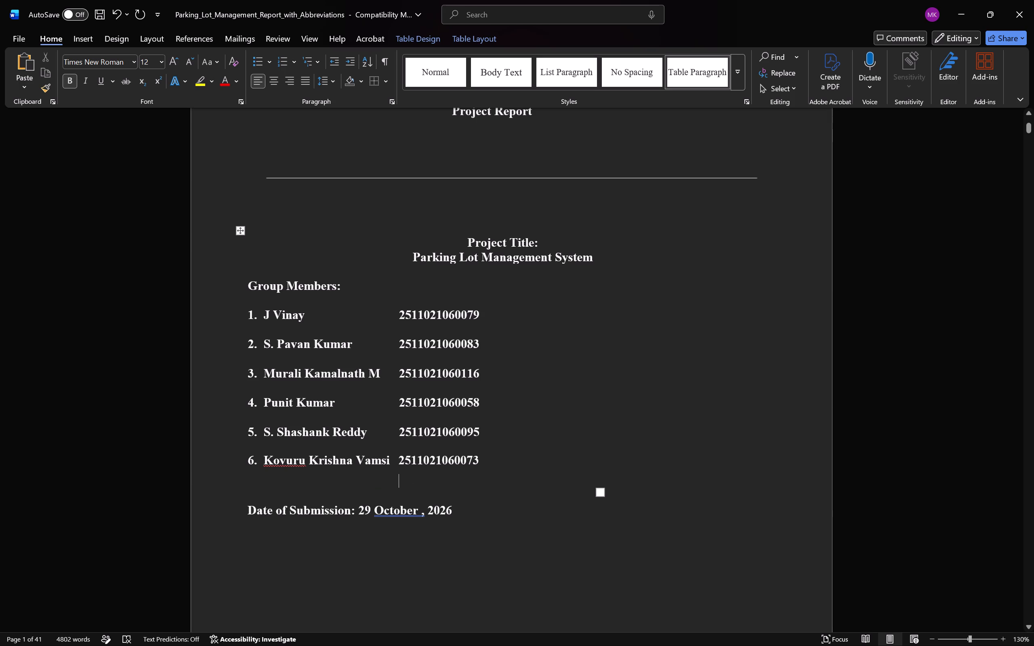
Delete the "pg." page number from the section 2 even page footer below the Table of Content, and leave footer editing.
scroll(492, 426, down, 5)
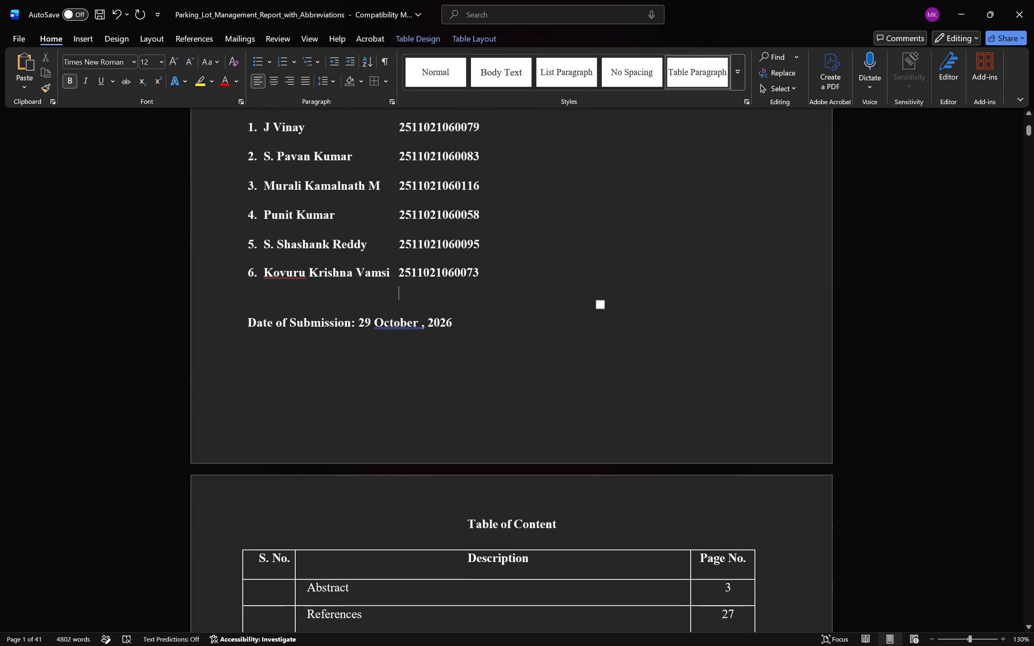
scroll(492, 426, down, 1)
scroll(492, 426, up, 1)
scroll(492, 426, down, 15)
scroll(492, 424, down, 7)
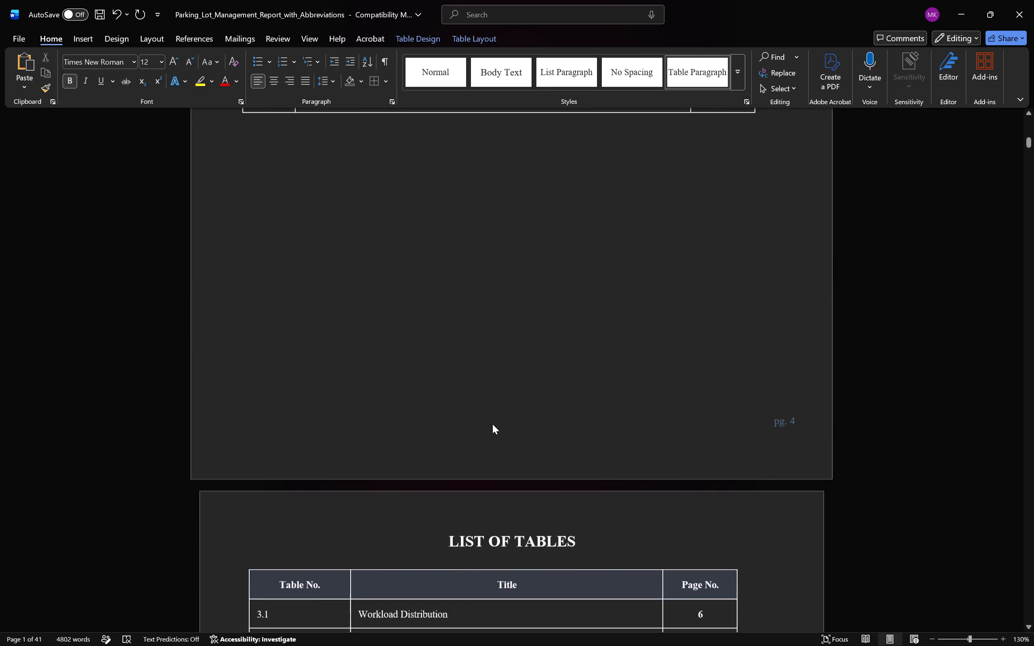
double_click(784, 416)
triple_click(791, 426)
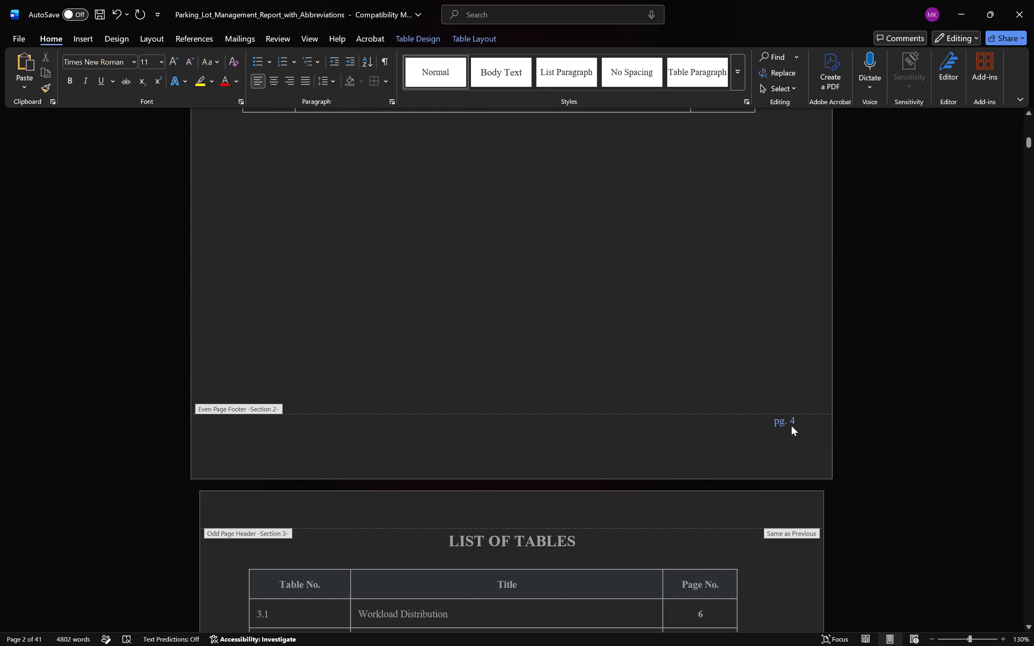
double_click(791, 426)
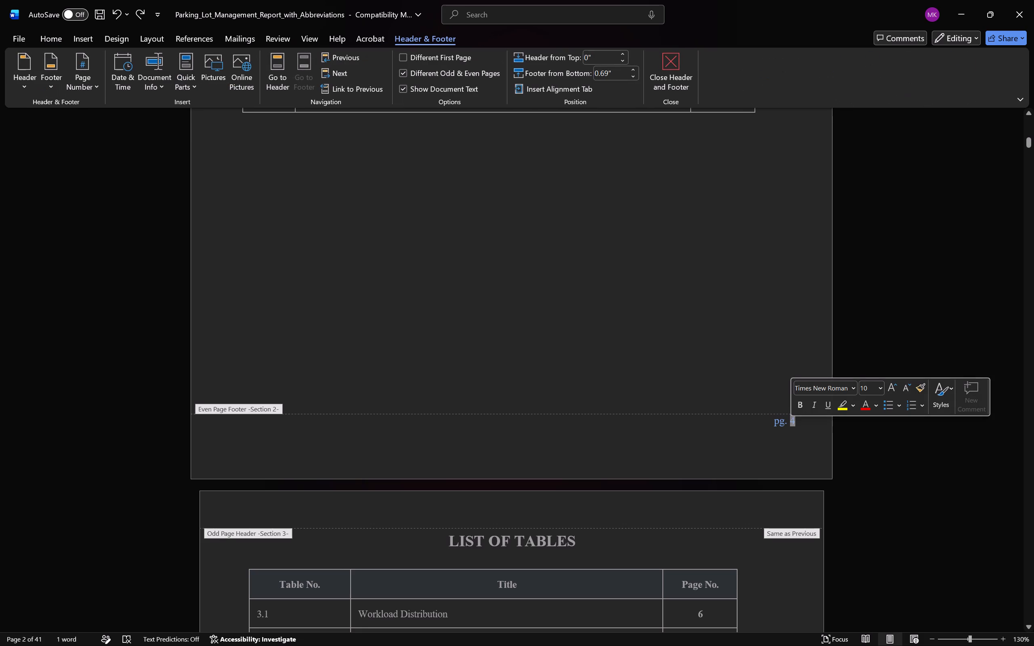
key(BackSpace)
key(BackSpace)
key(BackSpace)
key(BackSpace)
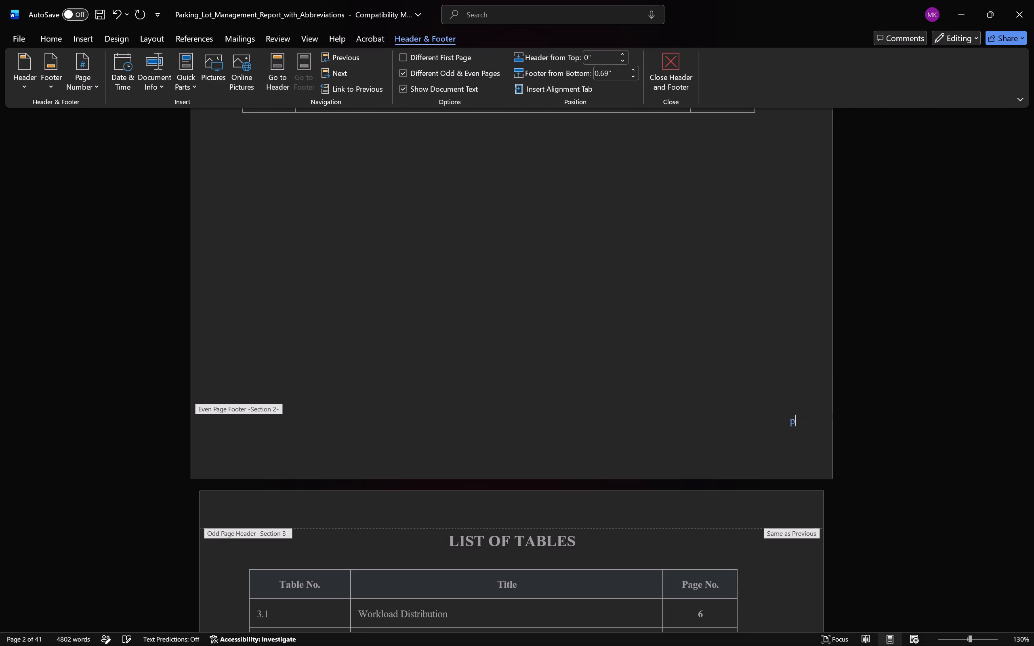
key(BackSpace)
double_click(710, 367)
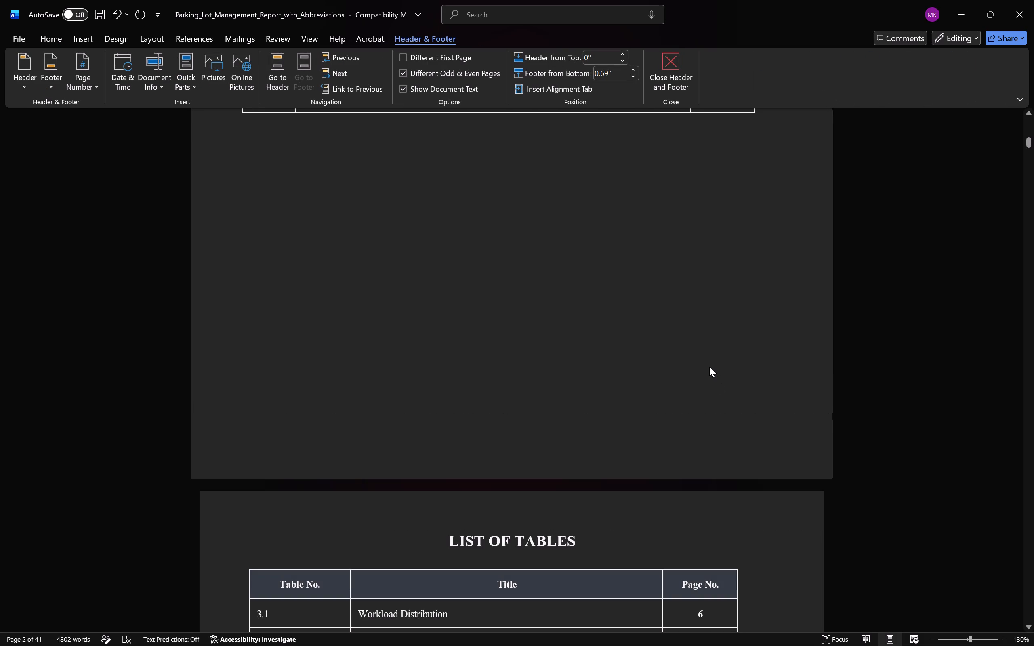
Examine the List of Tables, List of Figures and List of Abbreviations pages, checking their layout and footers.
scroll(709, 367, down, 16)
scroll(709, 367, down, 9)
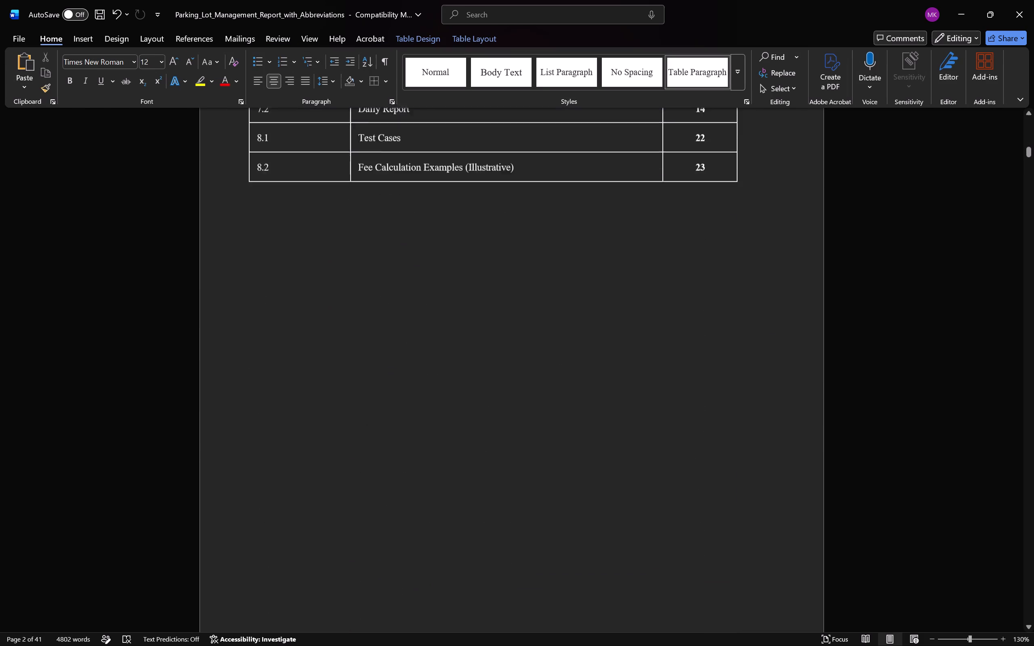
scroll(709, 367, down, 10)
scroll(709, 367, up, 15)
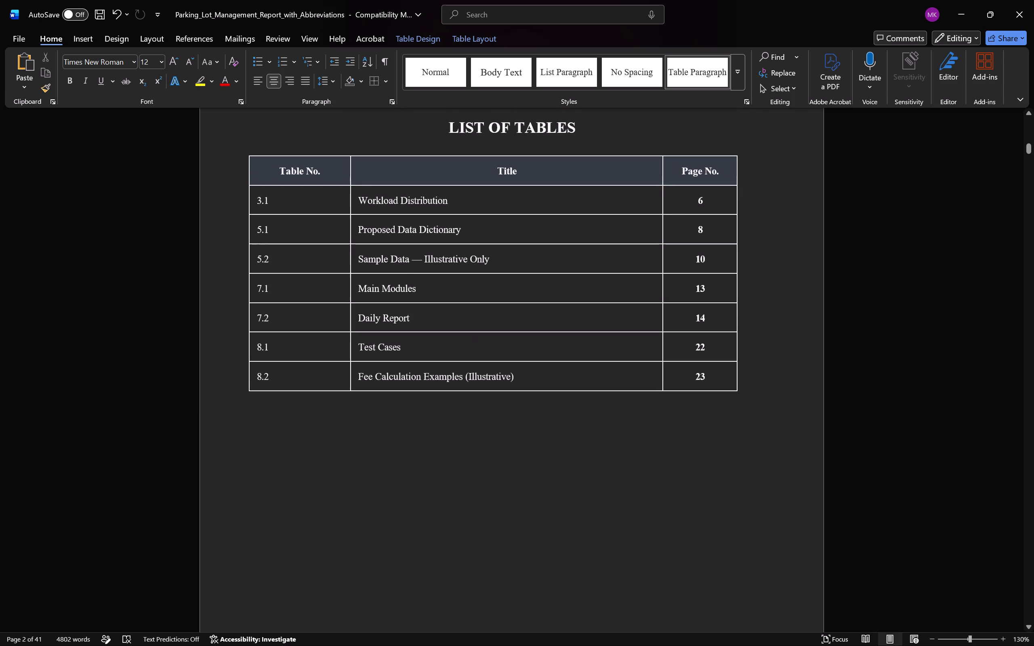
scroll(709, 367, down, 16)
scroll(709, 367, up, 1)
scroll(709, 367, down, 5)
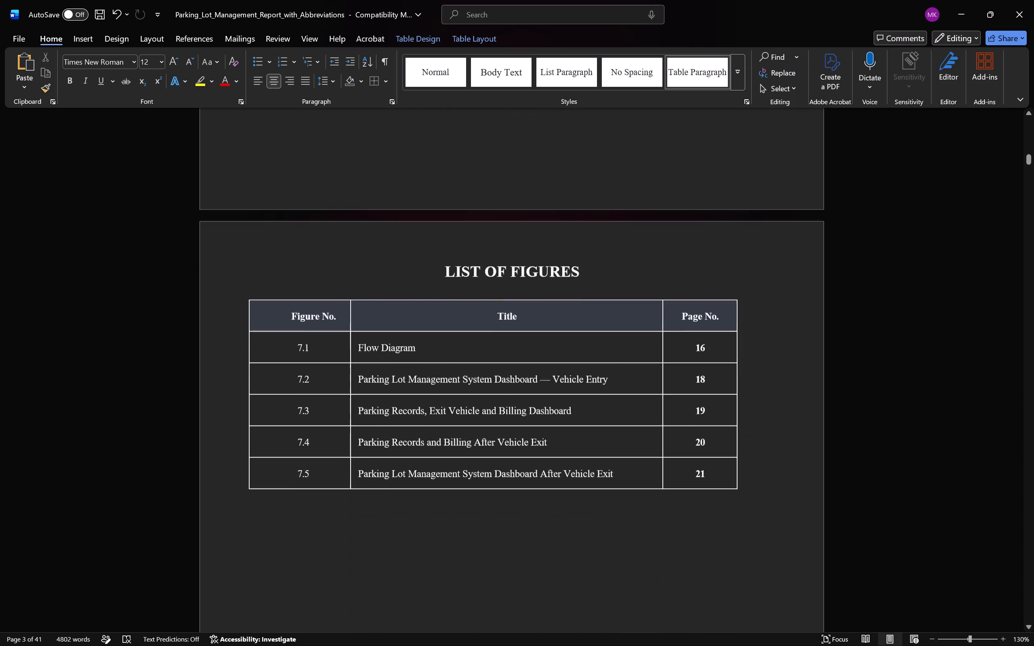
scroll(709, 367, down, 14)
scroll(709, 367, down, 10)
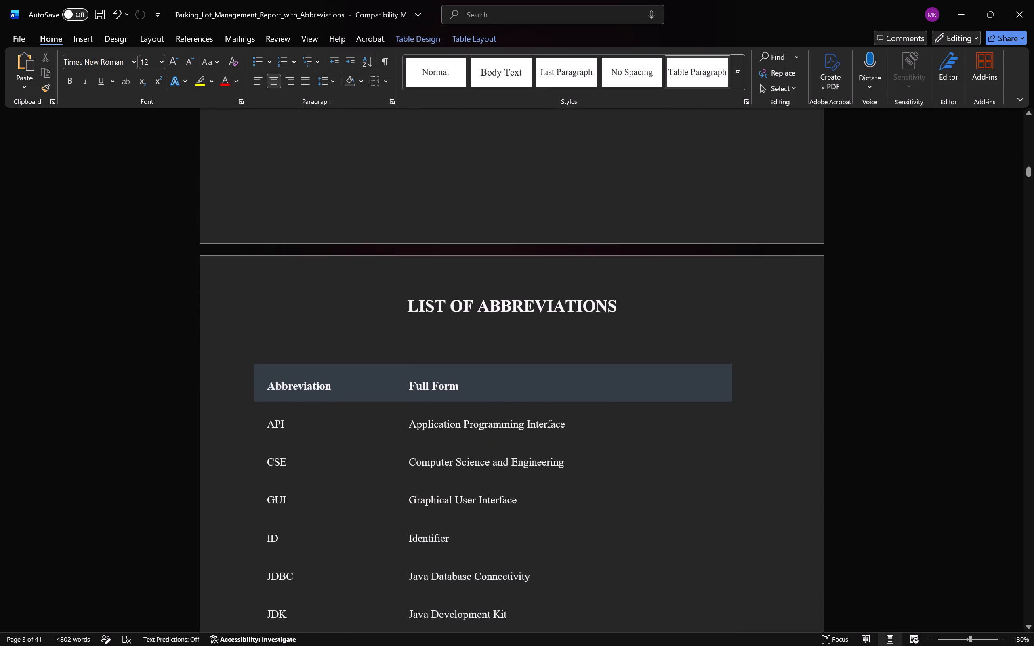
scroll(709, 367, down, 2)
scroll(709, 367, up, 20)
scroll(709, 367, up, 5)
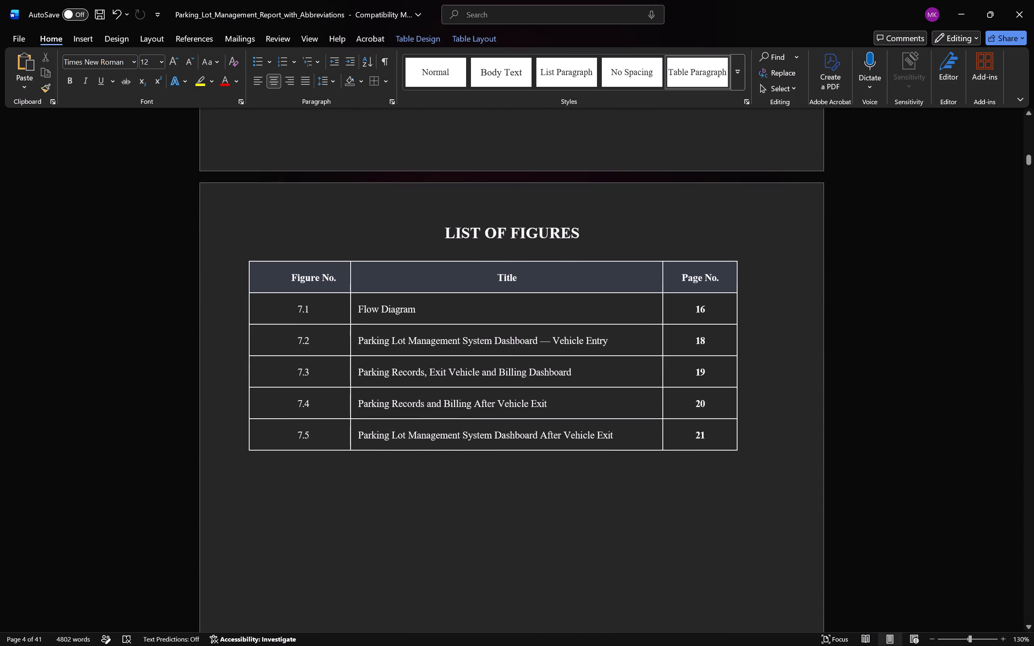
scroll(397, 284, down, 17)
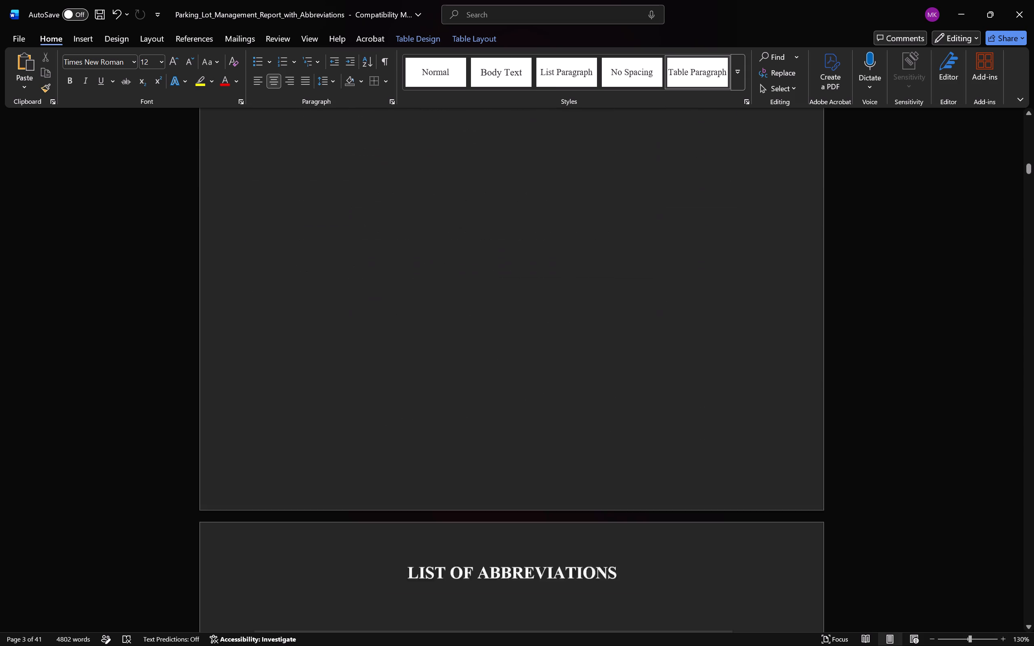
scroll(397, 284, down, 15)
scroll(397, 284, up, 4)
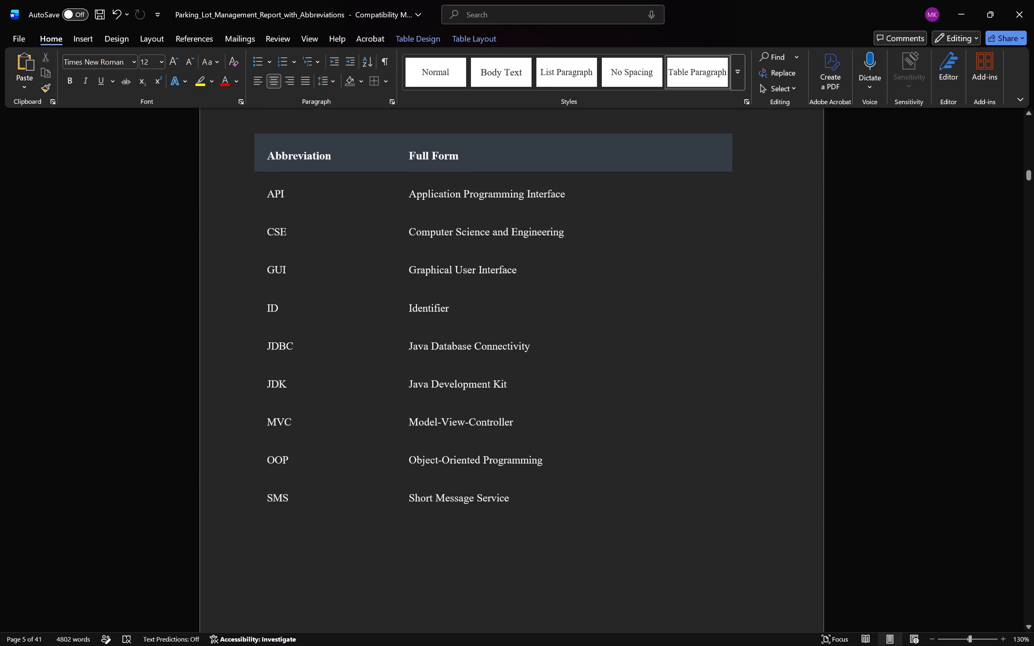
scroll(398, 284, up, 9)
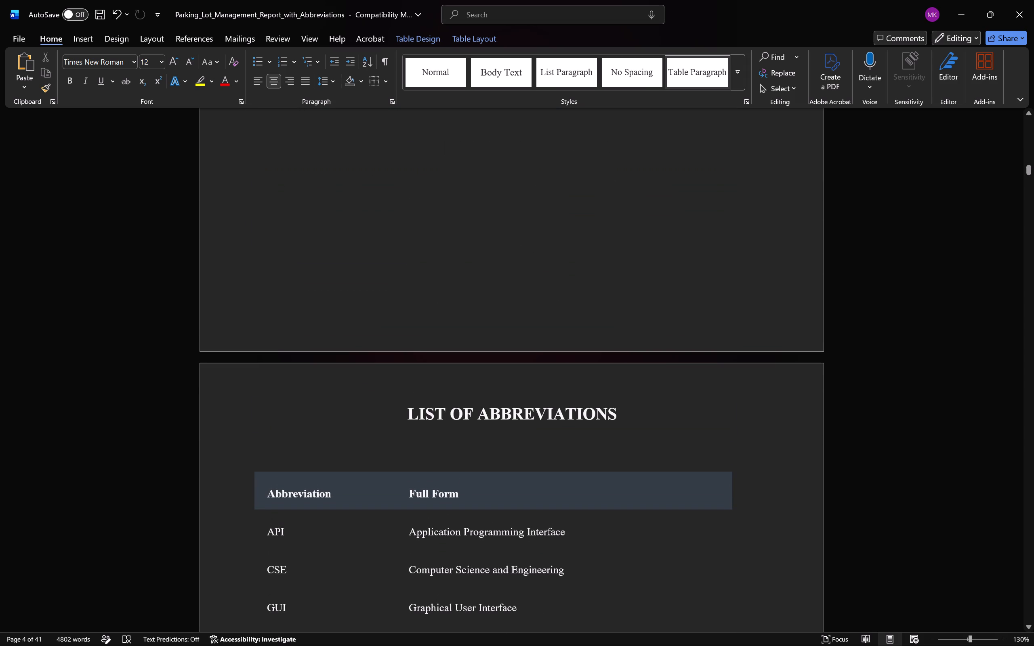
Shade the entire List of Abbreviations table with the White, Background 1 theme colour.
click(479, 484)
click(253, 466)
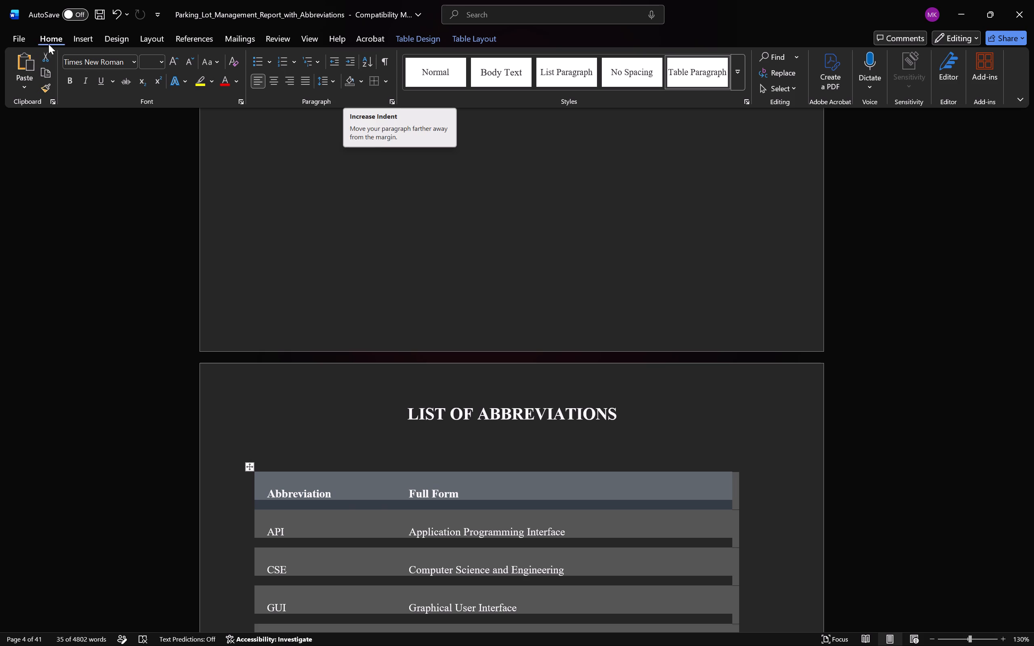
click(103, 35)
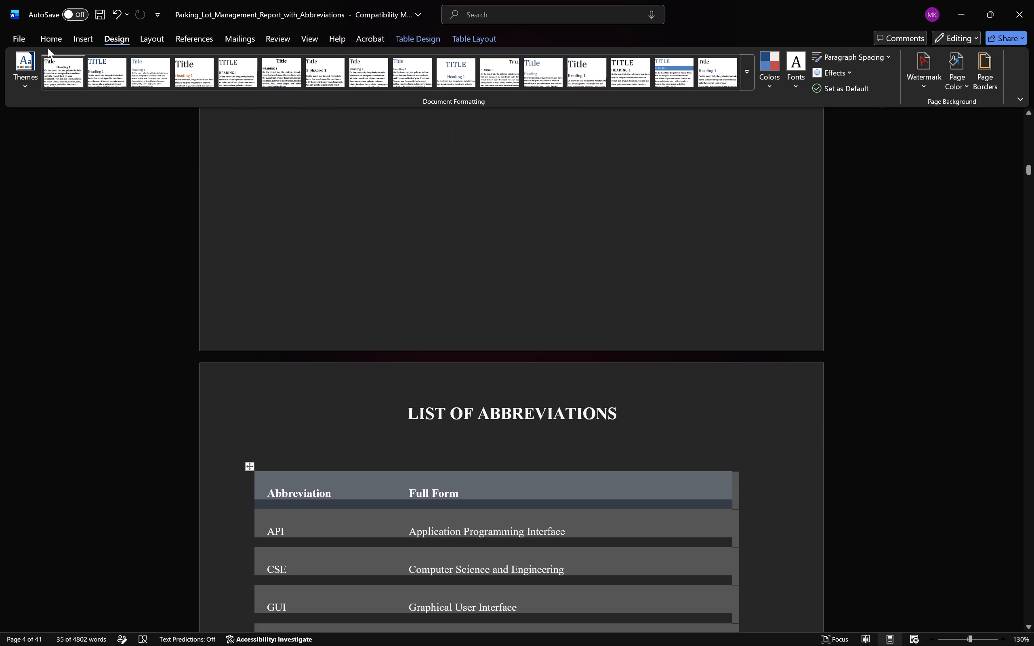
click(50, 40)
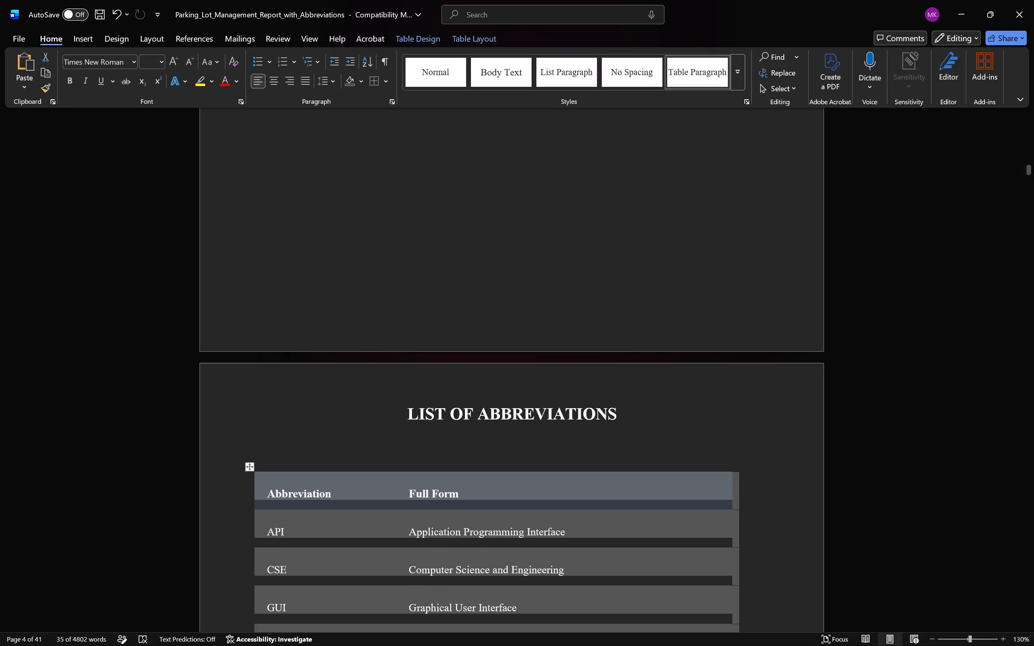
click(359, 84)
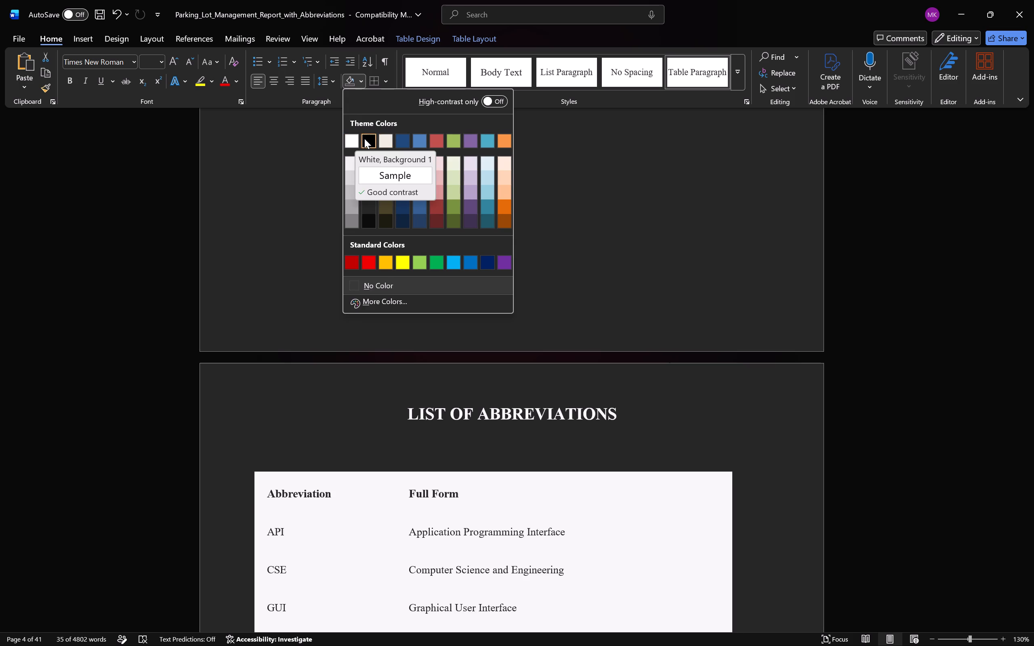
click(348, 141)
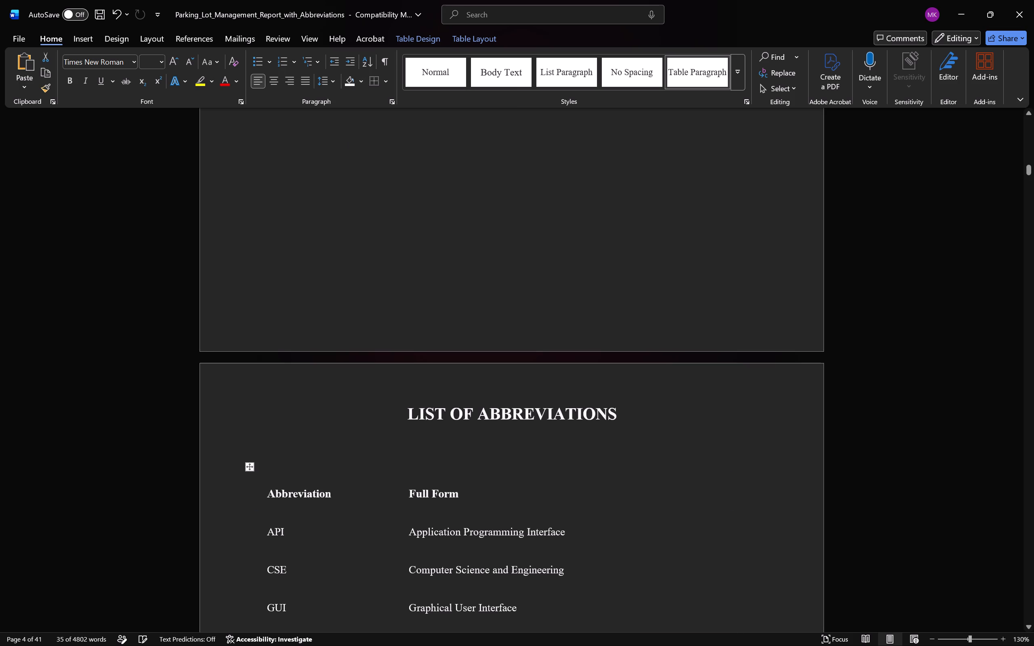
click(734, 553)
scroll(680, 514, down, 6)
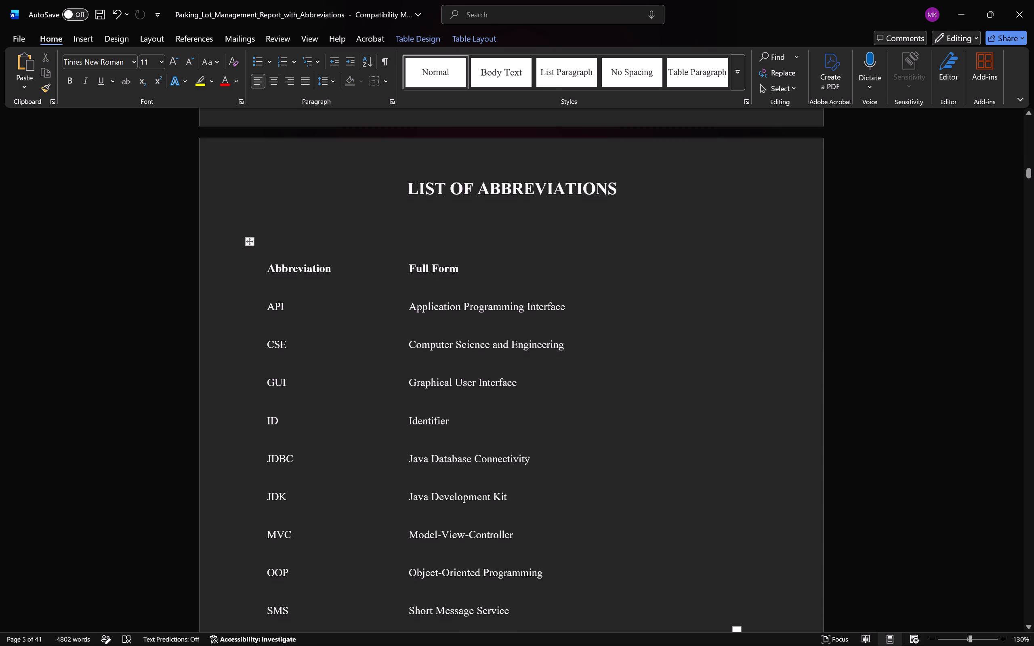
Check the List of Abbreviations page in the print preview, and return to the document.
key(ctrl+p)
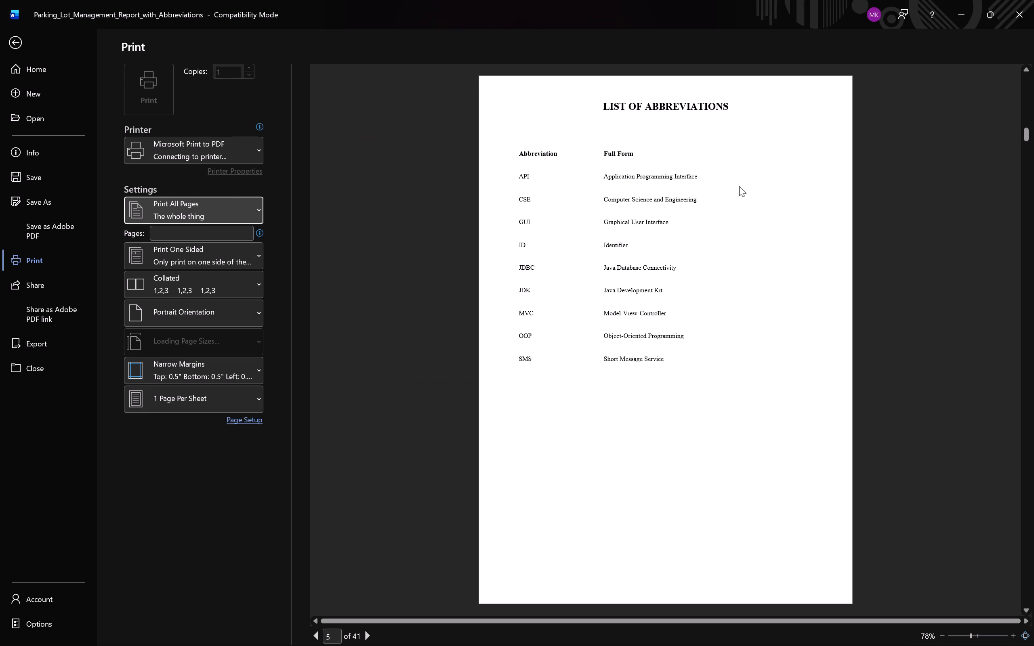
key(Escape)
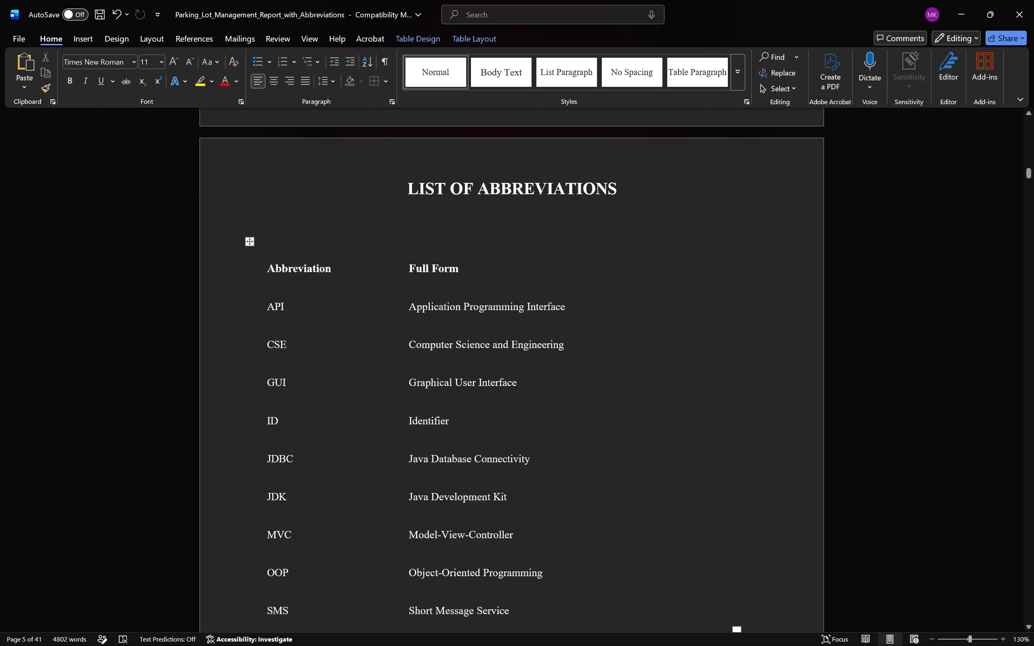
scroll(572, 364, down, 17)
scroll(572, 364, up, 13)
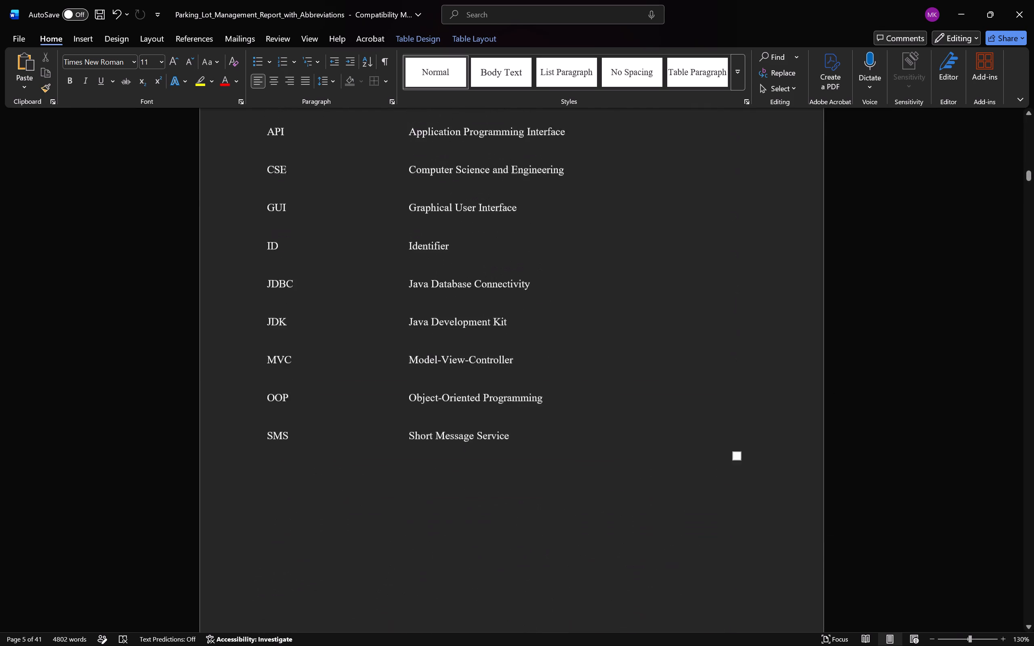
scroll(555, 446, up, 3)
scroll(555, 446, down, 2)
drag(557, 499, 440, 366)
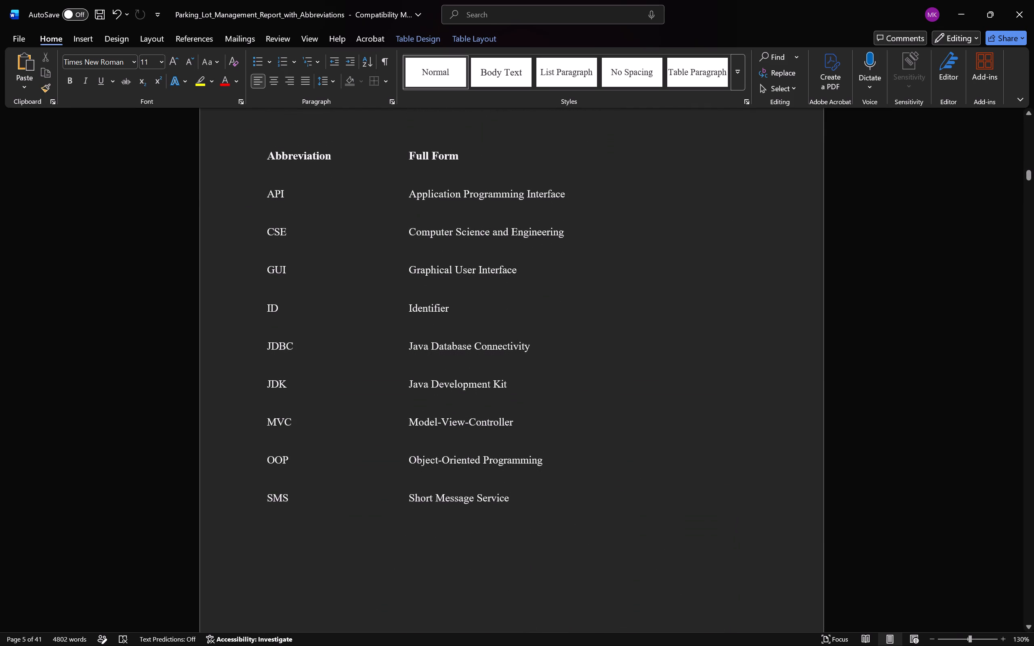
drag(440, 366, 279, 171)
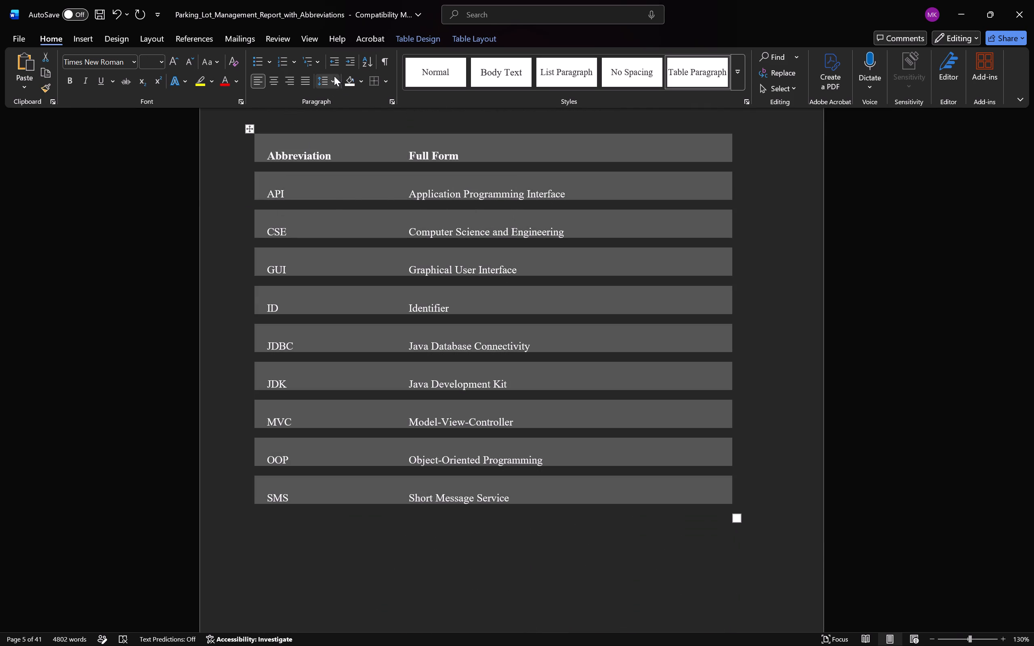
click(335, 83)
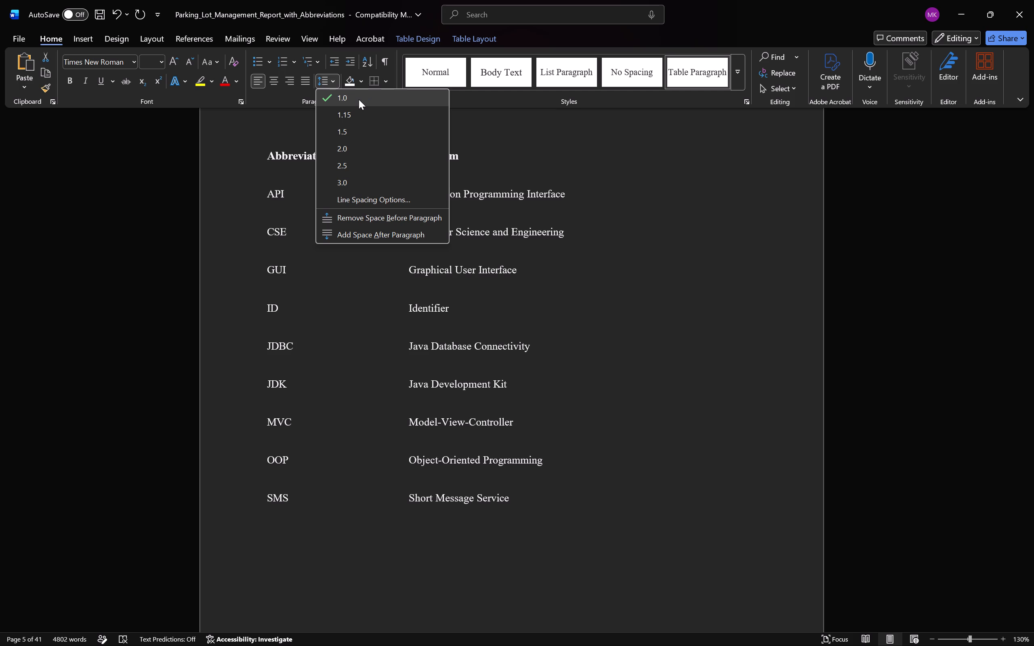
Review the front matter from the List of Abbreviations back up to the cover page.
scroll(359, 99, up, 3)
scroll(559, 275, up, 12)
scroll(559, 275, up, 13)
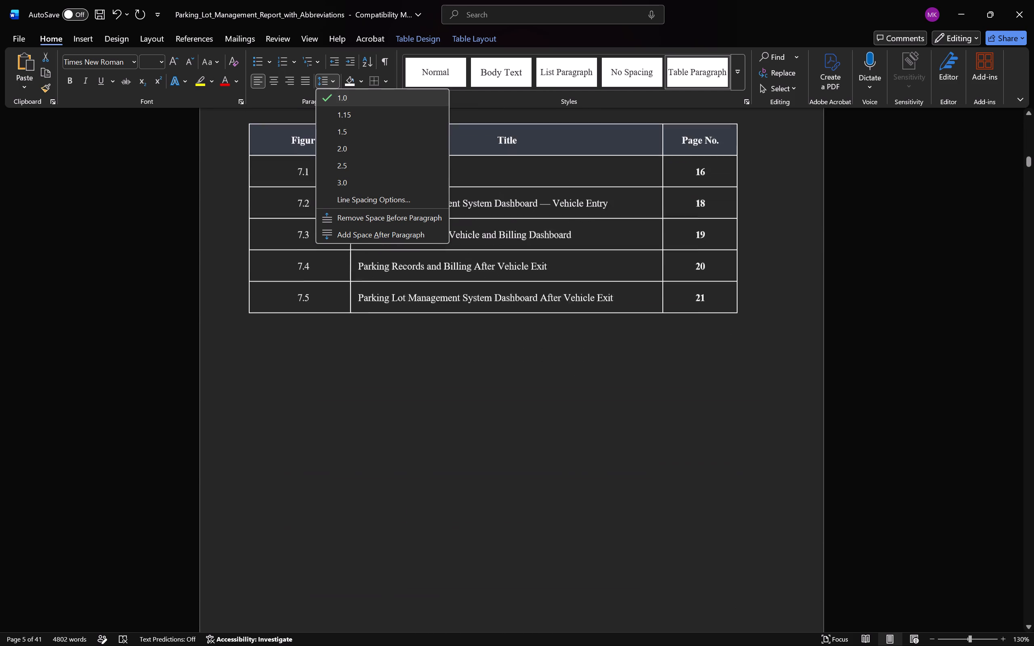
click(669, 415)
scroll(669, 415, up, 10)
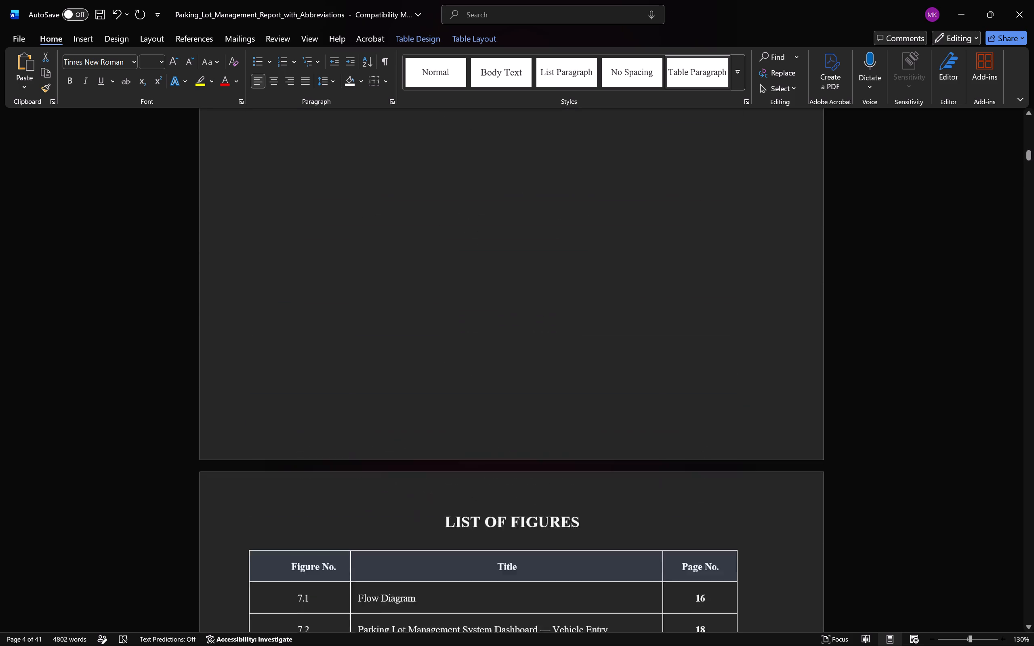
scroll(669, 415, up, 20)
scroll(669, 415, up, 19)
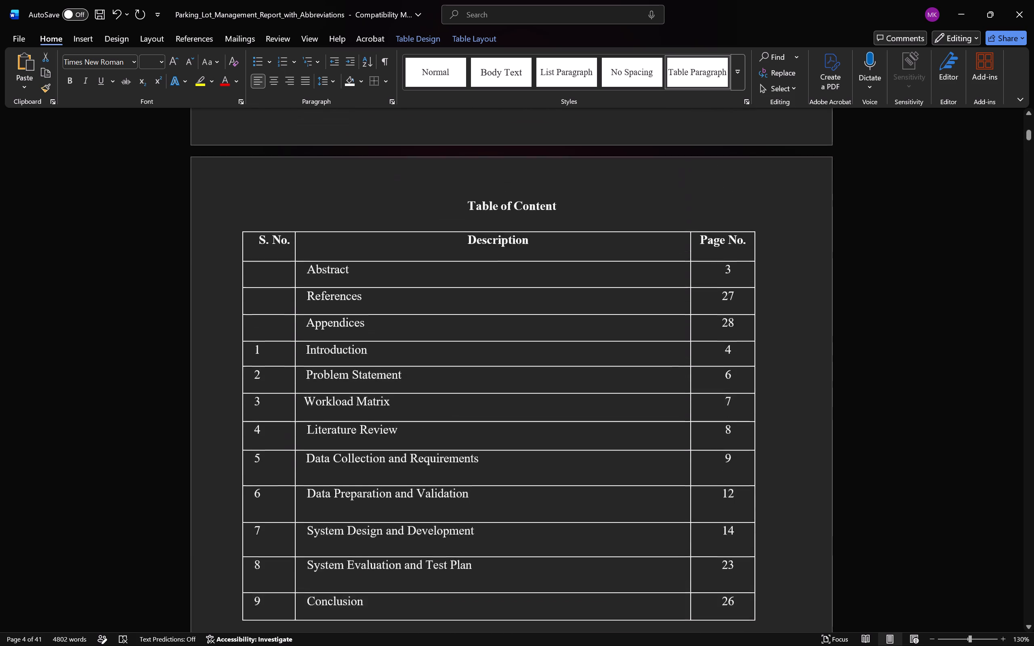
scroll(668, 415, up, 18)
scroll(668, 415, up, 3)
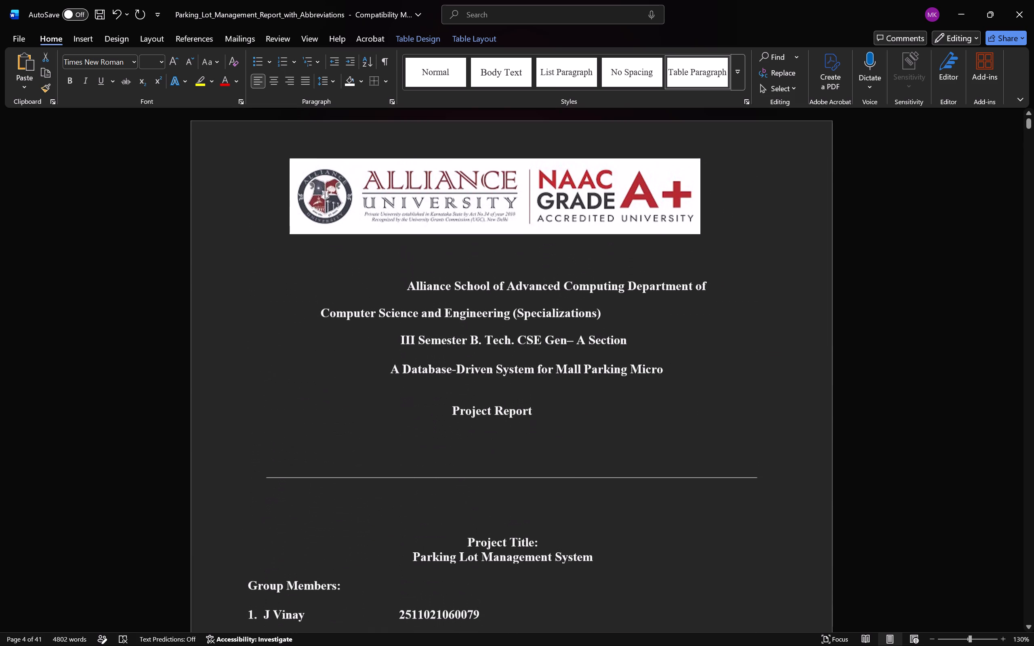
Delete "Department of Computer Science and Engineering (Specializations)" from the cover page heading.
drag(626, 319, 627, 284)
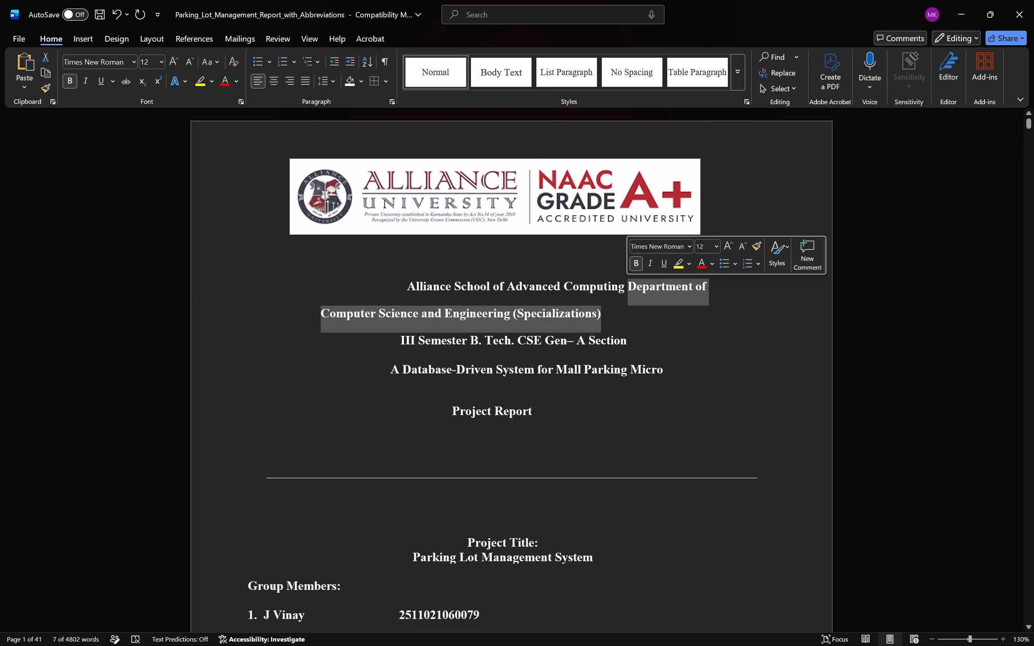
key(BackSpace)
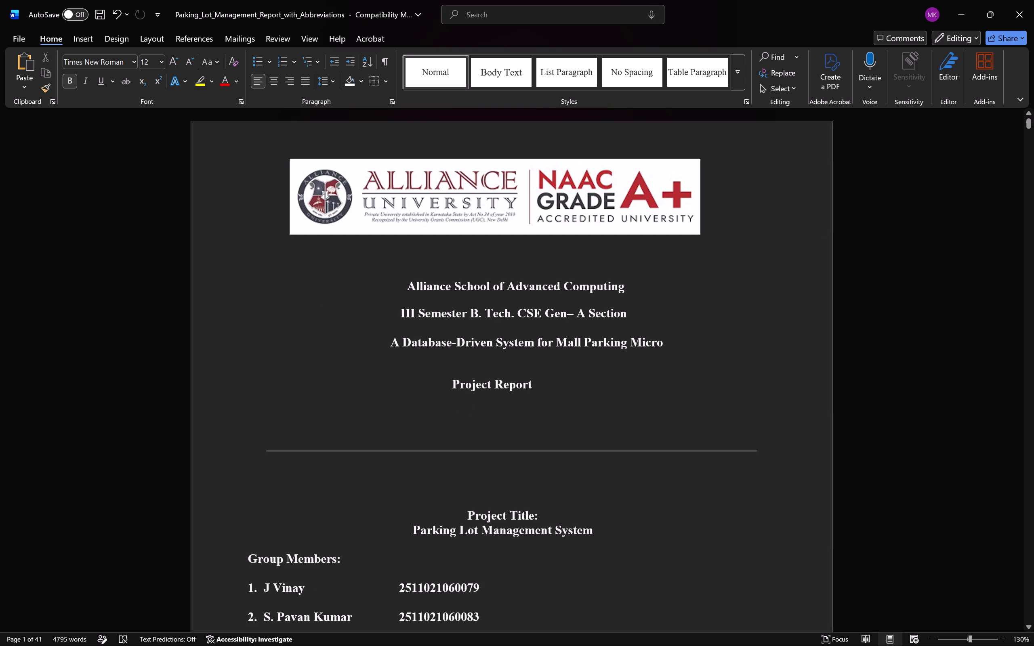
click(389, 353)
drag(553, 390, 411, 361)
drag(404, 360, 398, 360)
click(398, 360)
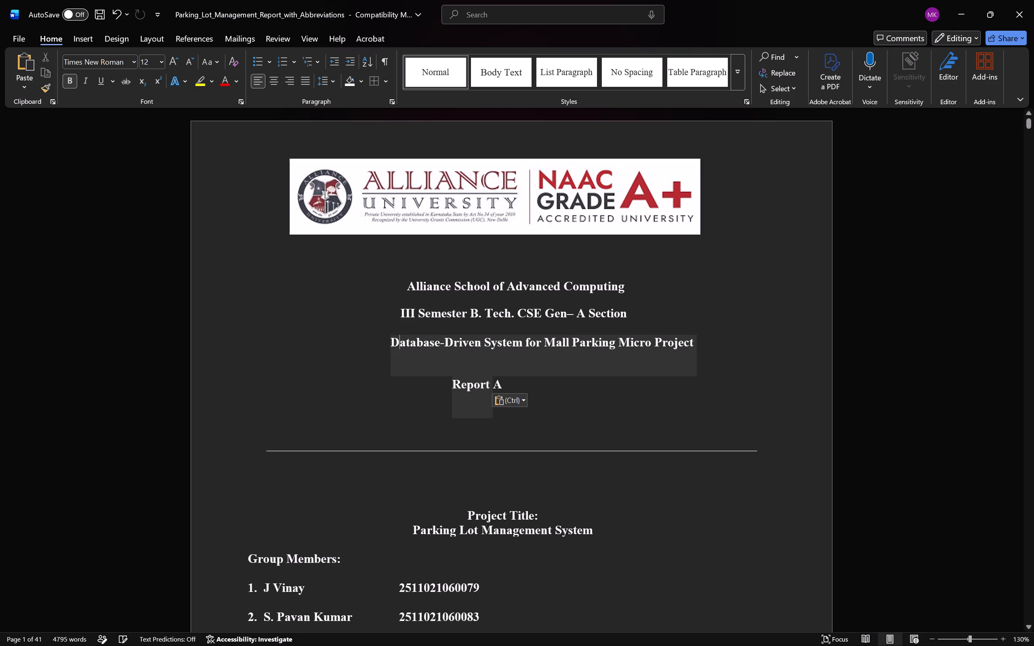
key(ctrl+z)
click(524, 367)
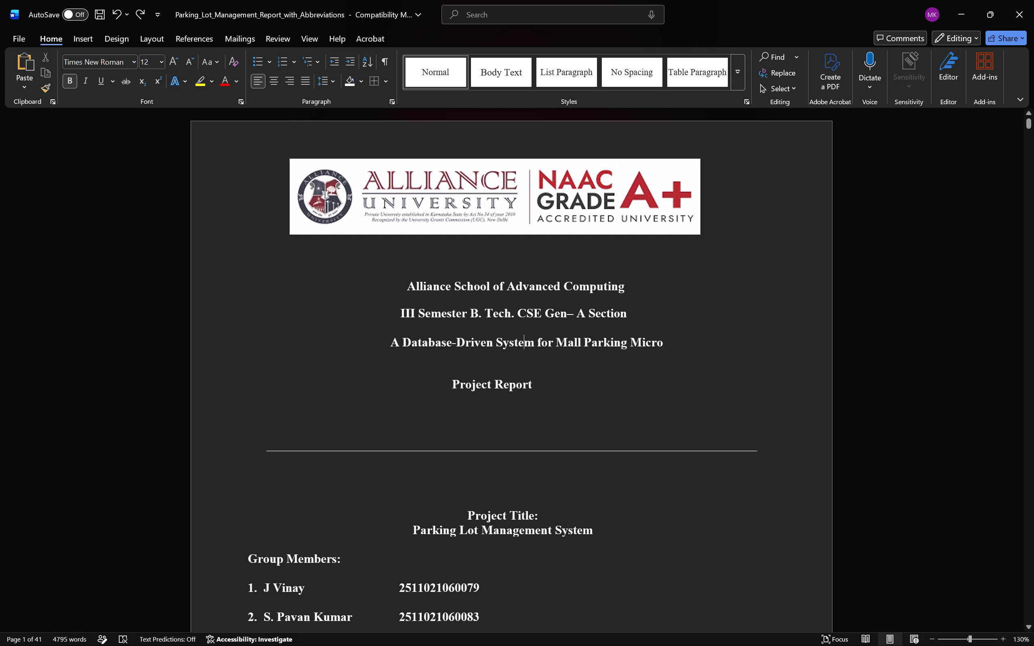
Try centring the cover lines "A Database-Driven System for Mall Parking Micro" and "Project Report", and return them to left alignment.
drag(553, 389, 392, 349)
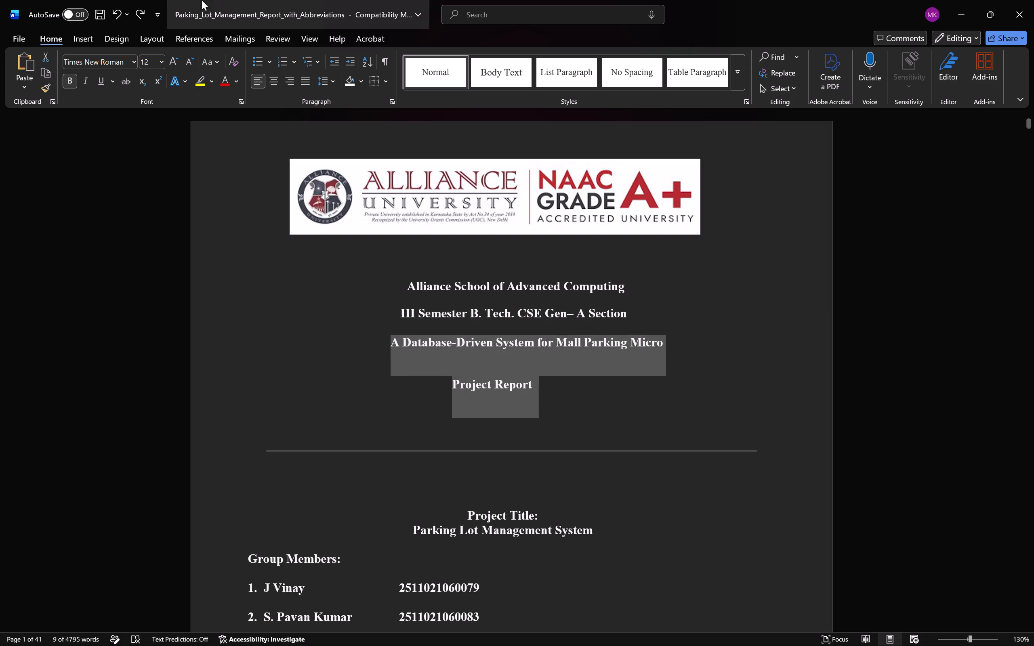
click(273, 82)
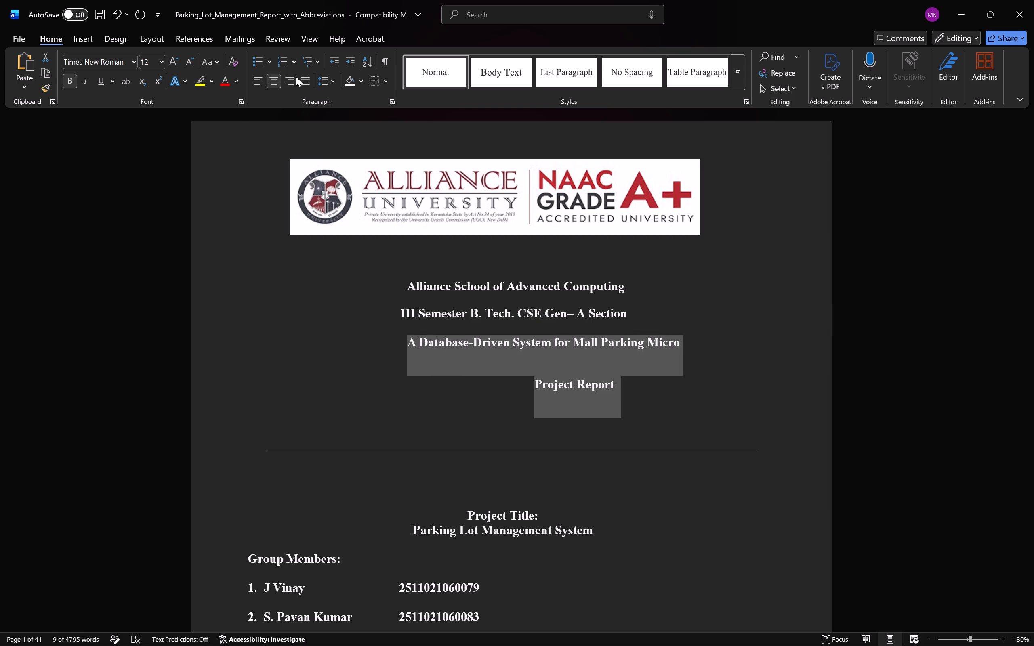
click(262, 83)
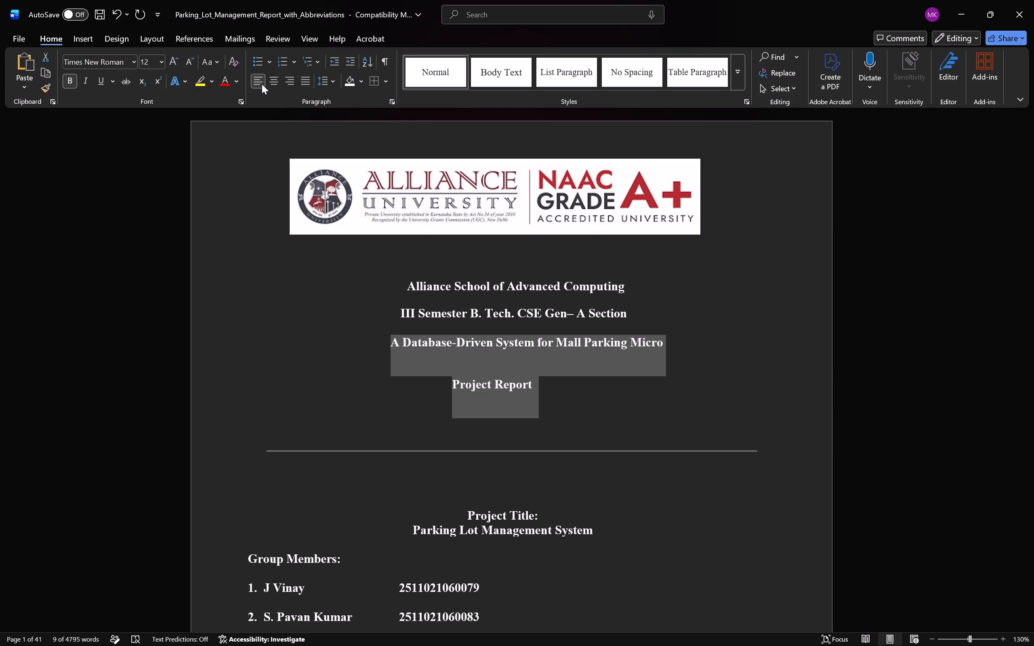
Place the insertion point after "Micro" at the end of the cover line "A Database-Driven System for Mall Parking Micro".
triple_click(588, 354)
click(588, 354)
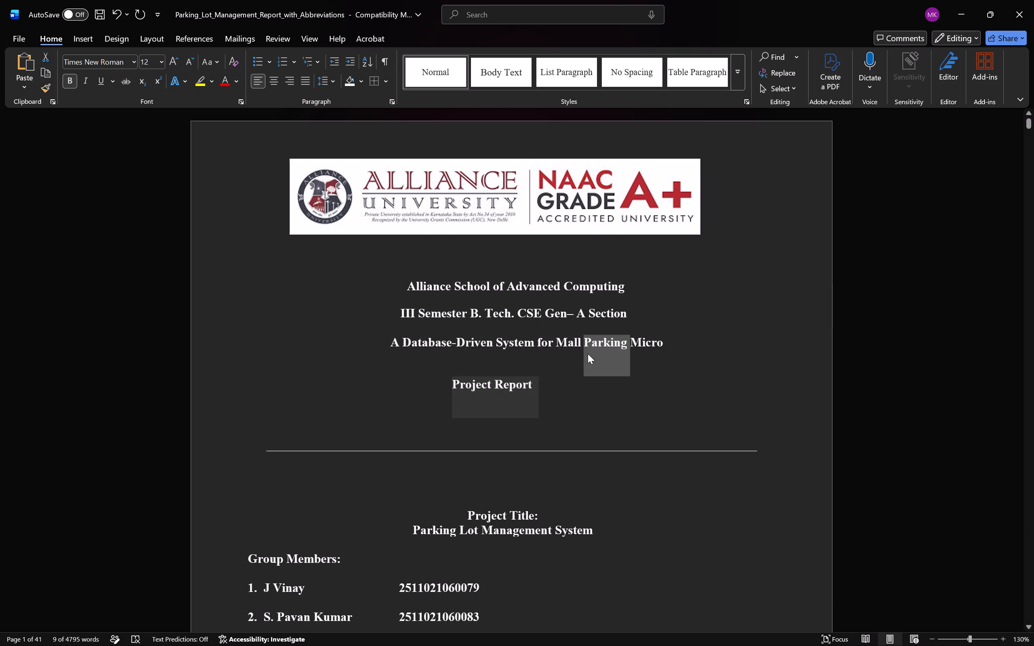
click(588, 354)
click(644, 353)
click(667, 356)
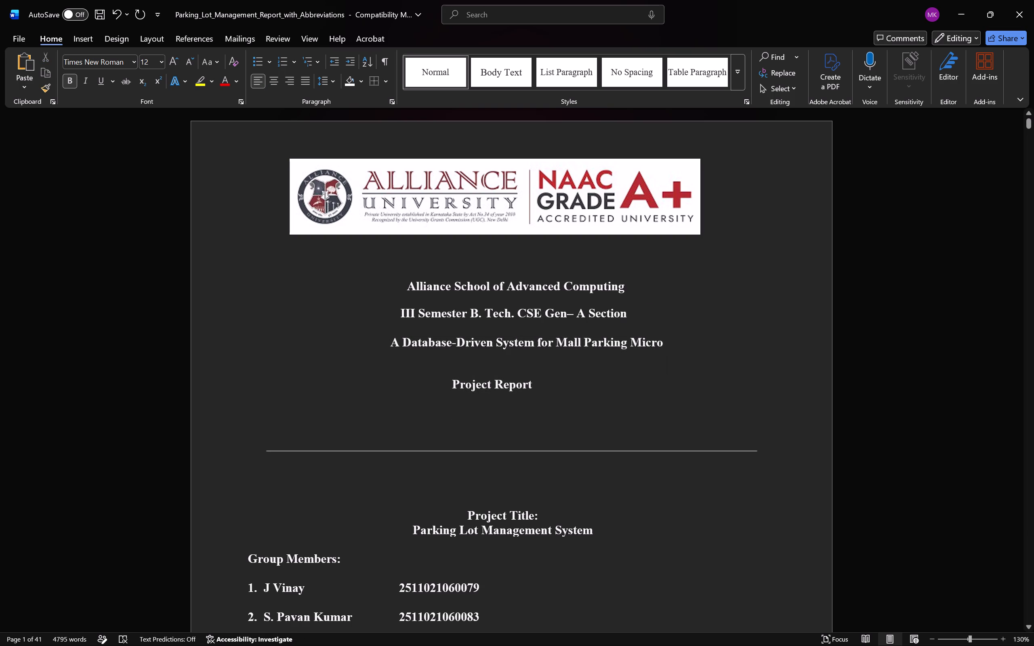
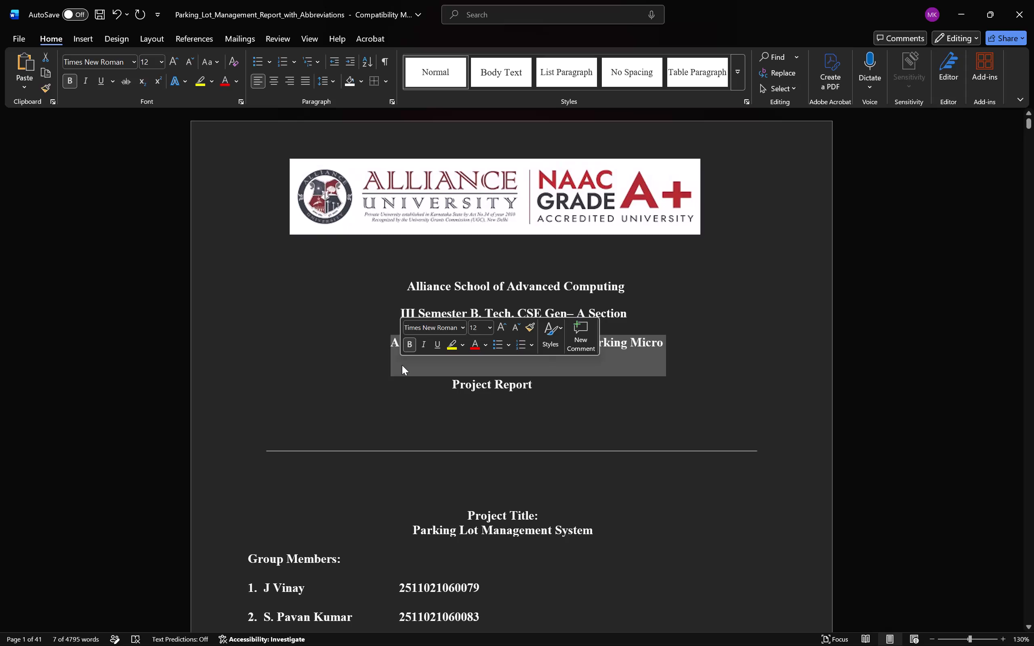
Replace the cover line "A Database-Driven System for Mall Parking Micro" with "Programming in Java – E1CSA 253061".
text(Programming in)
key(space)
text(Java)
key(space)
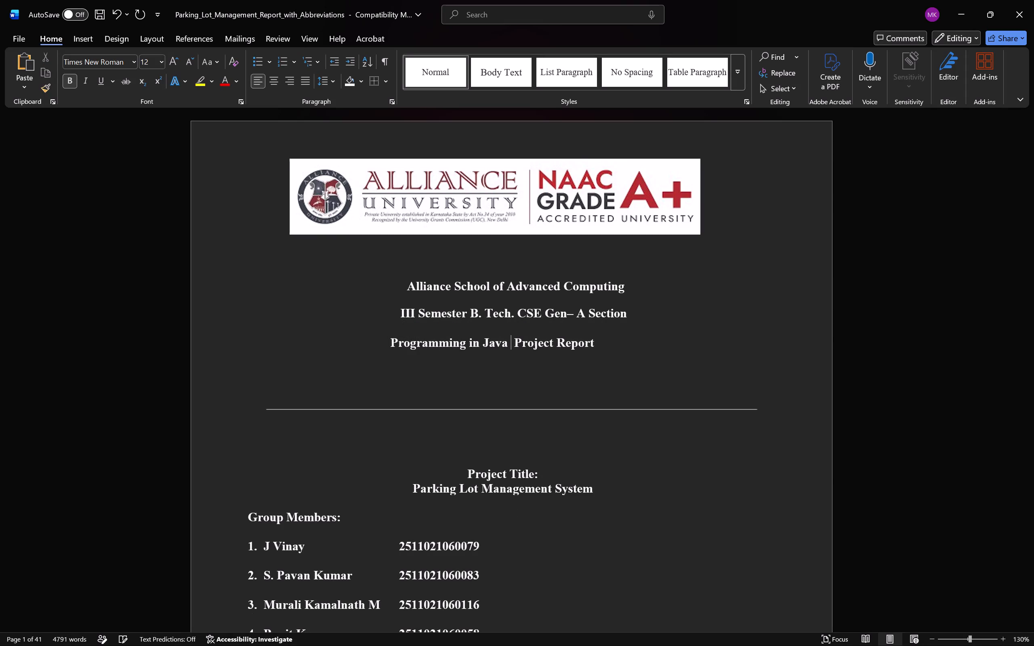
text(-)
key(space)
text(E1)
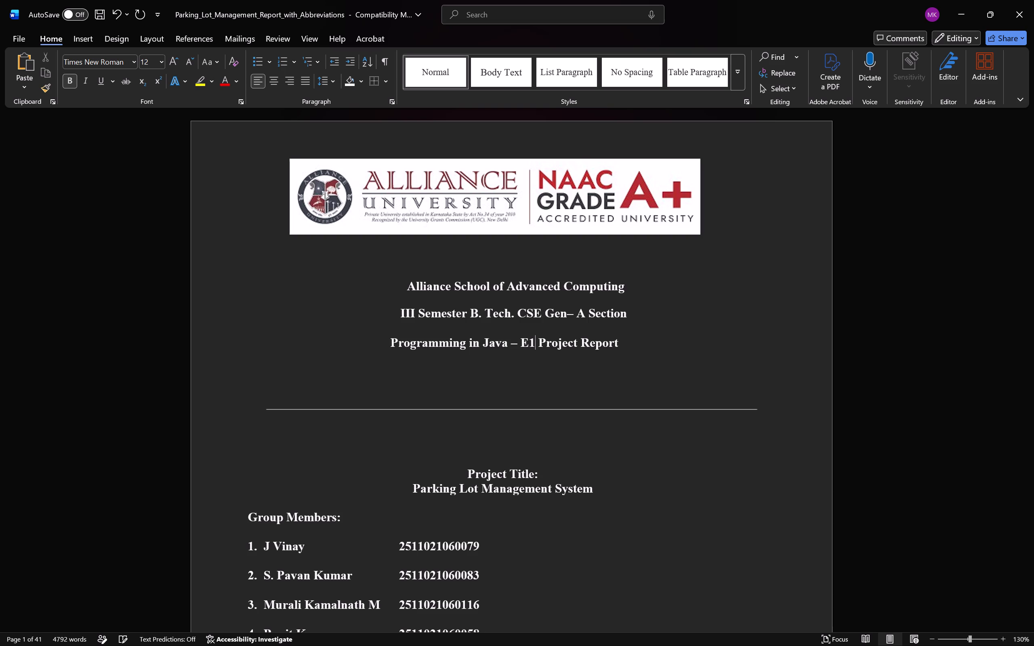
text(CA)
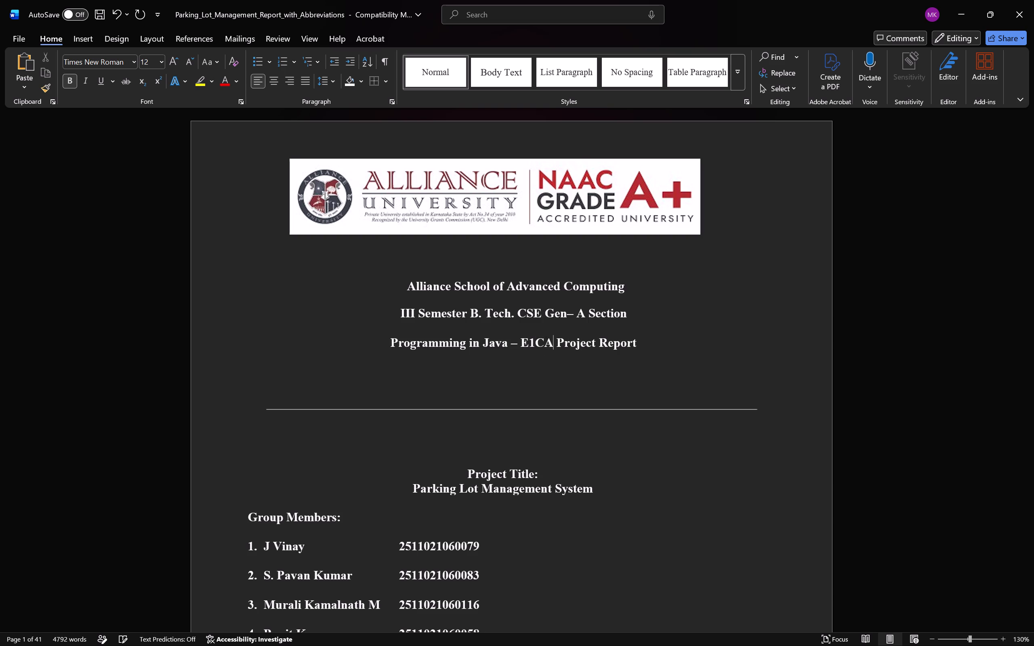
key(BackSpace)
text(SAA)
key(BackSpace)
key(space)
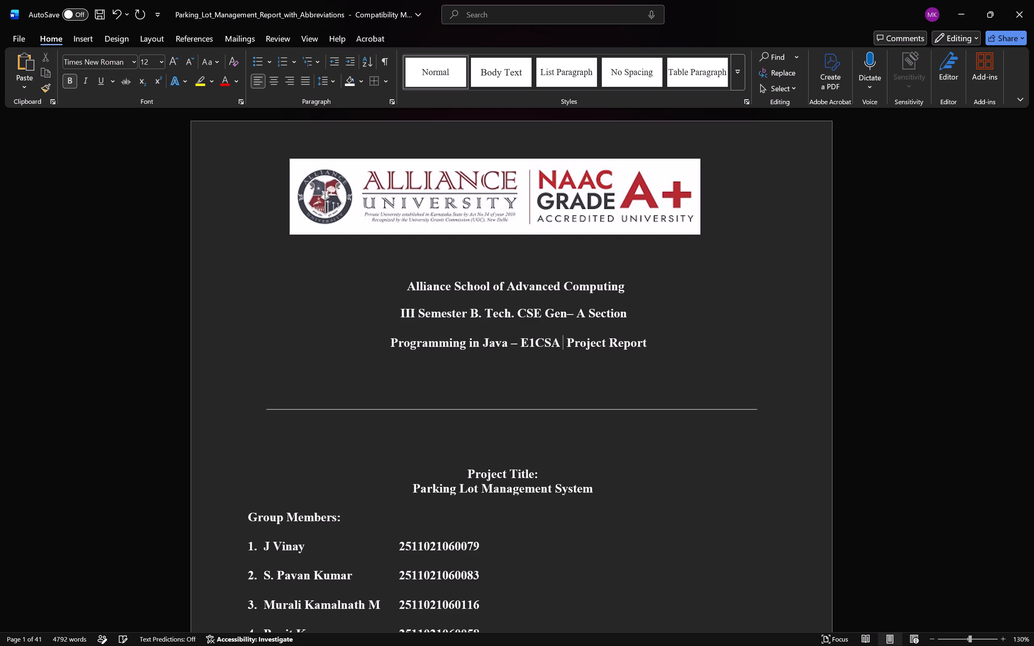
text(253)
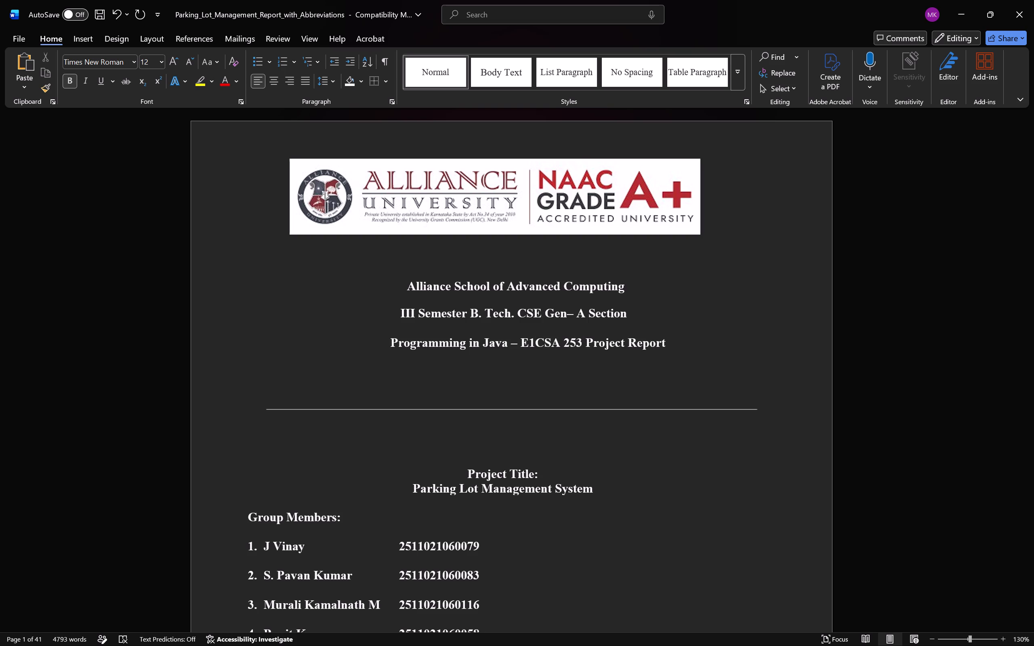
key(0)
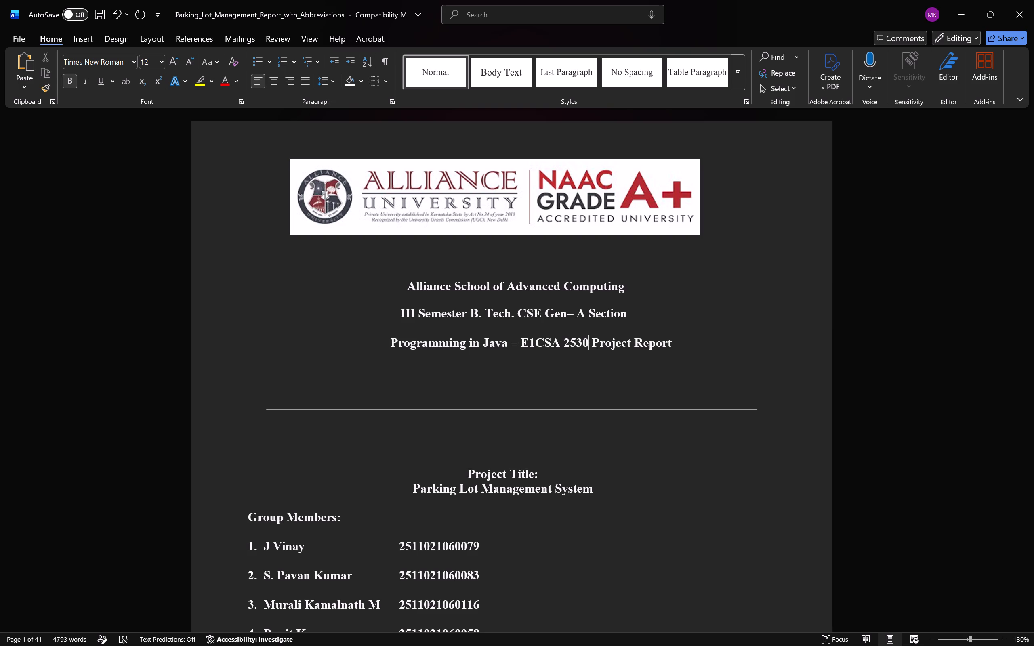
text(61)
Put "Project Report" on its own line below the course line and add "Micro" in front of it.
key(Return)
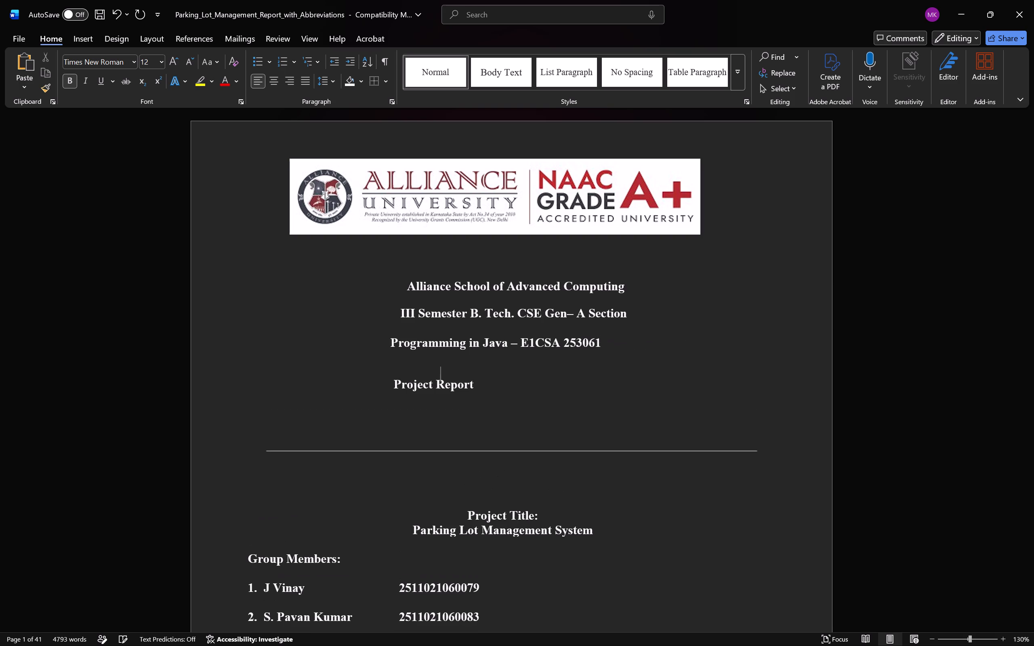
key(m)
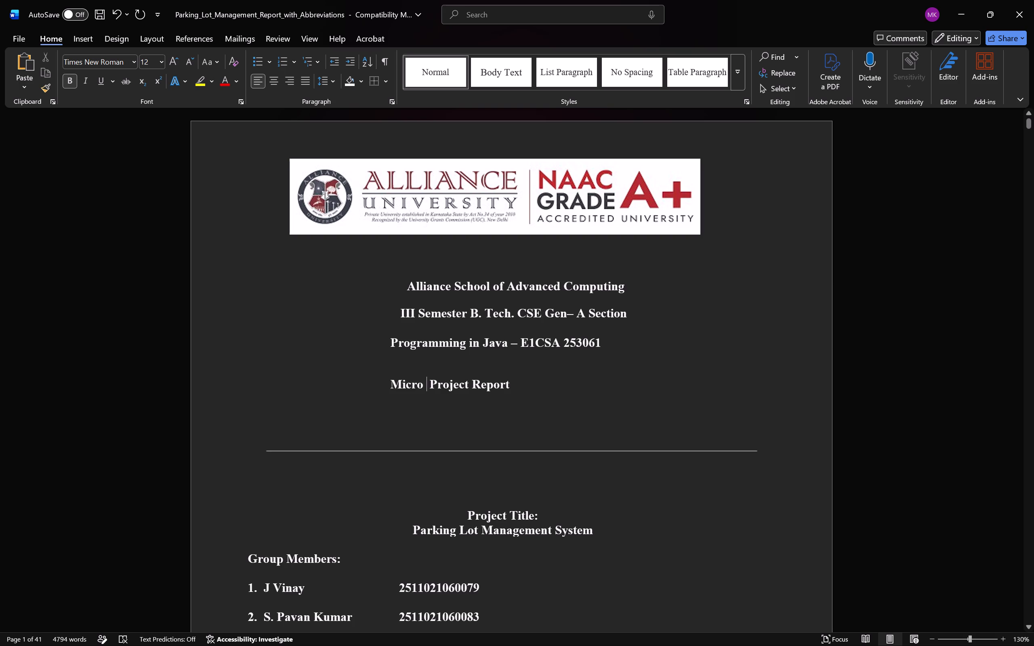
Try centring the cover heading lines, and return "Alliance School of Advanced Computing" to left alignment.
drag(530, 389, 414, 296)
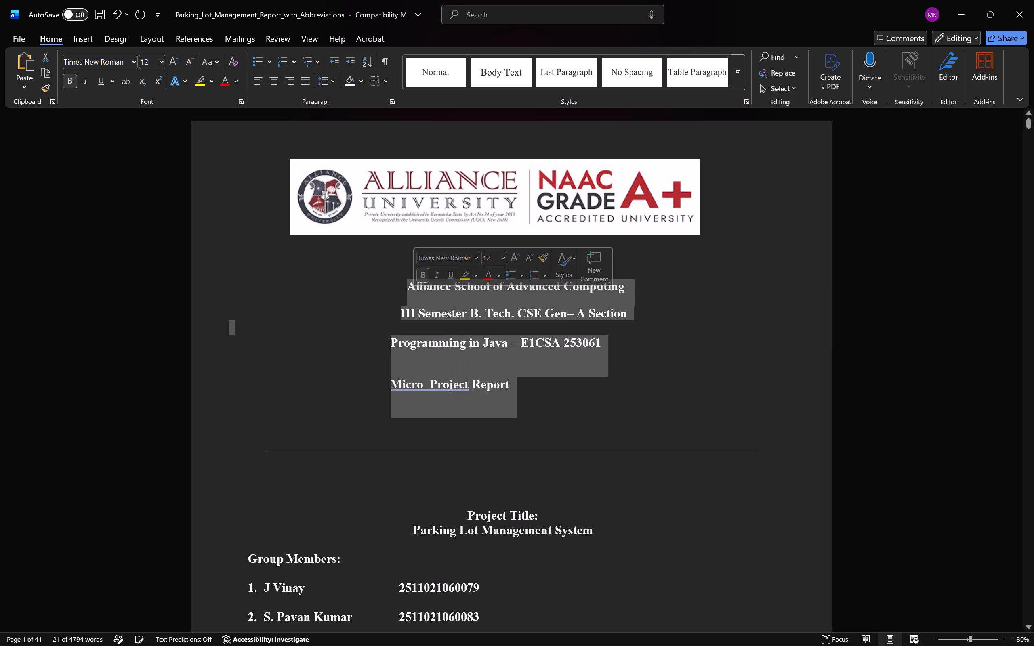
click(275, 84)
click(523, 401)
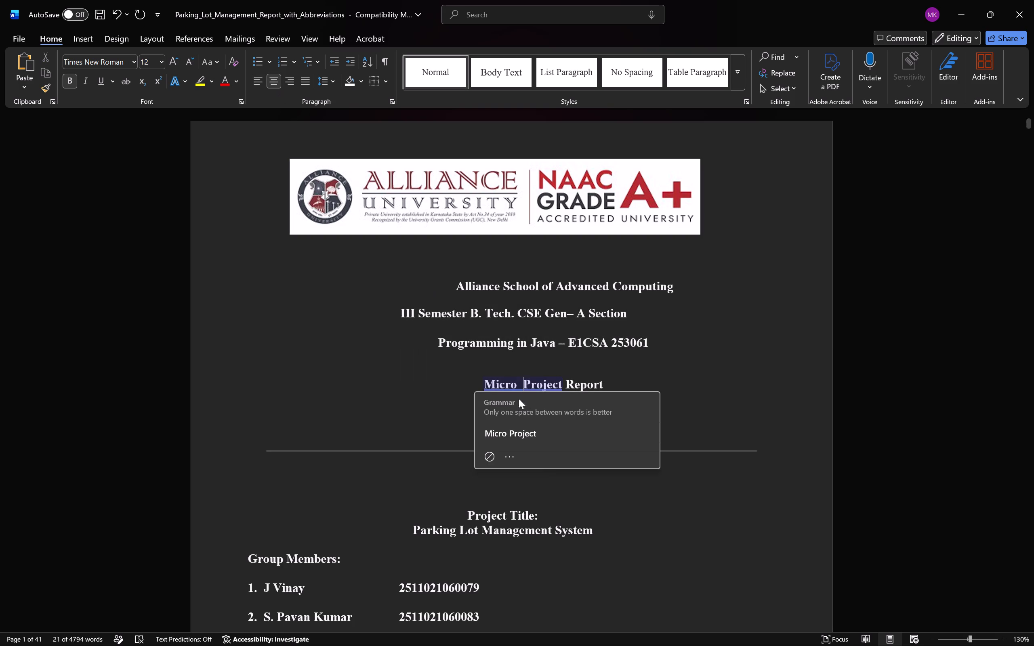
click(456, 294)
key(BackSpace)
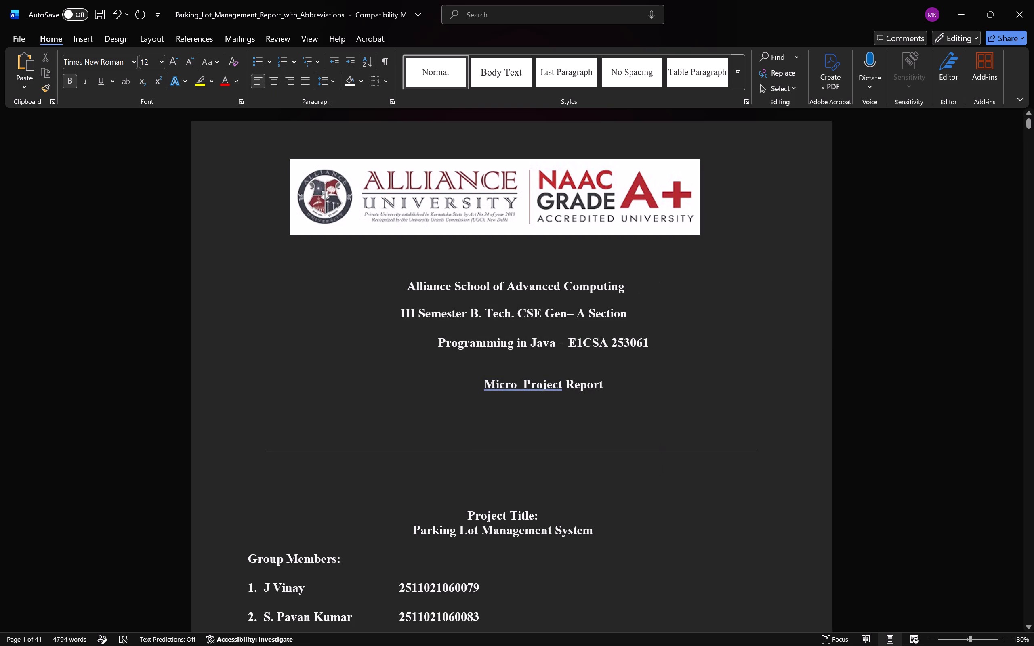
Return the "Programming in Java – E1CSA 253061" line to left alignment and indent it with six leading spaces under the semester line.
click(433, 345)
key(BackSpace)
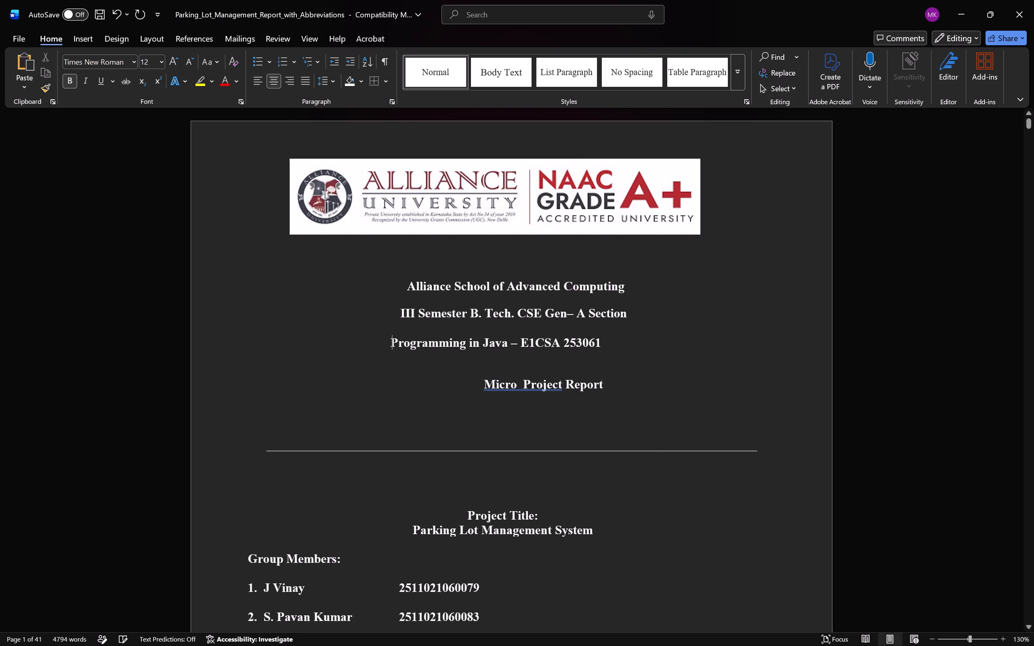
key(space)
key(space)
key(space)
key(space)
key(space)
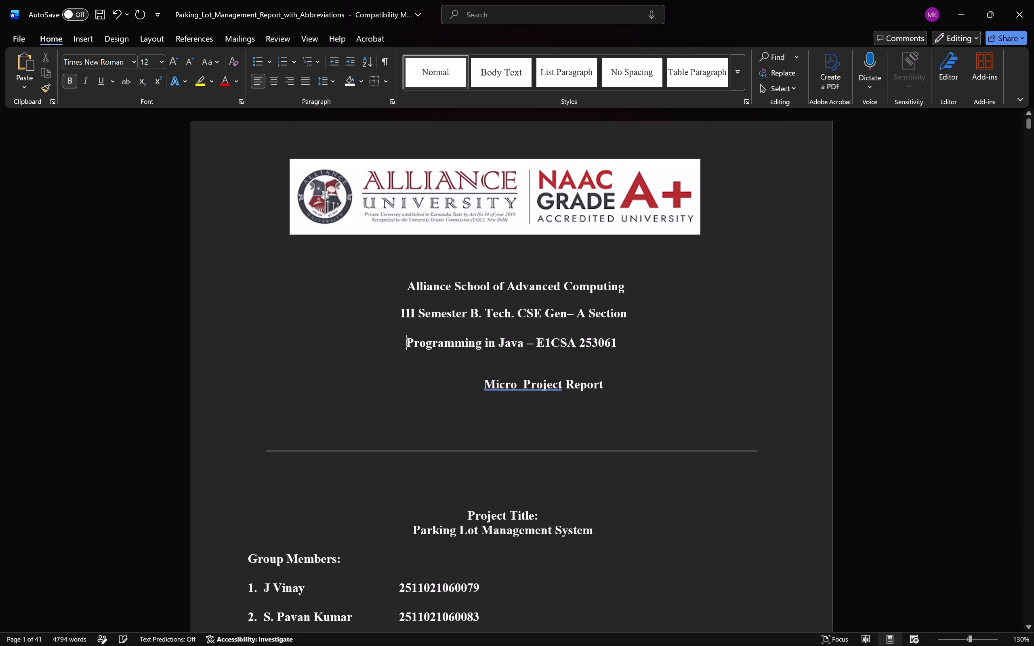
key(space)
Return the "Micro Project Report" line to left alignment and pad it with leading spaces until it sits centred under the course line.
click(477, 387)
key(BackSpace)
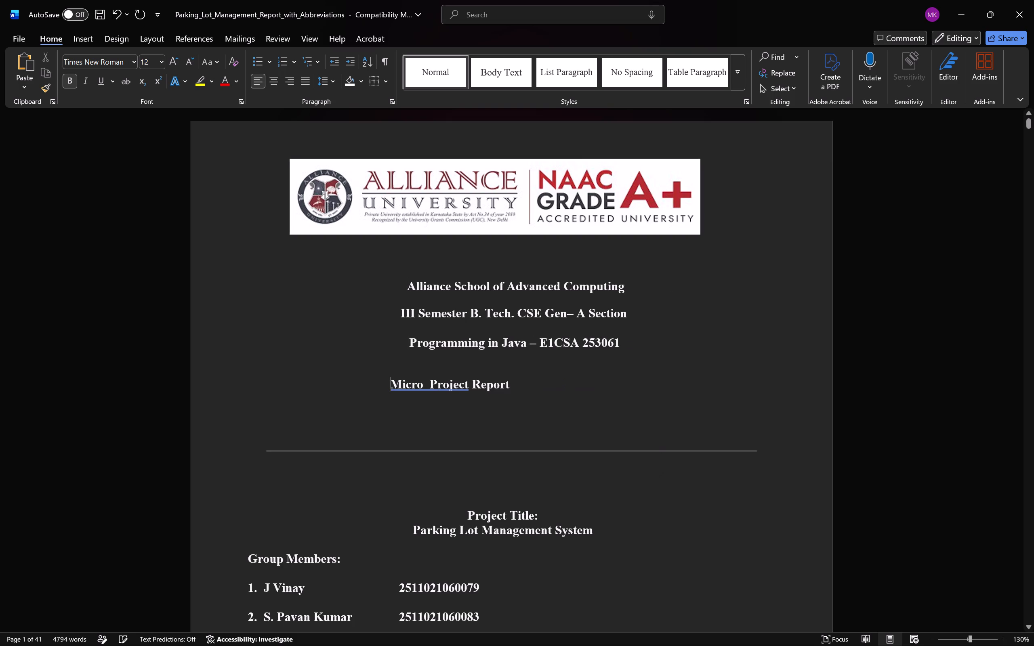
key(space)
key(space)
key(space)
click(552, 373)
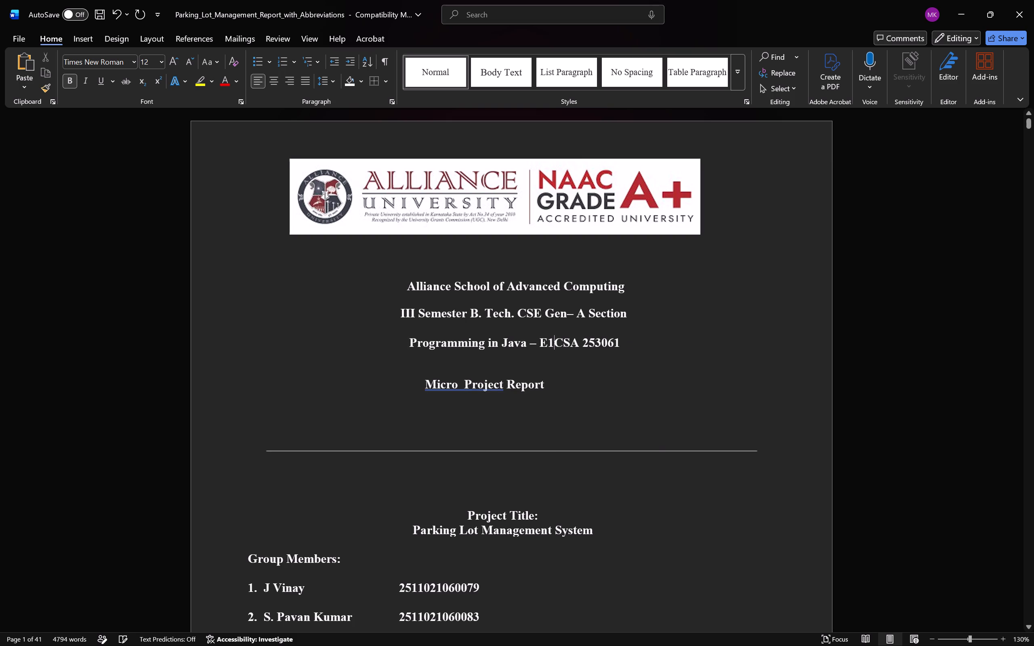
key(space)
key(ctrl+z)
click(425, 380)
key(space)
key(space)
key(space)
key(space)
key(space)
key(space)
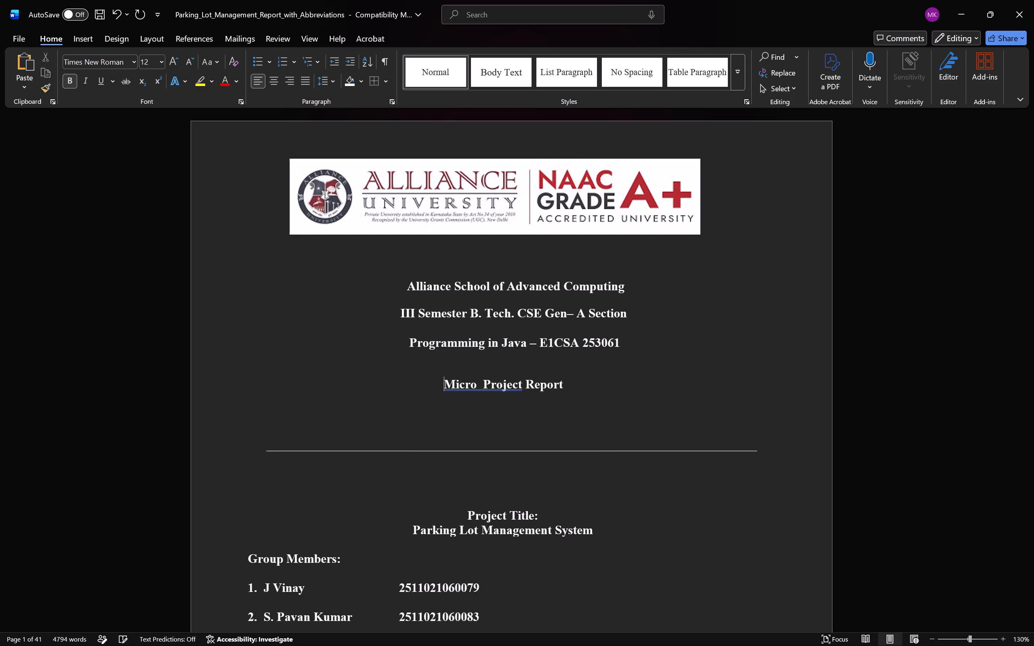
key(space)
key(space)
click(765, 436)
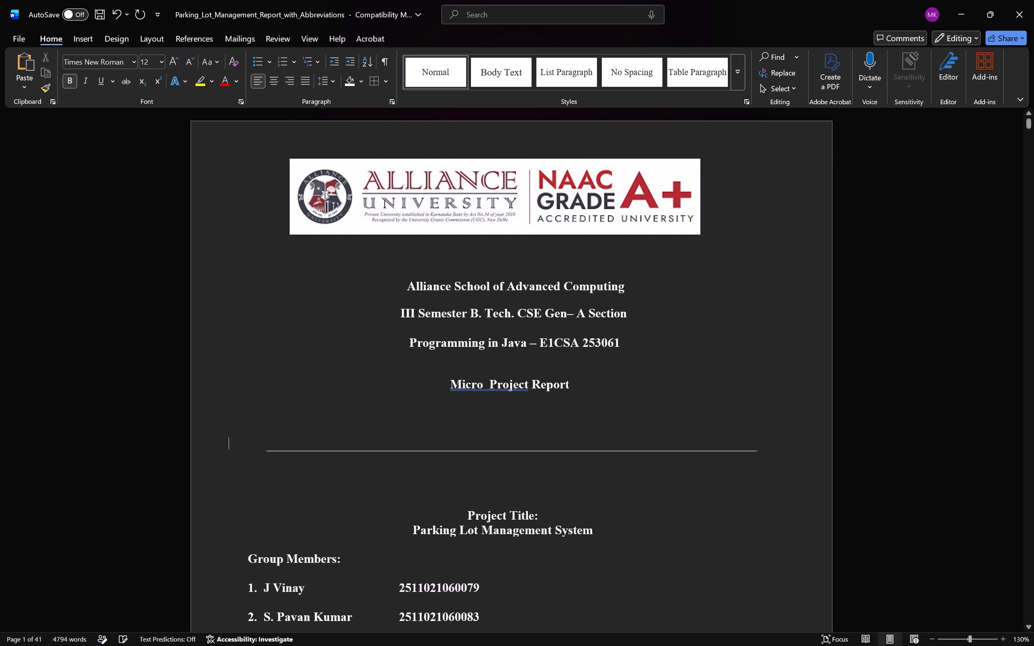
Apply the suggested grammar correction to leave a single space in "Micro Project".
click(489, 386)
click(472, 443)
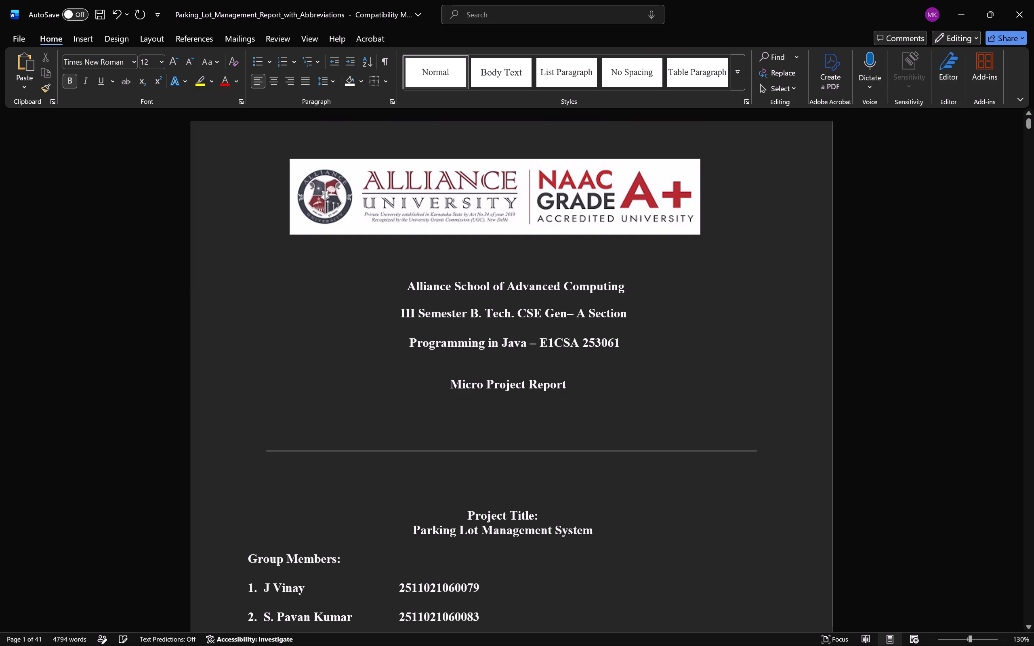
Save the report.
click(594, 374)
key(ctrl+s)
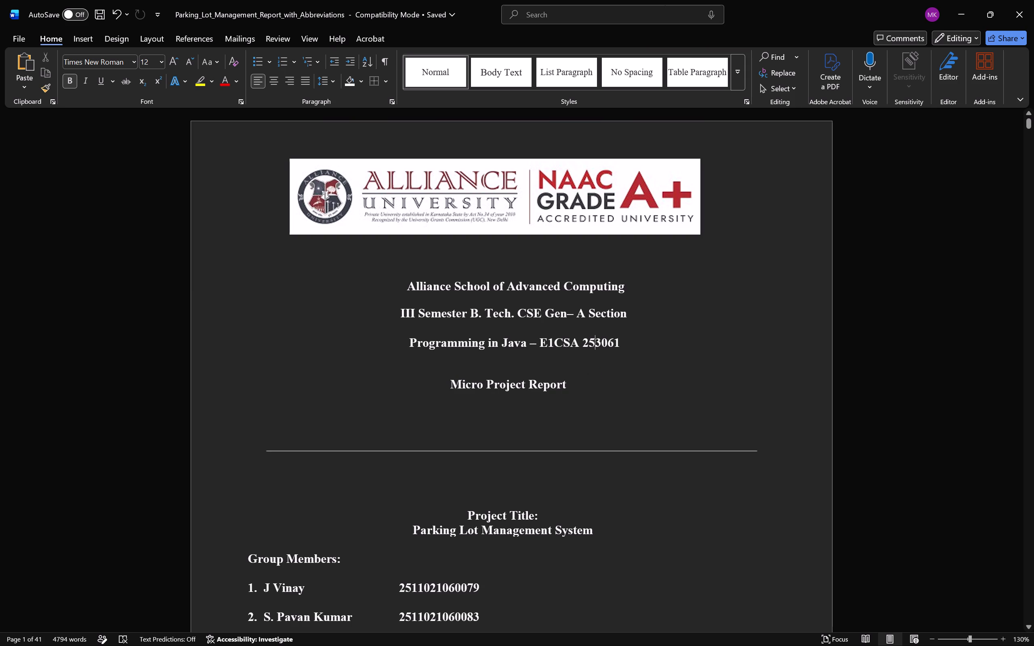
Copy the entire report and paste it into a new blank document.
key(ctrl+a)
key(ctrl+c)
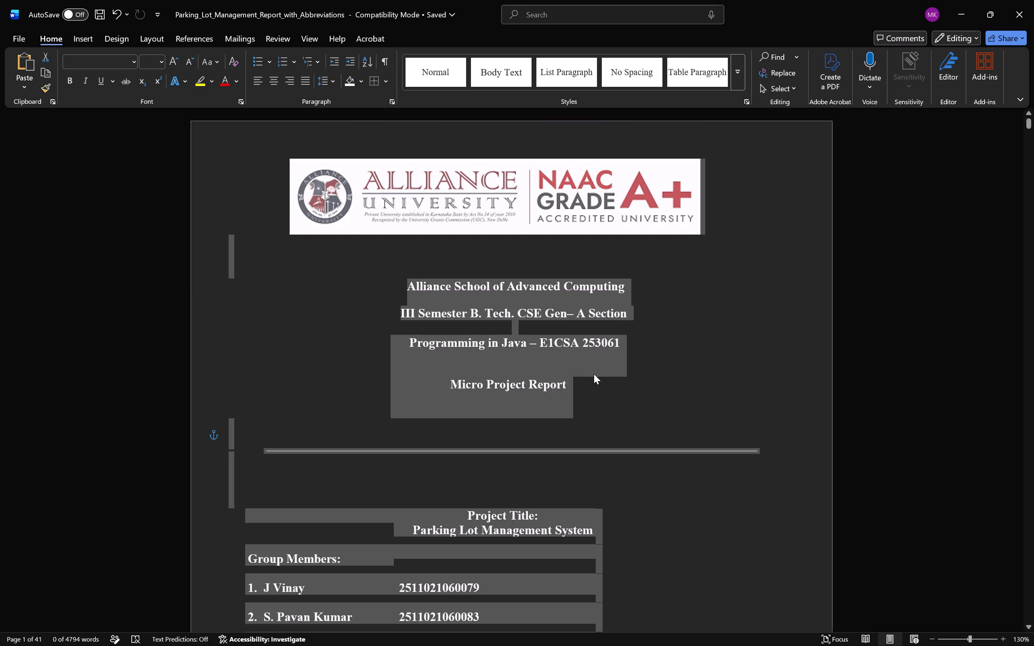
click(22, 45)
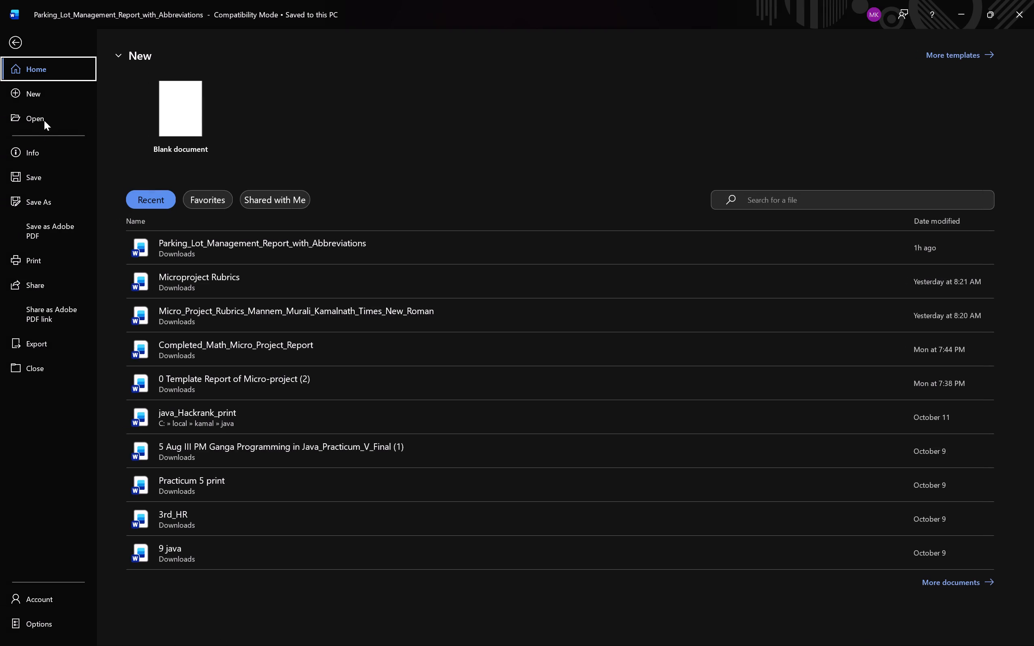
click(183, 120)
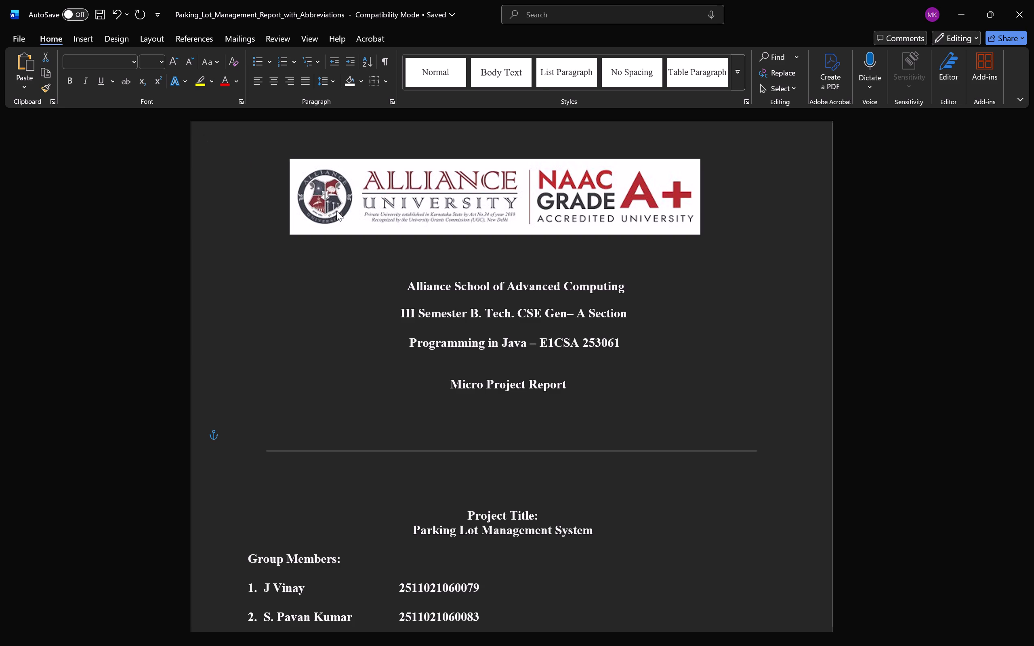
key(ctrl+v)
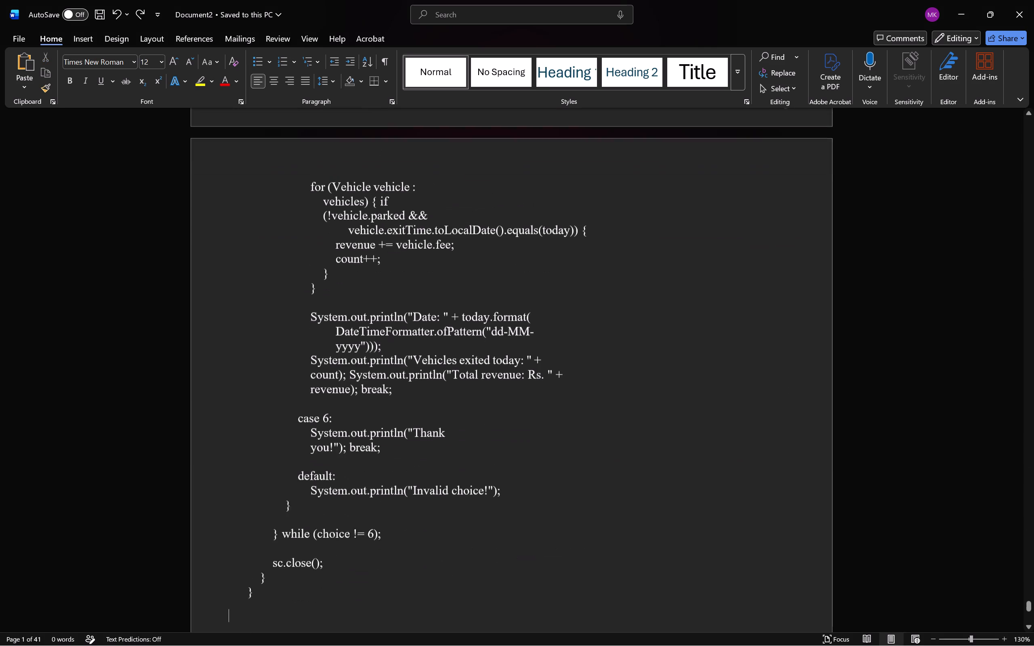
Compare the cover page of the pasted copy with the original report, from the logo down to the date of submission.
drag(1033, 614, 1033, 250)
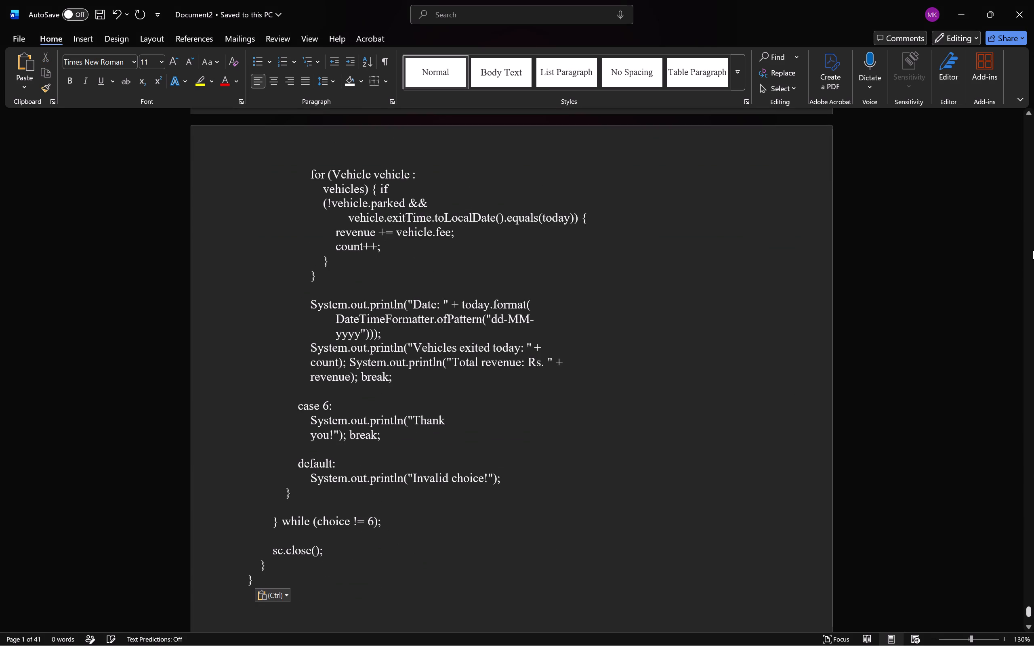
drag(1033, 250, 1032, 0)
scroll(801, 354, up, 4)
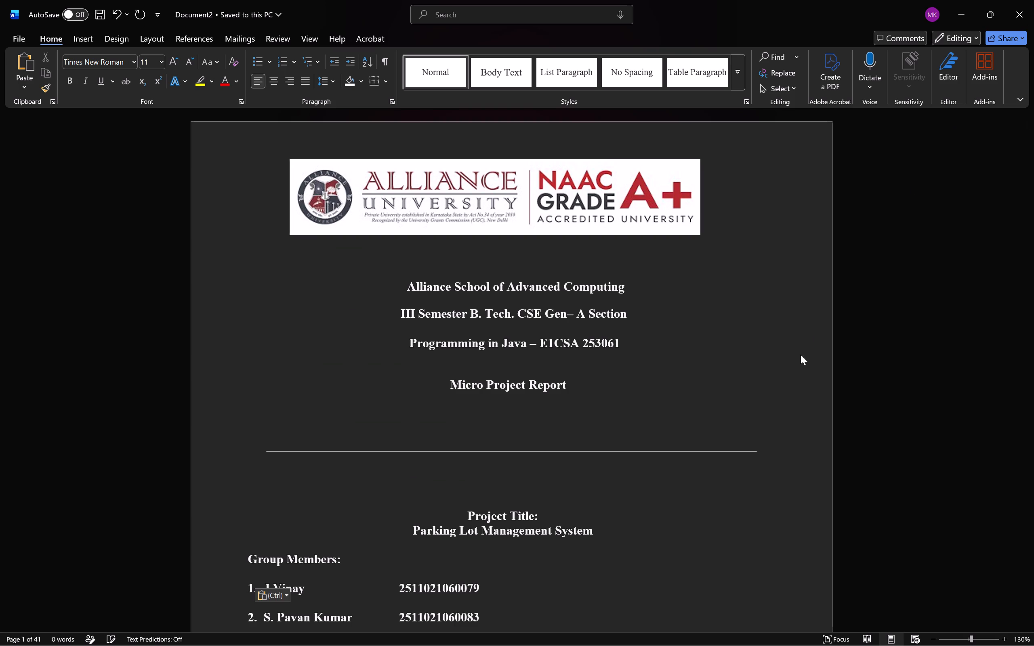
key(alt+Tab)
click(743, 348)
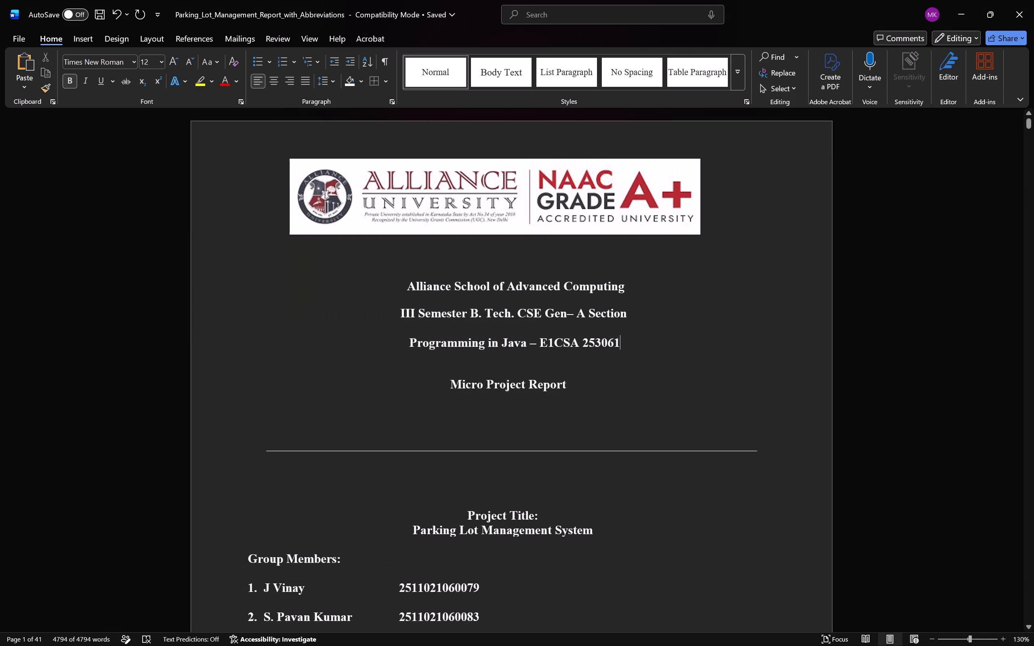
key(alt+Tab)
key(alt+Tab)
key(alt+Tab)
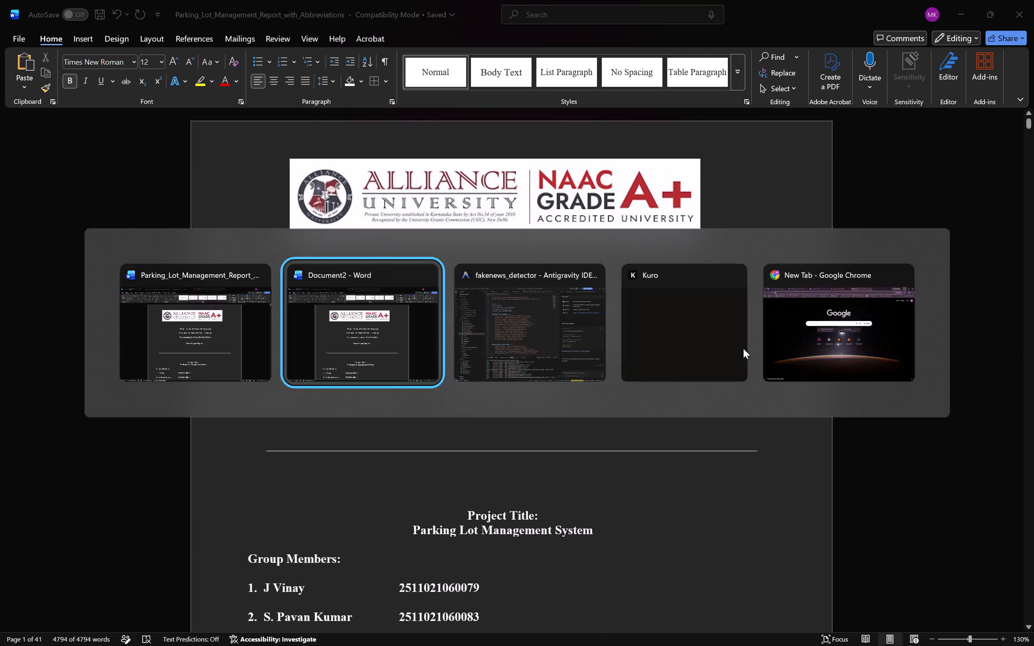
key(alt+Tab)
key(alt+Tab)
key(alt+Tab)
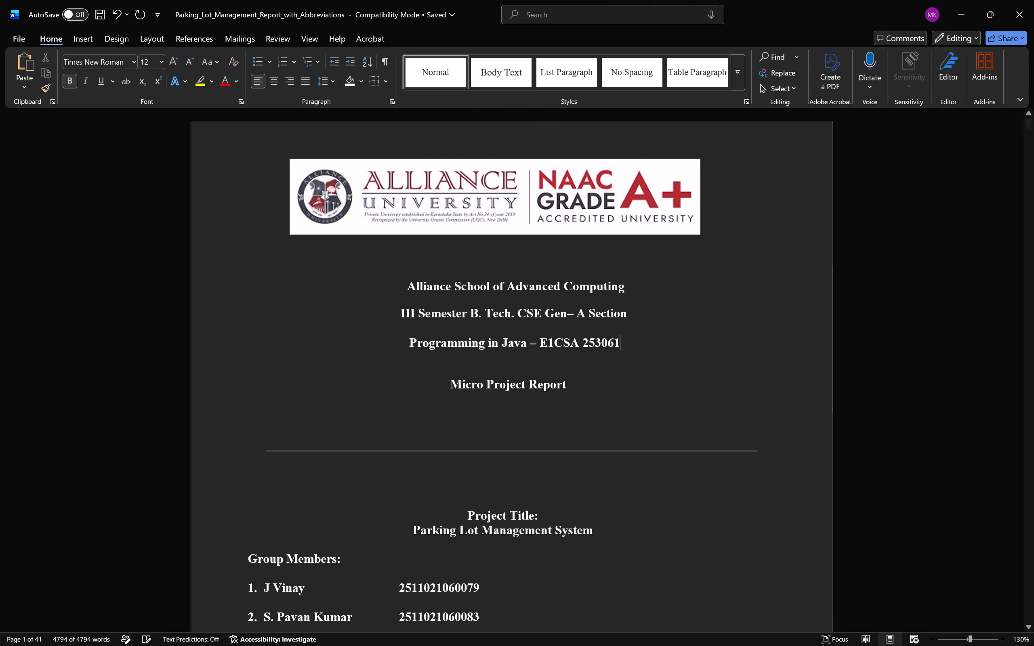
key(alt+Tab)
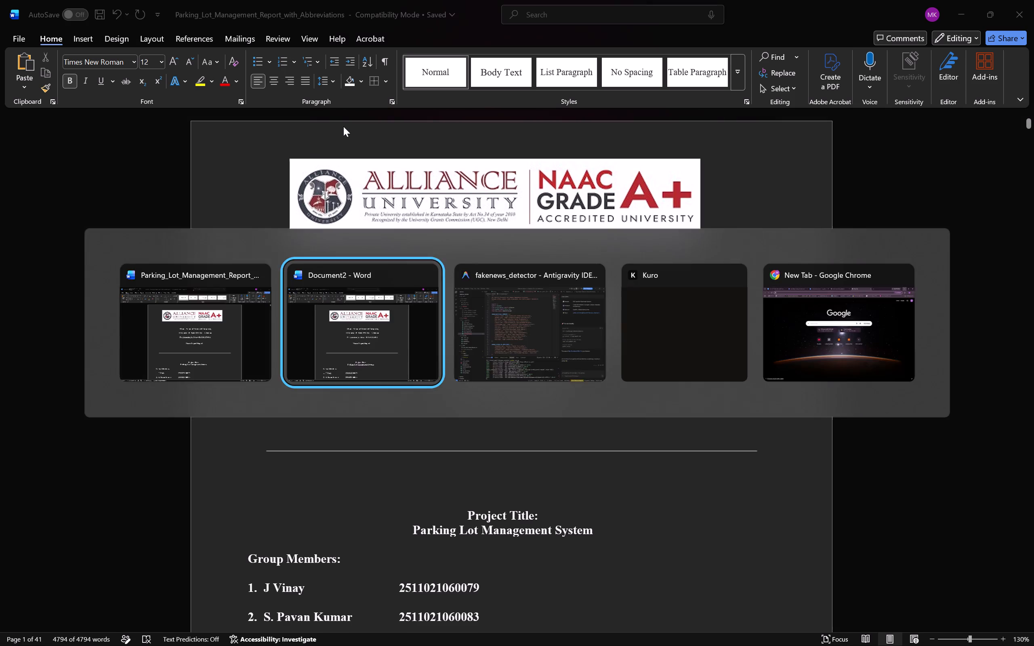
scroll(598, 389, down, 7)
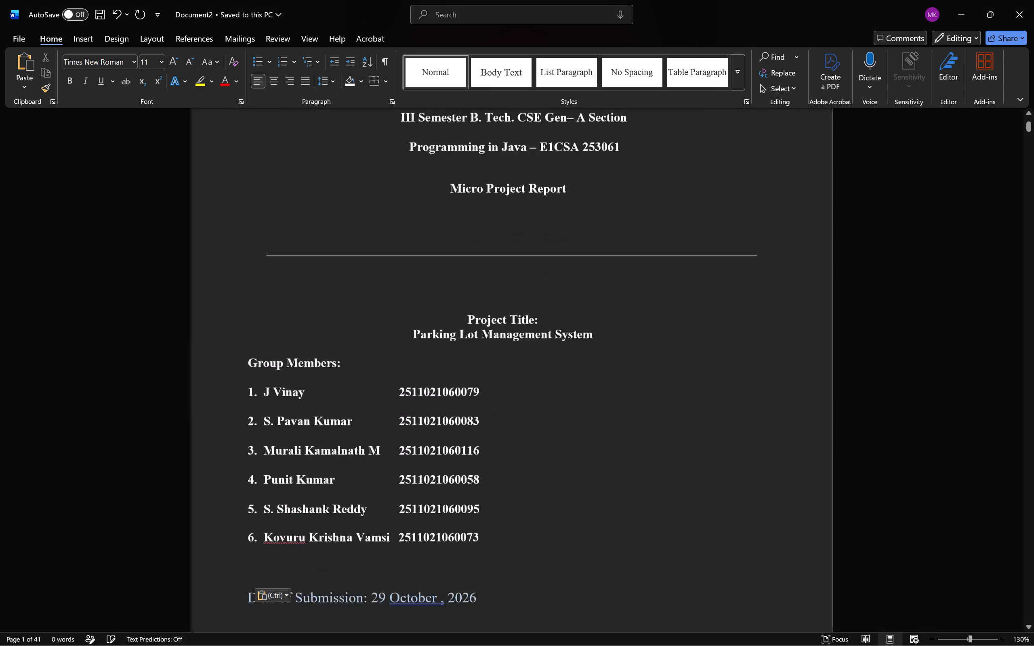
scroll(597, 410, down, 2)
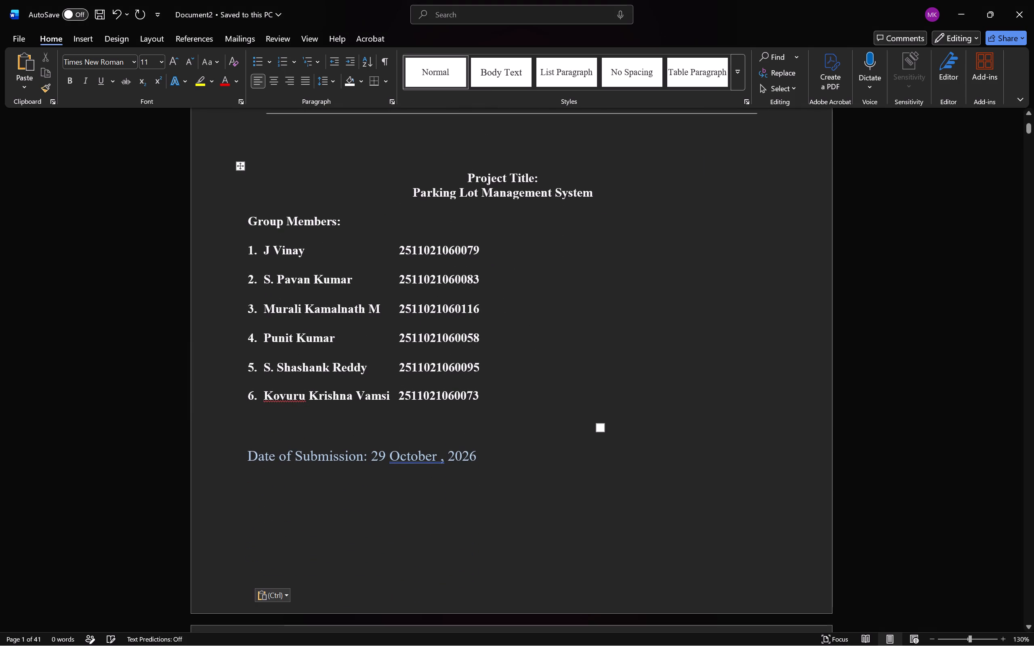
scroll(542, 465, up, 2)
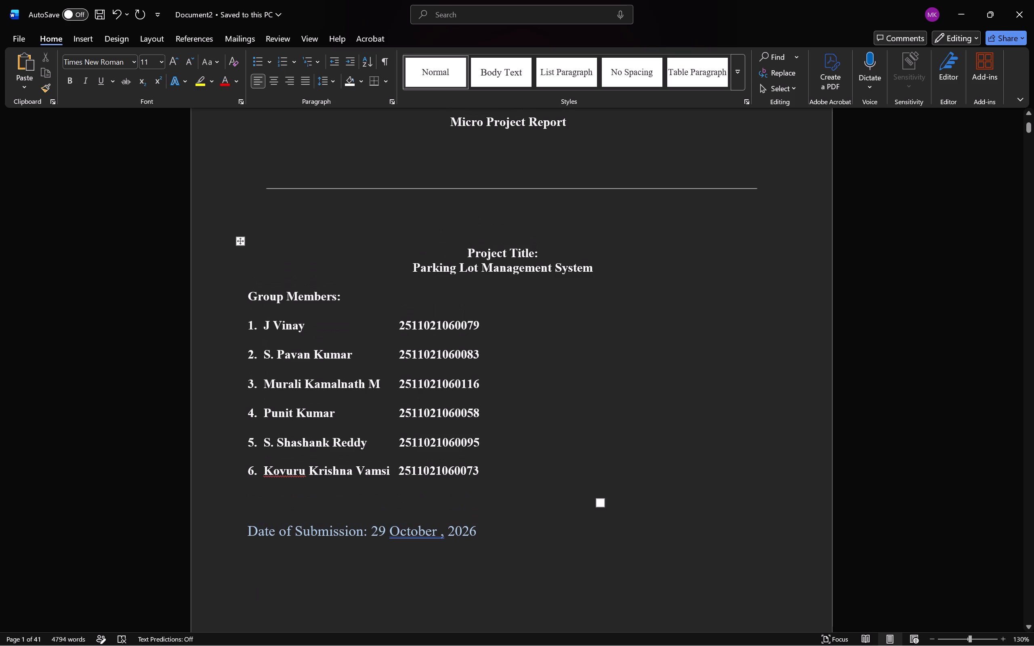
scroll(550, 448, up, 5)
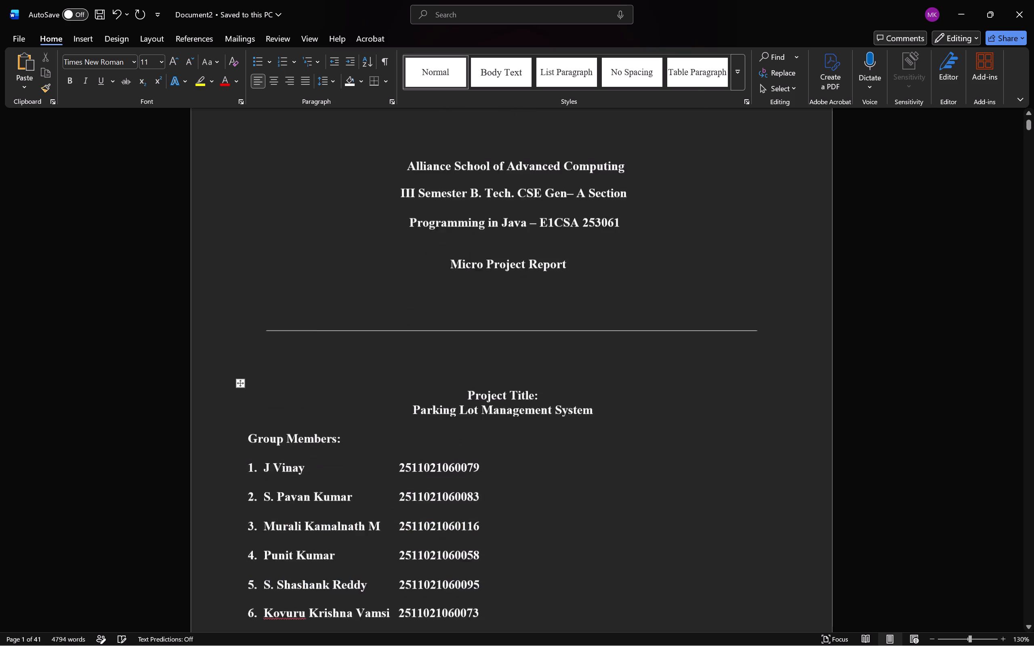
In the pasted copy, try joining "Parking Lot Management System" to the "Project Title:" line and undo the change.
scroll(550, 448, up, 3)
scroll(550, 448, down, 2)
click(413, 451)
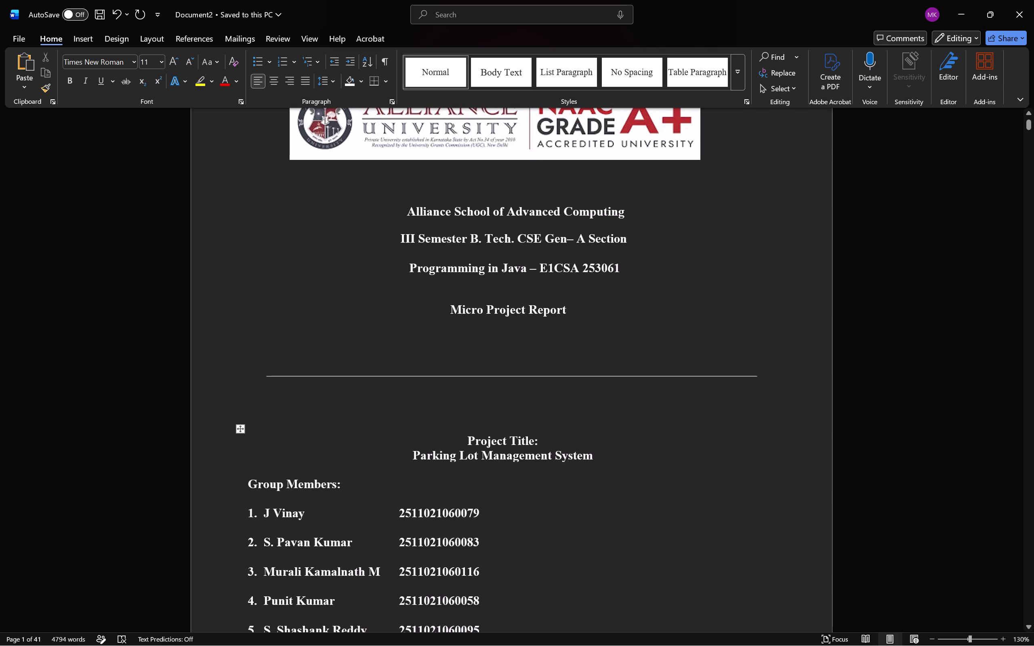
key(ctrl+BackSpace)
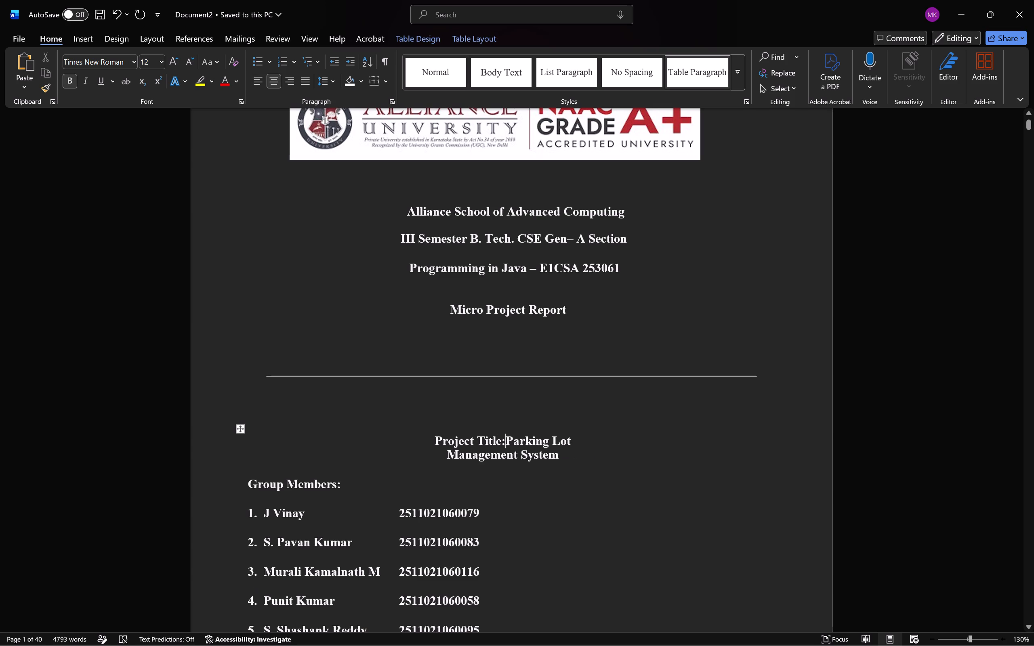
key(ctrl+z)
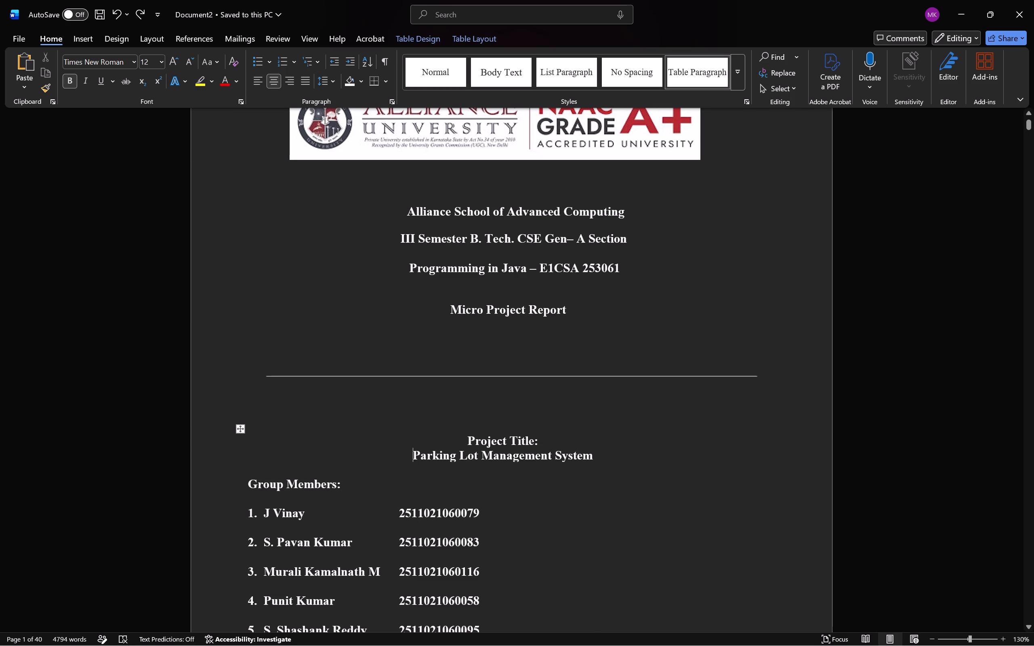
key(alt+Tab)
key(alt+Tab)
Add an empty line in the cell beside "Group Members:" in the pasted copy's cover table.
click(583, 430)
click(432, 466)
scroll(293, 444, down, 5)
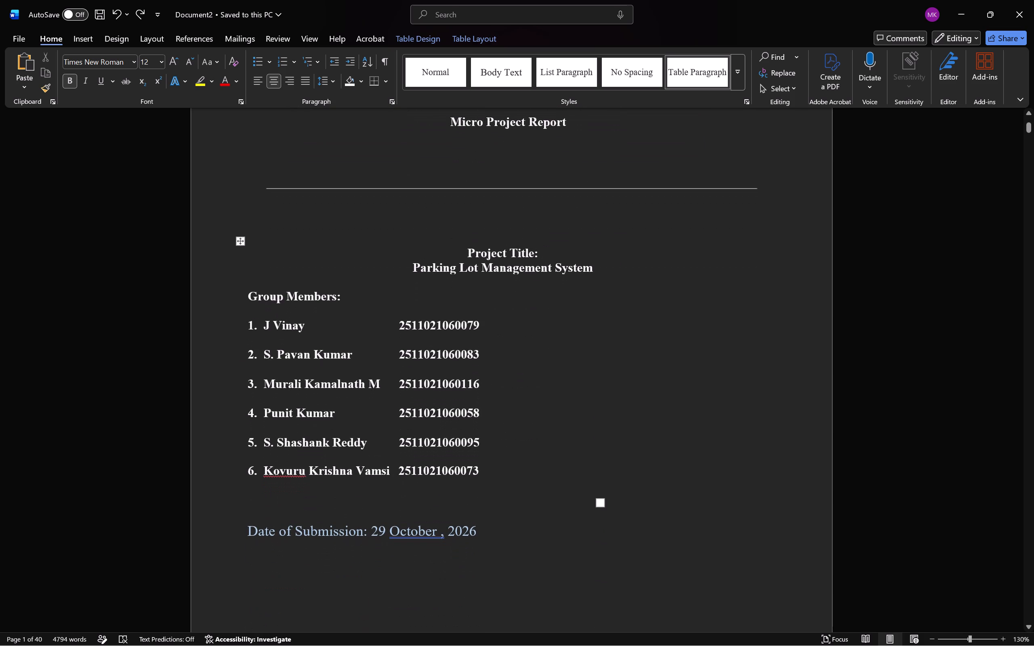
click(375, 267)
click(437, 273)
click(646, 266)
key(Down)
key(Return)
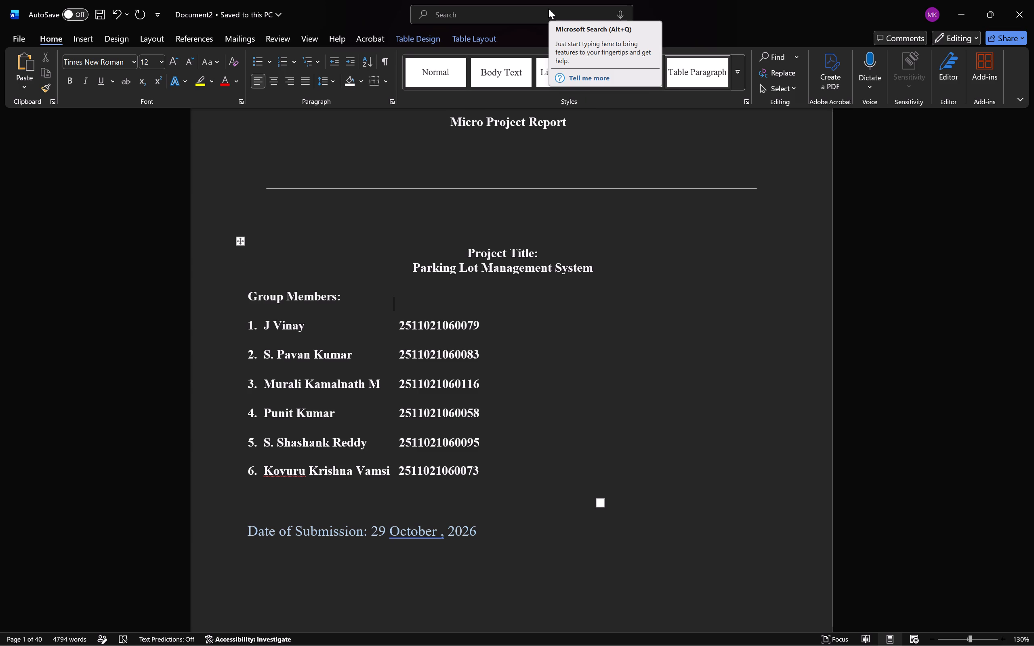
Switch back to the original report and delete the empty line above the cover page's project title table.
key(alt+Tab)
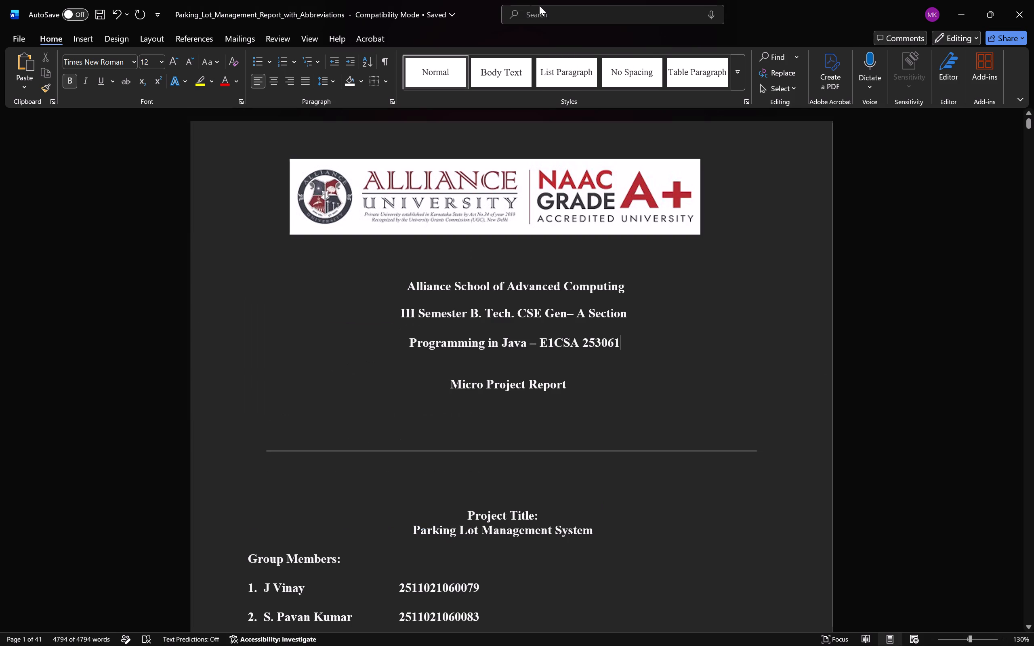
scroll(543, 436, down, 5)
click(334, 381)
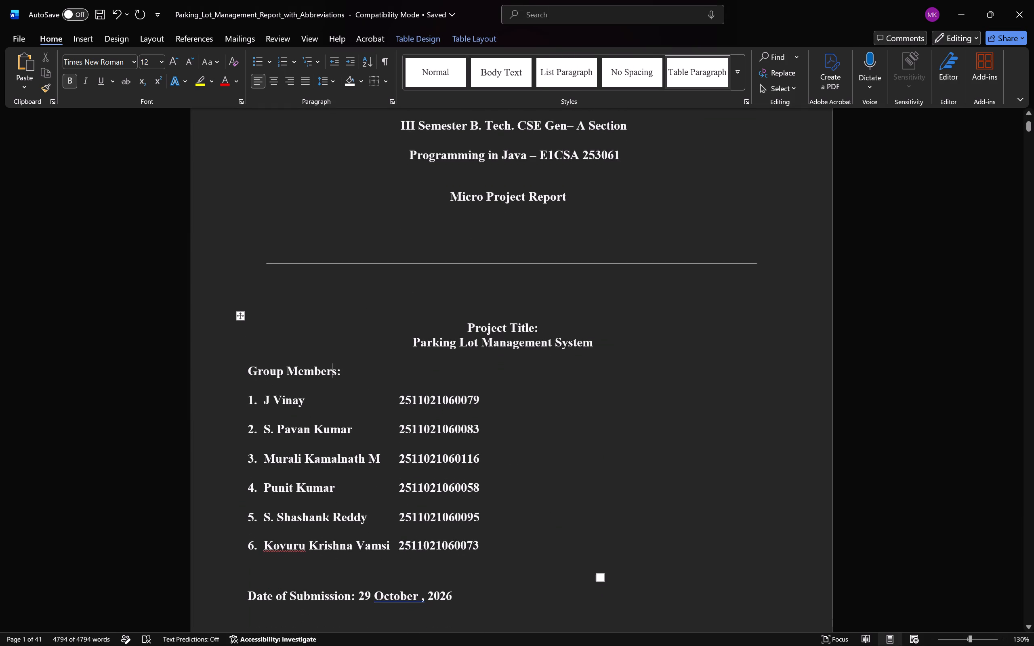
click(489, 364)
click(481, 304)
key(BackSpace)
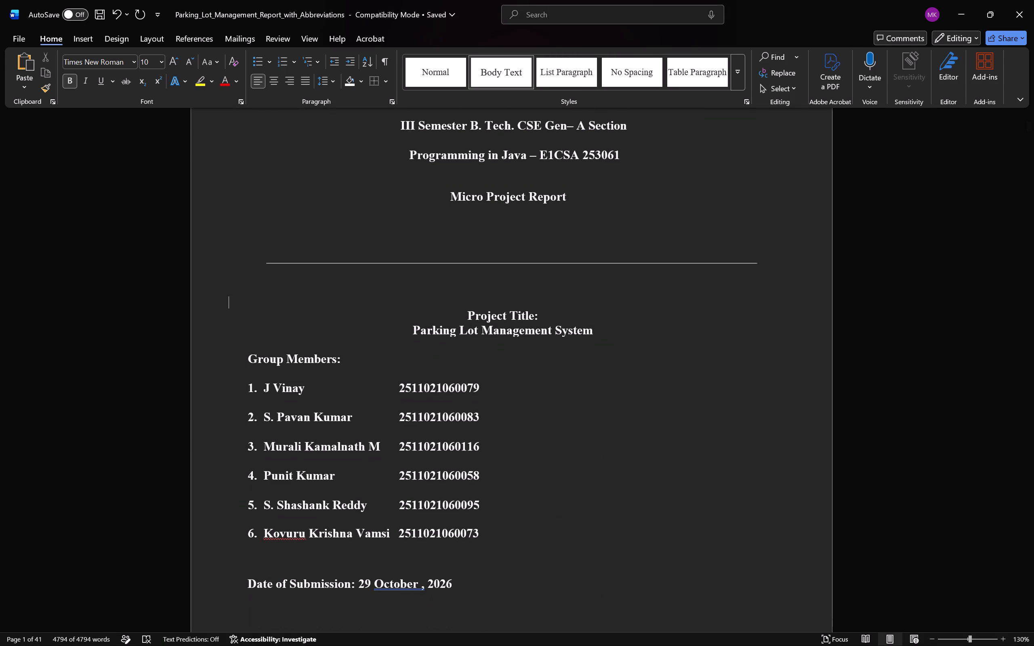
Insert a blank line above "Group Members:" in the original report's cover table.
key(Down)
key(Down)
key(Return)
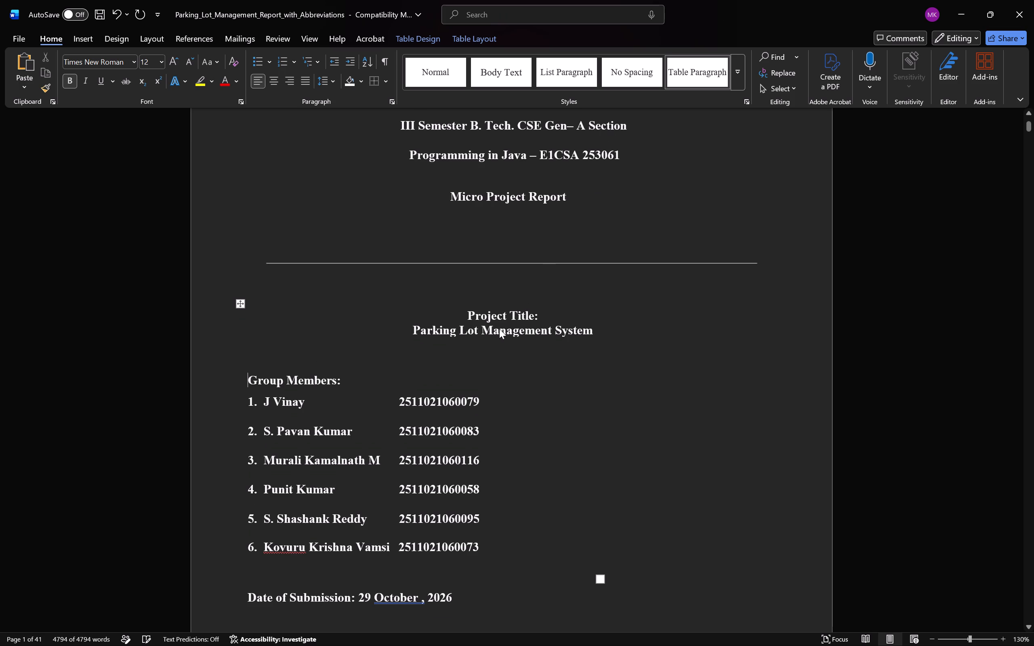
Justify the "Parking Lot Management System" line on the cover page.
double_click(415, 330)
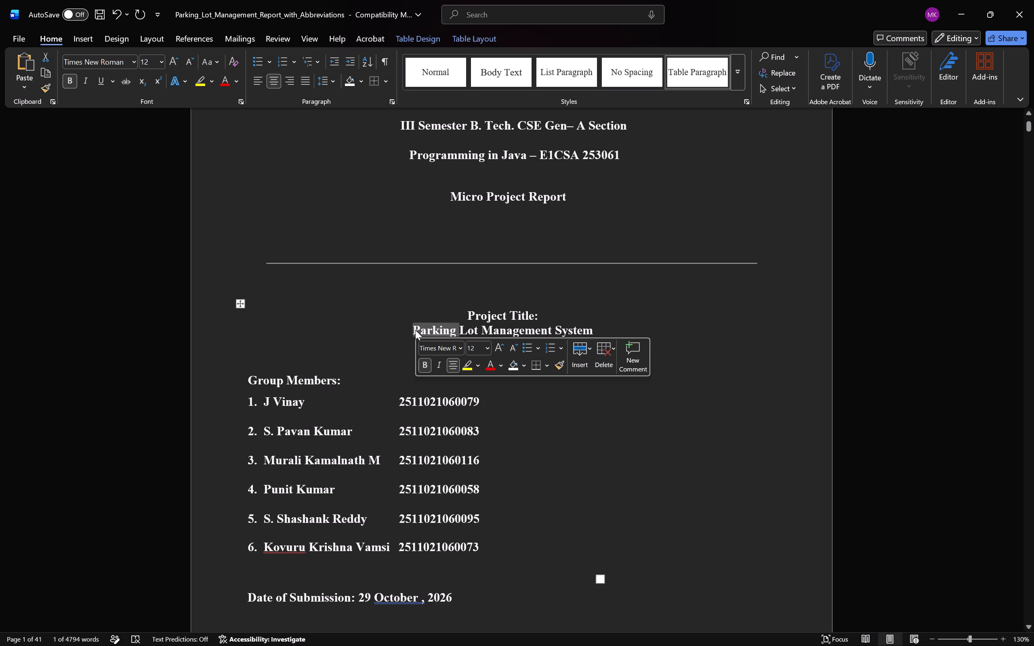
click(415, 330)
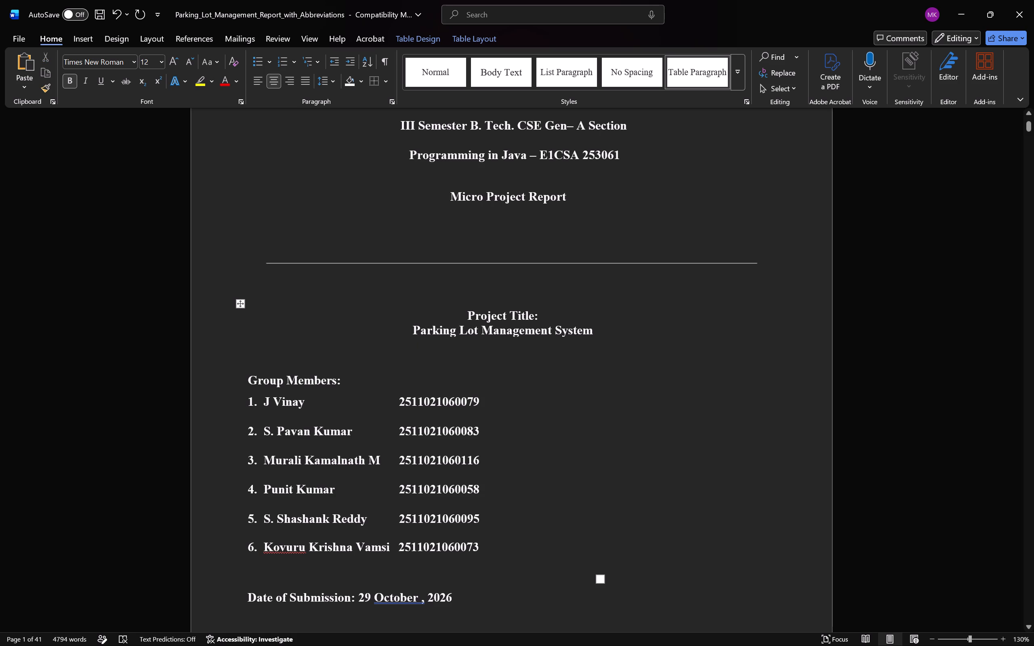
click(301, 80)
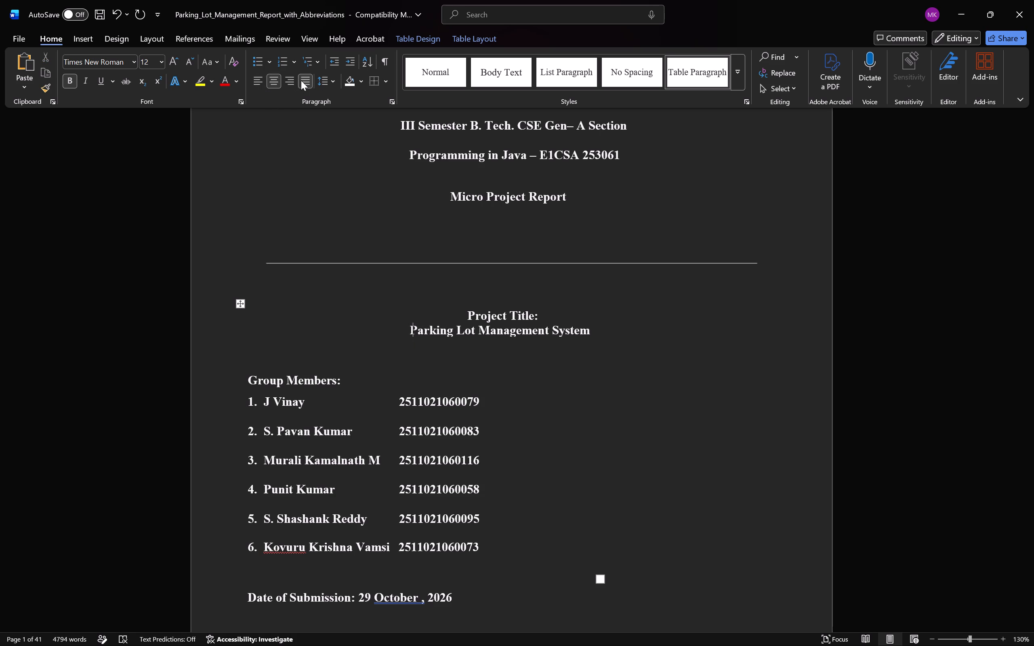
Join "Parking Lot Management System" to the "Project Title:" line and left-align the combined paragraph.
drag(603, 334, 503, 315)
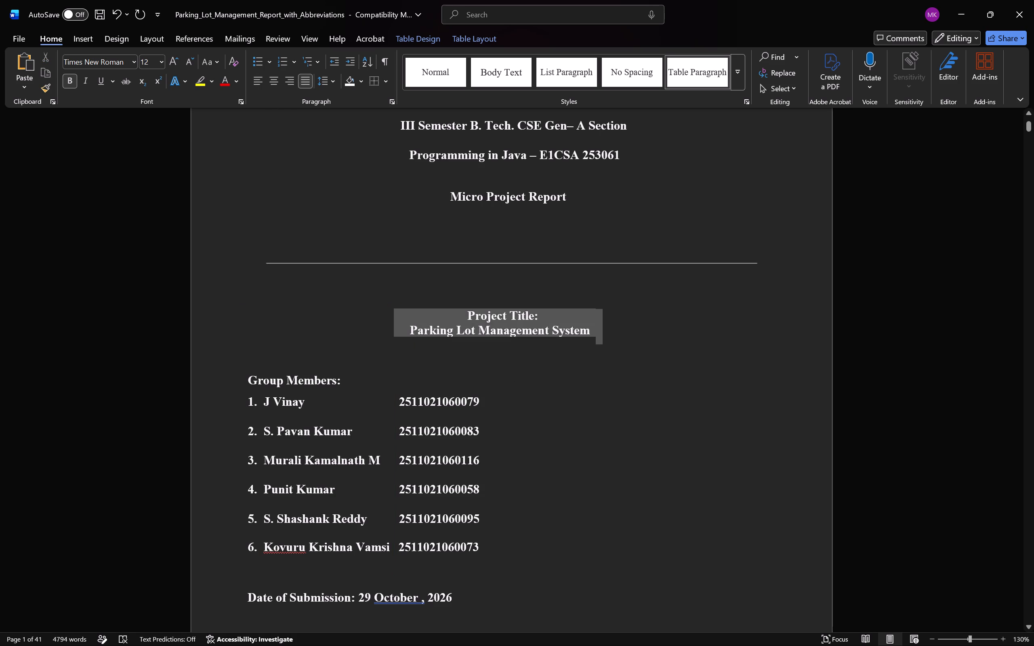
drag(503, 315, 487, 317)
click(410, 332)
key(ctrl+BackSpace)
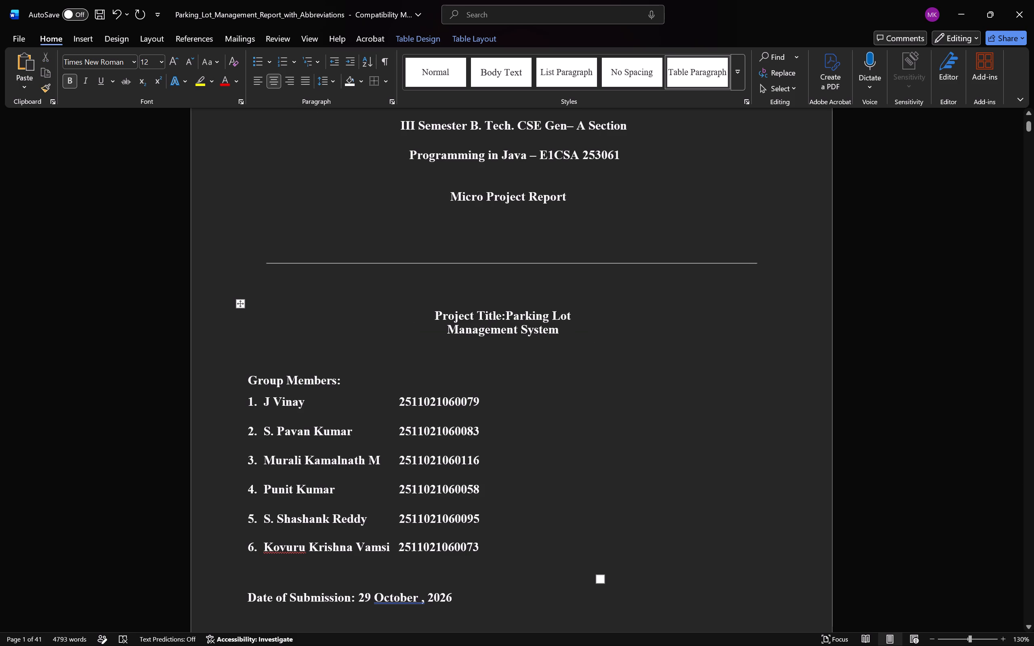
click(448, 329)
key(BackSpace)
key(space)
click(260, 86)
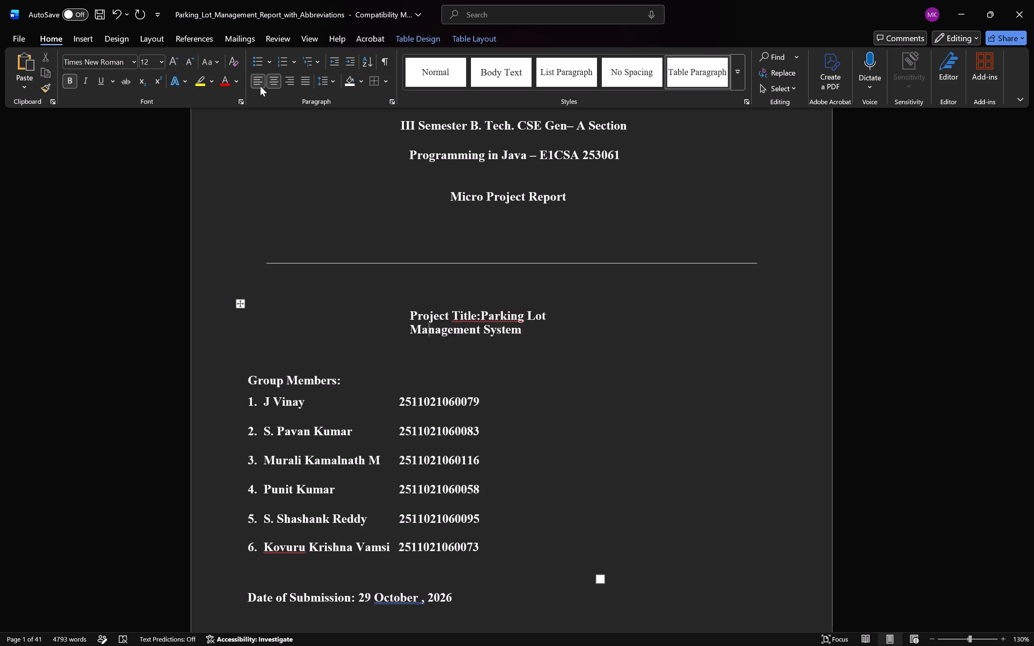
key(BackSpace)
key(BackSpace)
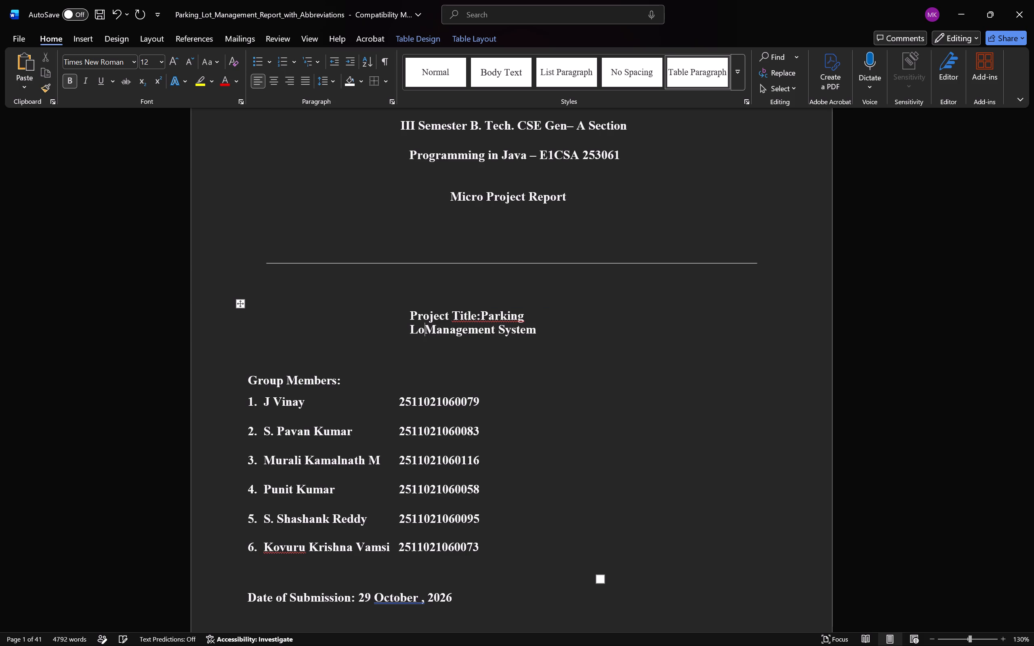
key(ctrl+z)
Replace the text after "Project Title:" with a space followed by "Parking Lot Management System".
drag(559, 339, 489, 323)
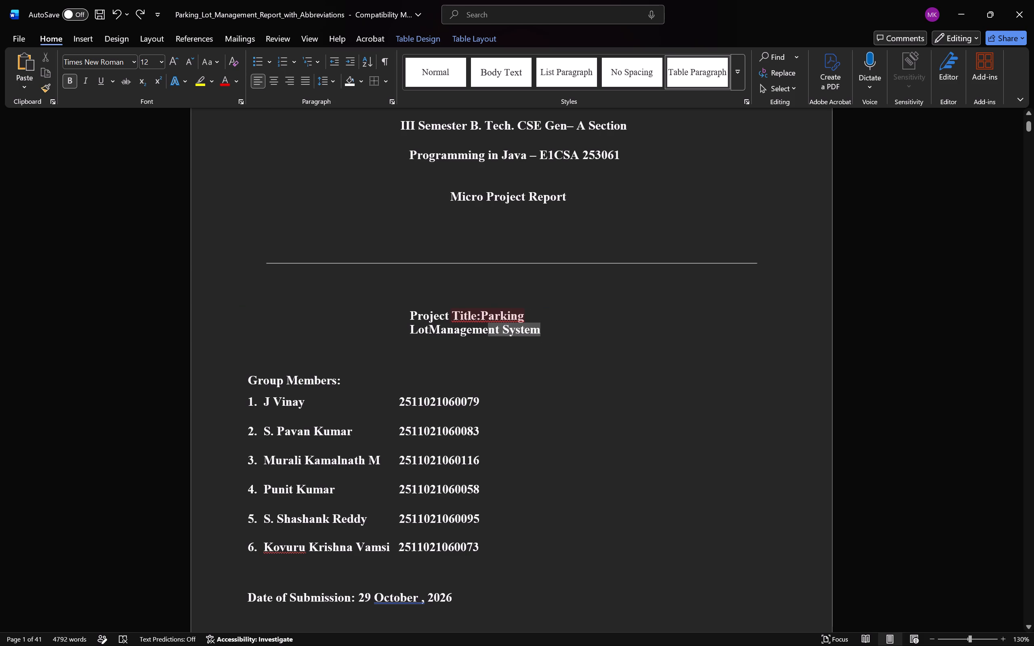
drag(489, 323, 480, 311)
key(space)
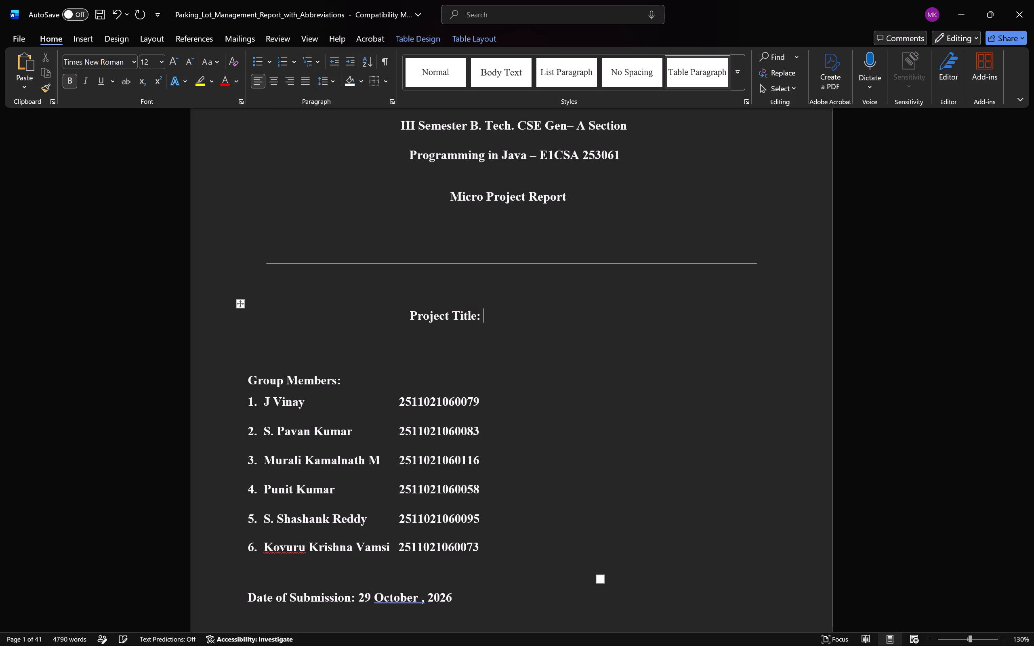
text(Parking)
key(space)
key(ctrl+z)
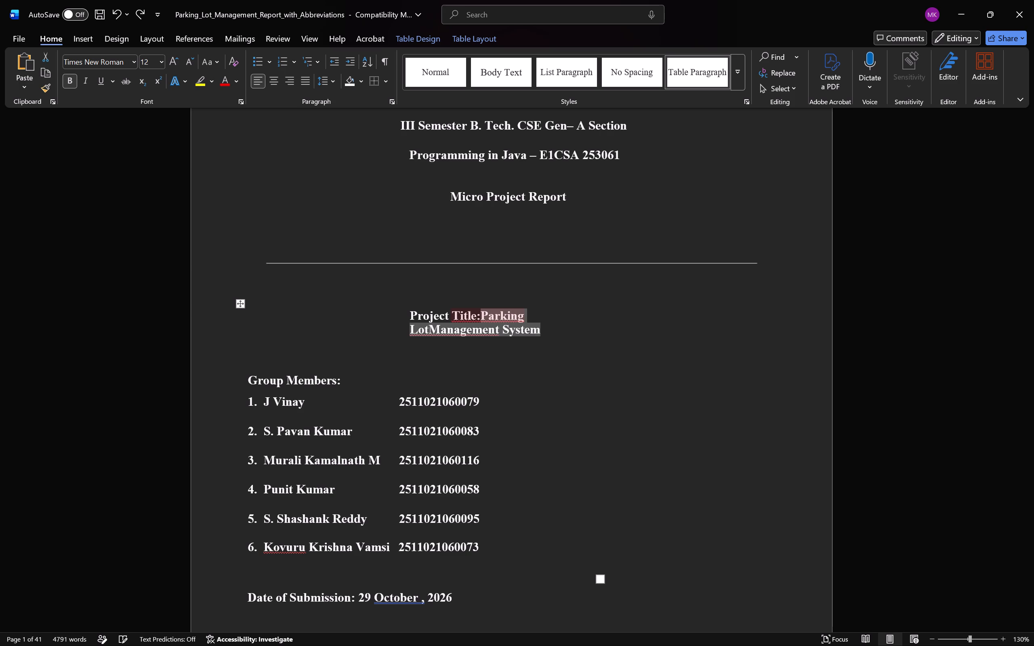
key(ctrl+z)
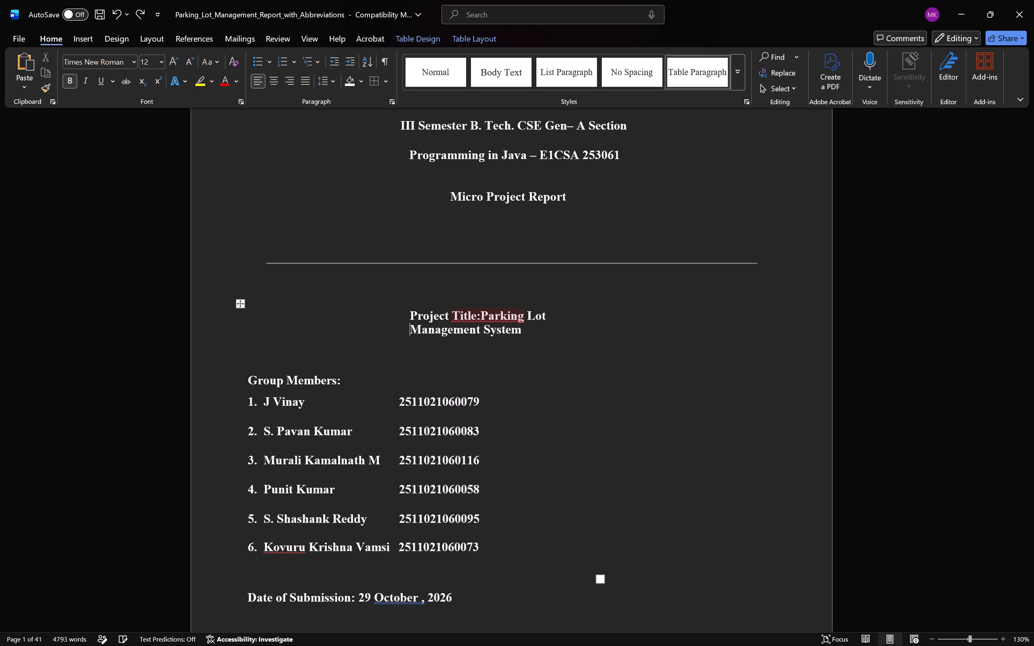
key(ctrl+y)
key(ctrl+y)
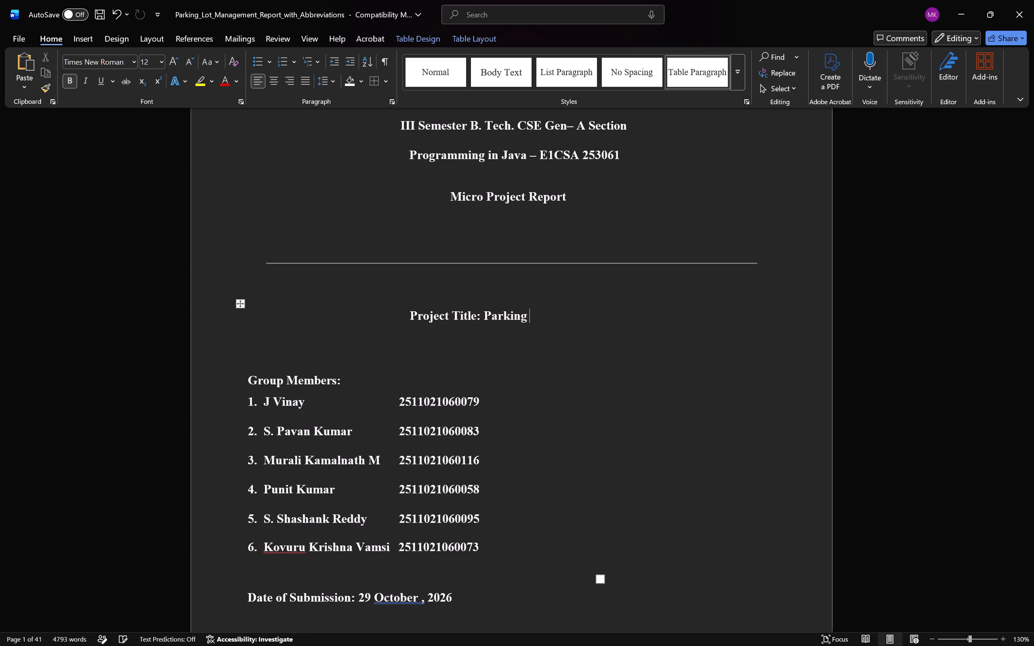
text(Lot ma)
key(BackSpace)
key(BackSpace)
text(Managem)
text(et)
key(BackSpace)
text(nt System)
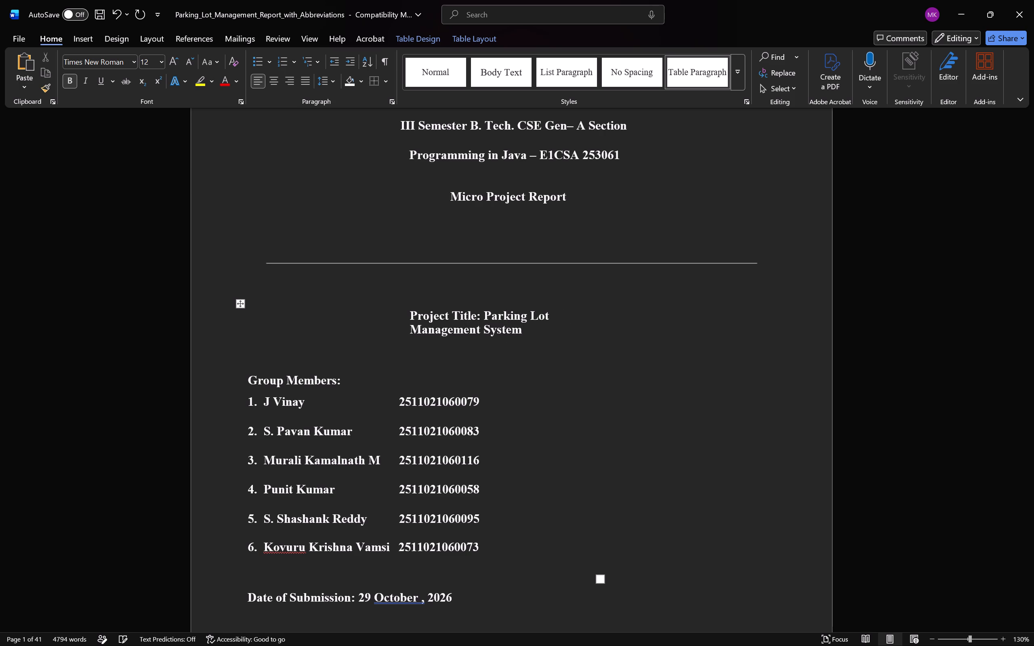
Center the project title and break it so "Parking Lot Management System" sits on its own line below "Project Title:".
click(272, 76)
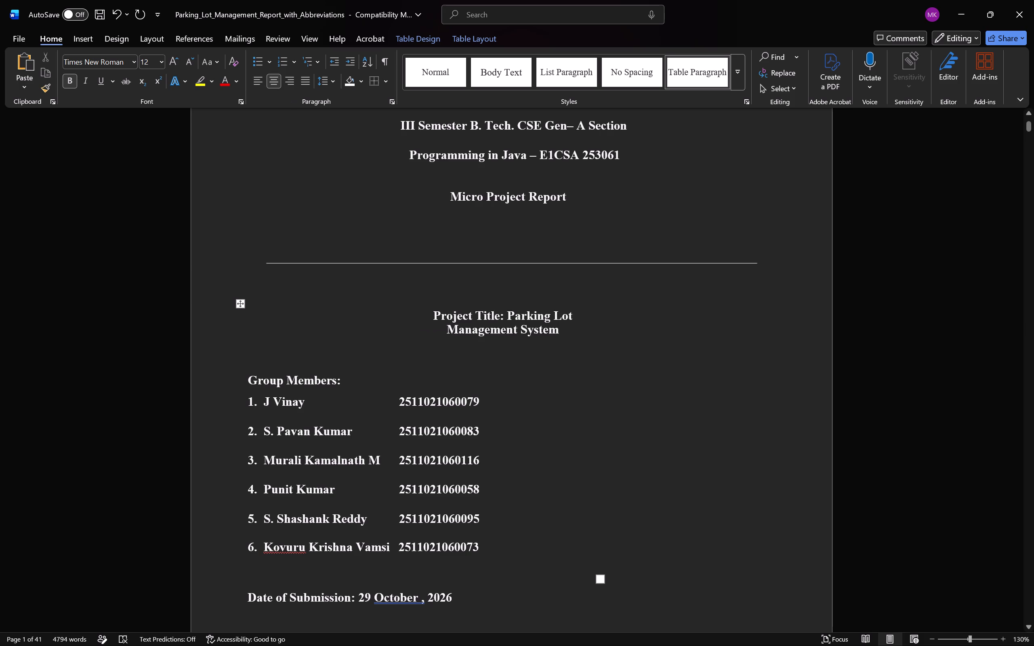
click(506, 317)
key(Return)
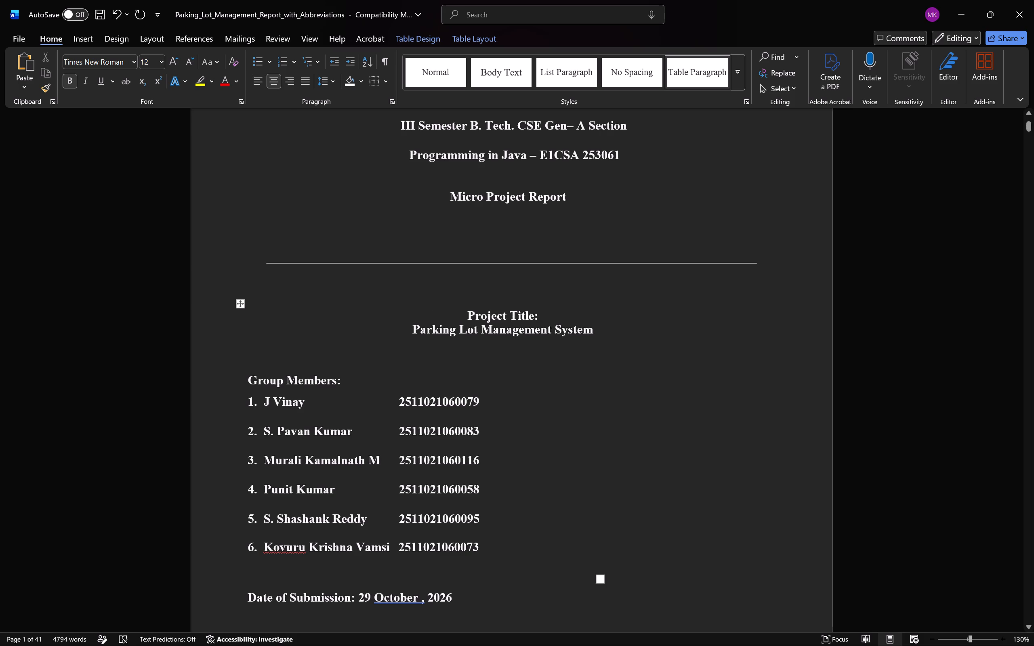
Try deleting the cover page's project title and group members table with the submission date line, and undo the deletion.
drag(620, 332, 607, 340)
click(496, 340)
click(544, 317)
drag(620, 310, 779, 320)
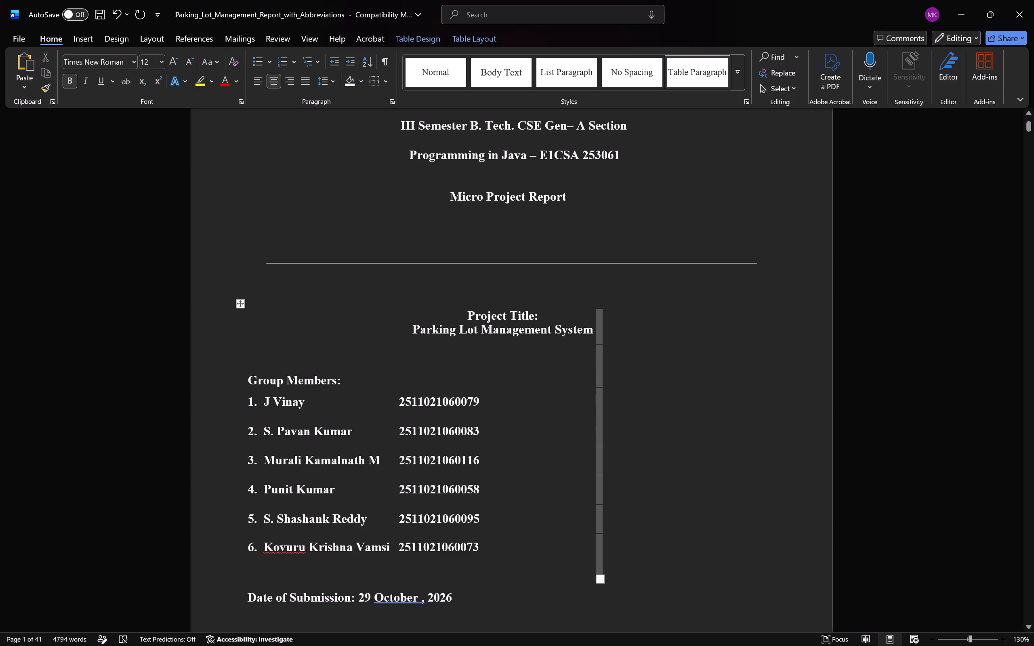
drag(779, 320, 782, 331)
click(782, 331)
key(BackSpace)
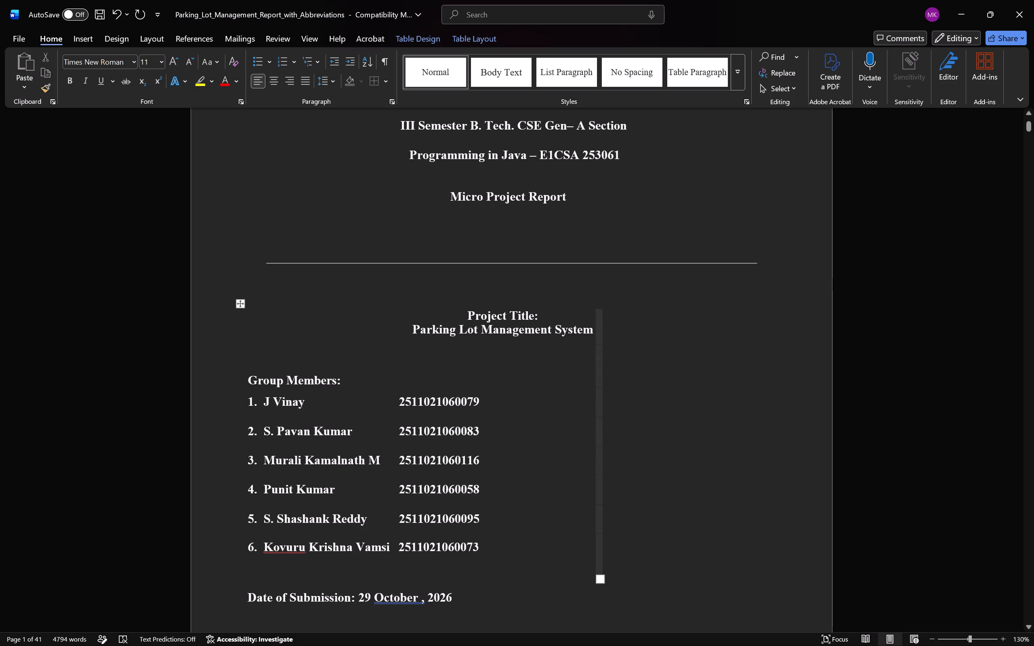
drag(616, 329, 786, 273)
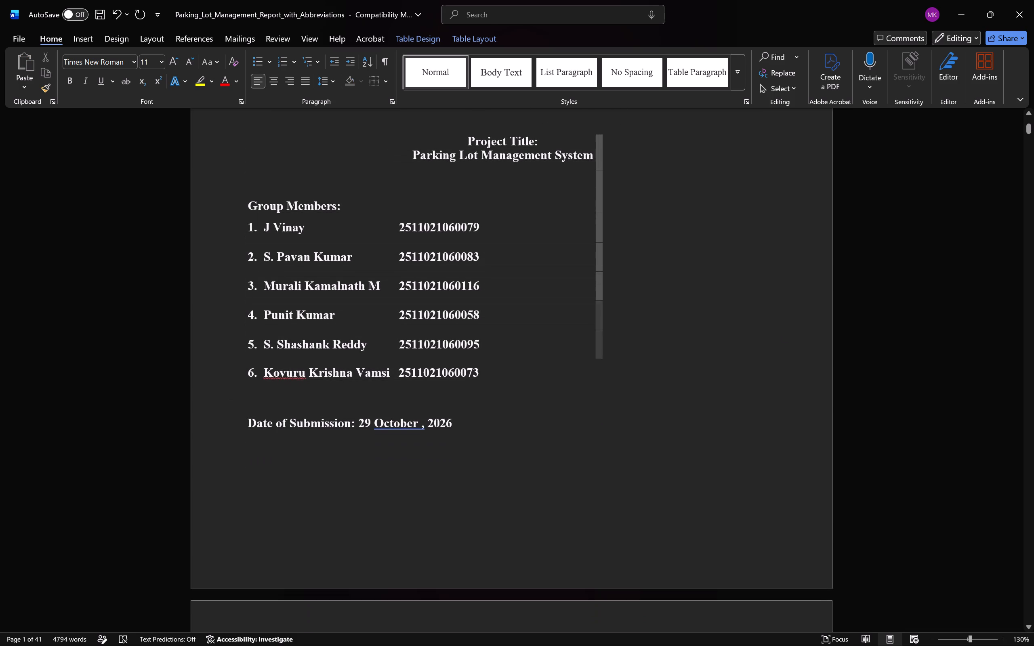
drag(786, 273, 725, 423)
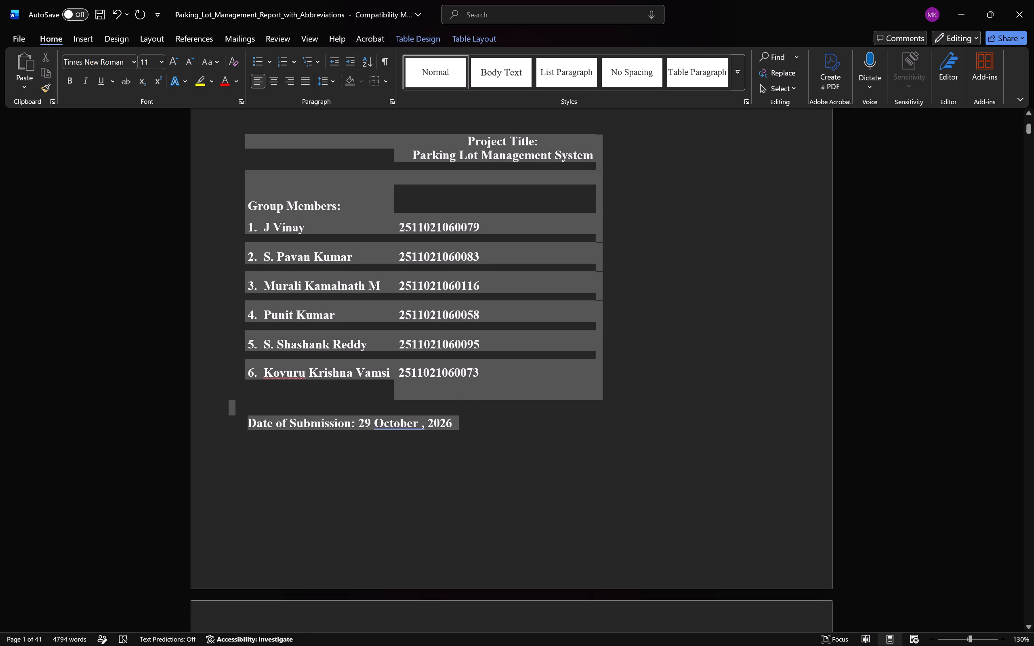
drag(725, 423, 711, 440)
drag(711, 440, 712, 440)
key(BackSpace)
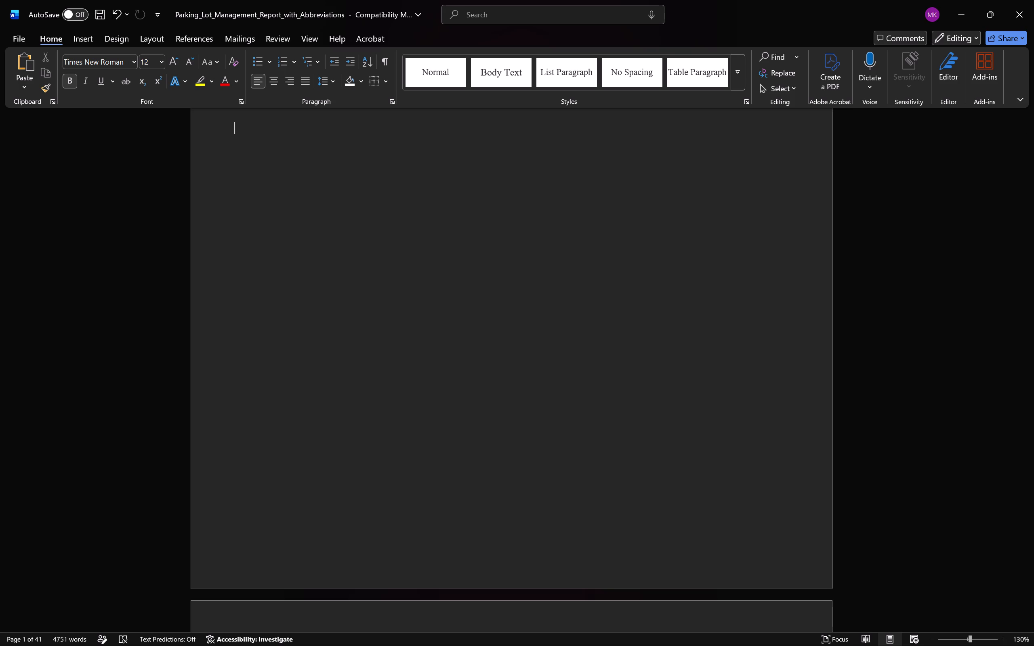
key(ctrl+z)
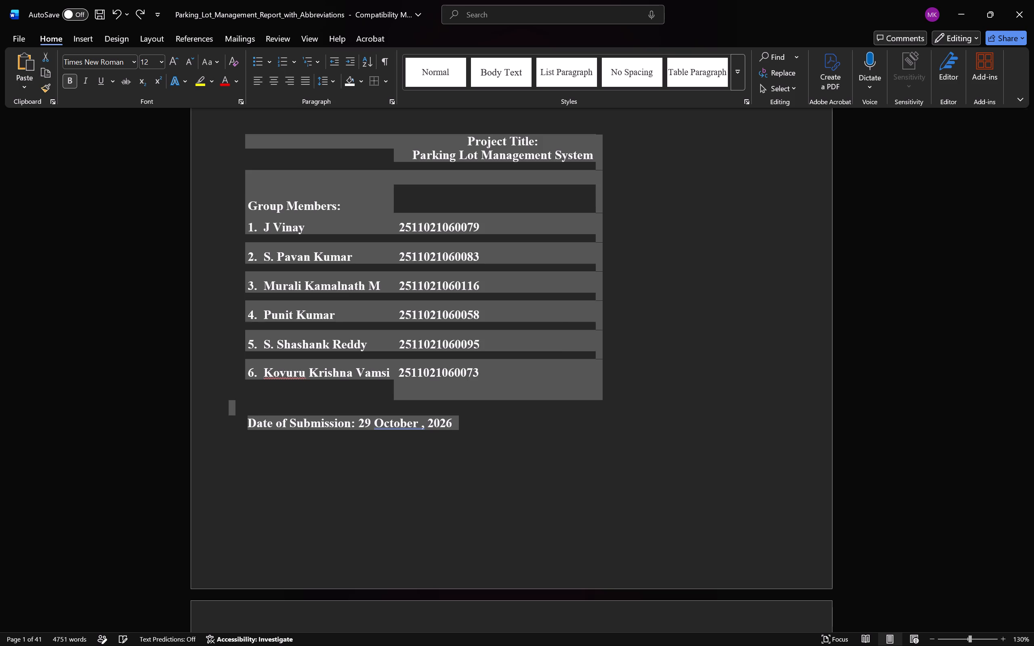
Widen the second column of the cover page table out to the right edge of the page.
click(558, 311)
drag(595, 159, 591, 190)
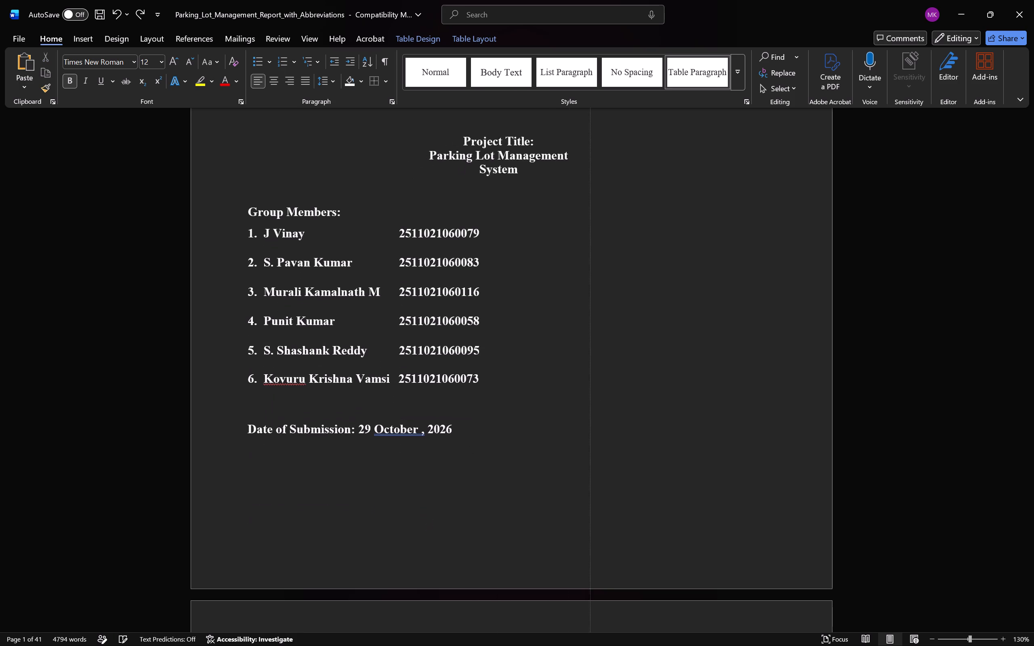
drag(591, 190, 777, 216)
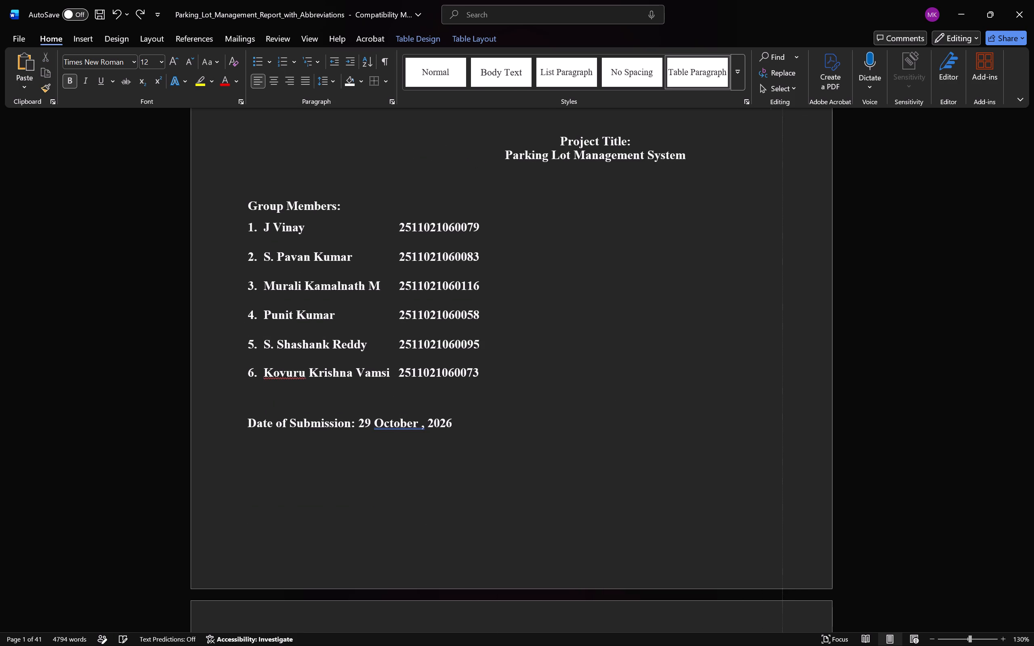
drag(777, 216, 820, 227)
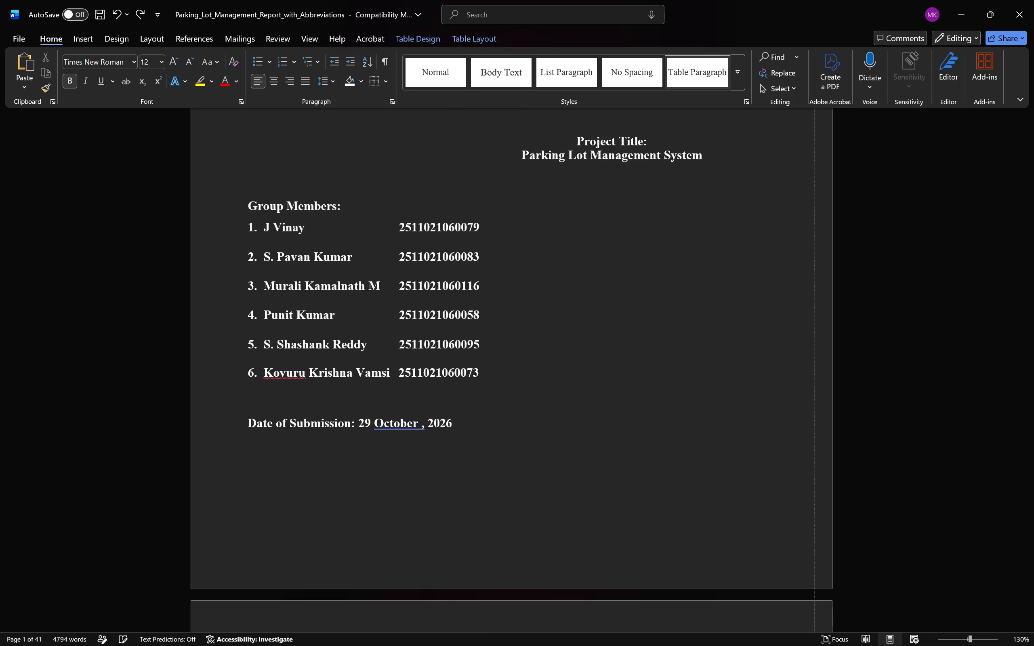
drag(820, 227, 834, 226)
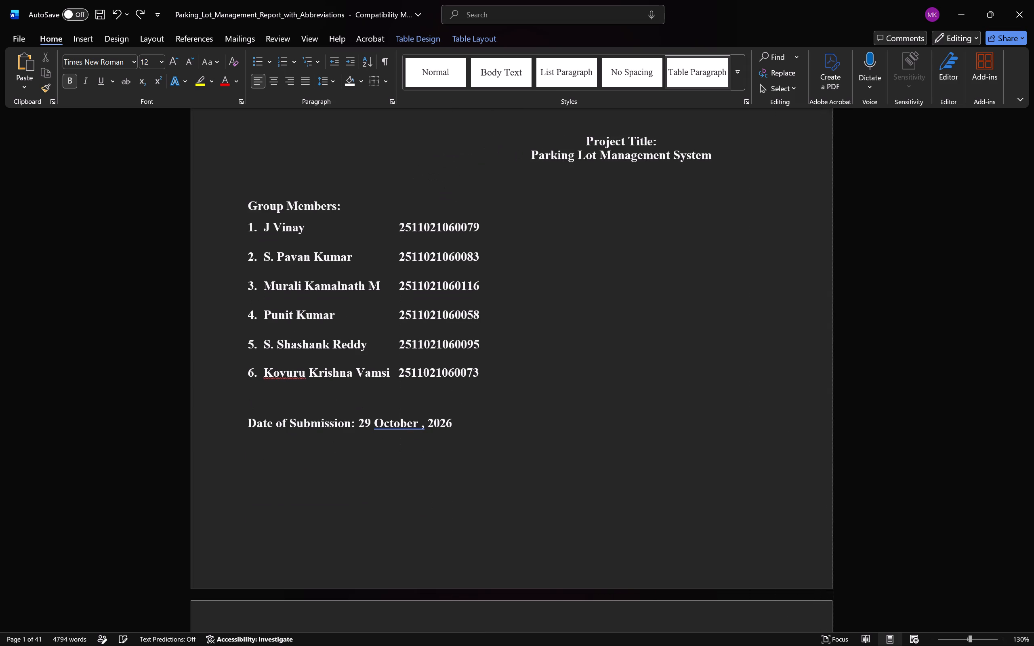
drag(834, 226, 830, 226)
Left-align the project title text in the cover page table.
scroll(590, 361, up, 4)
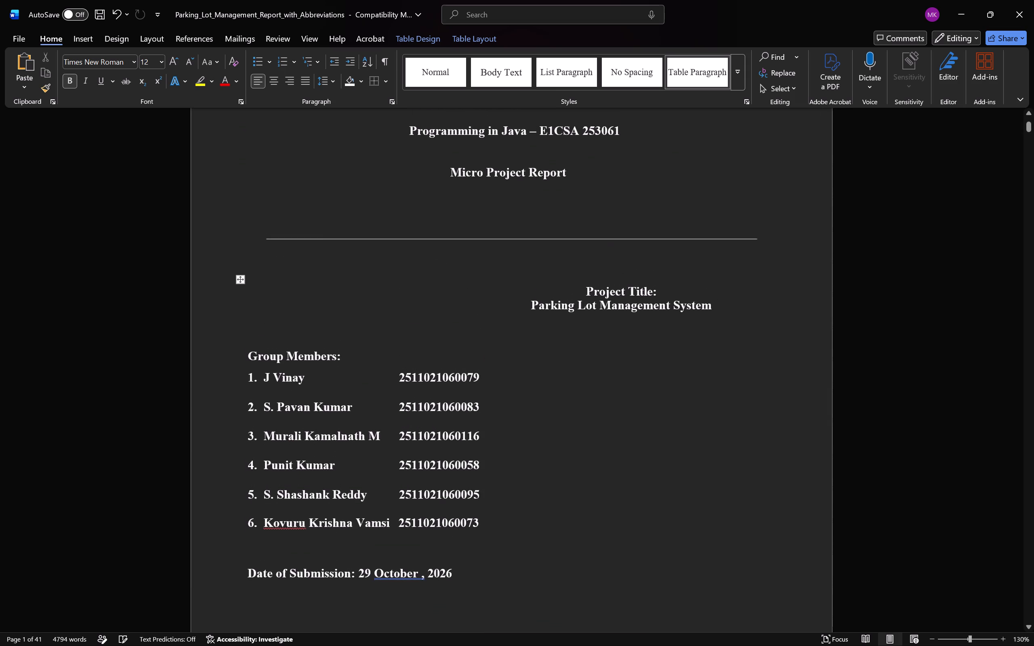
scroll(595, 300, up, 3)
drag(715, 422, 713, 422)
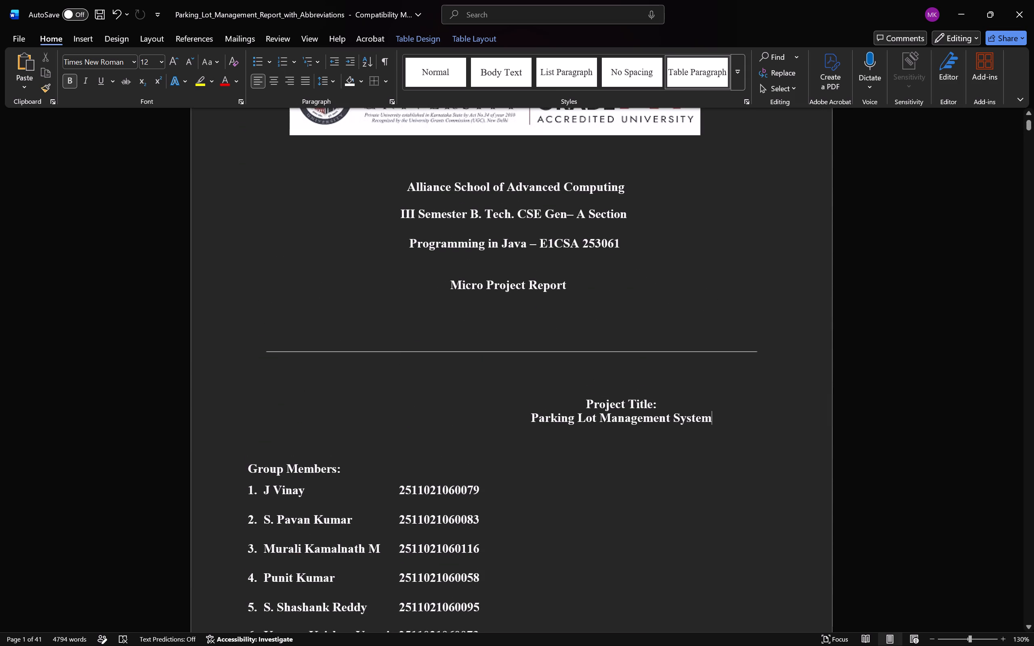
drag(713, 422, 603, 413)
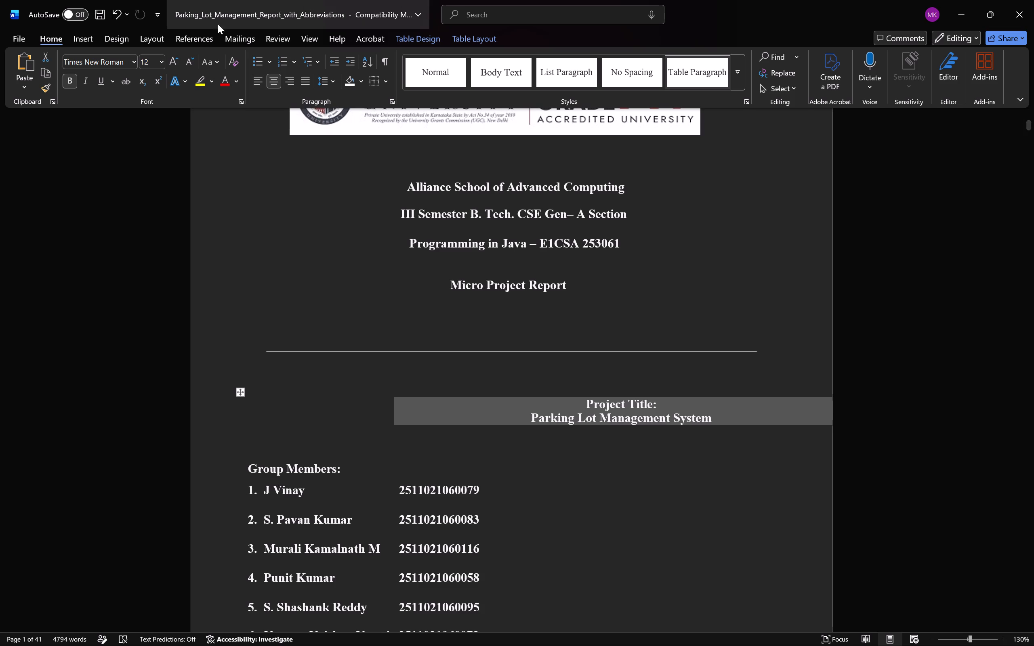
click(259, 74)
Join "Parking Lot Management System" onto the "Project Title:" line, separated by a single space.
click(416, 413)
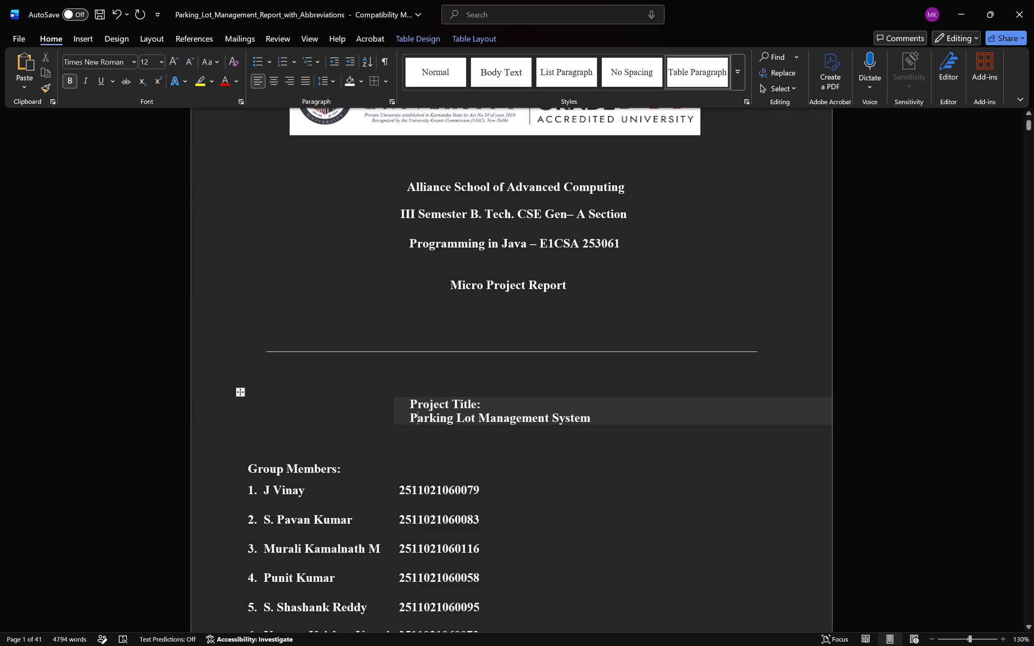
click(413, 420)
key(BackSpace)
key(BackSpace)
key(BackSpace)
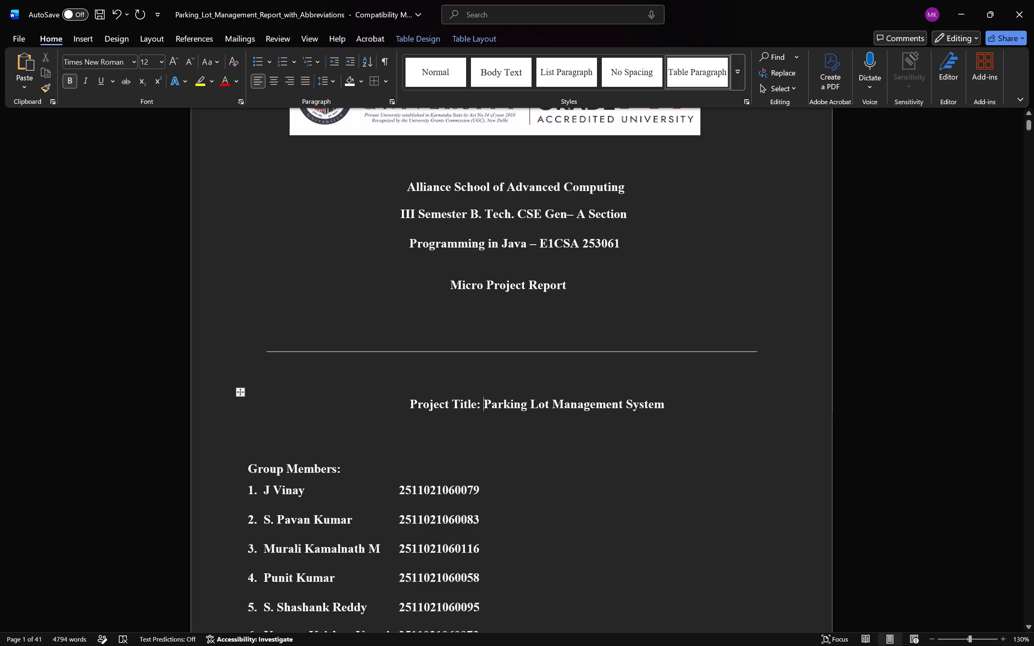
Remove the left indent of the project title line so it starts level with the registration numbers.
click(410, 409)
key(BackSpace)
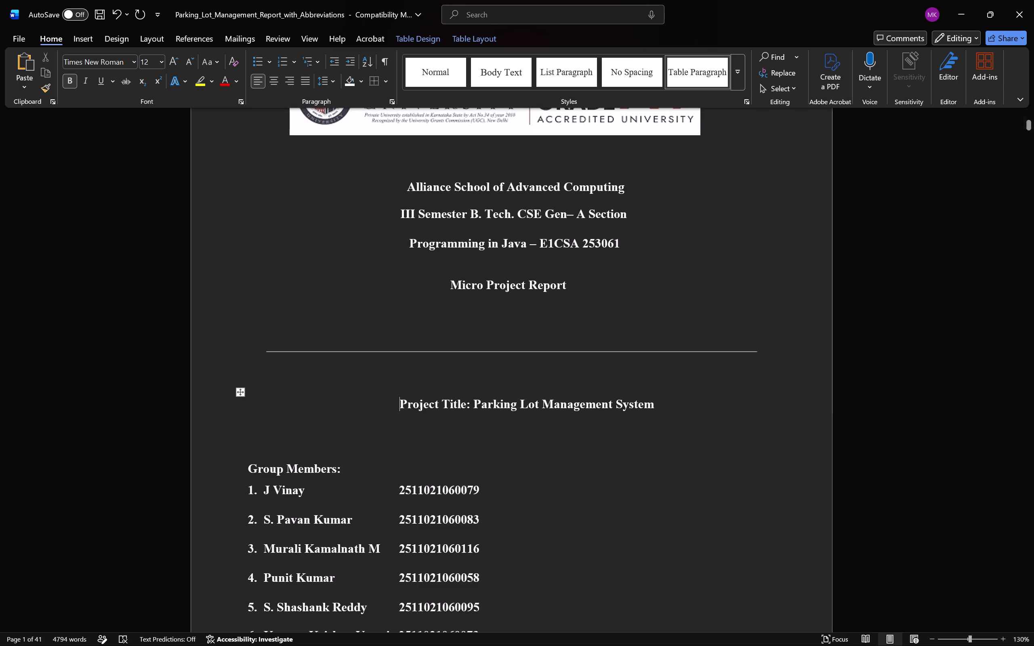
Review the layout and page numbers from the cover page through the Table of Content and List of Abbreviations to the Abstract.
scroll(451, 370, down, 6)
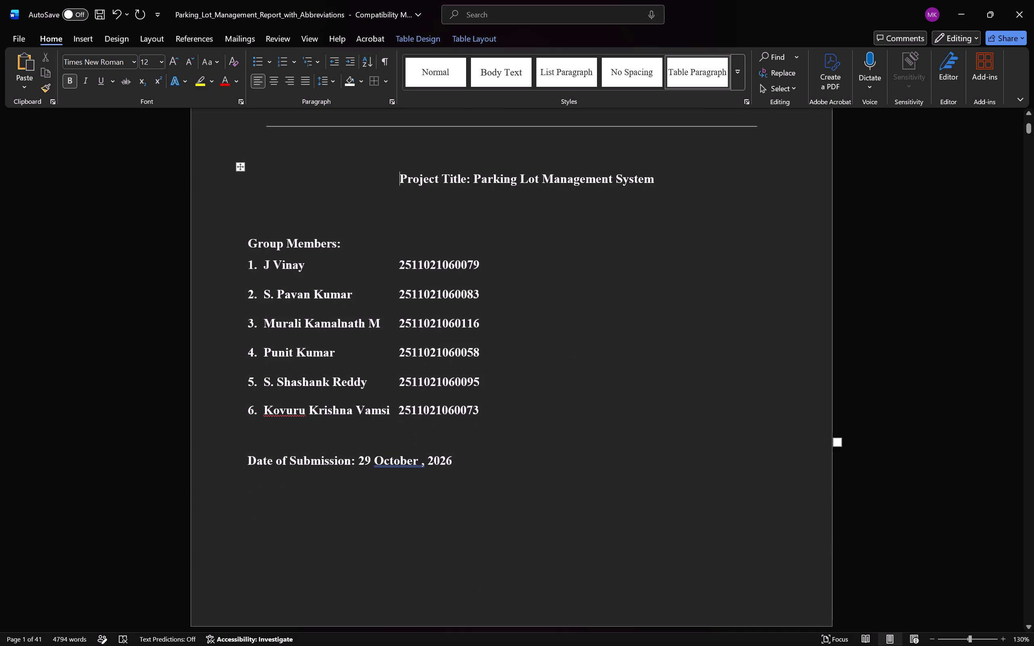
scroll(361, 436, down, 8)
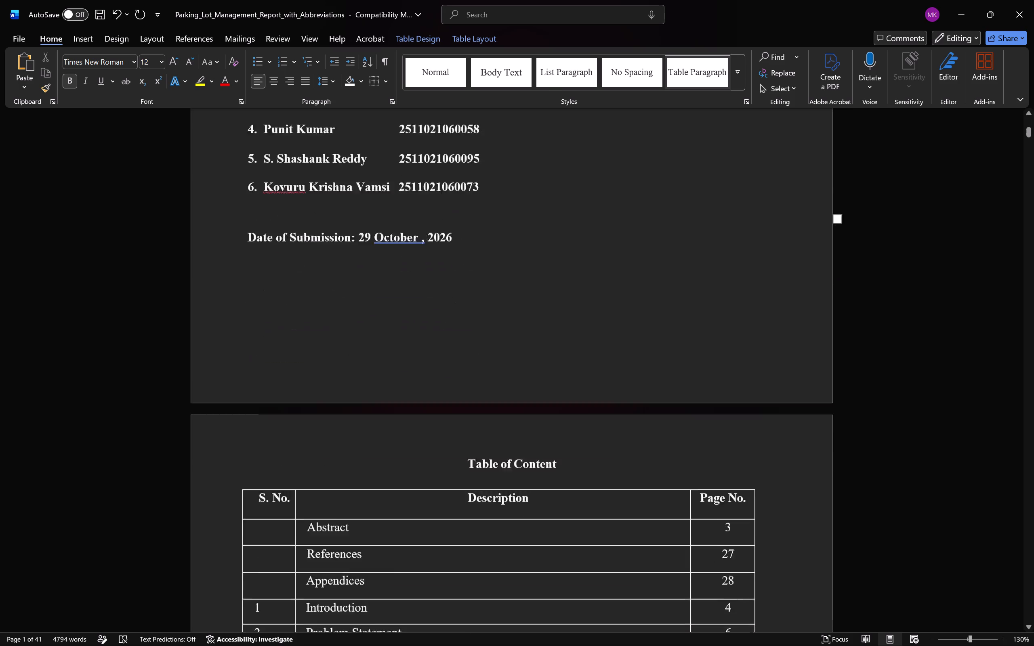
scroll(361, 436, down, 6)
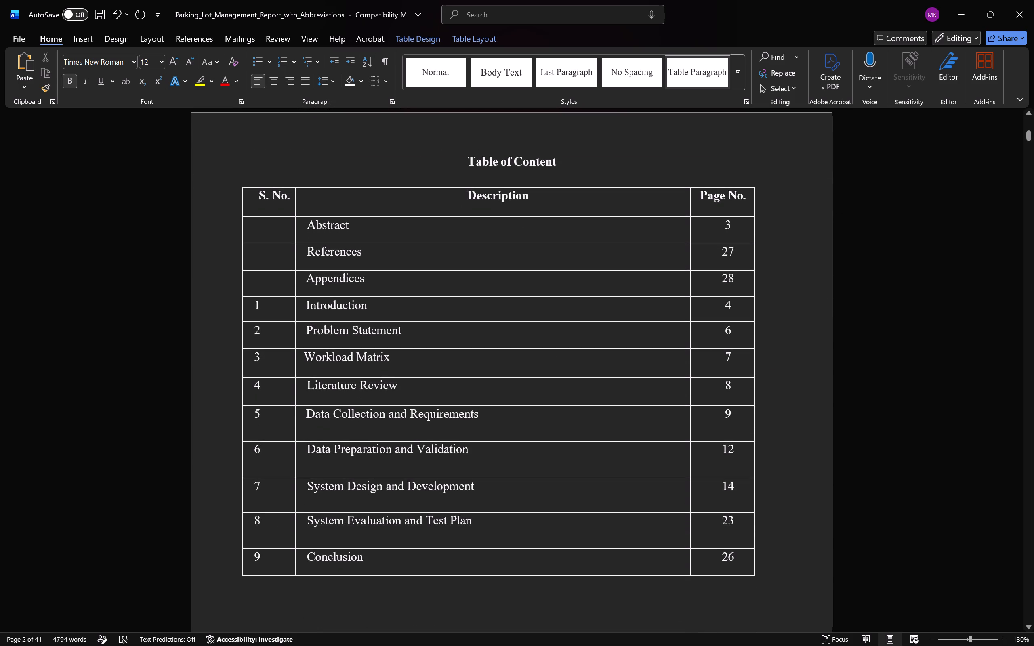
scroll(556, 399, up, 9)
click(517, 204)
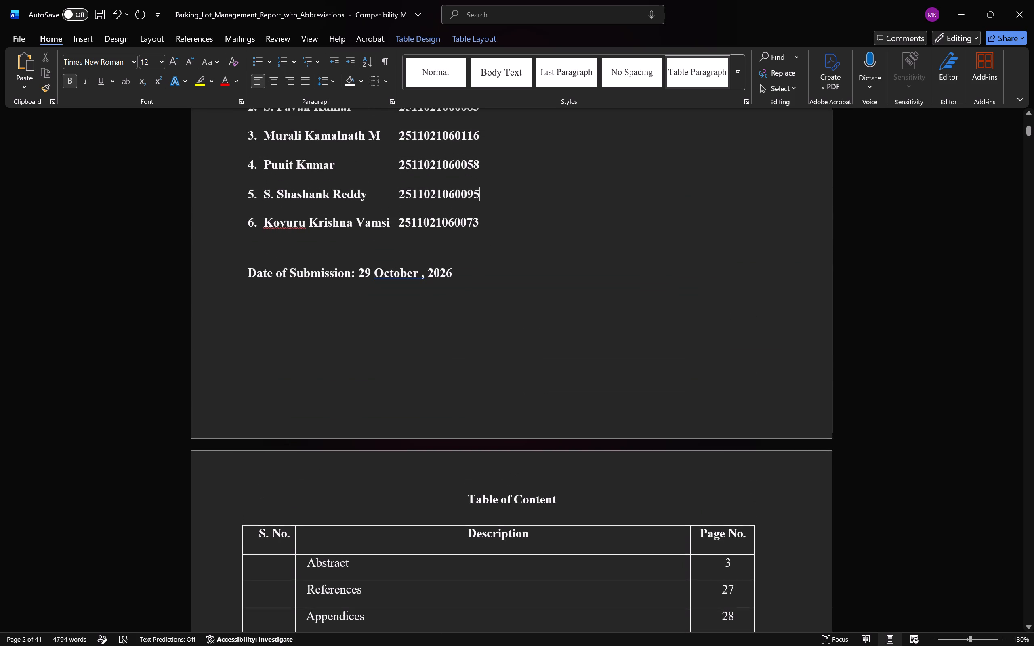
scroll(507, 466, down, 9)
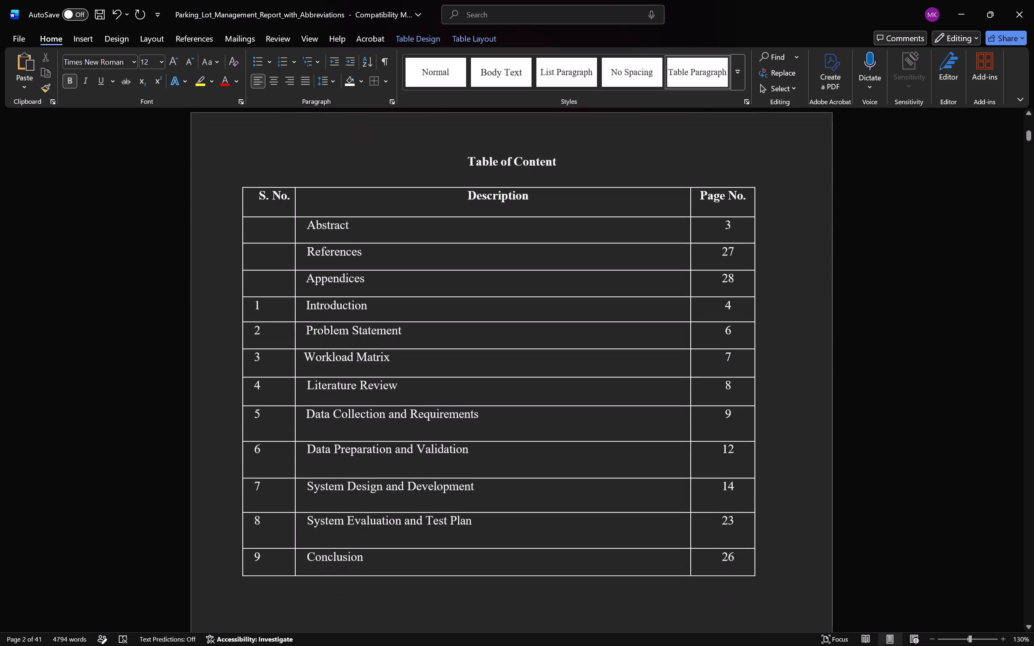
ctrl+scroll(513, 468, down, 1)
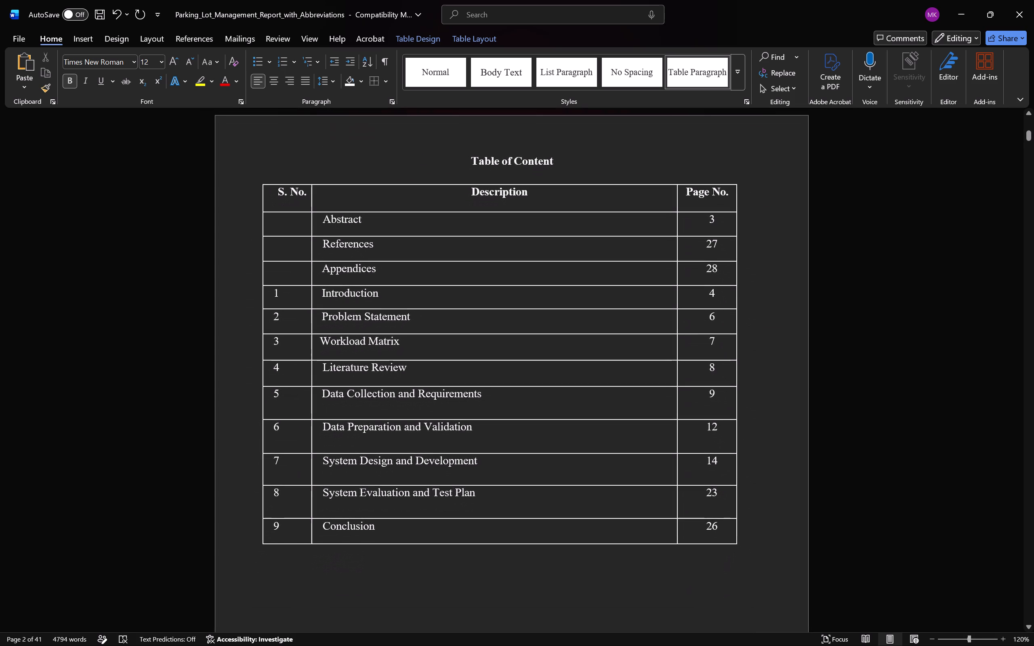
scroll(513, 468, down, 4)
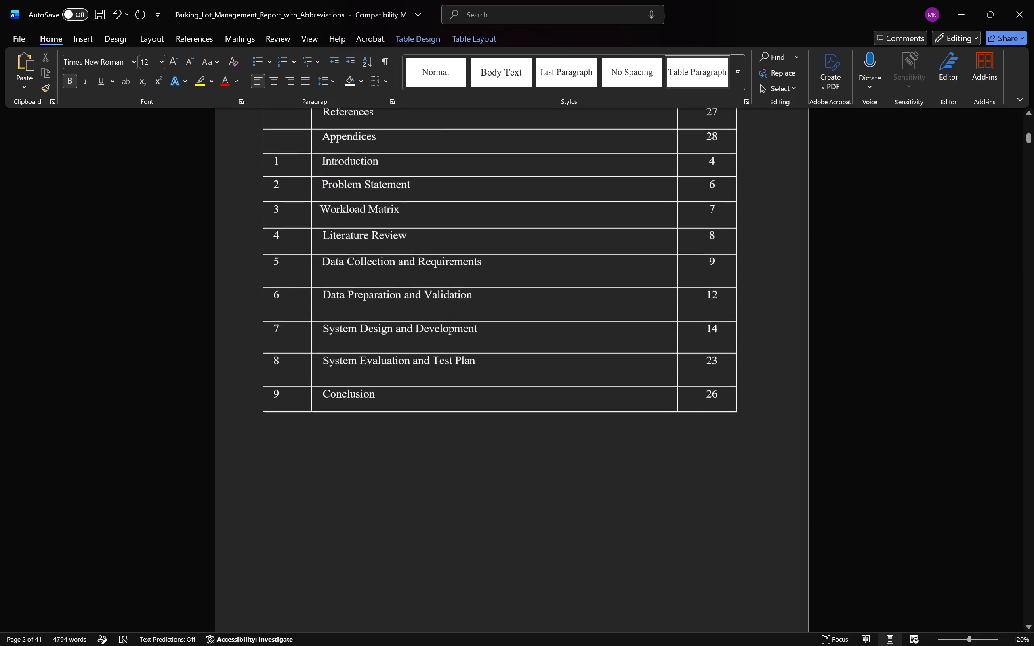
scroll(513, 468, down, 14)
scroll(513, 468, down, 13)
scroll(529, 462, up, 1)
scroll(529, 462, down, 5)
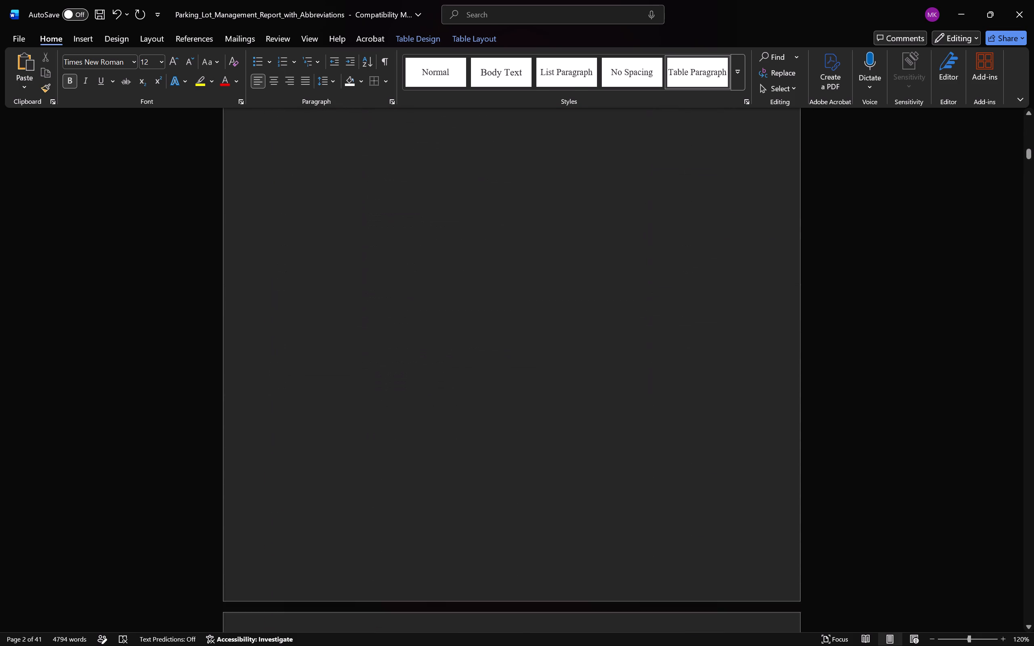
scroll(529, 462, down, 4)
scroll(529, 462, down, 20)
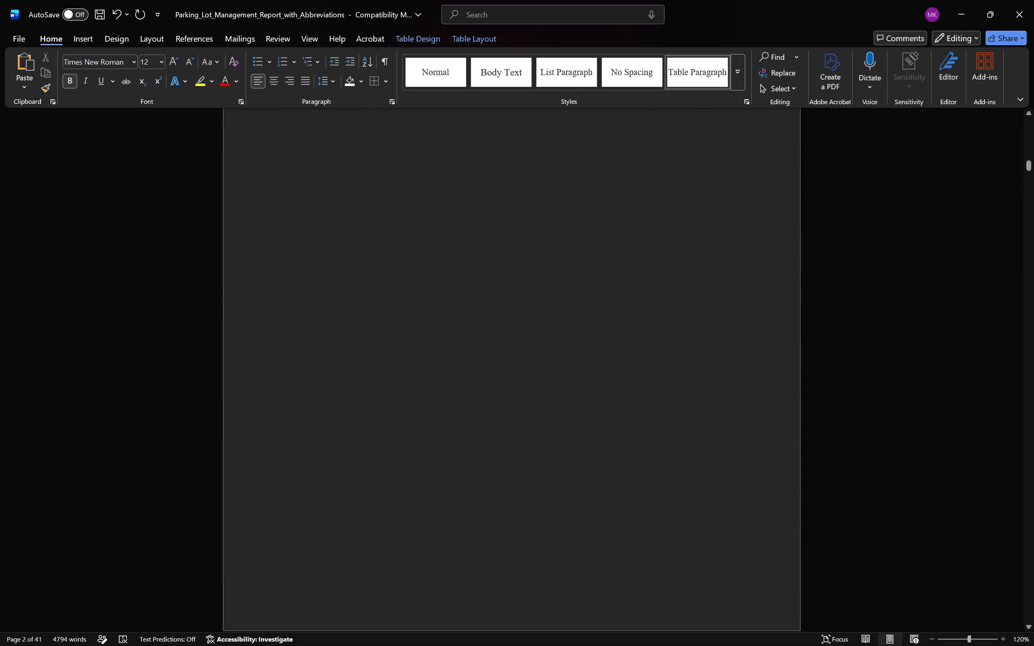
scroll(529, 462, down, 4)
scroll(529, 462, down, 17)
scroll(529, 462, down, 7)
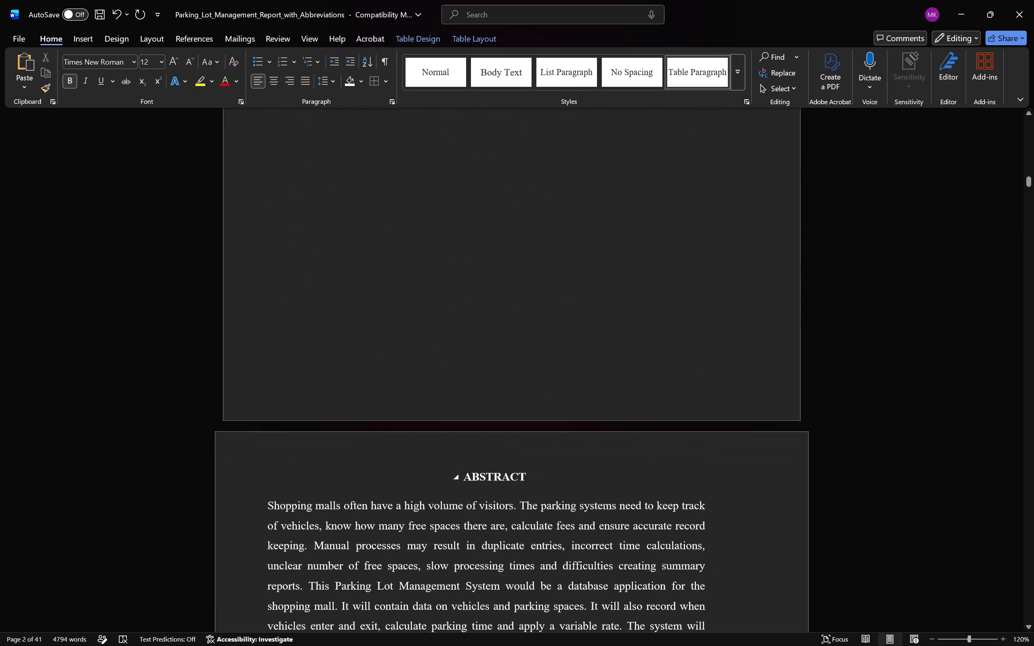
scroll(529, 462, down, 19)
scroll(529, 462, down, 6)
scroll(529, 462, up, 5)
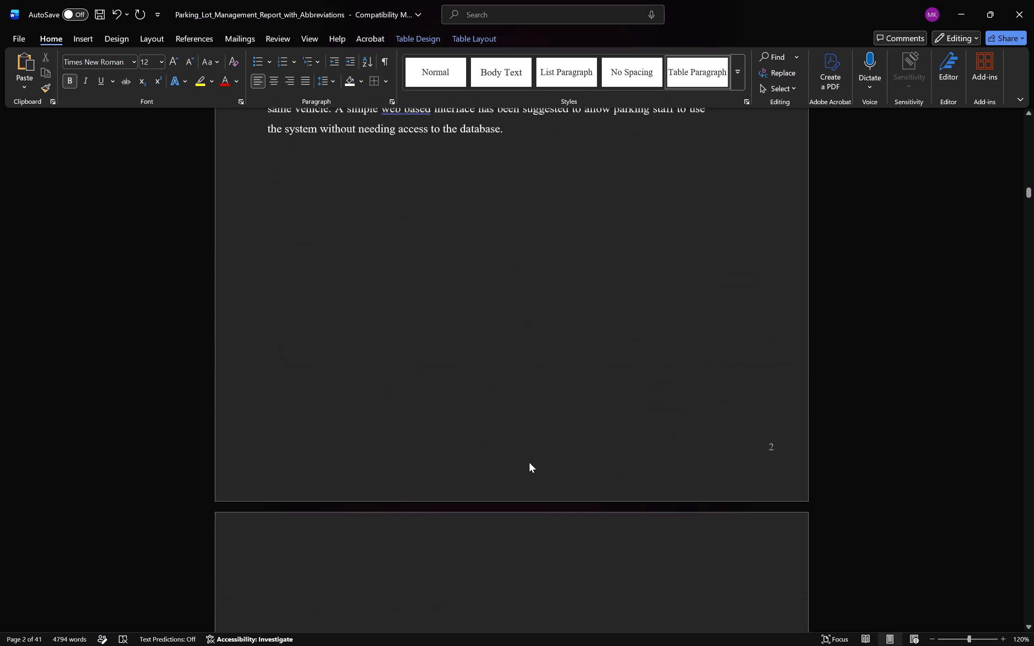
scroll(529, 462, up, 19)
scroll(529, 462, down, 5)
scroll(529, 462, up, 5)
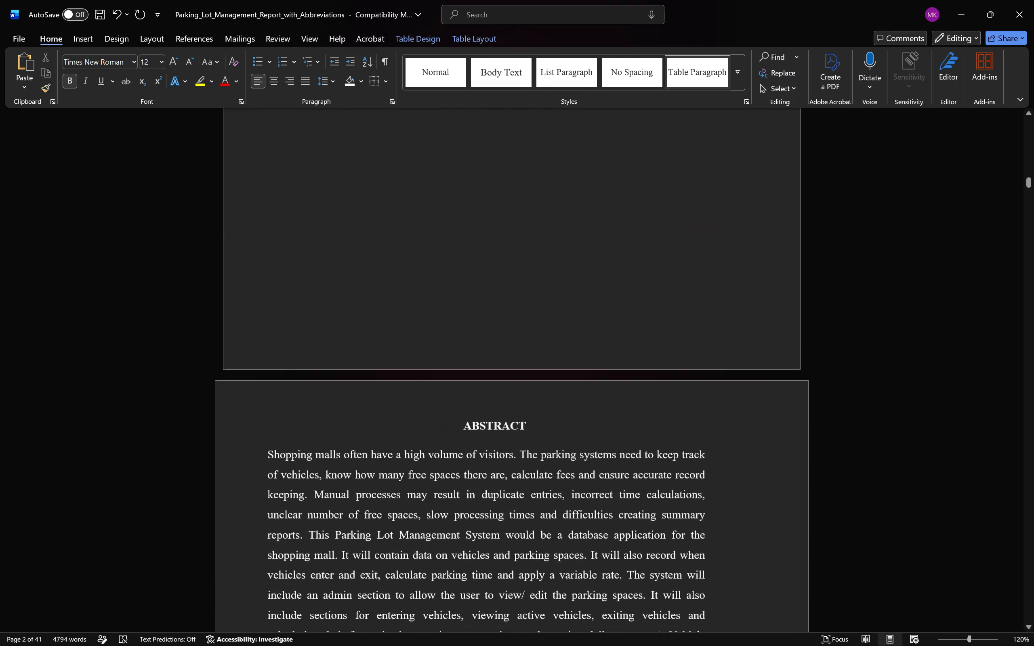
Apply a preset page margin setting to the List of Abbreviations page.
scroll(529, 462, up, 5)
click(234, 461)
click(717, 329)
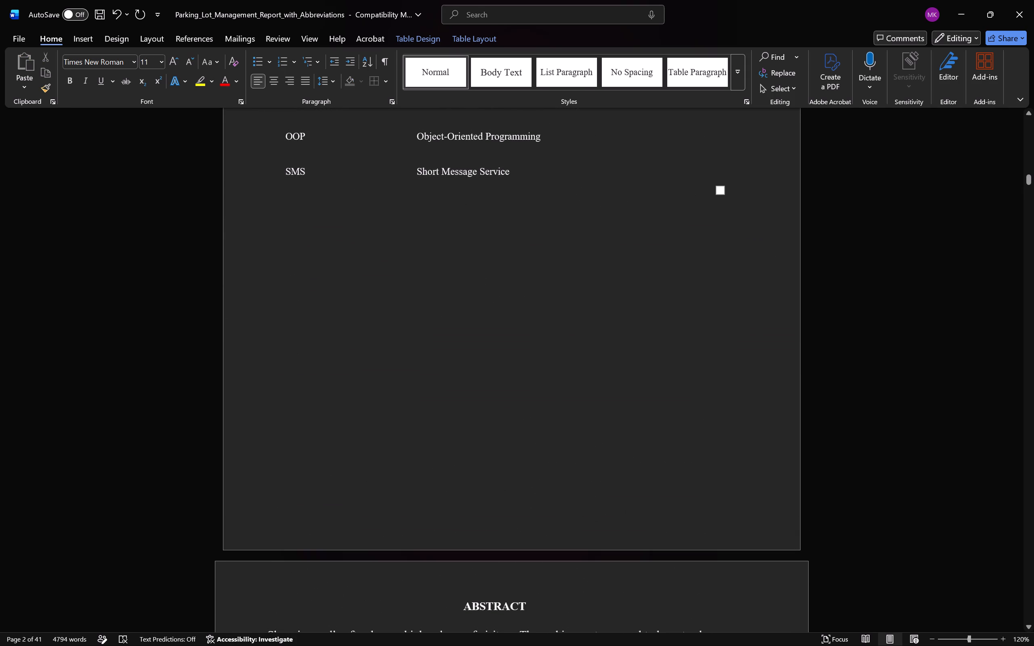
scroll(685, 249, up, 11)
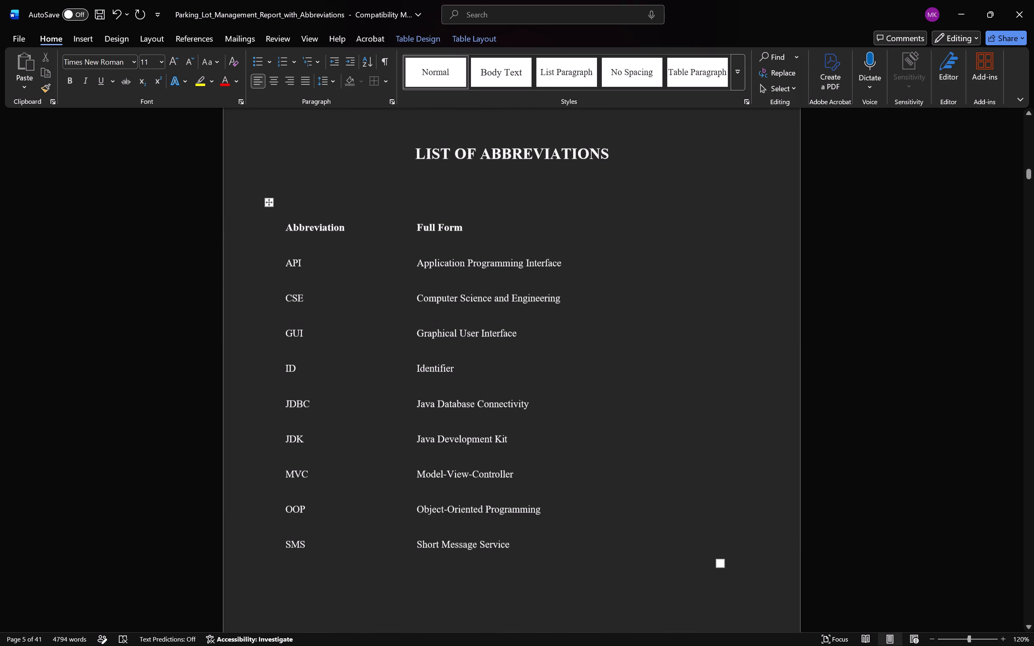
click(271, 199)
click(772, 276)
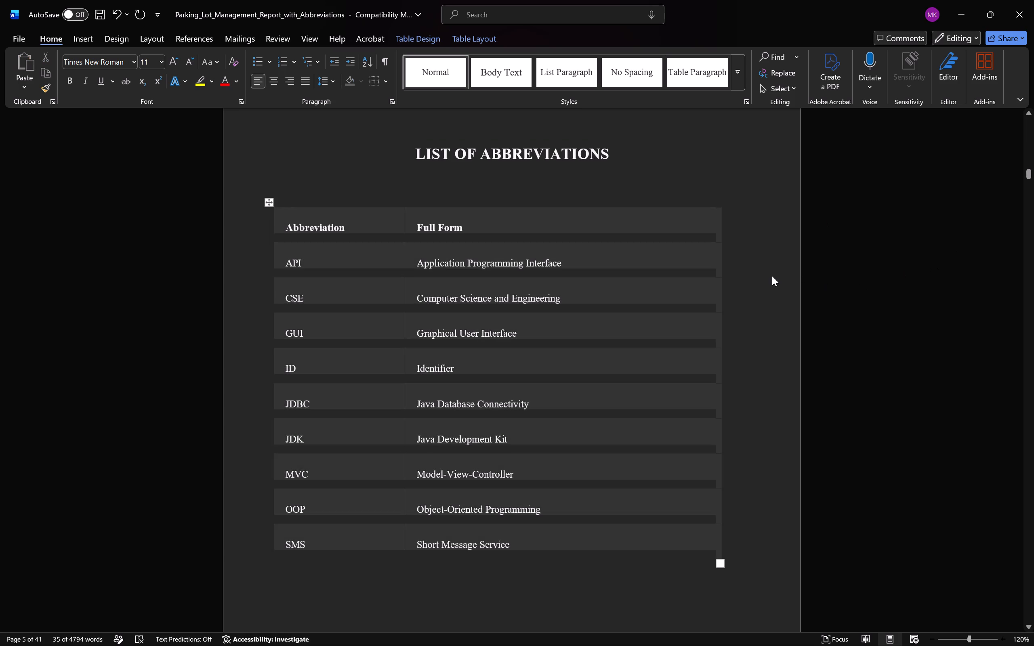
drag(728, 240, 806, 217)
click(801, 212)
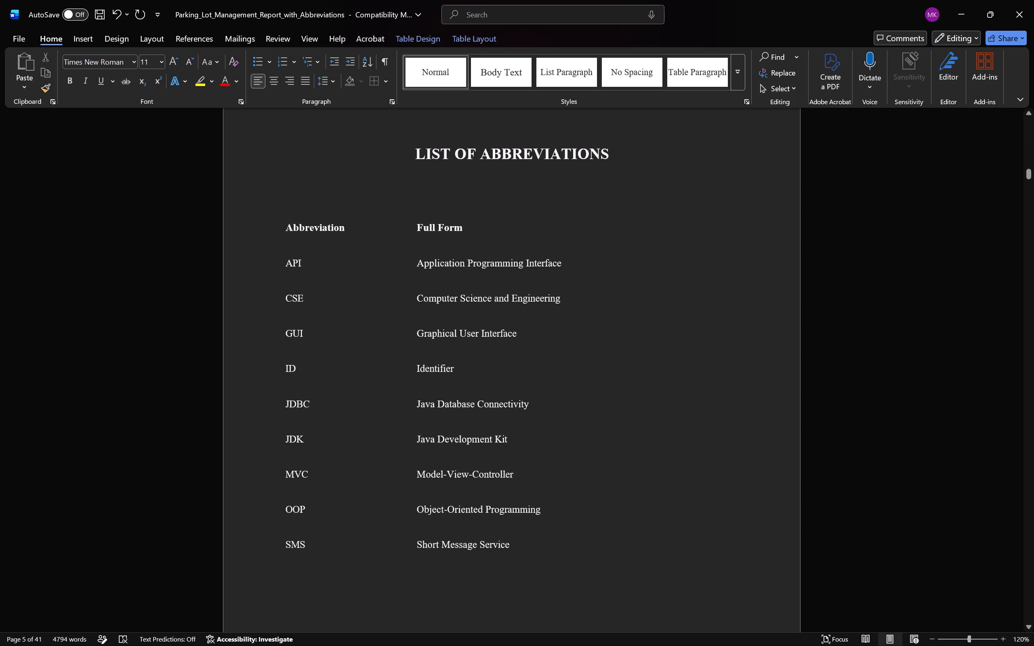
click(90, 45)
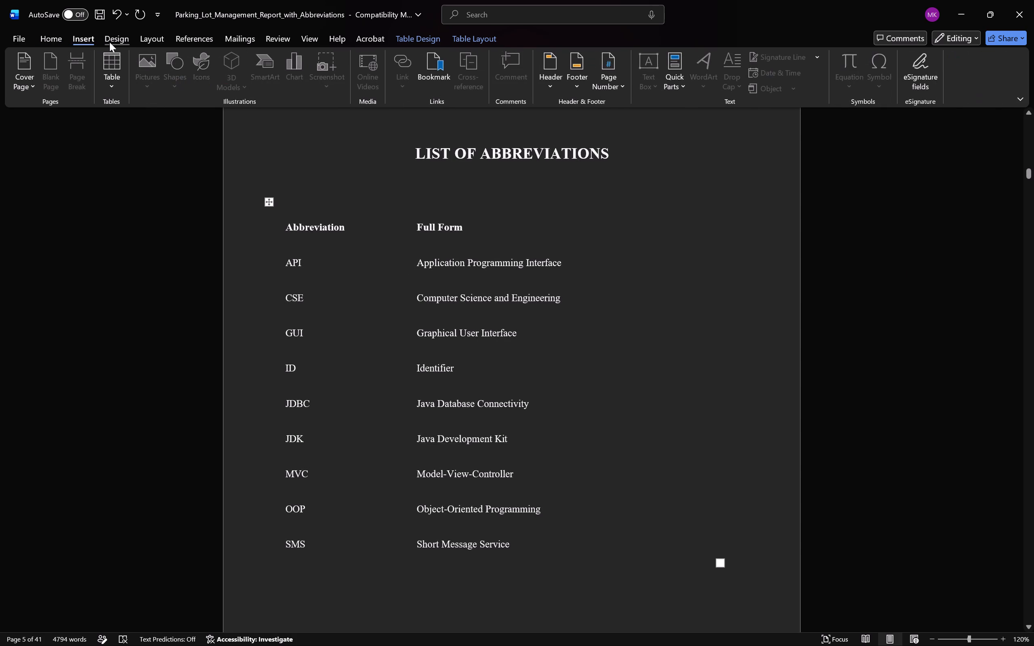
click(109, 42)
click(148, 36)
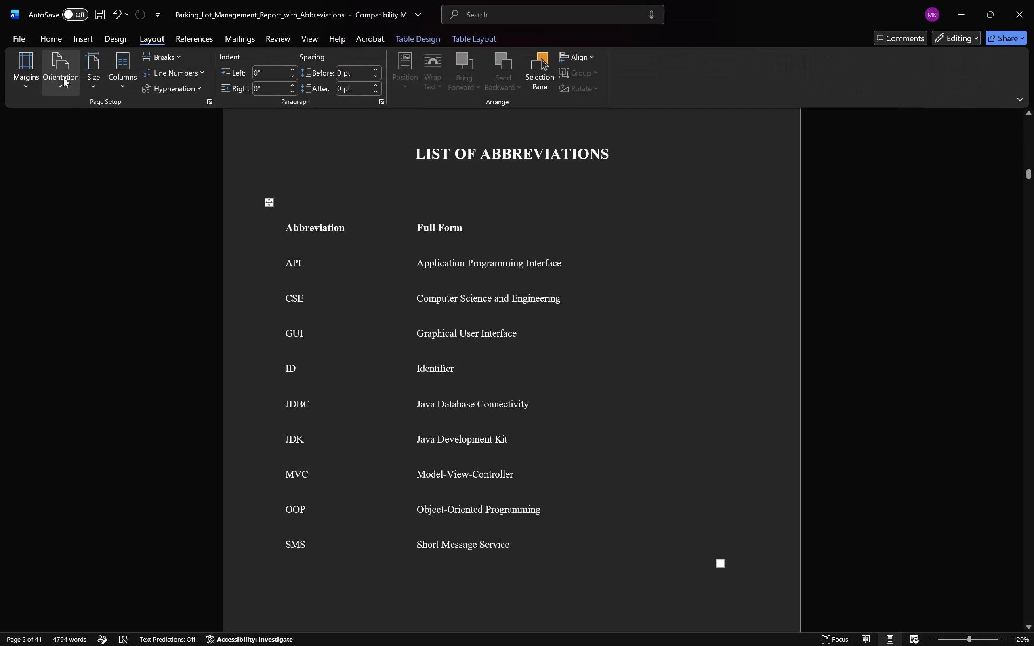
click(22, 85)
click(68, 131)
click(609, 422)
Examine the Abstract page's layout and the blank paragraph between its heading and body text.
scroll(609, 422, down, 14)
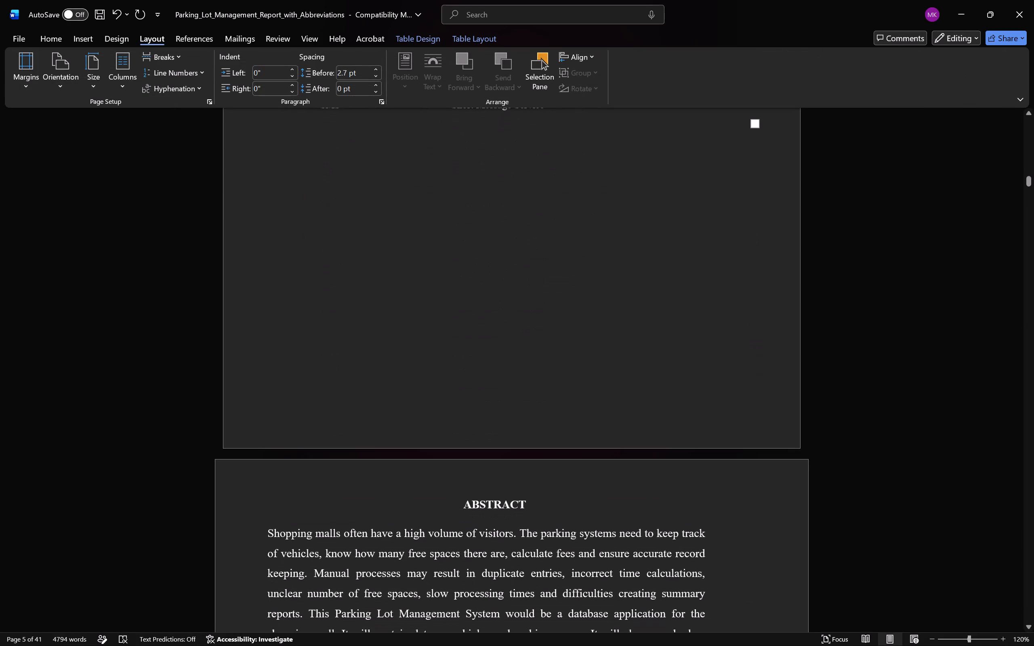
click(594, 461)
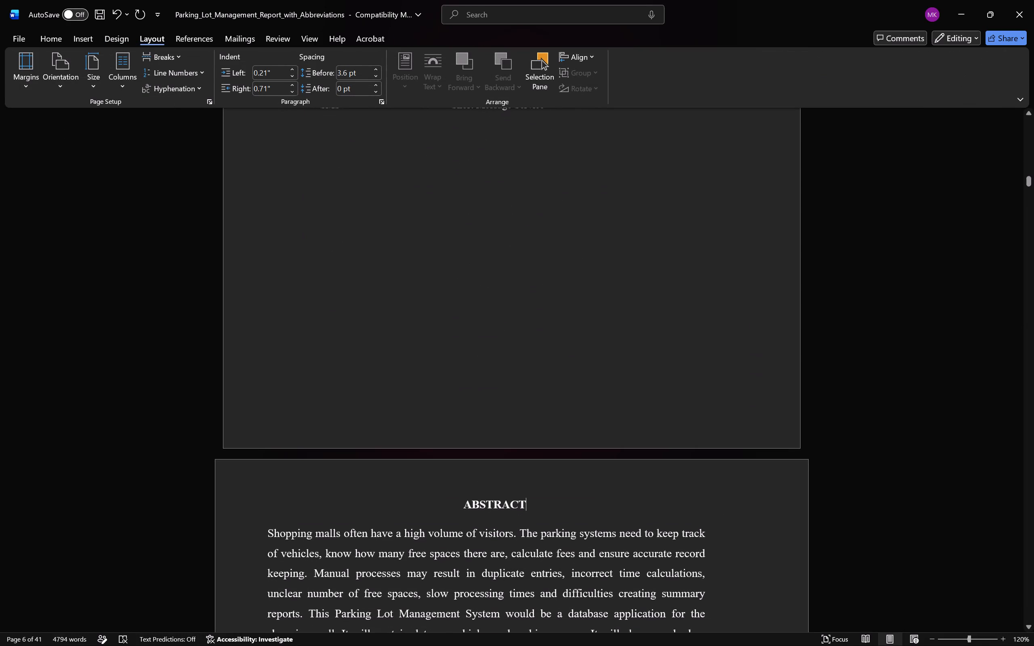
scroll(594, 461, down, 12)
scroll(594, 461, up, 4)
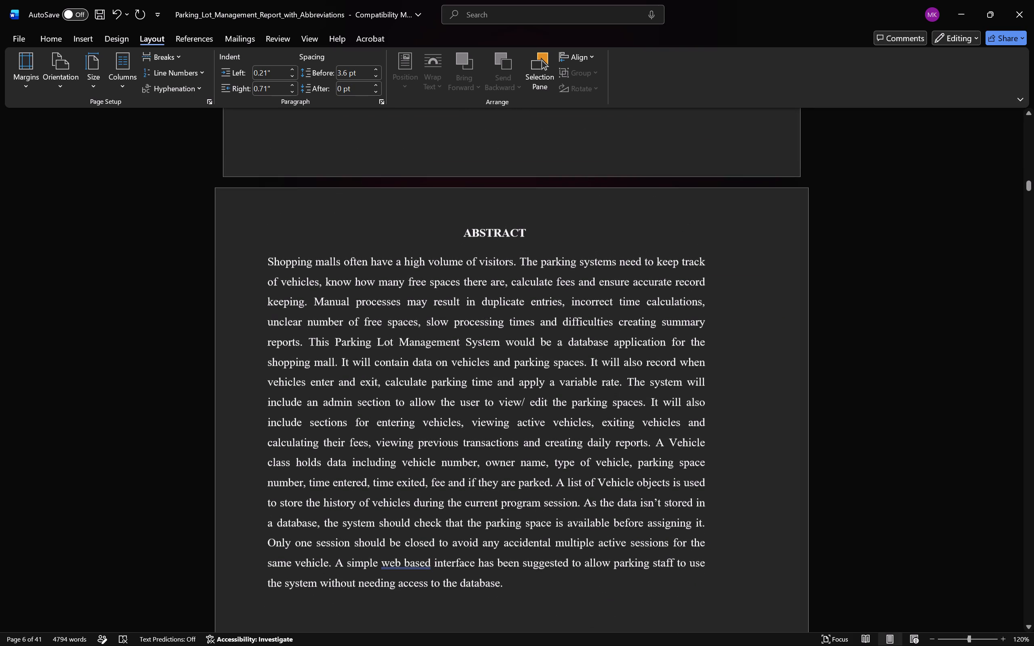
key(Down)
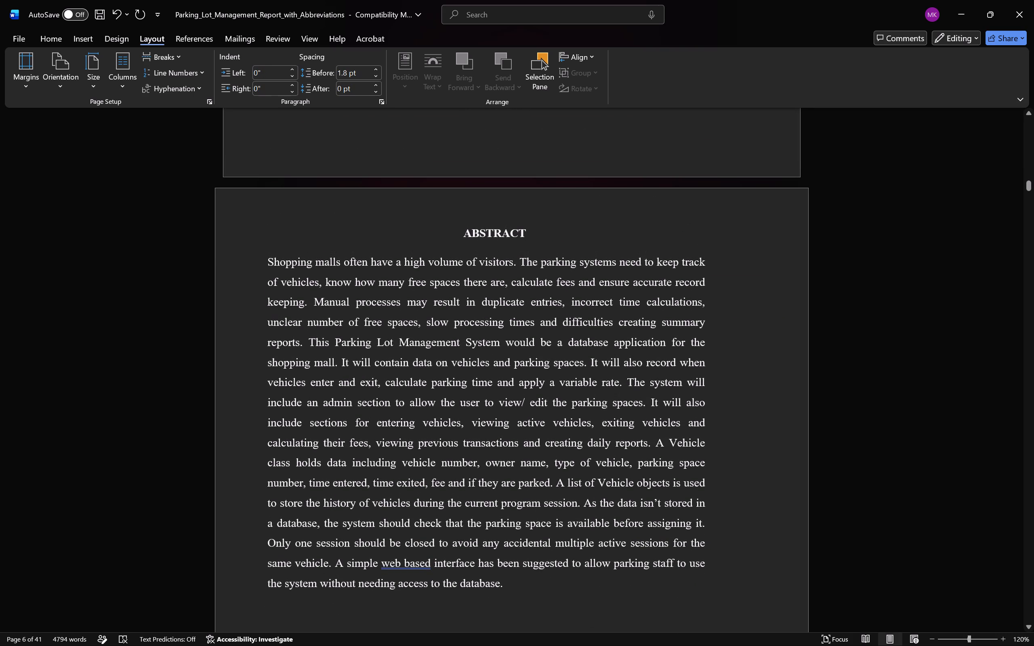
key(Down)
key(Up)
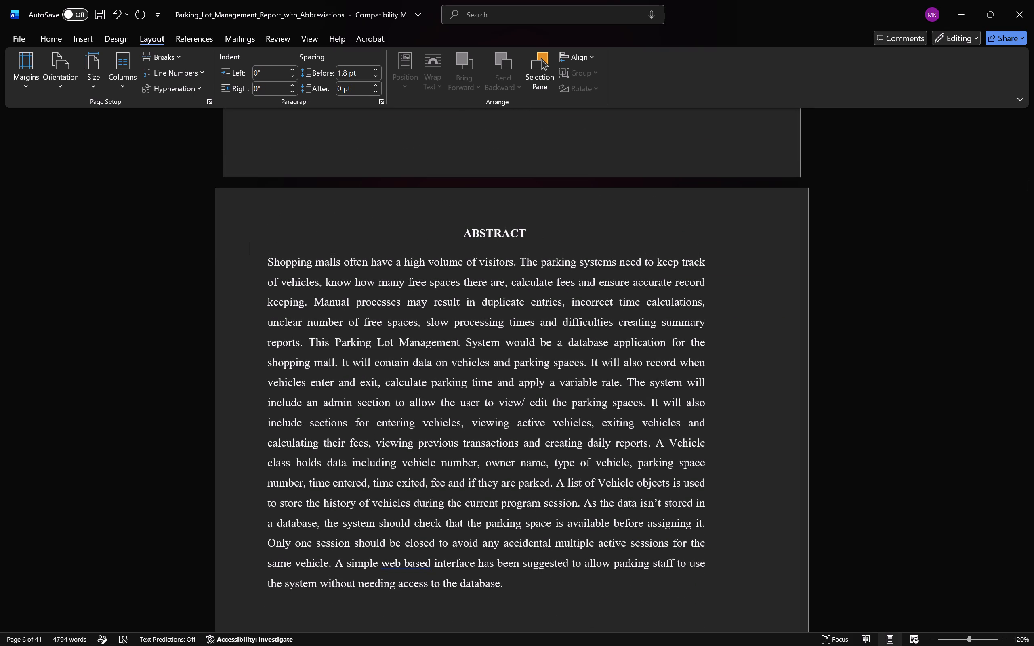
Compare the layout of the List of Abbreviations, List of Figures, List of Tables and Table of Content pages.
scroll(587, 270, up, 18)
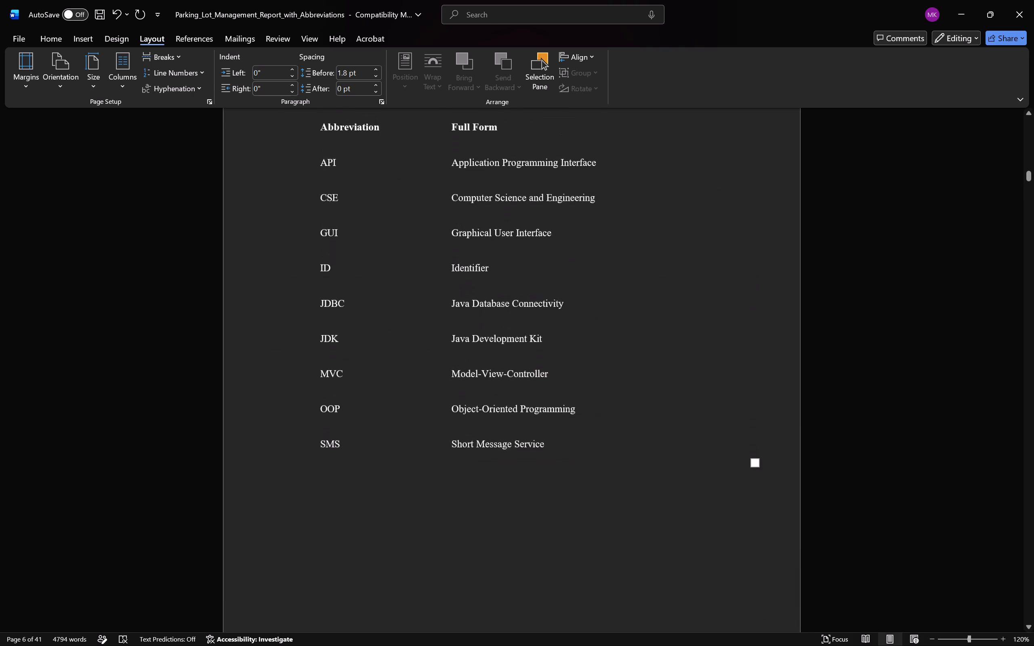
scroll(587, 270, down, 1)
scroll(587, 270, up, 6)
scroll(587, 270, up, 20)
scroll(587, 270, up, 2)
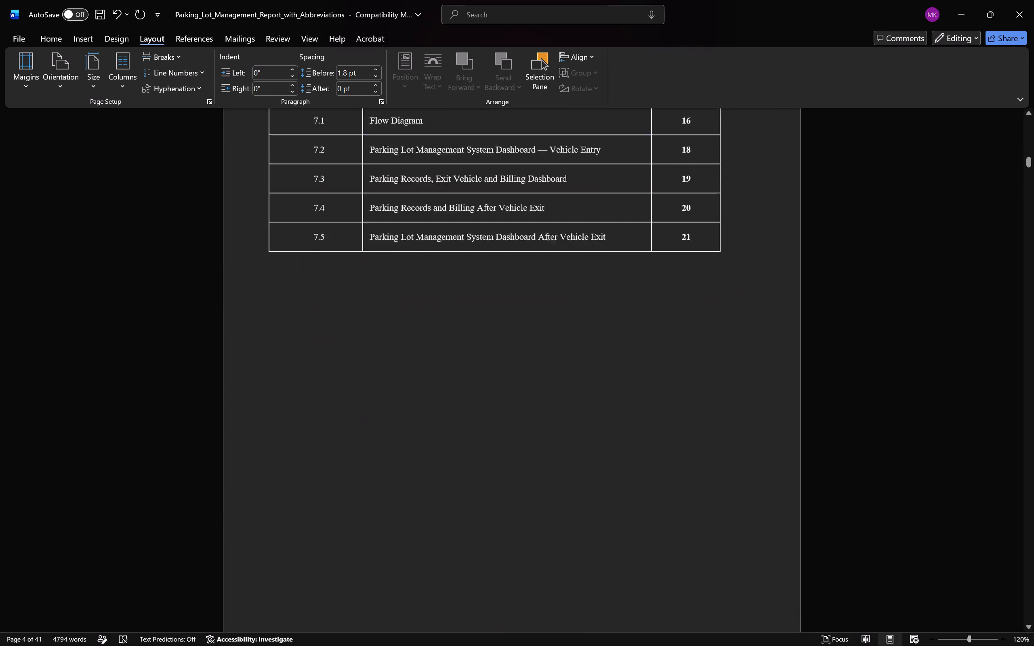
scroll(587, 270, up, 3)
scroll(587, 270, down, 4)
scroll(587, 270, up, 12)
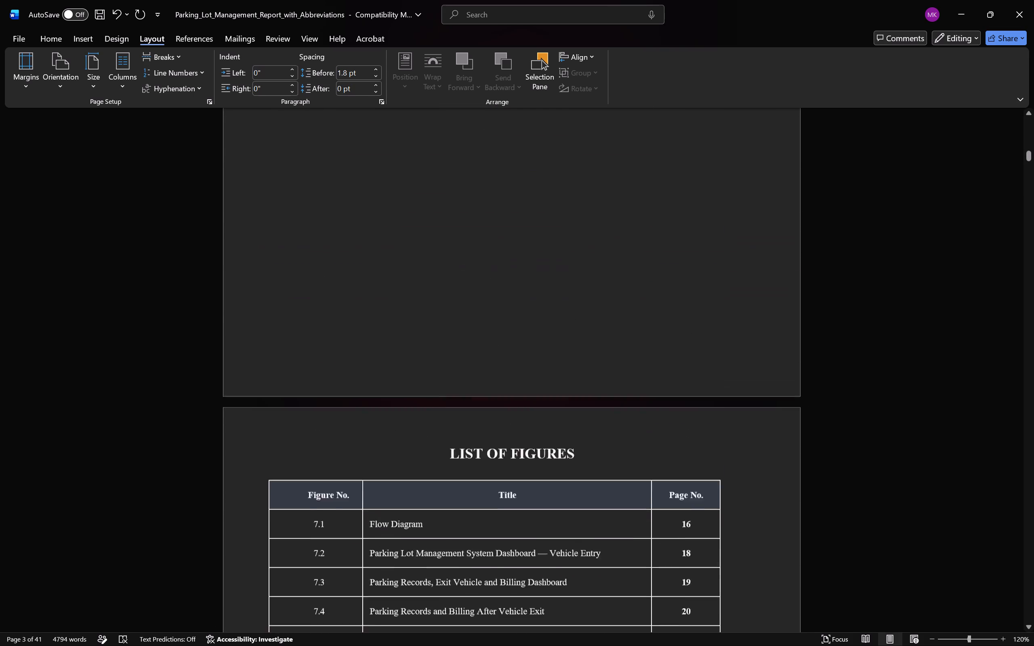
scroll(587, 270, up, 18)
scroll(587, 270, up, 3)
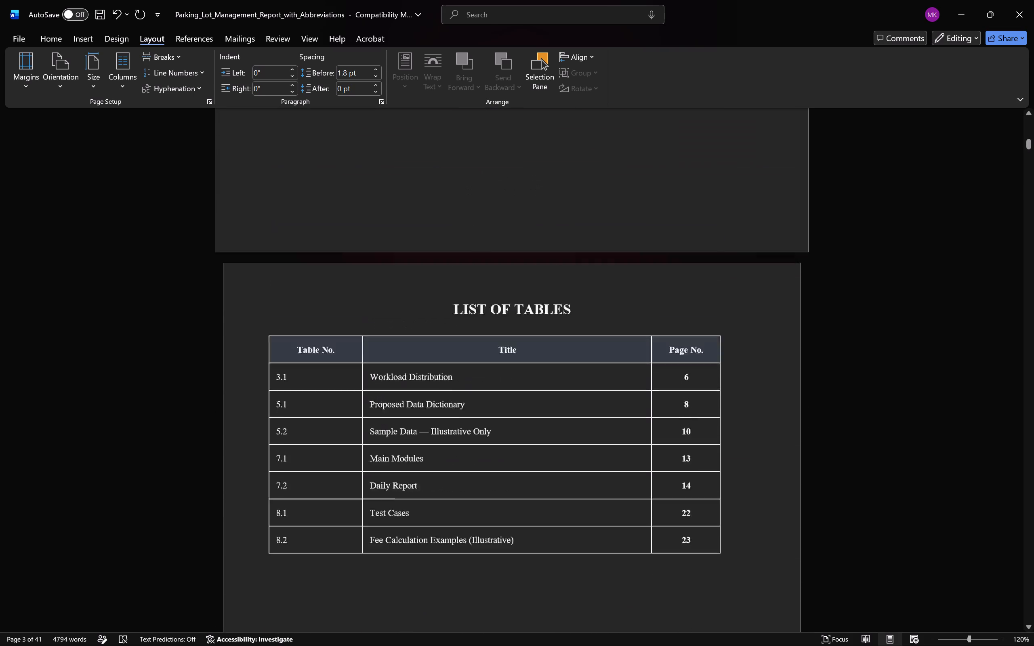
scroll(587, 270, up, 19)
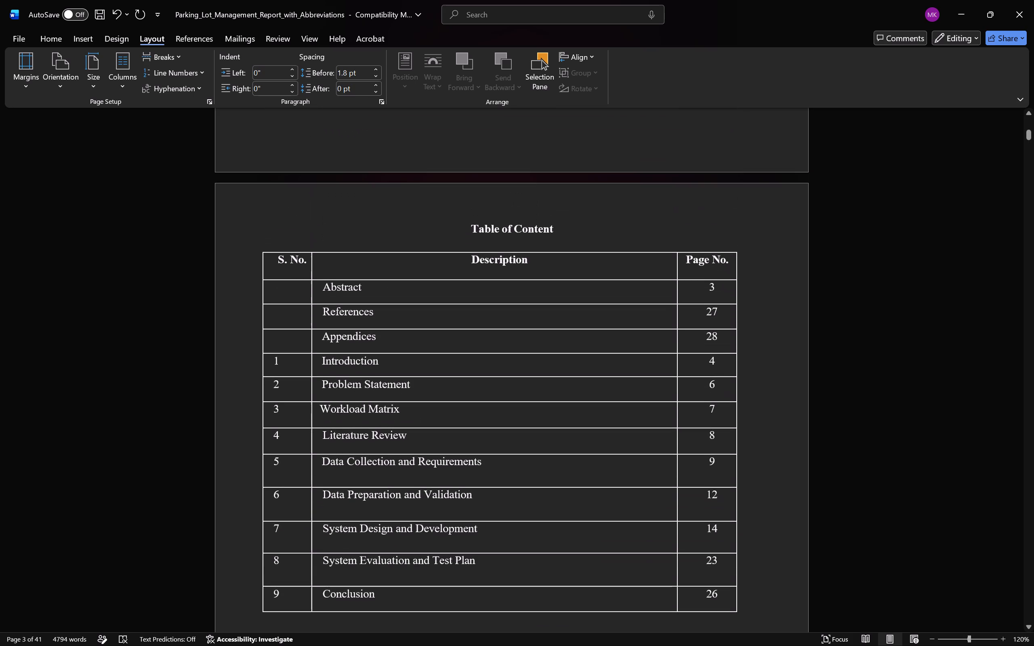
scroll(587, 270, down, 13)
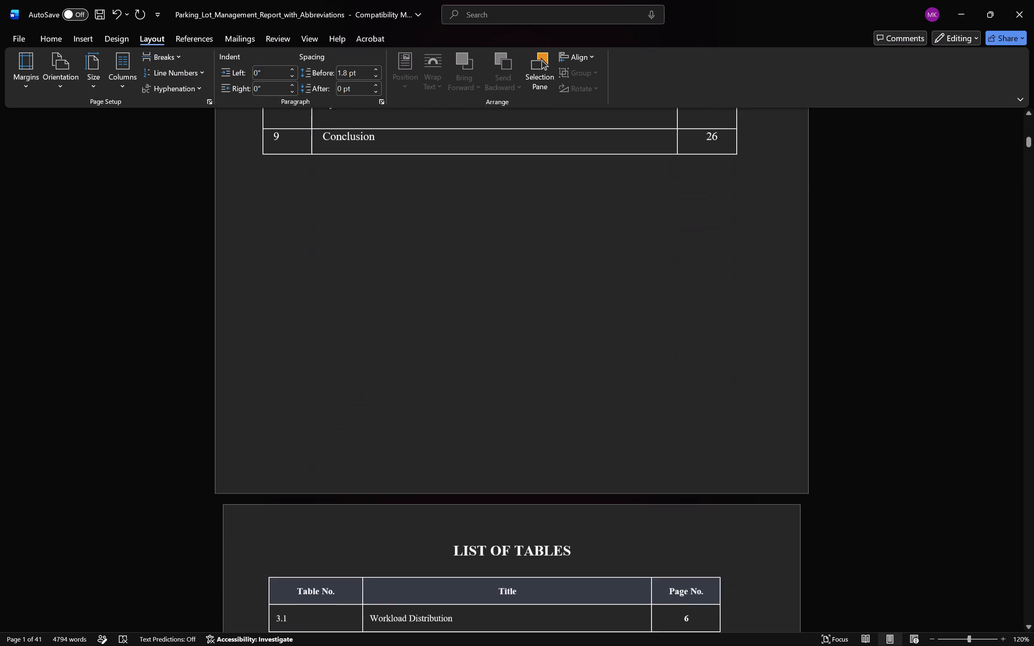
scroll(587, 270, down, 16)
scroll(587, 270, up, 1)
scroll(587, 270, down, 6)
middle_click(587, 270)
scroll(587, 270, down, 1)
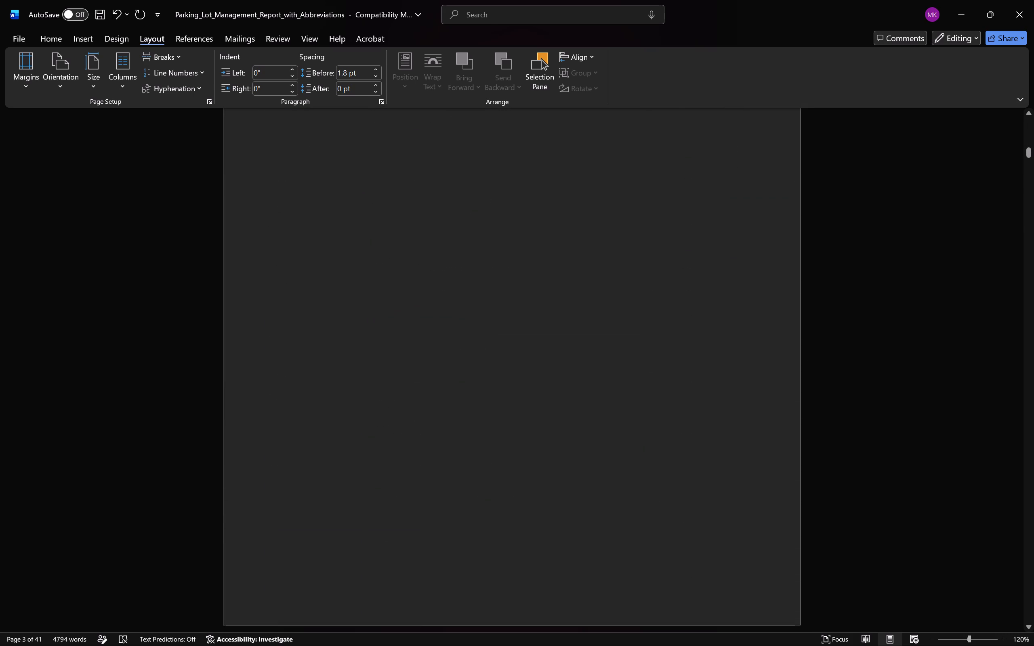
scroll(600, 371, up, 2)
middle_click(600, 371)
scroll(600, 371, down, 1)
middle_click(857, 514)
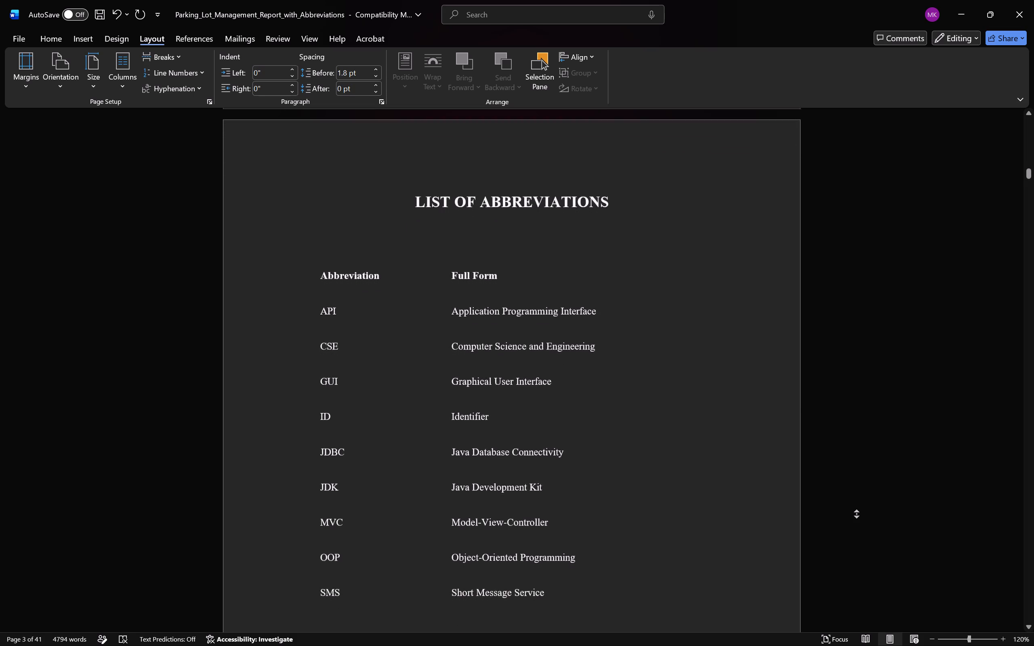
middle_click(680, 415)
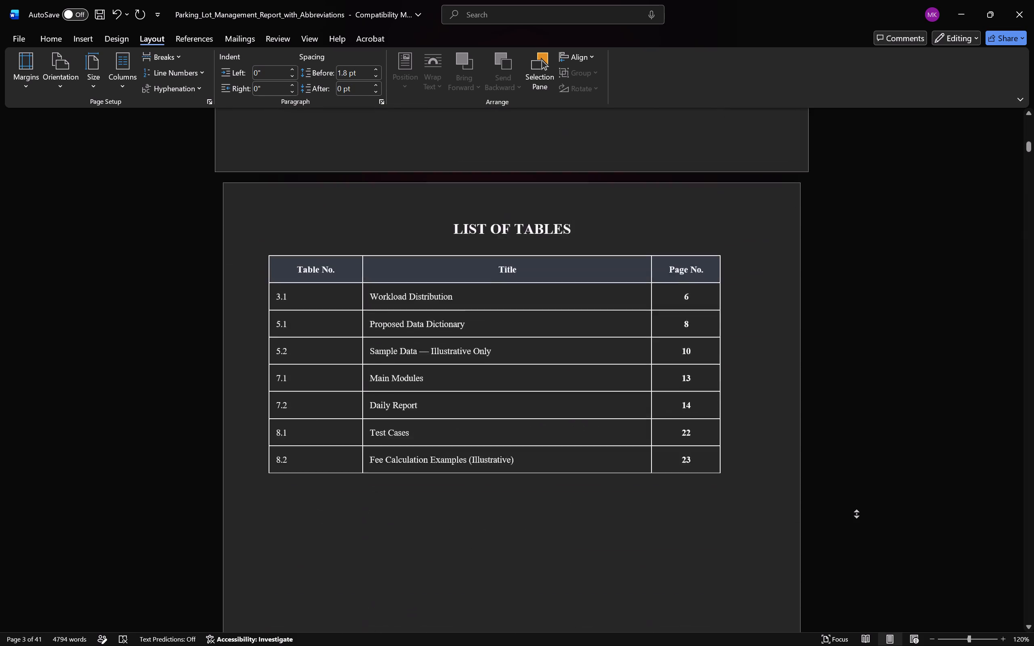
scroll(680, 415, up, 1)
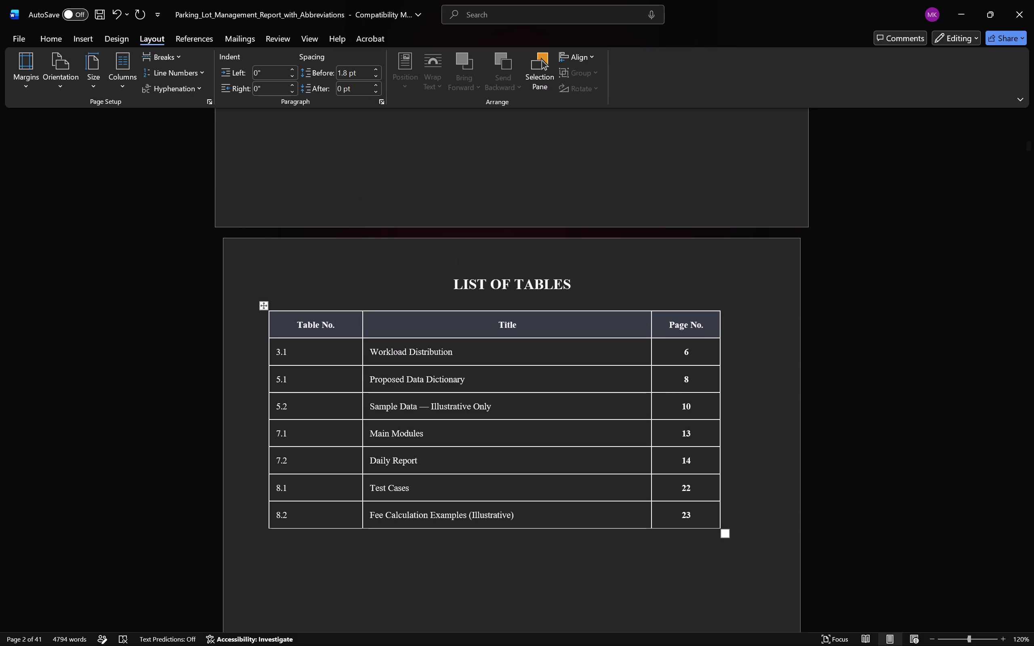
scroll(576, 563, up, 1)
scroll(576, 563, down, 7)
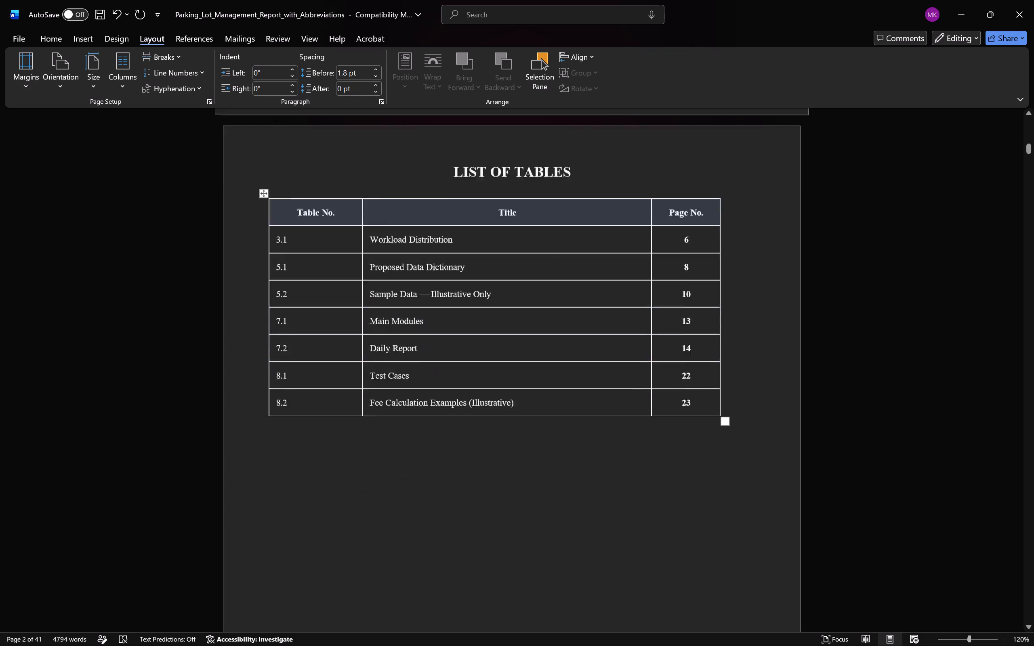
Remove the space before paragraph in the abbreviation table's rows from API to SMS.
scroll(576, 563, down, 17)
scroll(576, 563, down, 10)
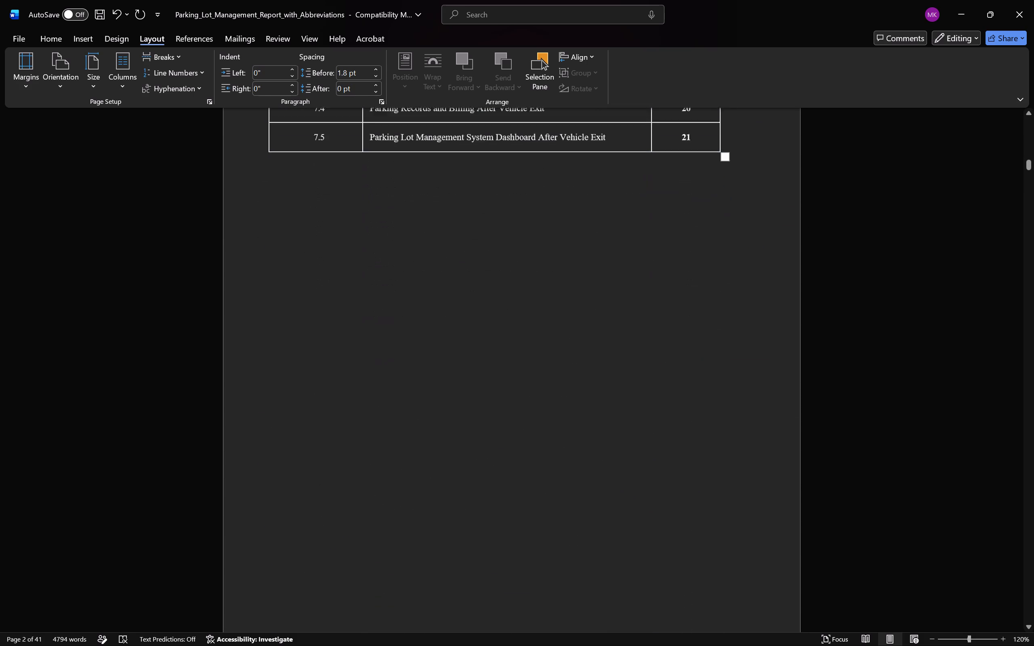
scroll(576, 563, down, 20)
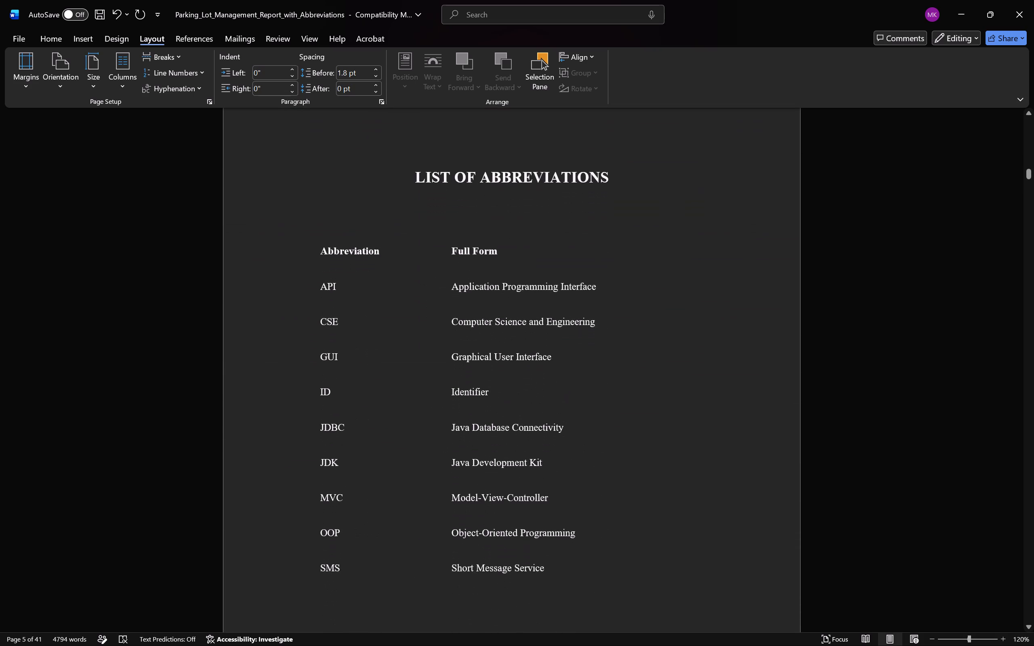
drag(578, 570, 340, 291)
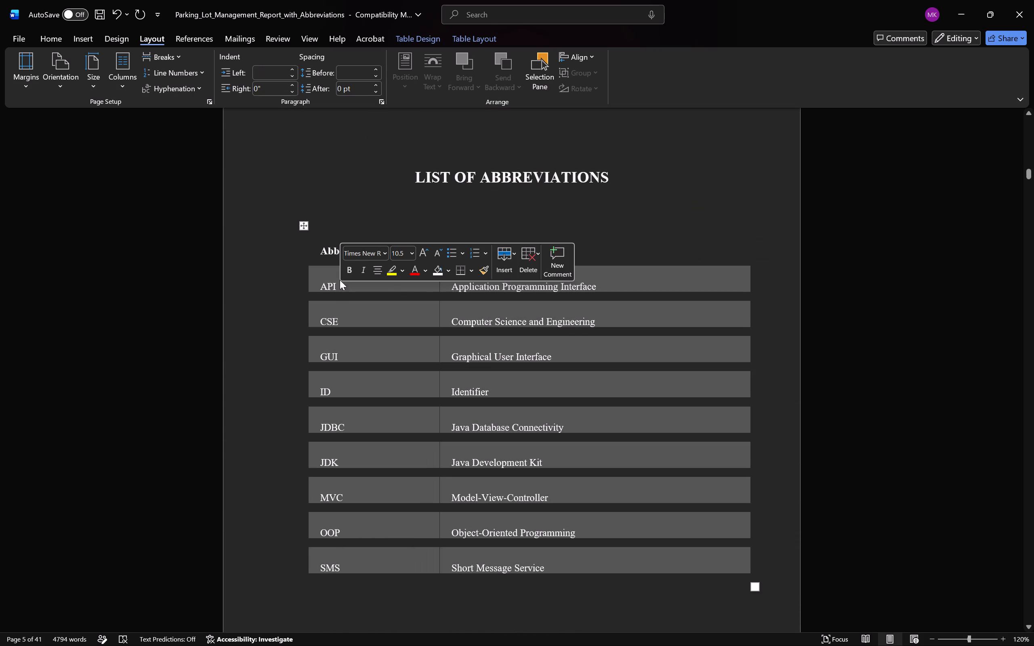
click(51, 38)
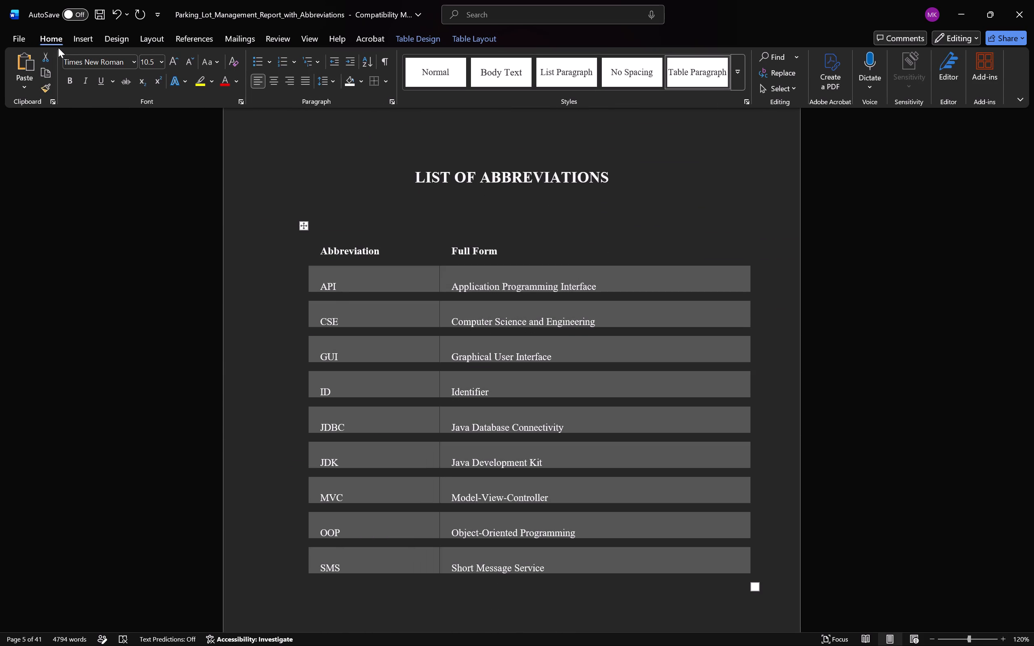
click(333, 81)
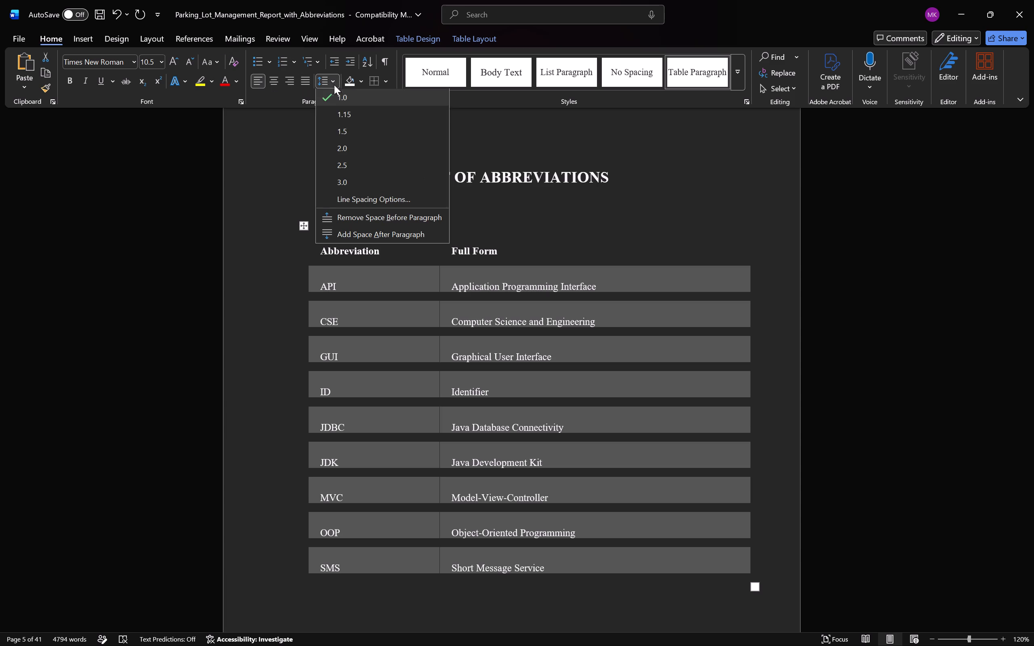
click(393, 224)
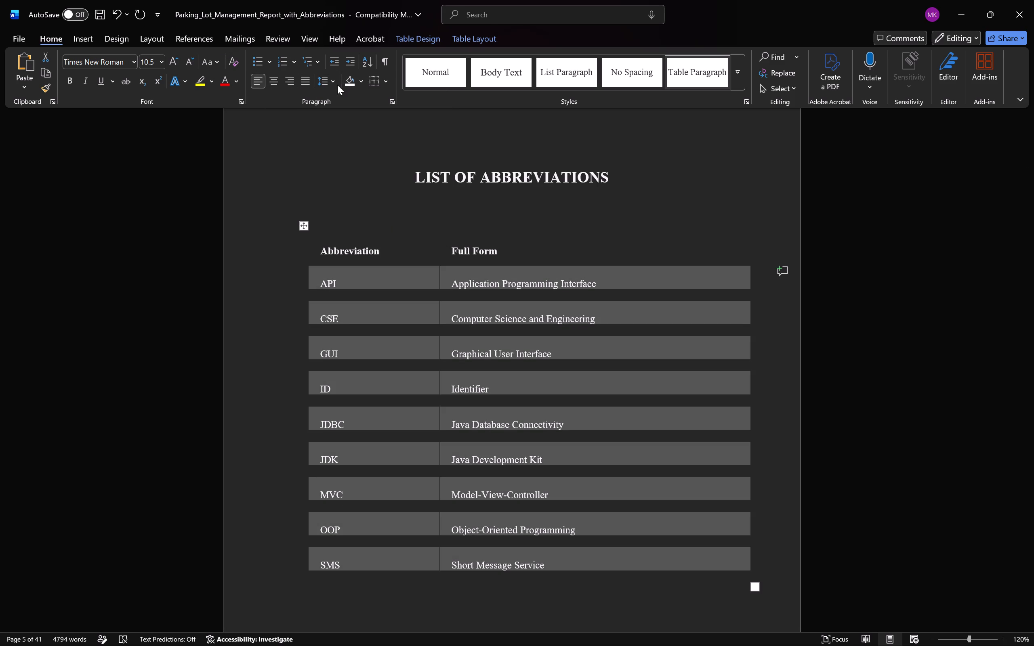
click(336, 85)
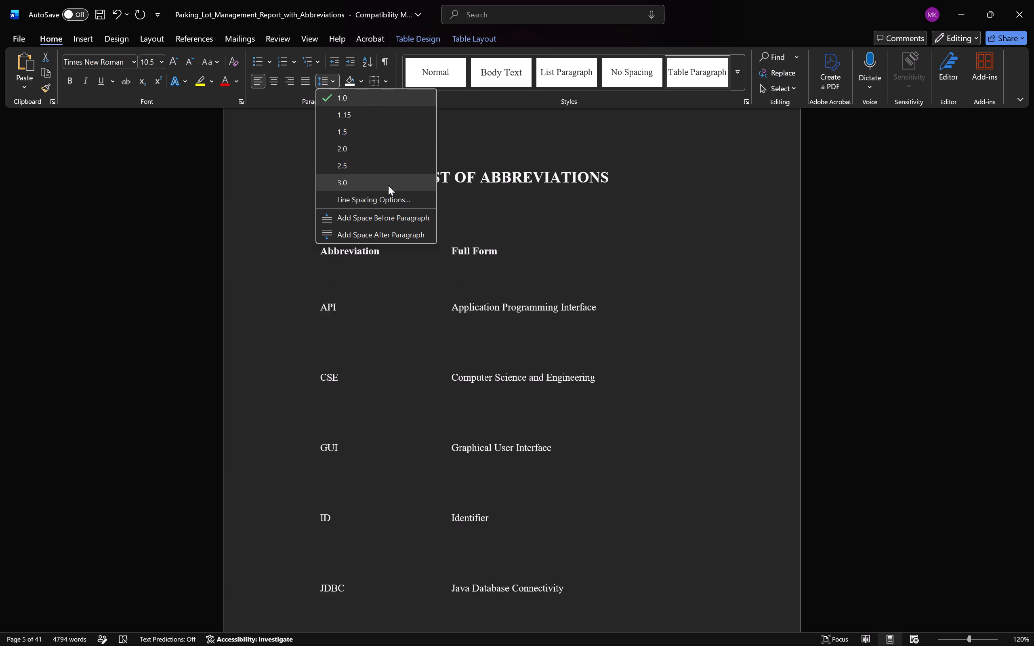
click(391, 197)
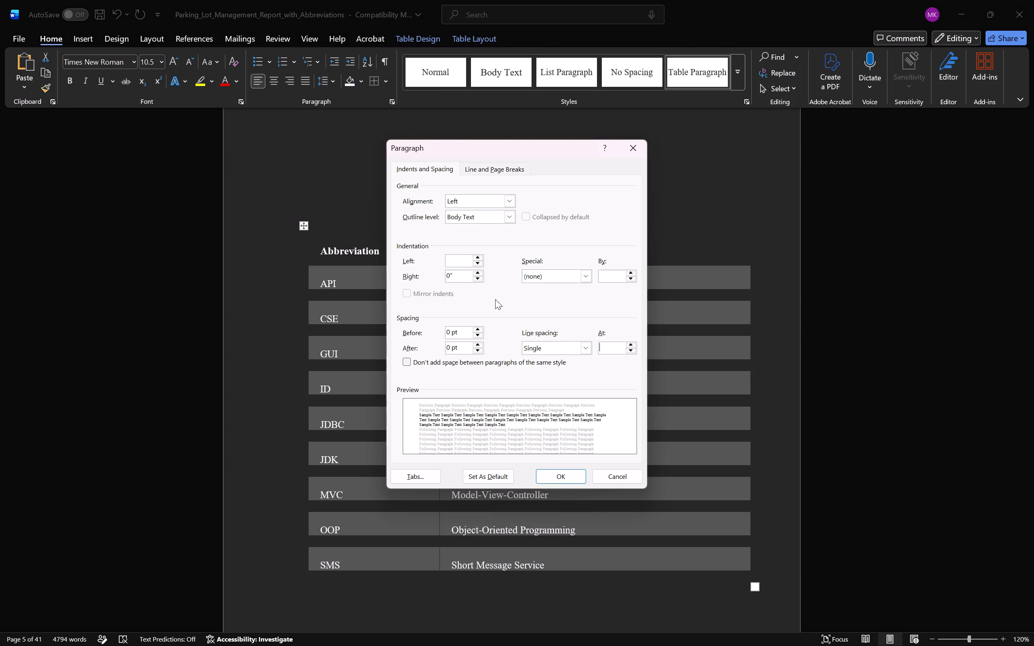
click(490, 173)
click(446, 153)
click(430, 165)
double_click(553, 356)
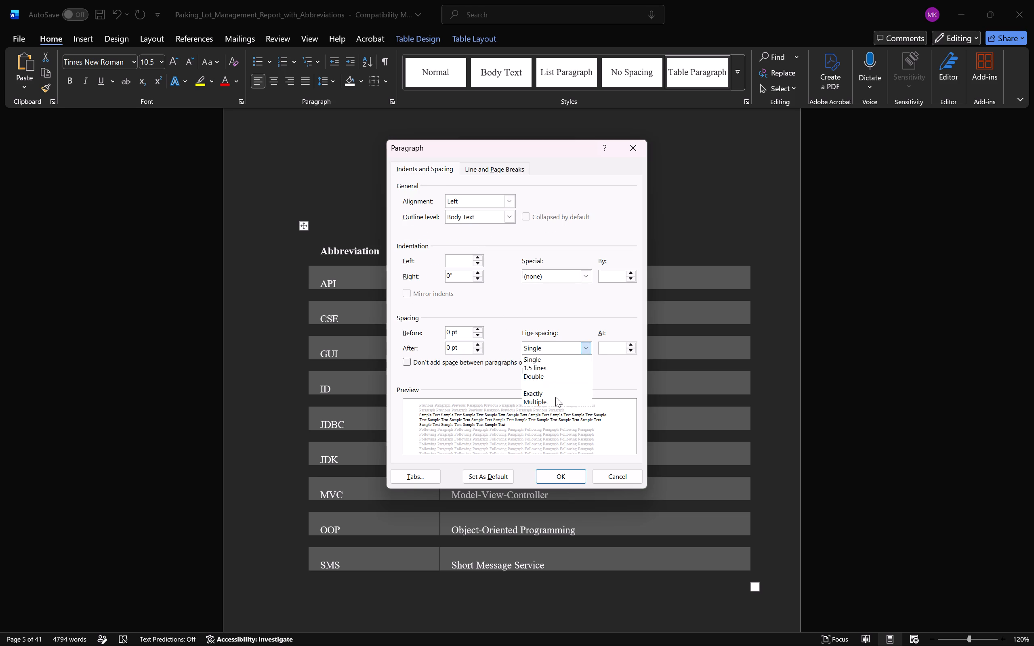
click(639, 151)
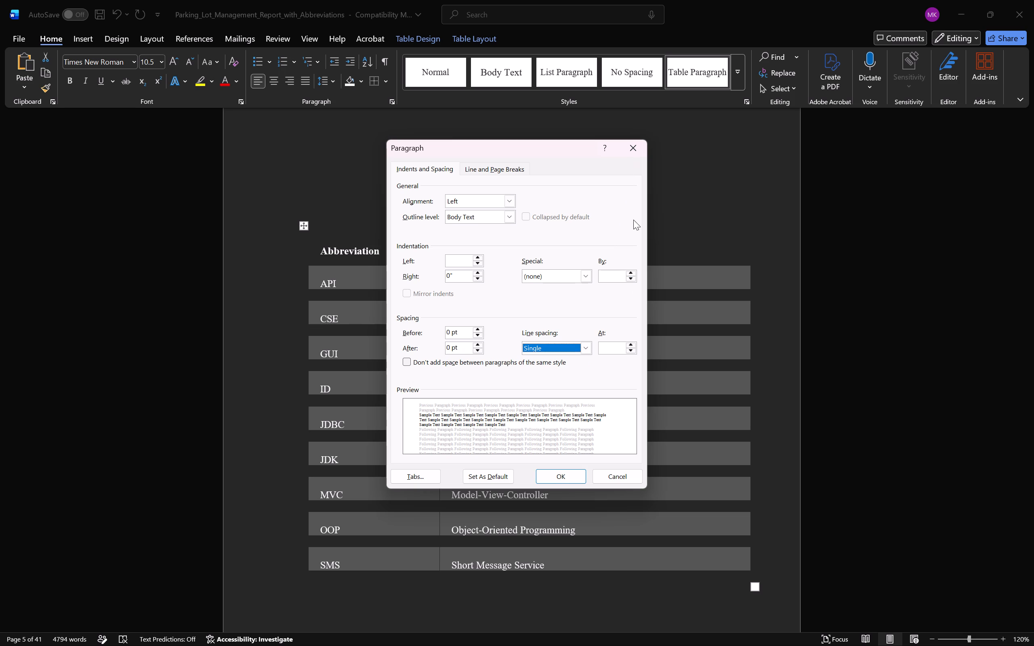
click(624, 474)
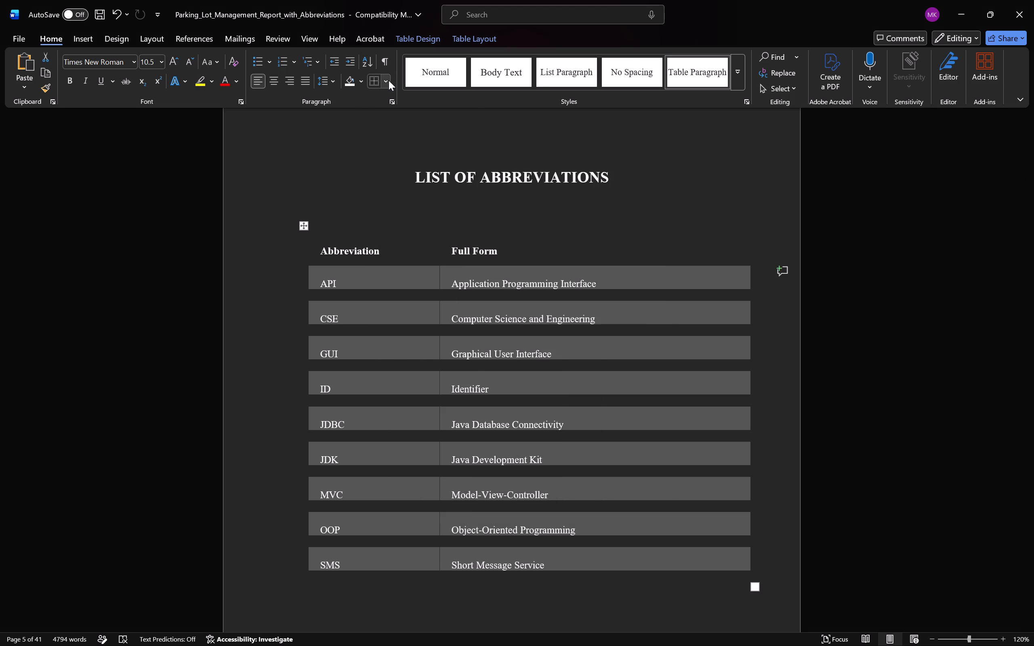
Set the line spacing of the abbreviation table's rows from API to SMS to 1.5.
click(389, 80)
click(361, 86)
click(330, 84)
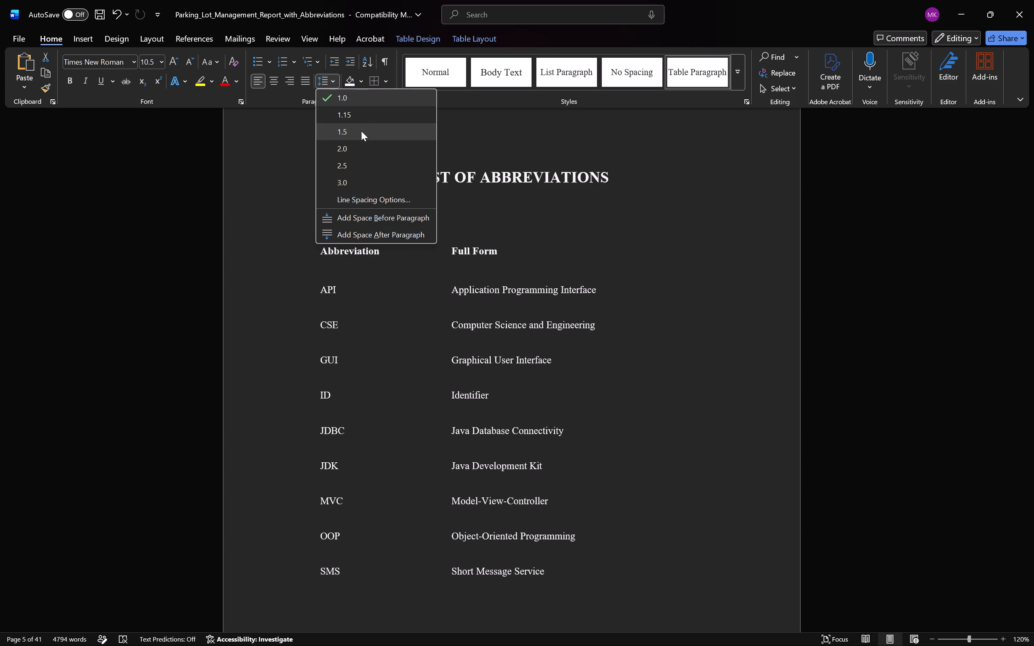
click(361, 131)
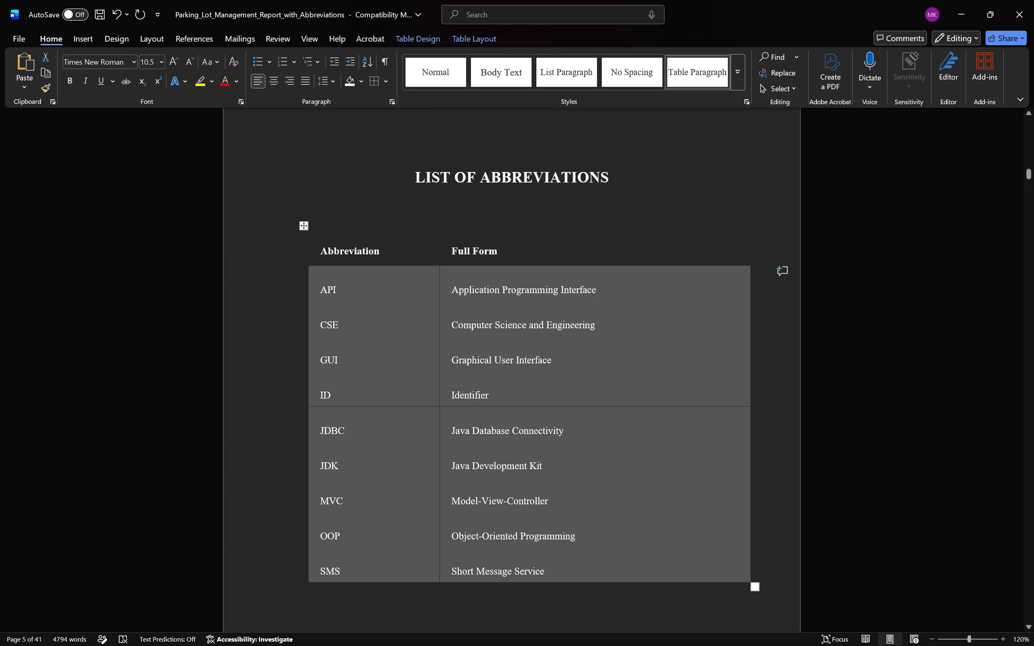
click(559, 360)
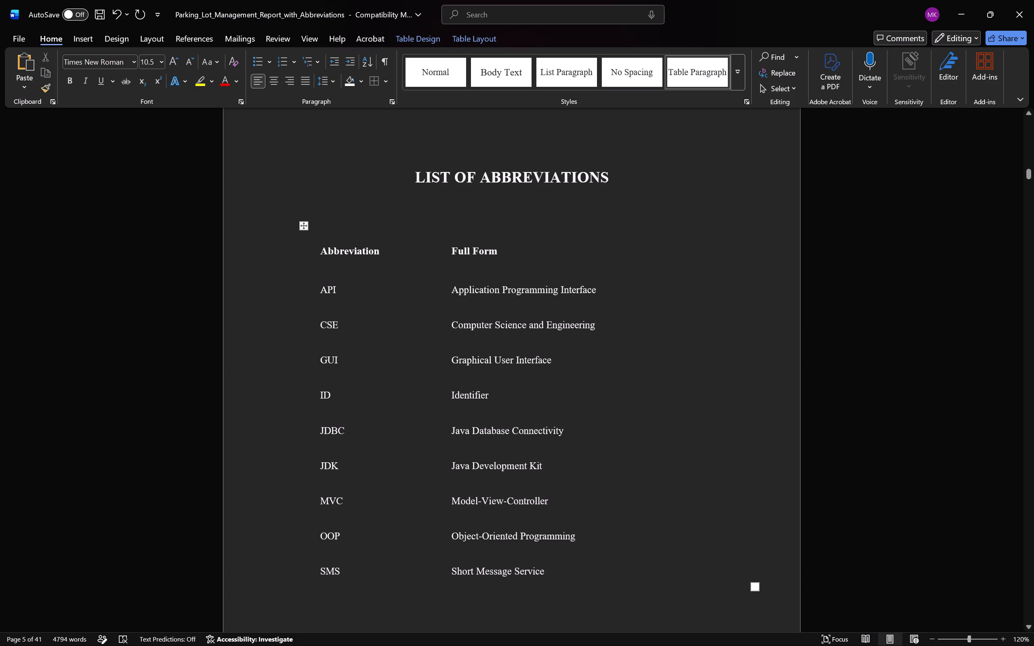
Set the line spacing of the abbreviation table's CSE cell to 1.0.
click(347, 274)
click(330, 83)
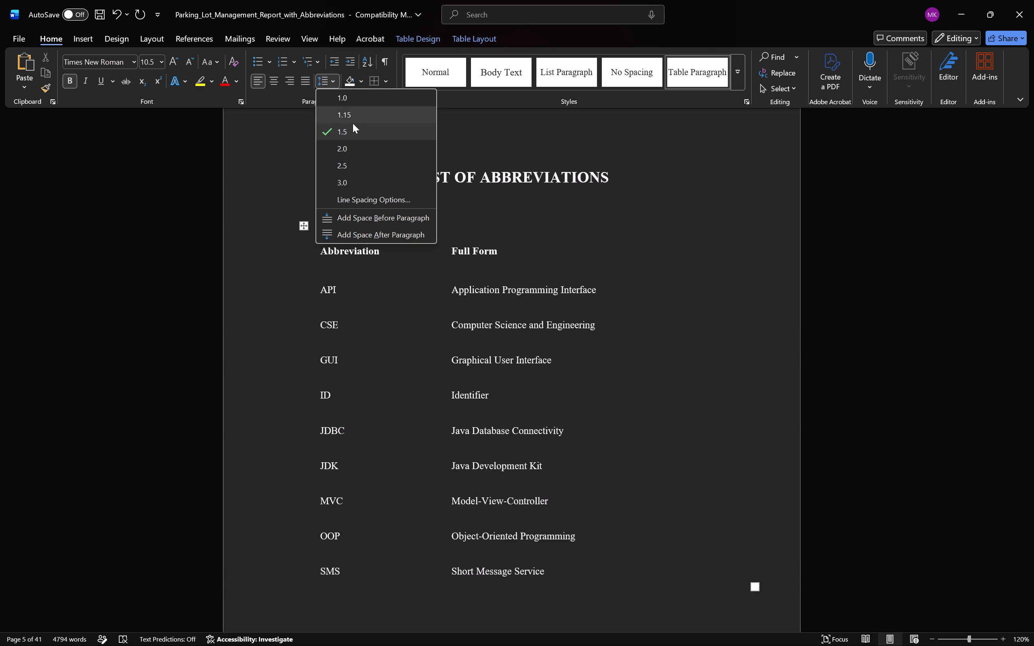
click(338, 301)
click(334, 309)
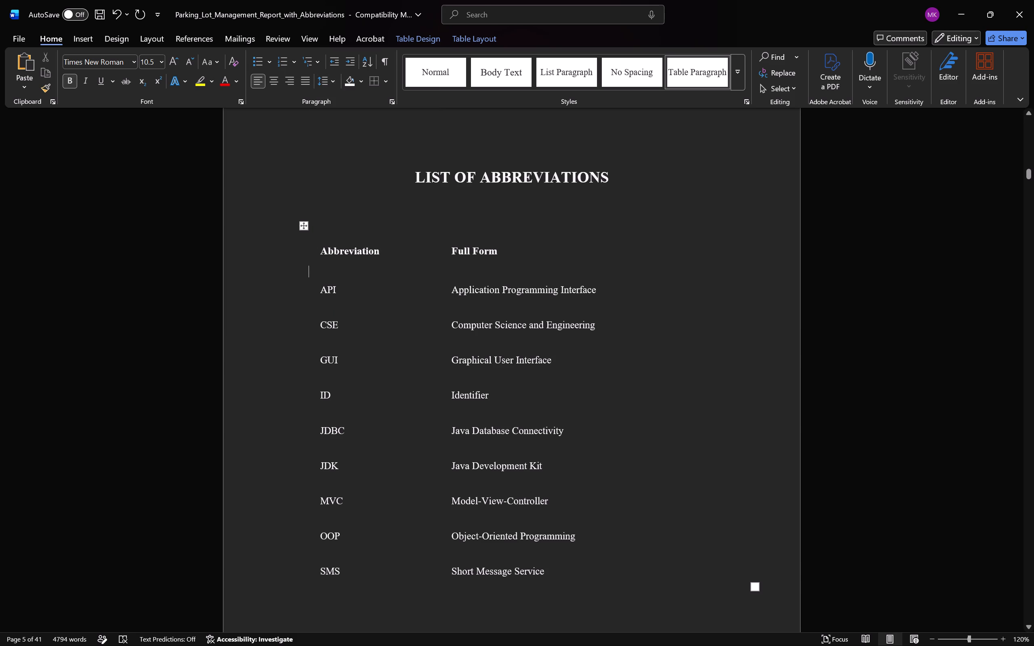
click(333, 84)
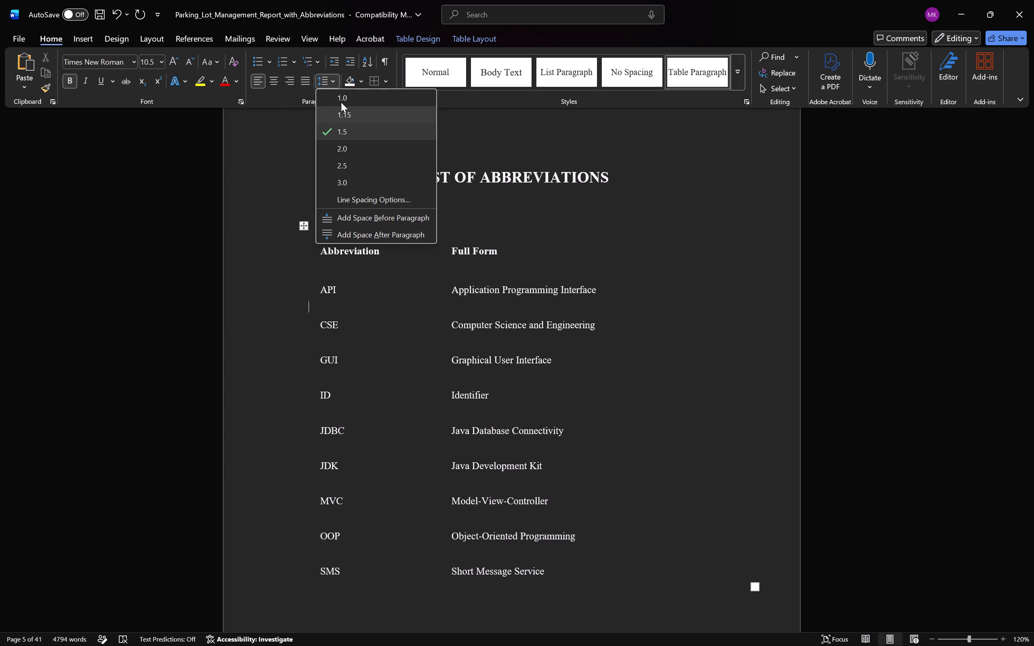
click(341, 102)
Set the line spacing of all abbreviation table rows from API to SMS to 1.0.
click(277, 280)
click(307, 295)
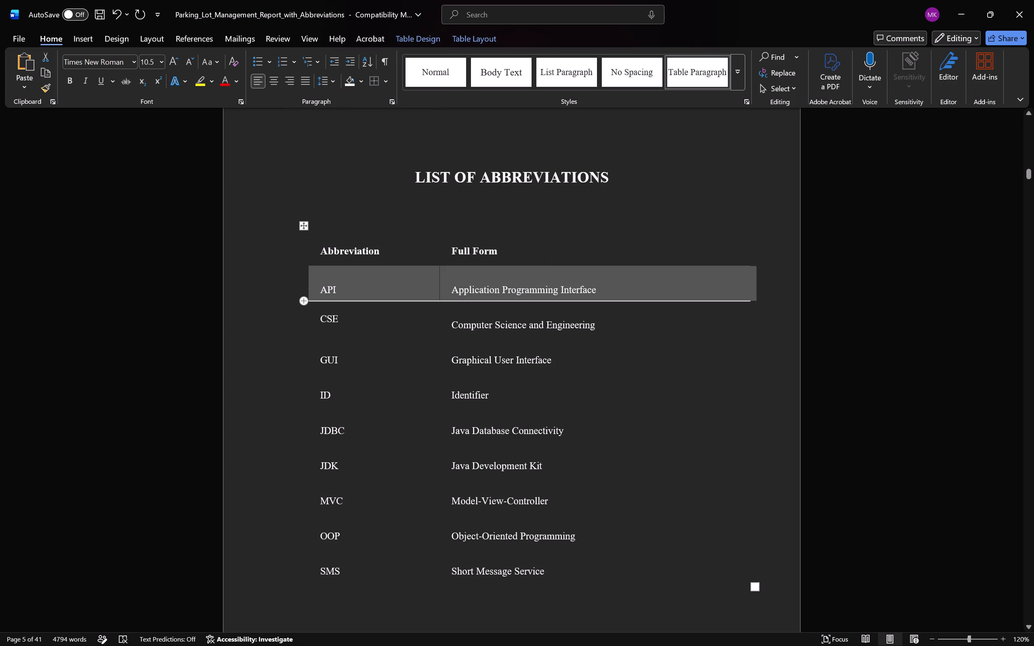
click(263, 300)
click(771, 395)
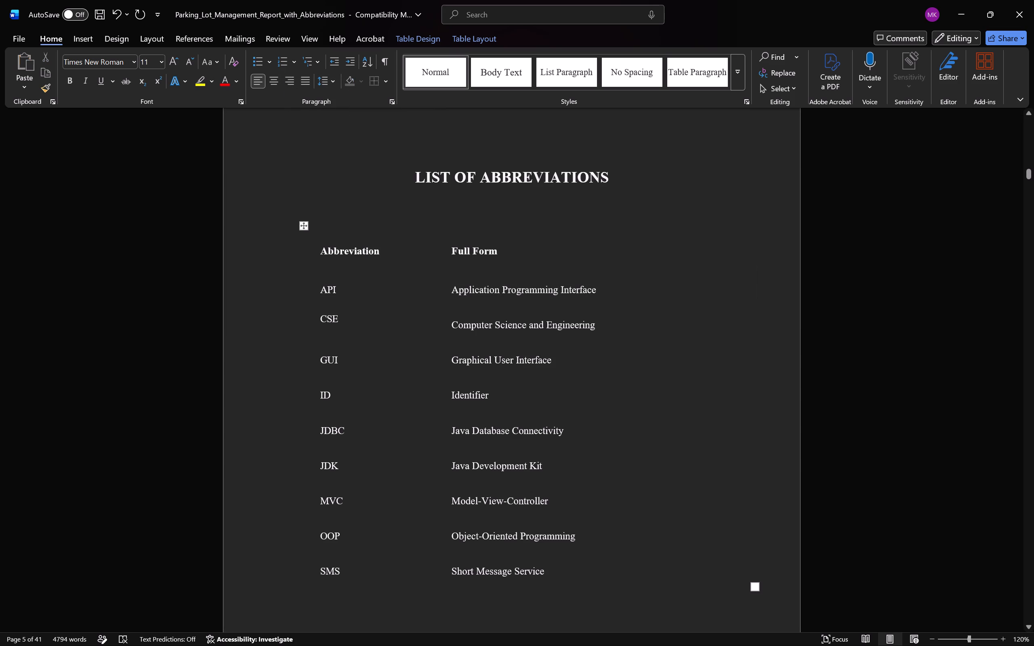
drag(298, 289, 289, 548)
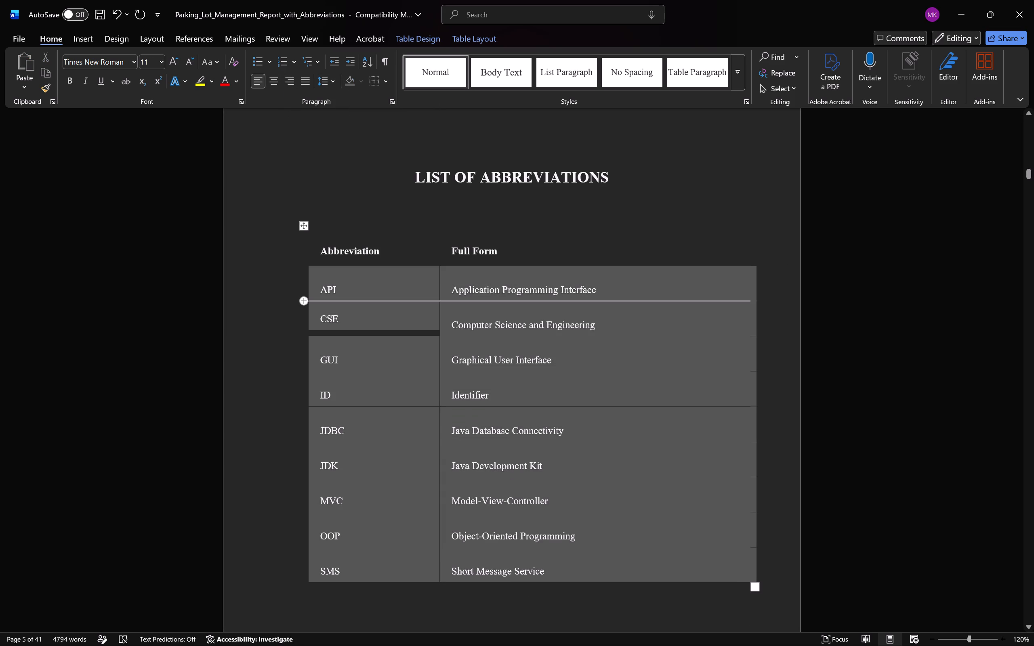
drag(289, 548, 292, 550)
click(337, 82)
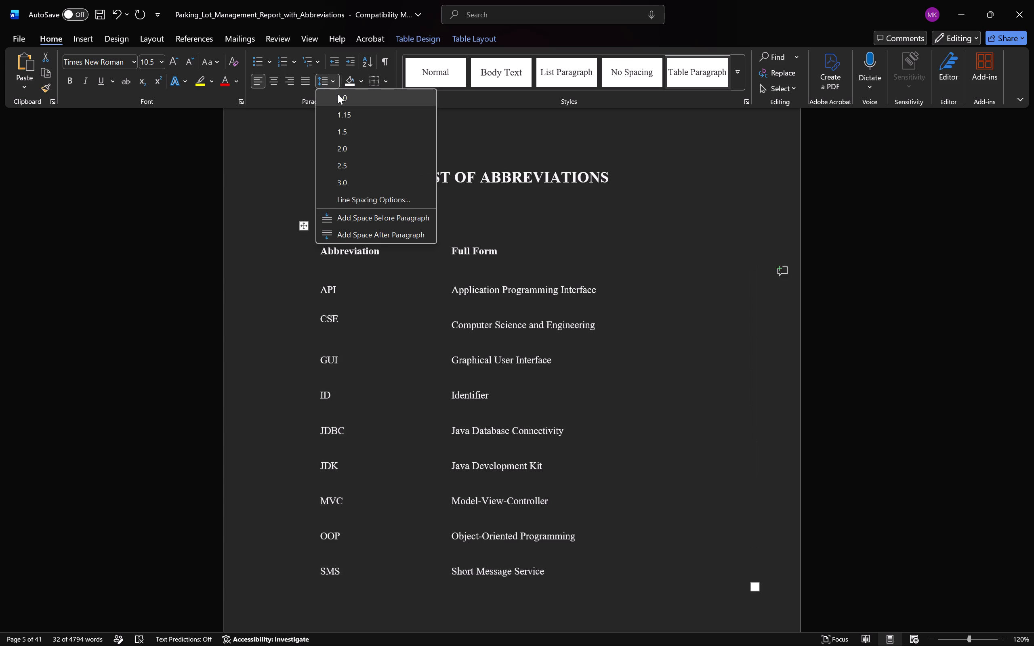
click(338, 94)
click(524, 385)
Examine the List of Abbreviations page beside the Abstract page and in the print preview.
scroll(526, 385, down, 3)
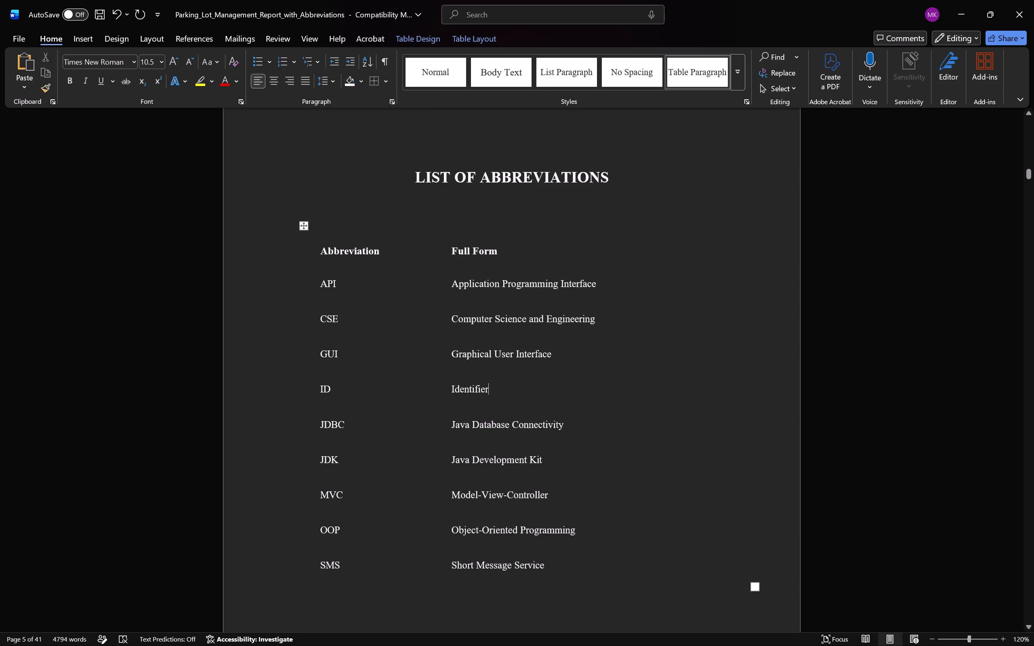
scroll(526, 385, down, 10)
scroll(526, 385, left, 1)
ctrl+scroll(525, 382, down, 2)
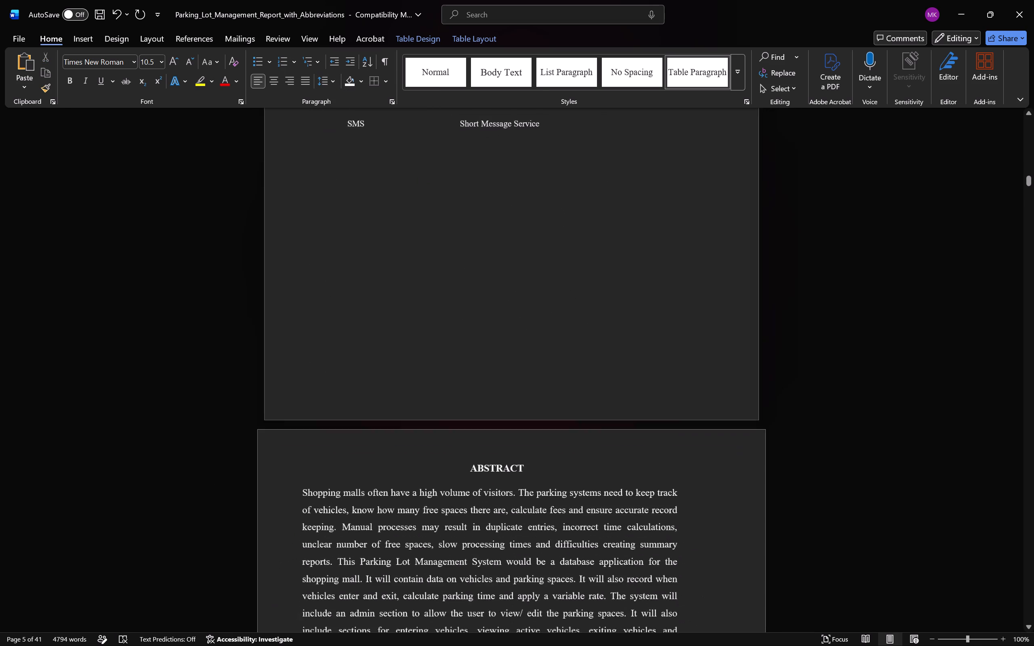
scroll(523, 378, up, 2)
scroll(282, 331, up, 1)
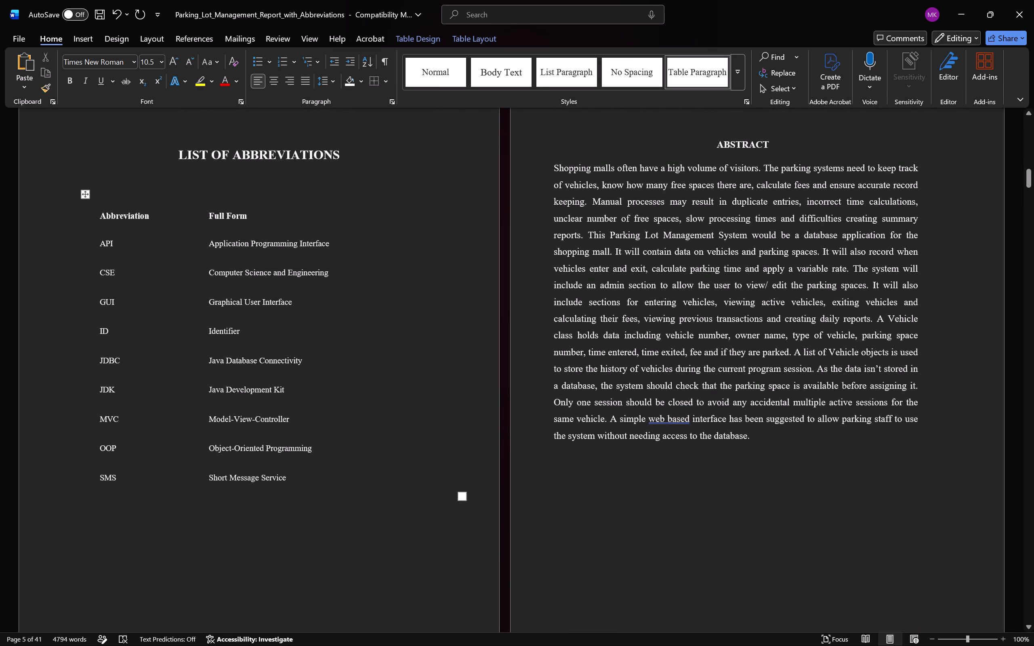
key(ctrl+p)
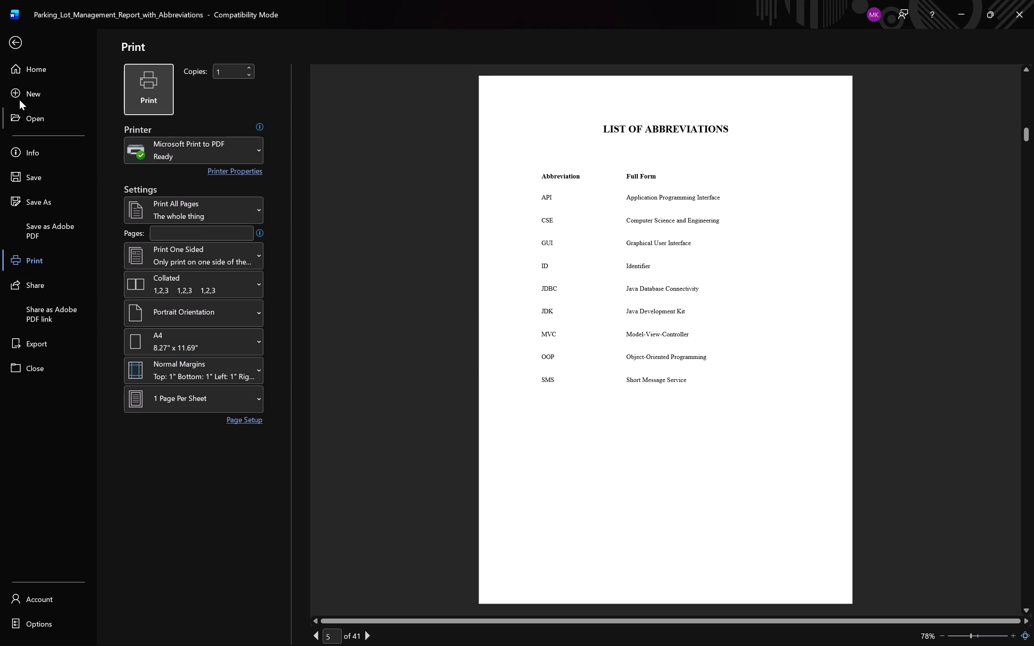
click(15, 50)
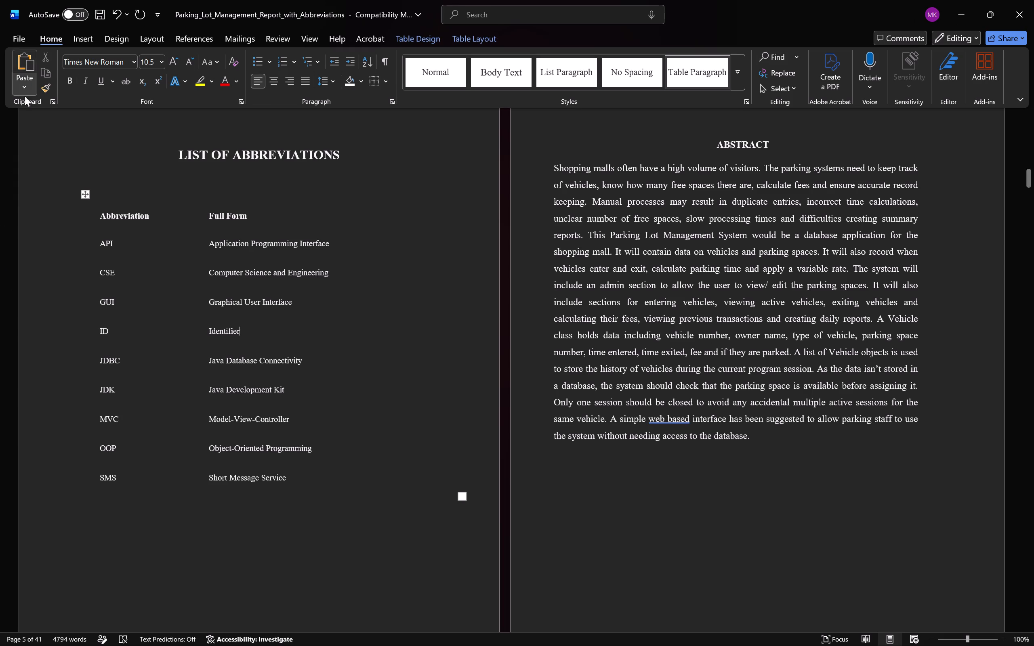
Copy the whole abbreviation table, delete it and paste it back below the List of Abbreviations heading.
click(88, 199)
click(88, 200)
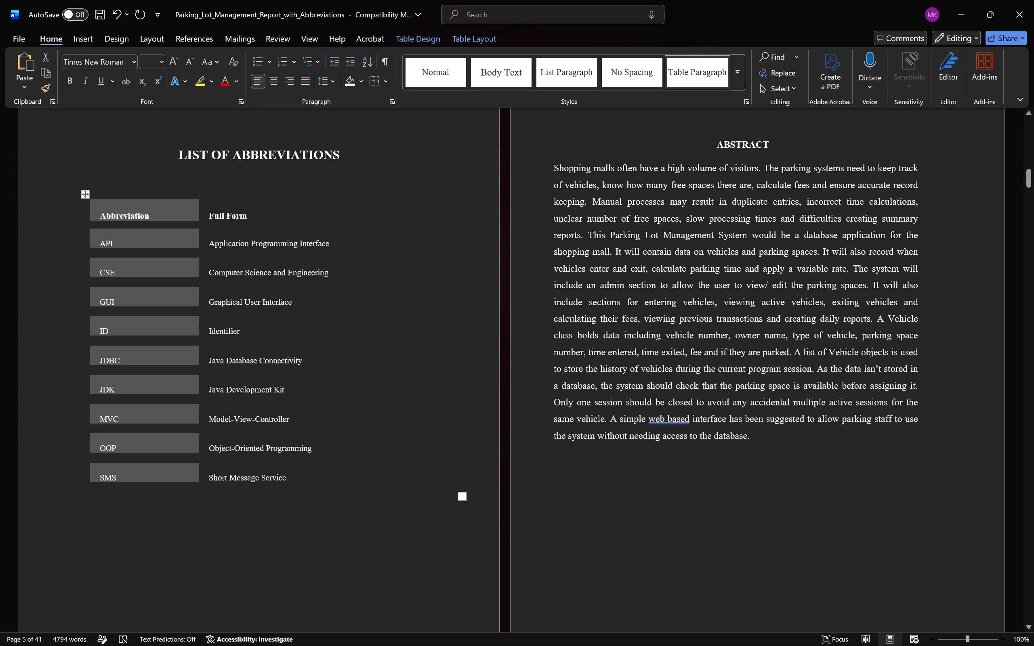
click(204, 406)
click(100, 218)
drag(100, 218, 336, 475)
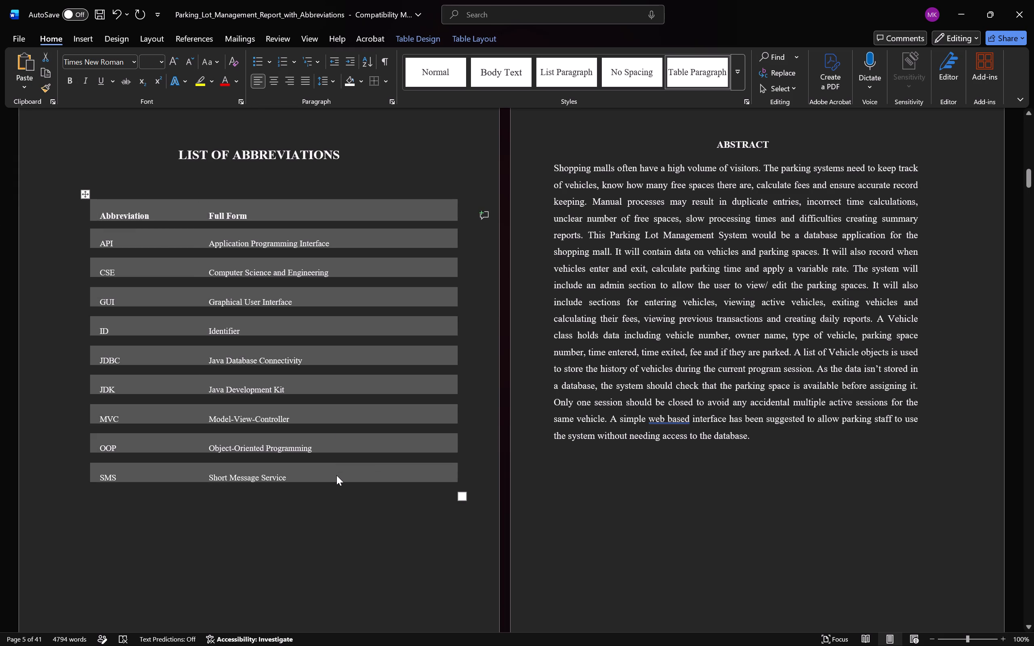
key(ctrl+c)
key(BackSpace)
key(ctrl+v)
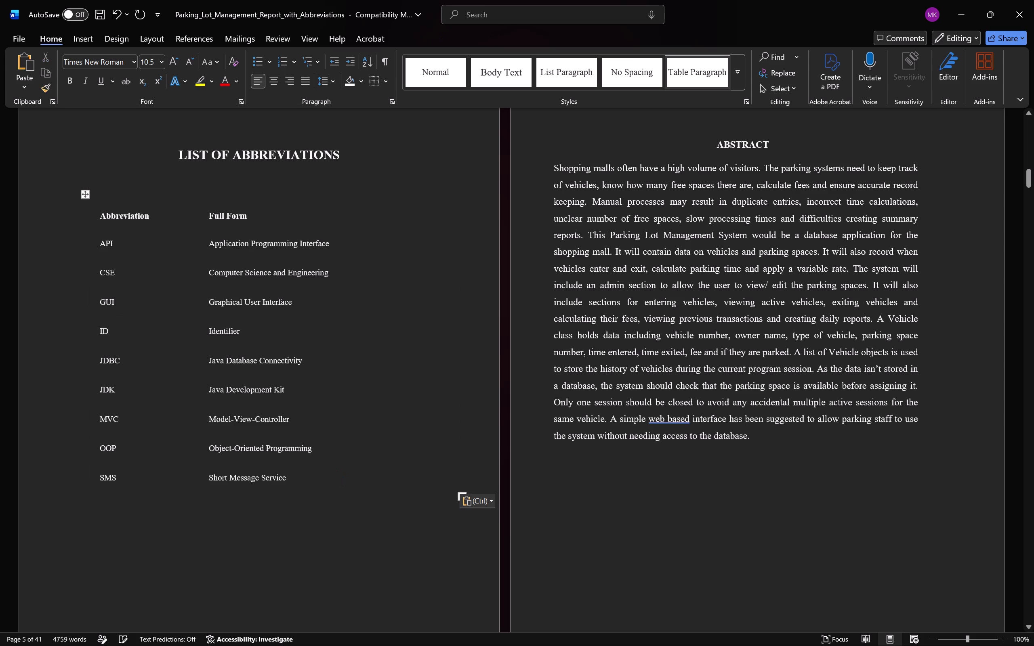
click(328, 477)
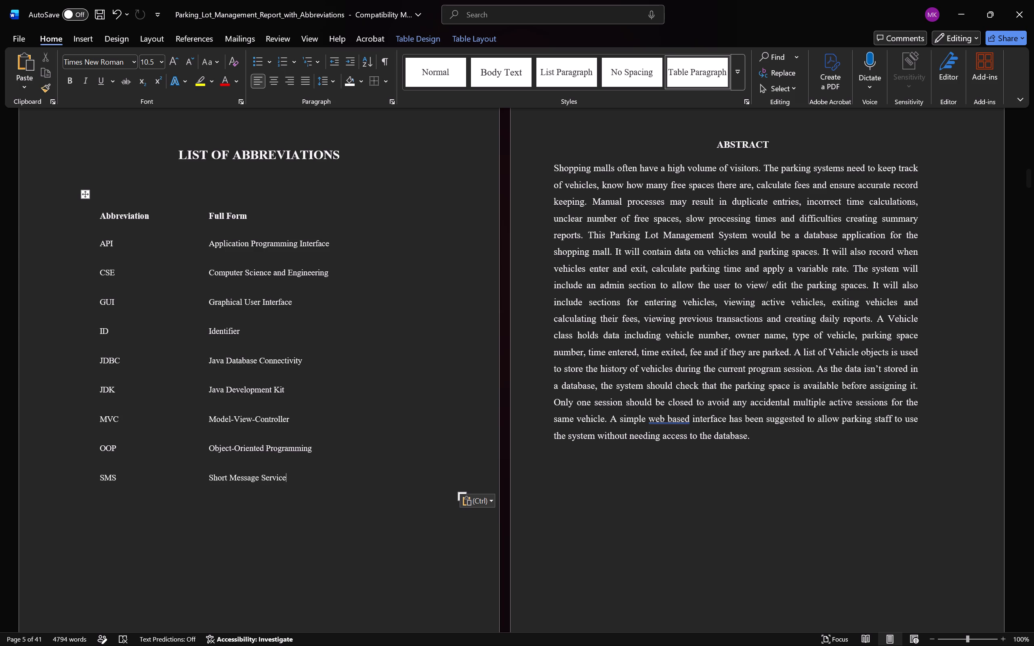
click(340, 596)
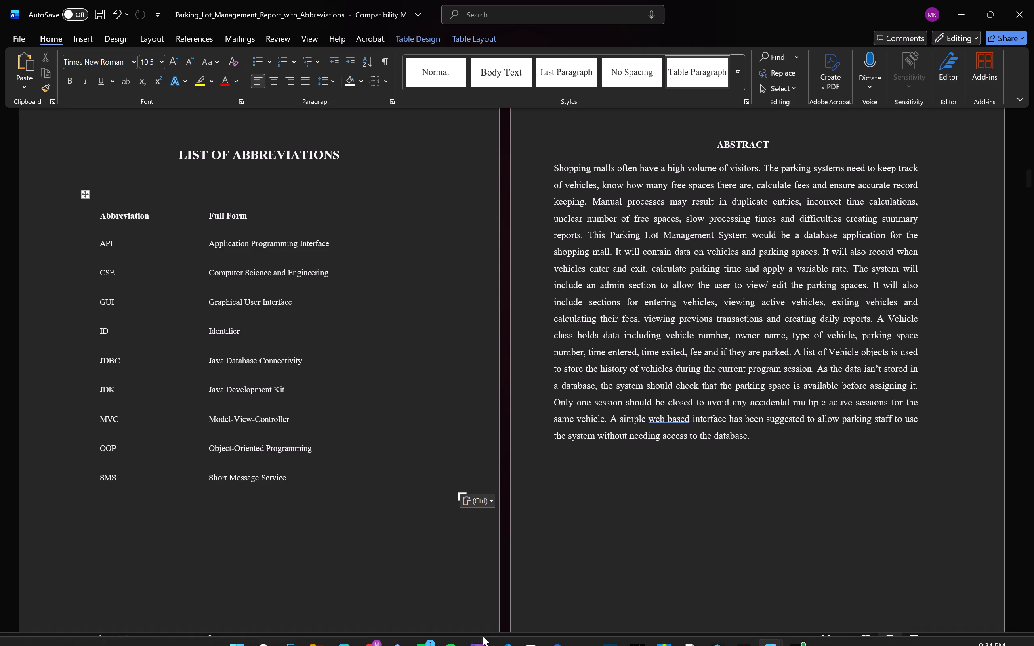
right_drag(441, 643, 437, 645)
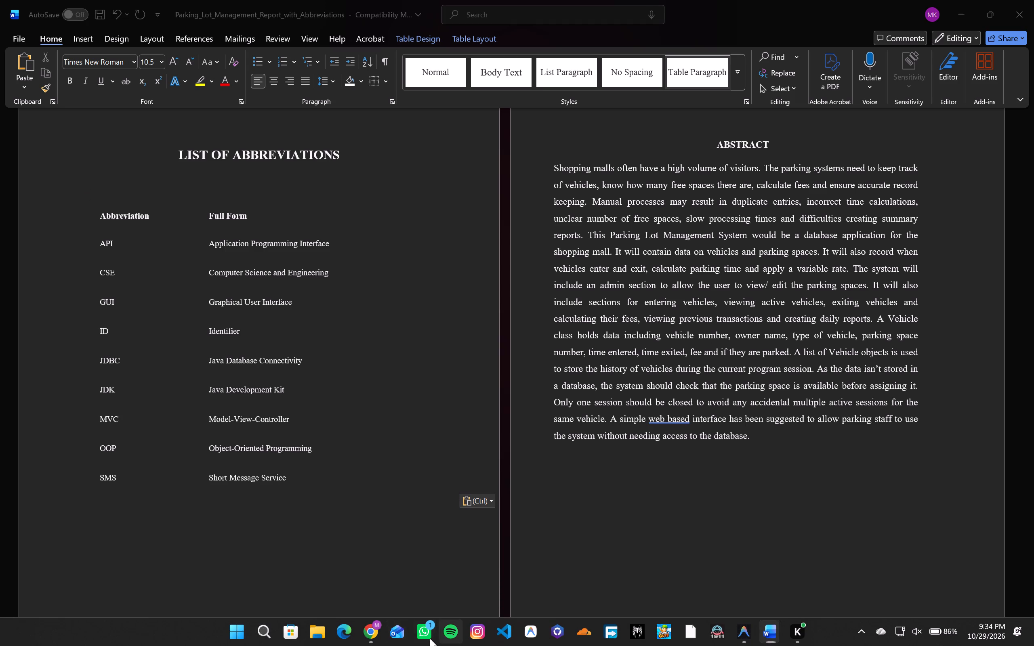
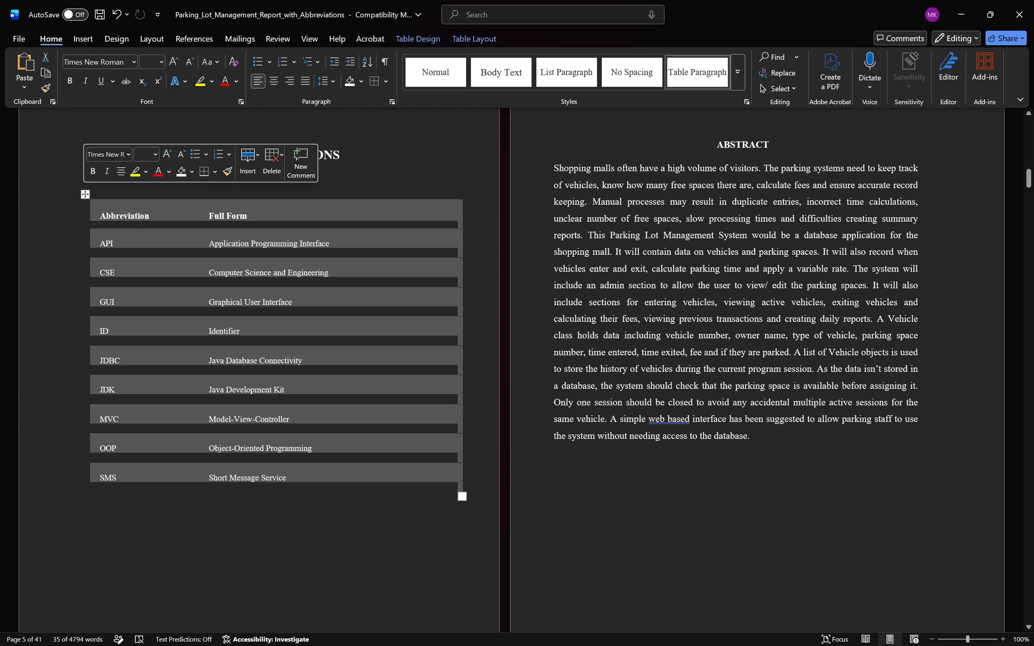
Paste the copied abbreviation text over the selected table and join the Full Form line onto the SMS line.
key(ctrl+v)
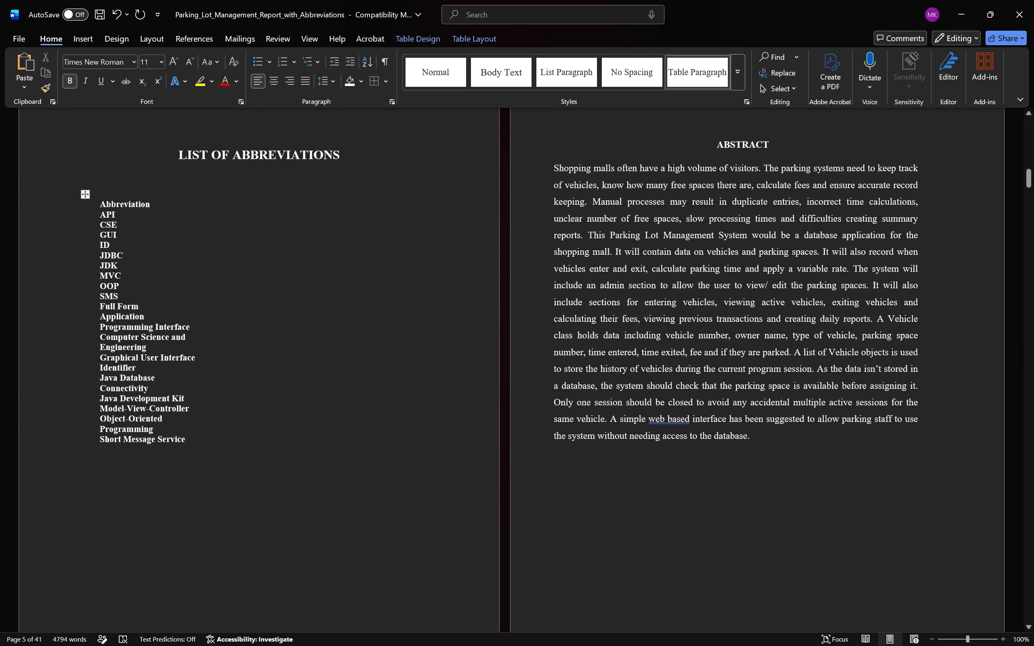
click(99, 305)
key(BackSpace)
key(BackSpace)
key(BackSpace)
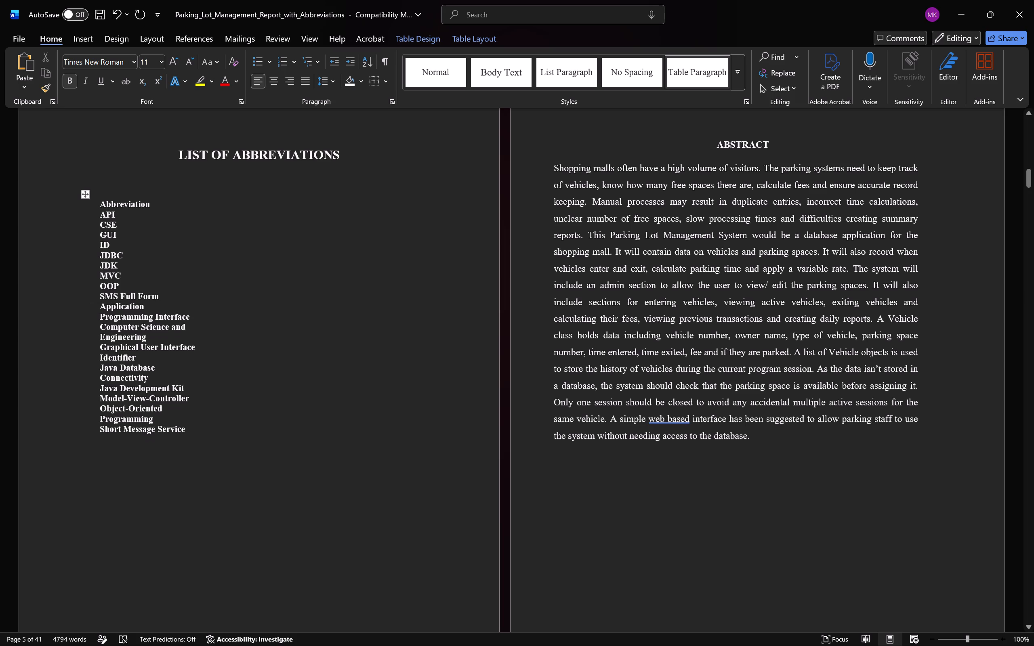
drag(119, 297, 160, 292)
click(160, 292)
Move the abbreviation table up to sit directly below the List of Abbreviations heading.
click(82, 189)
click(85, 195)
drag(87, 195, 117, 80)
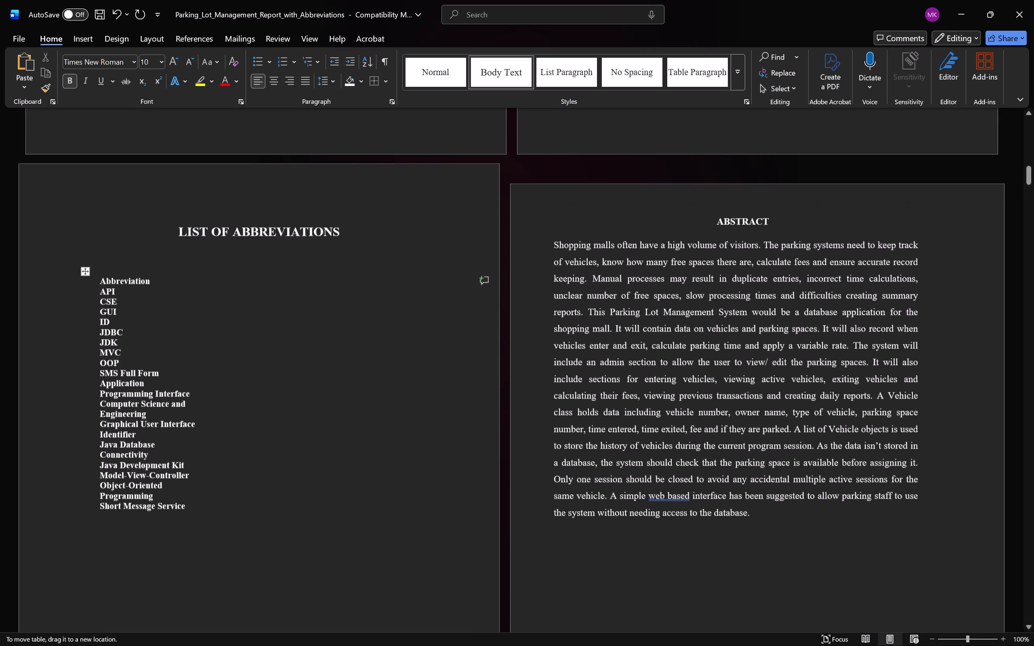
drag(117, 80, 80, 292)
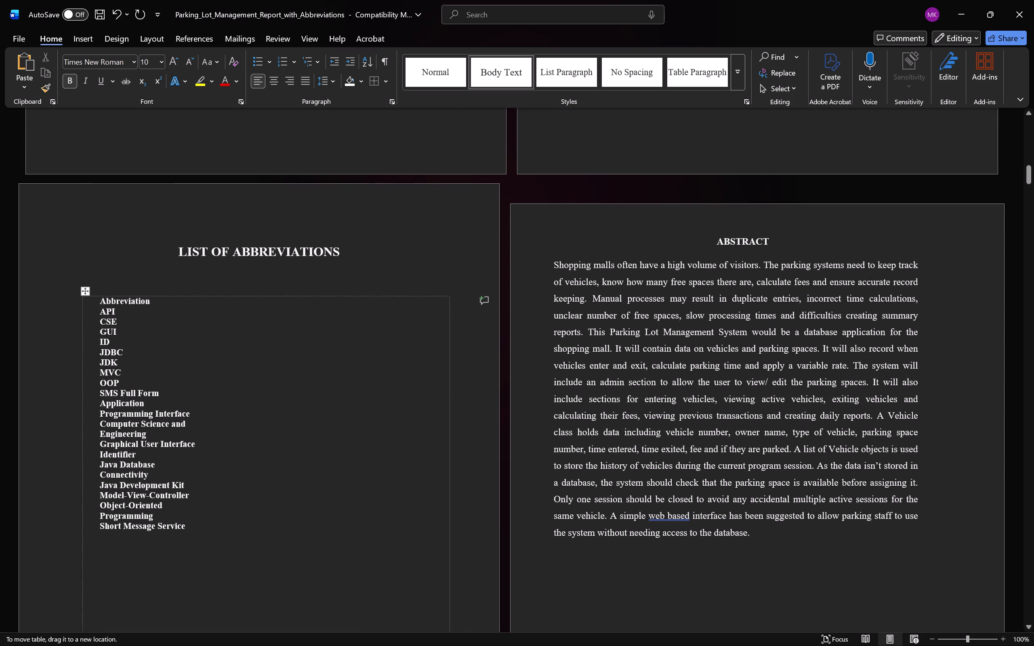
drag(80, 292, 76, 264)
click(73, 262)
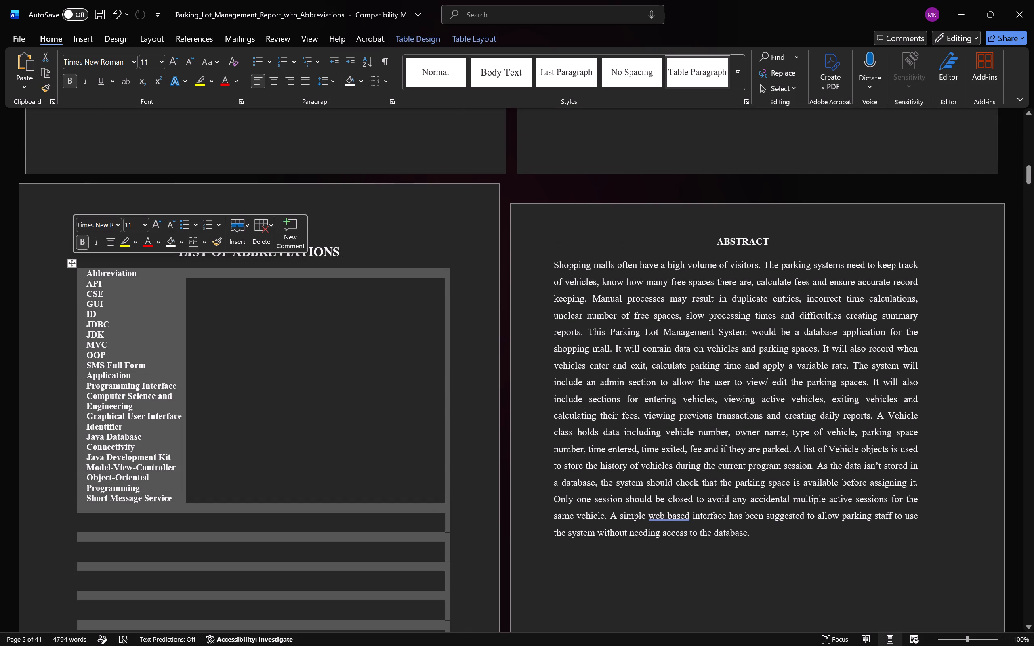
Clear the abbreviation table's contents and delete the empty table.
key(Delete)
click(73, 263)
key(Delete)
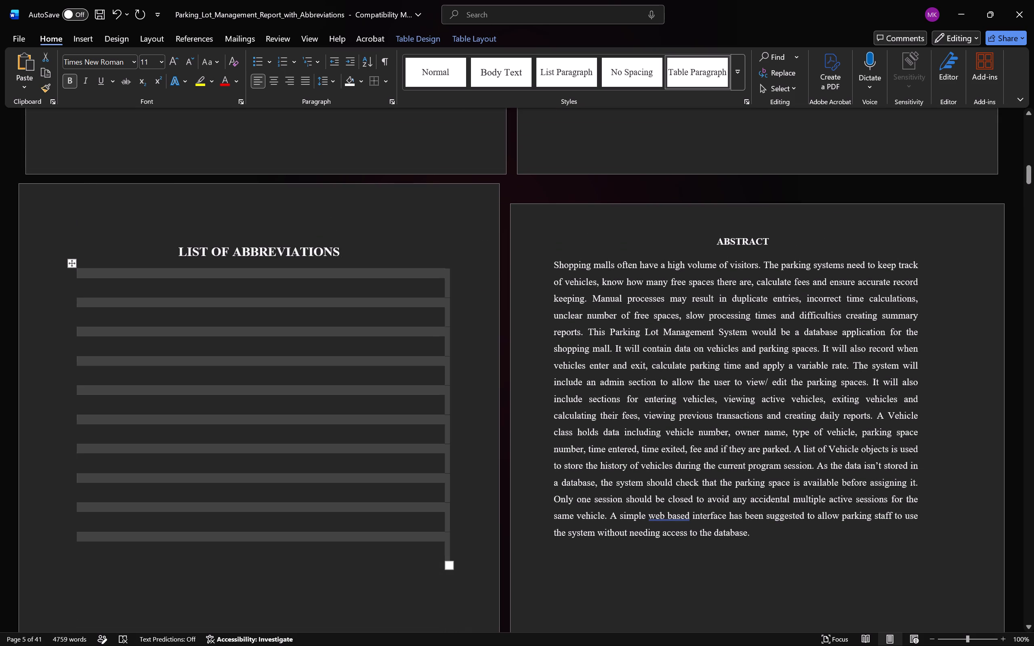
click(73, 263)
key(BackSpace)
key(Delete)
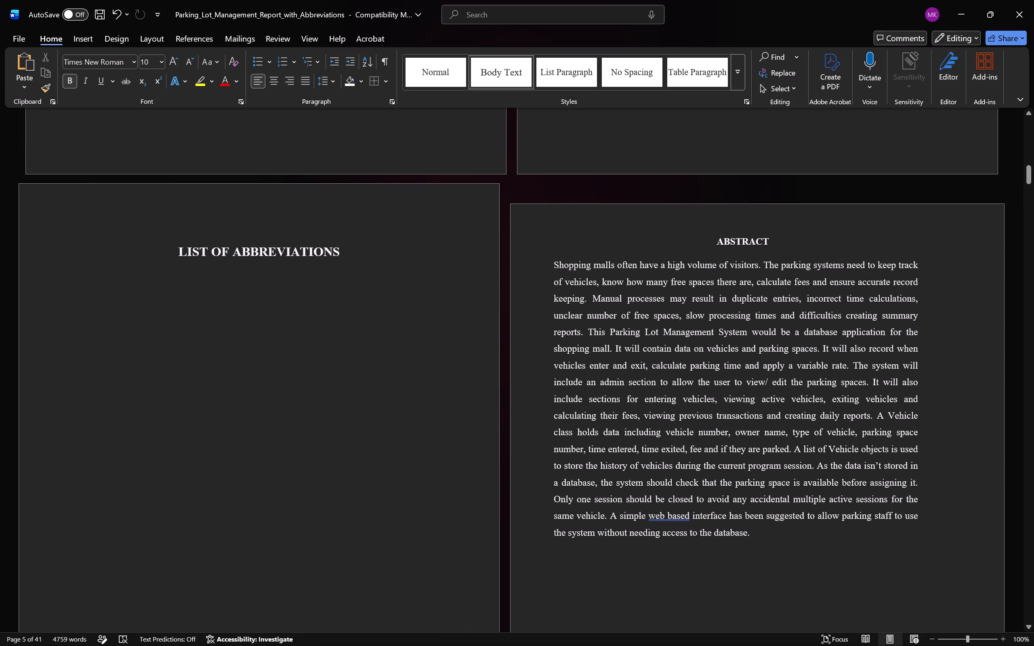
Paste the abbreviations and full forms as plain text lines below the List of Abbreviations heading.
click(104, 278)
scroll(153, 310, down, 3)
scroll(135, 304, up, 1)
scroll(124, 262, down, 1)
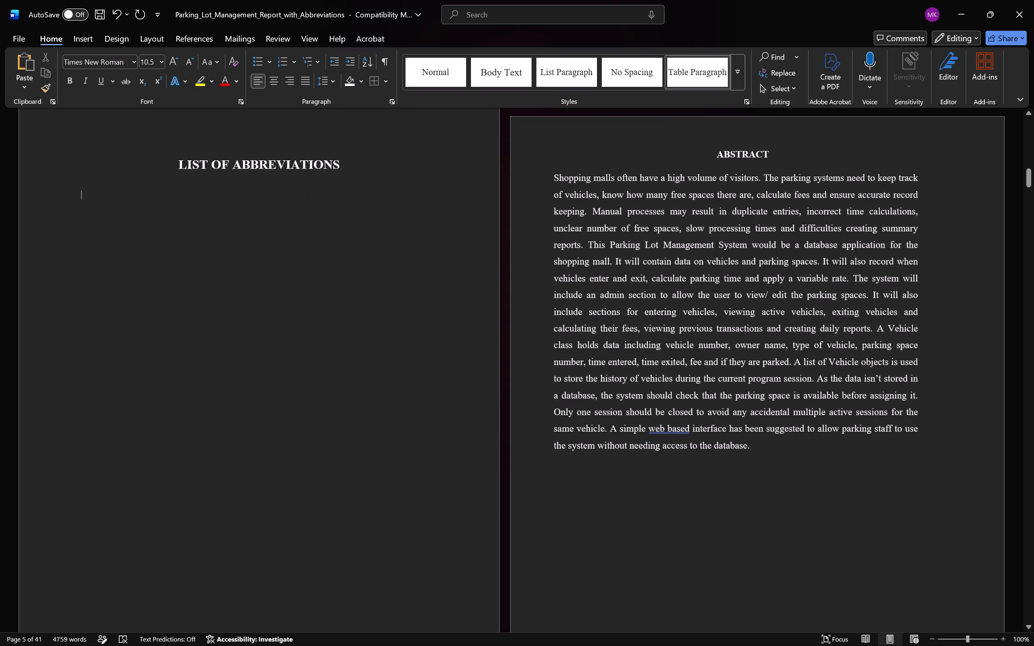
key(ctrl+v)
click(112, 209)
click(70, 212)
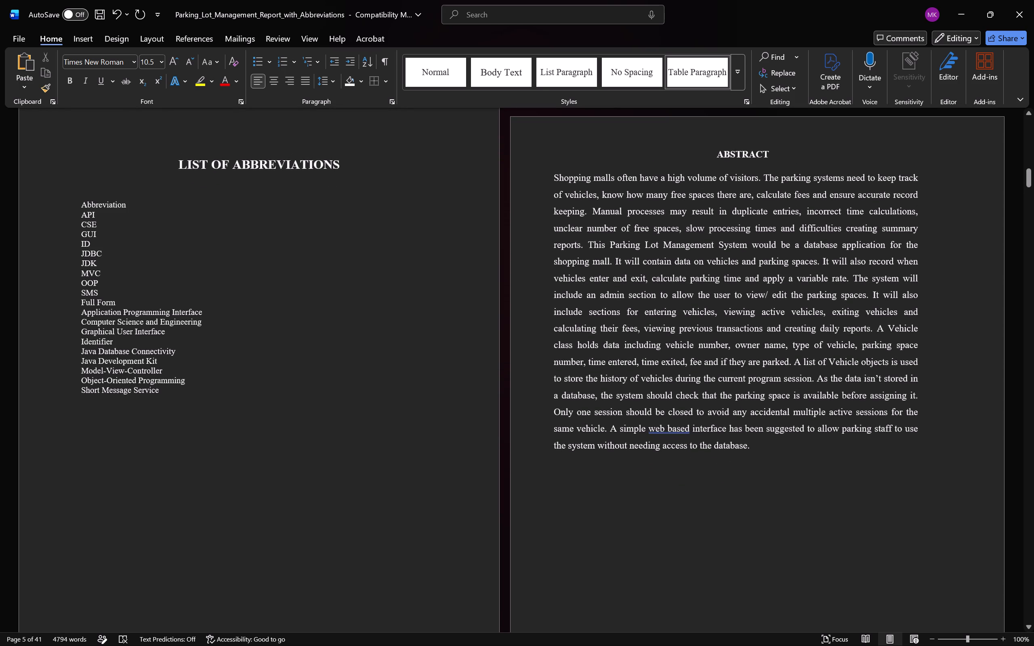
Move Full Form beside Abbreviation, and Application Programming Interface beside API.
drag(78, 298, 122, 302)
click(121, 302)
drag(80, 301, 126, 302)
drag(109, 300, 182, 203)
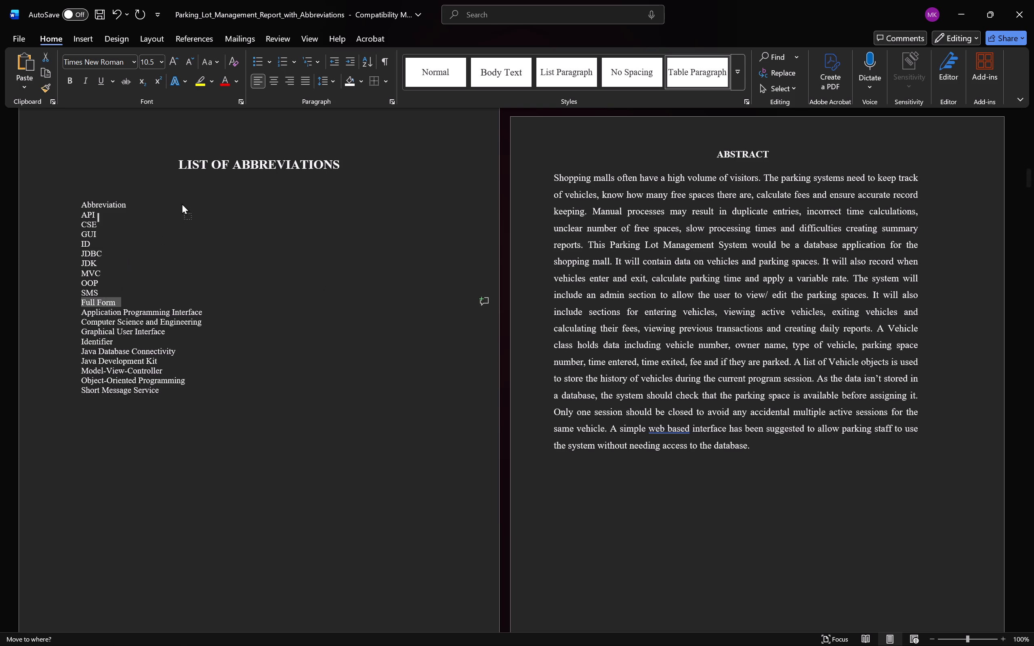
drag(182, 203, 193, 207)
drag(73, 312, 196, 309)
drag(177, 311, 198, 247)
click(205, 226)
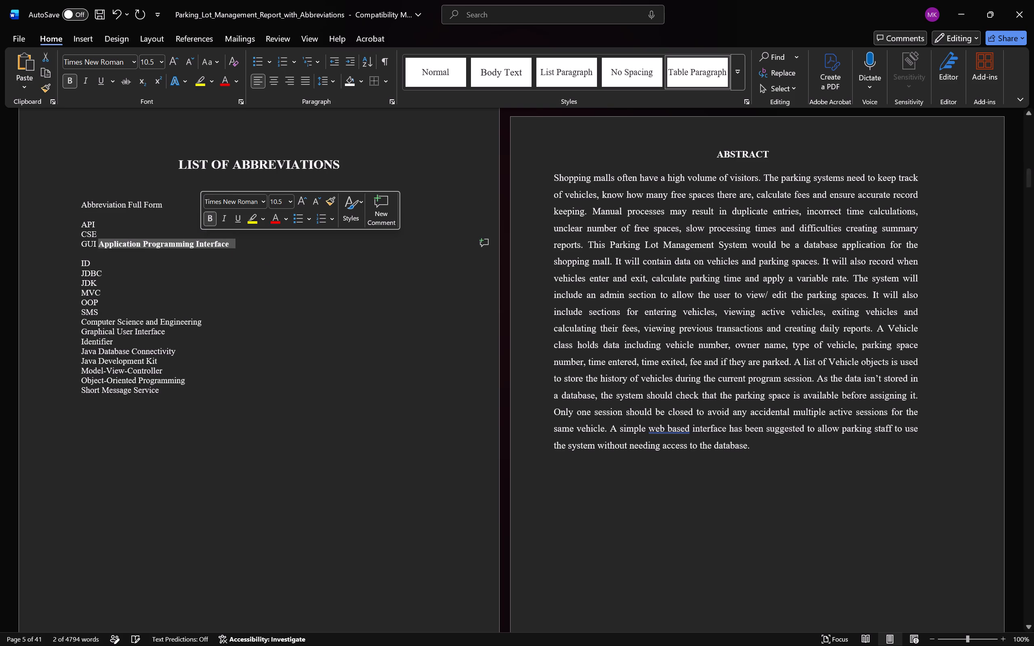
drag(161, 241, 168, 224)
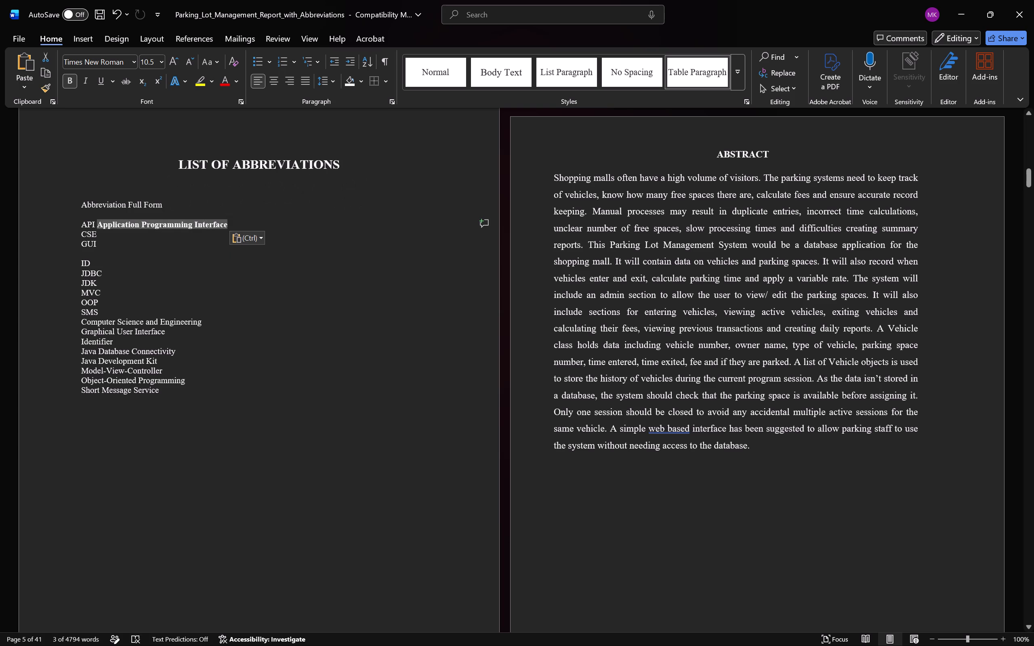
Move Computer Science and Engineering beside CSE, and Graphical User Interface beside GUI.
drag(80, 319, 208, 318)
drag(166, 319, 198, 238)
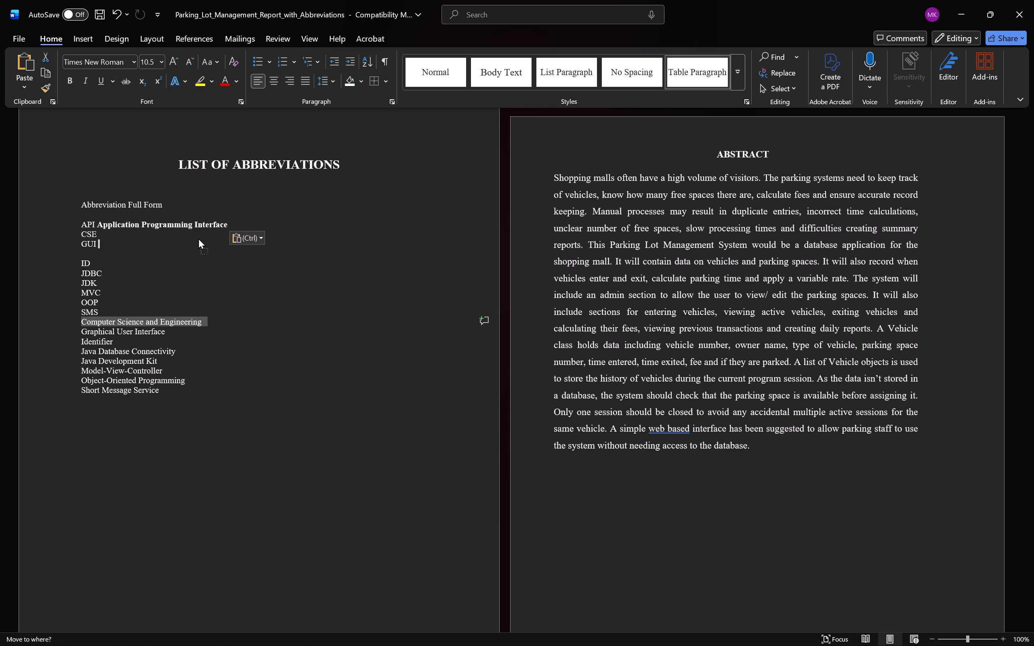
drag(198, 238, 199, 234)
drag(71, 329, 202, 331)
drag(136, 331, 186, 251)
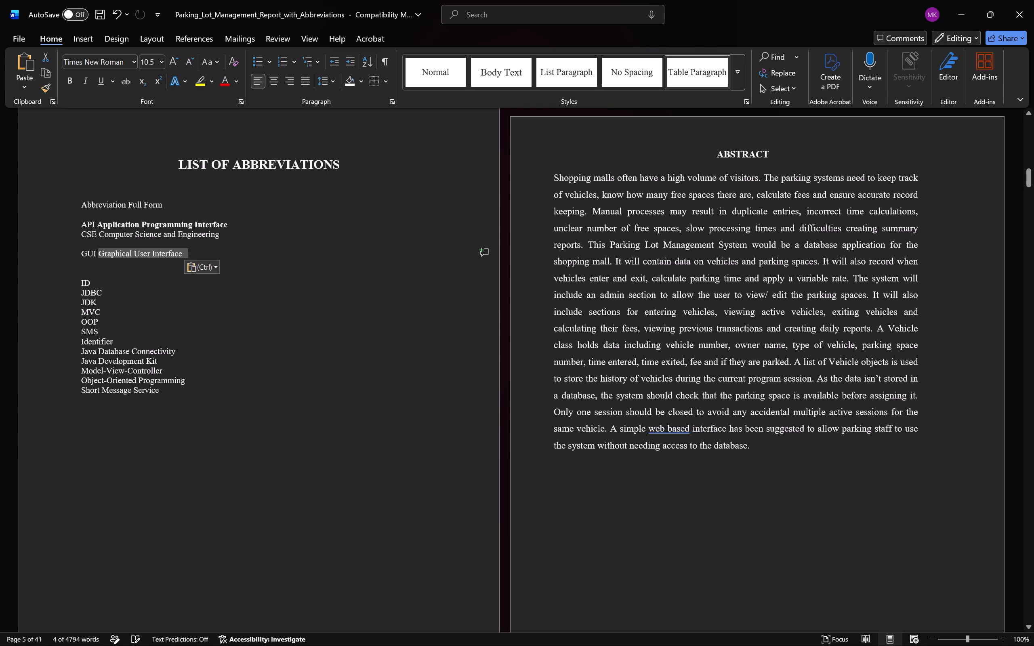
Move Identifier beside ID, and Java Database Connectivity beside JDBC.
click(81, 354)
drag(80, 355, 164, 355)
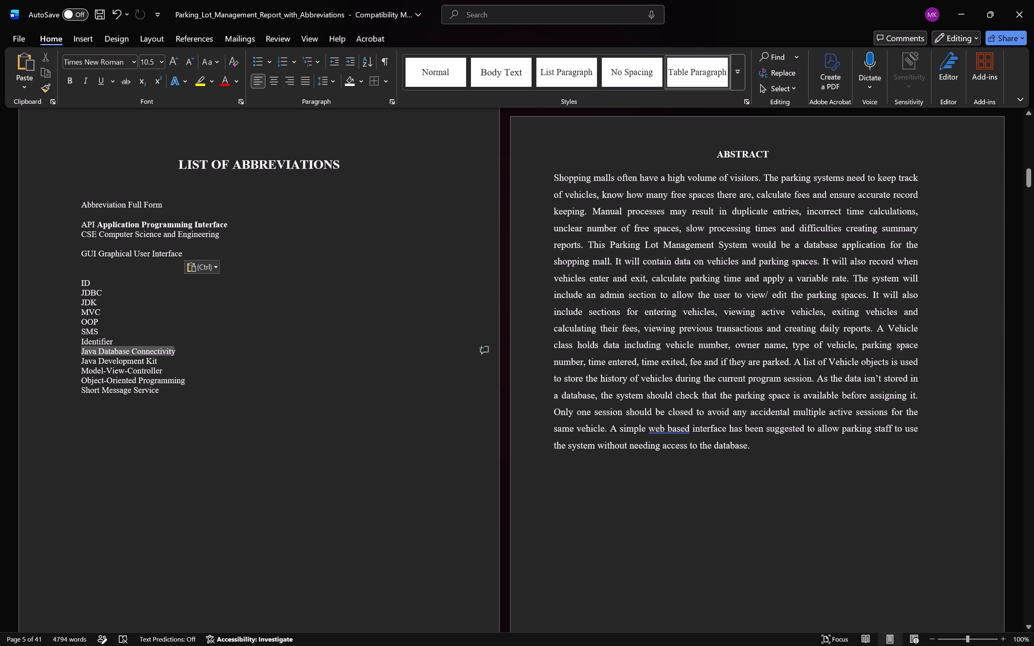
drag(164, 355, 198, 342)
click(192, 346)
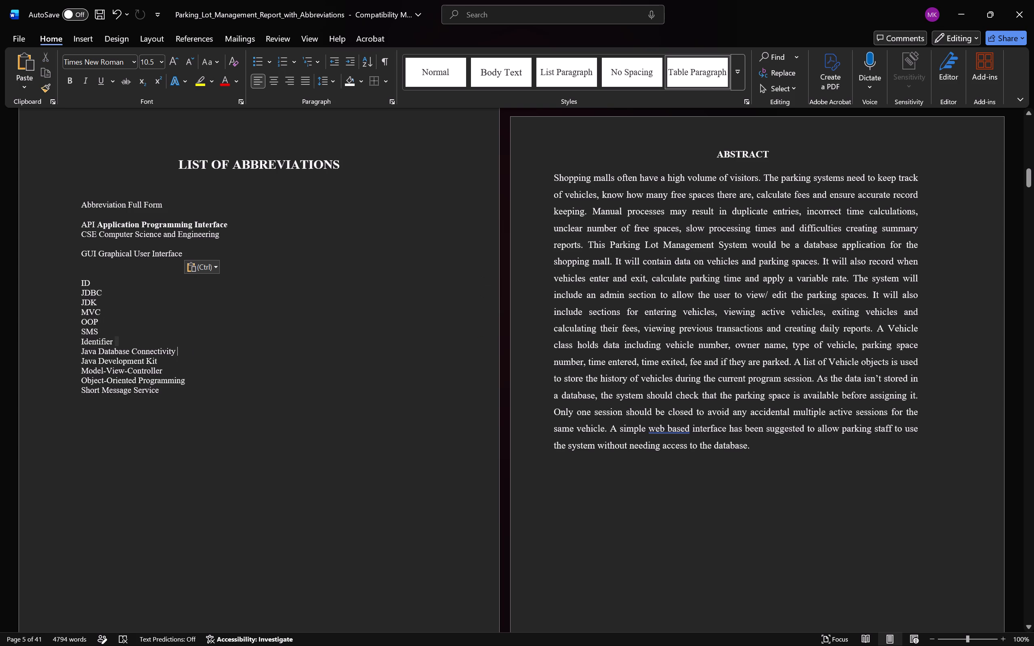
drag(77, 342, 125, 342)
drag(106, 340, 105, 338)
drag(105, 338, 137, 283)
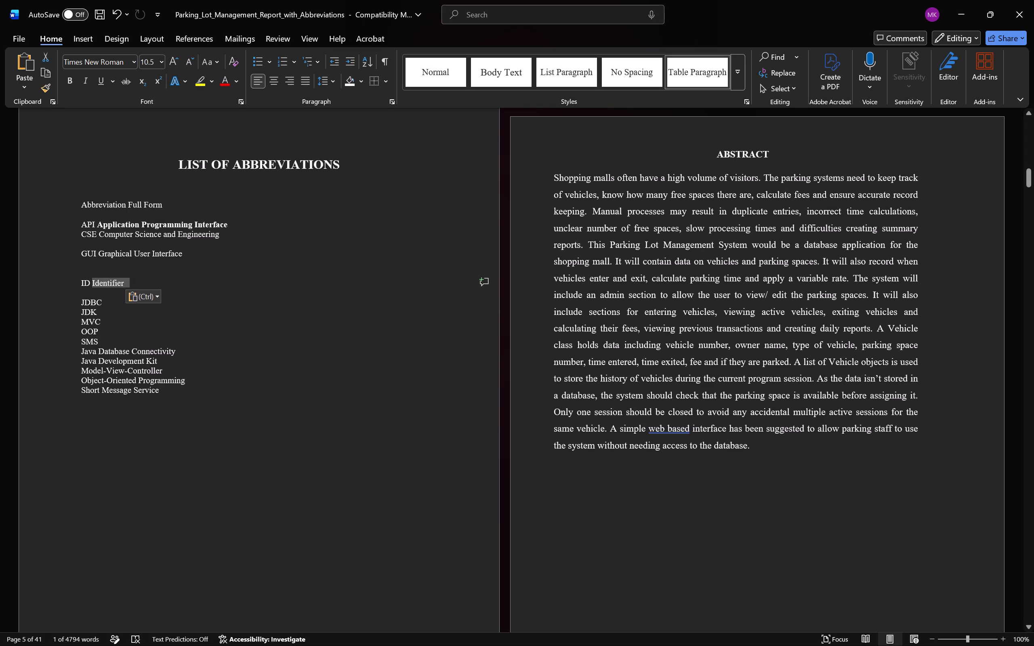
drag(81, 351, 189, 351)
drag(139, 350, 147, 302)
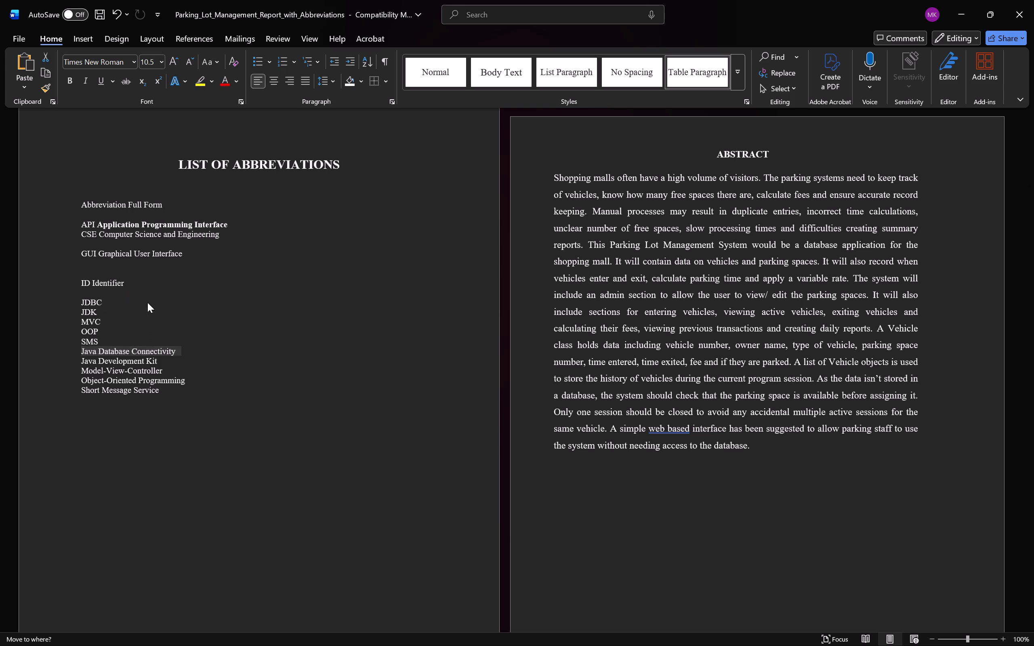
Move Java Development Kit, Model-View-Controller, Object-Oriented Programming and Short Message Service beside JDK, MVC, OOP and SMS.
drag(71, 365, 172, 357)
drag(125, 356, 145, 319)
drag(78, 366, 171, 367)
drag(121, 368, 126, 340)
drag(81, 382, 227, 382)
drag(112, 382, 129, 358)
drag(83, 388, 159, 390)
drag(112, 392, 120, 384)
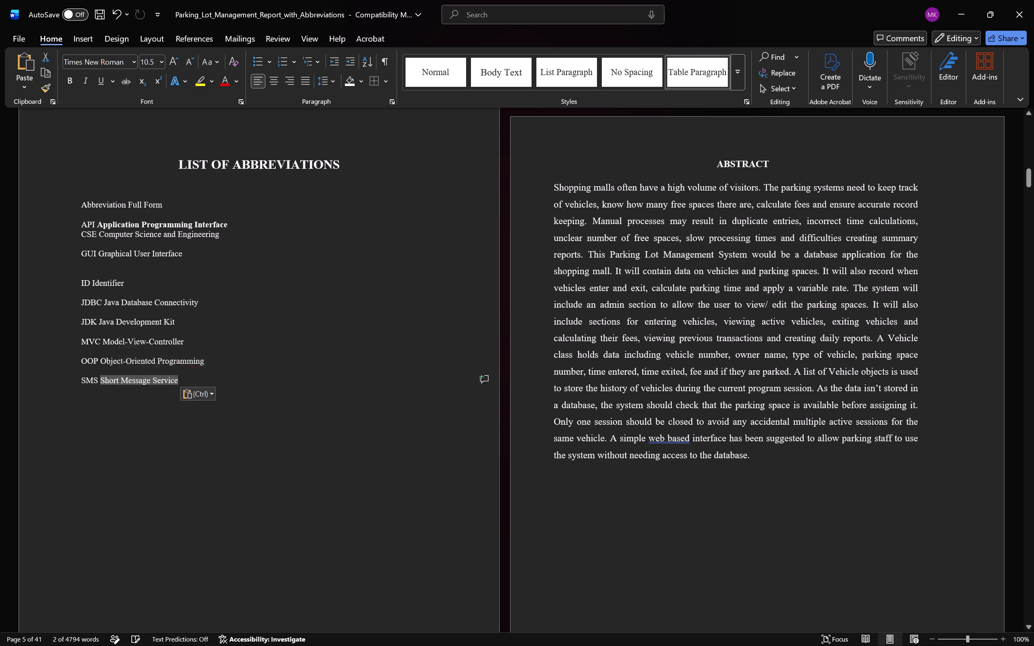
Delete the extra blank line between the GUI and ID entries.
click(102, 293)
click(115, 263)
key(BackSpace)
key(BackSpace)
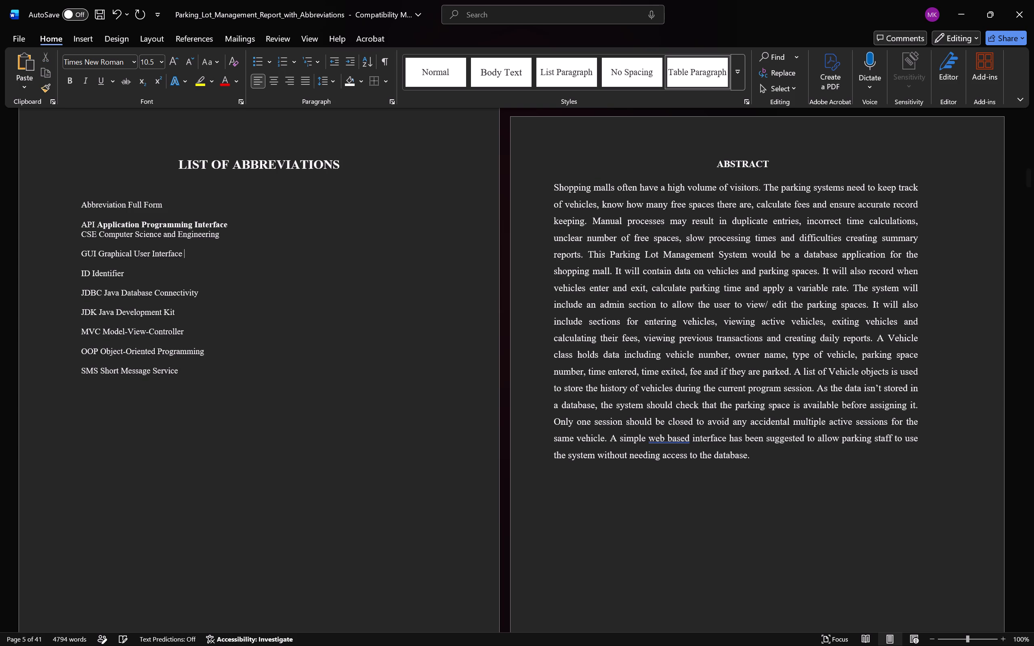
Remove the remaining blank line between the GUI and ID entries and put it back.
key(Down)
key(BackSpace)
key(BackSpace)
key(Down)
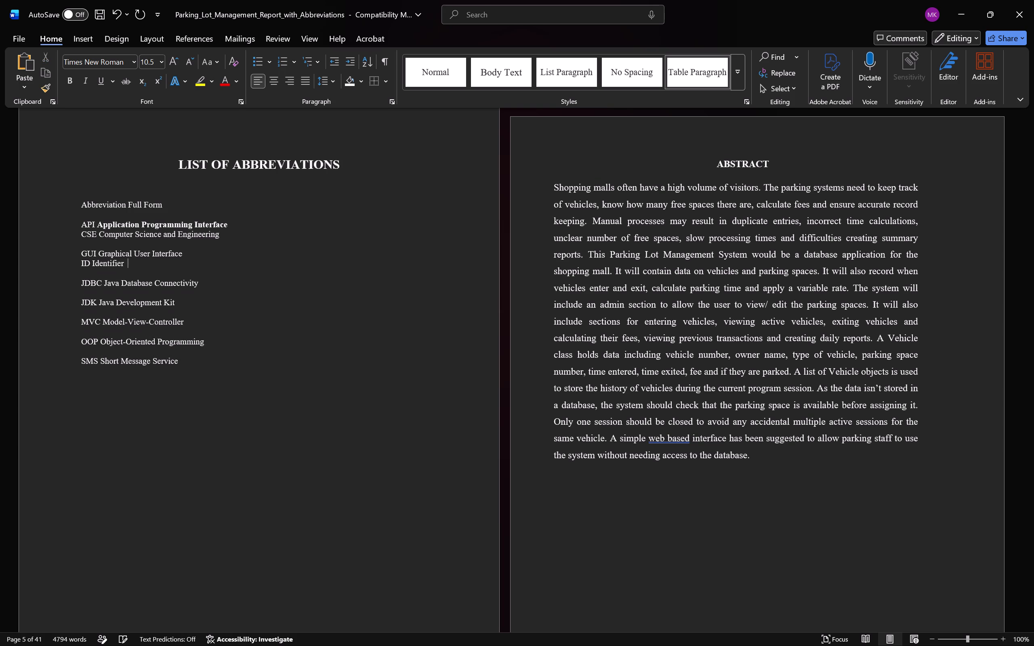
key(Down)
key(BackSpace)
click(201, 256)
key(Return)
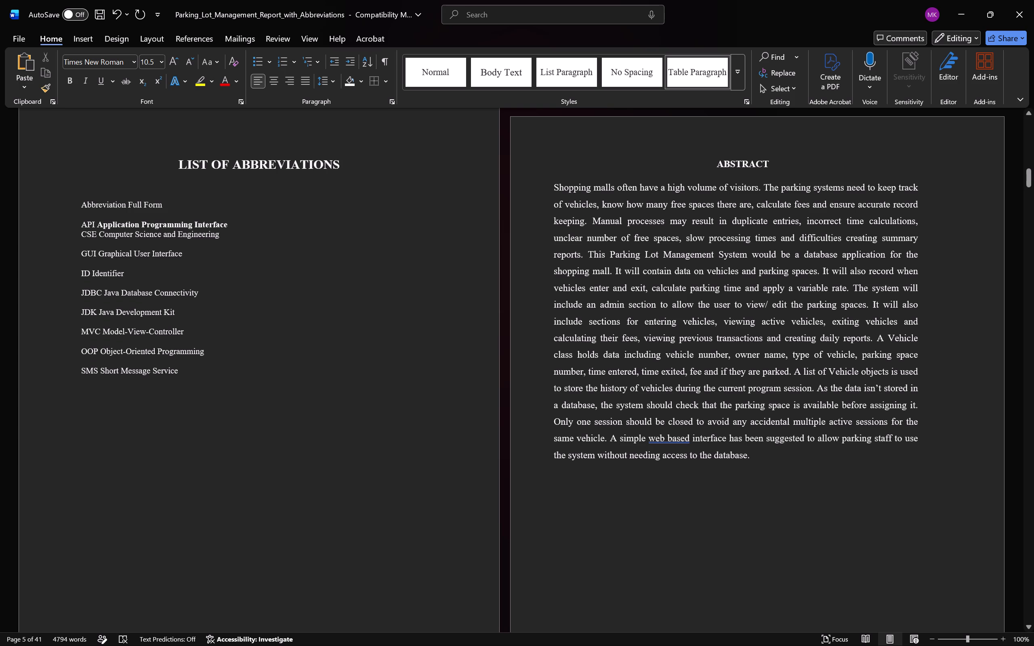
Insert a wide gap of spaces between API and Application Programming Interface to start a full-form column.
click(131, 237)
click(156, 248)
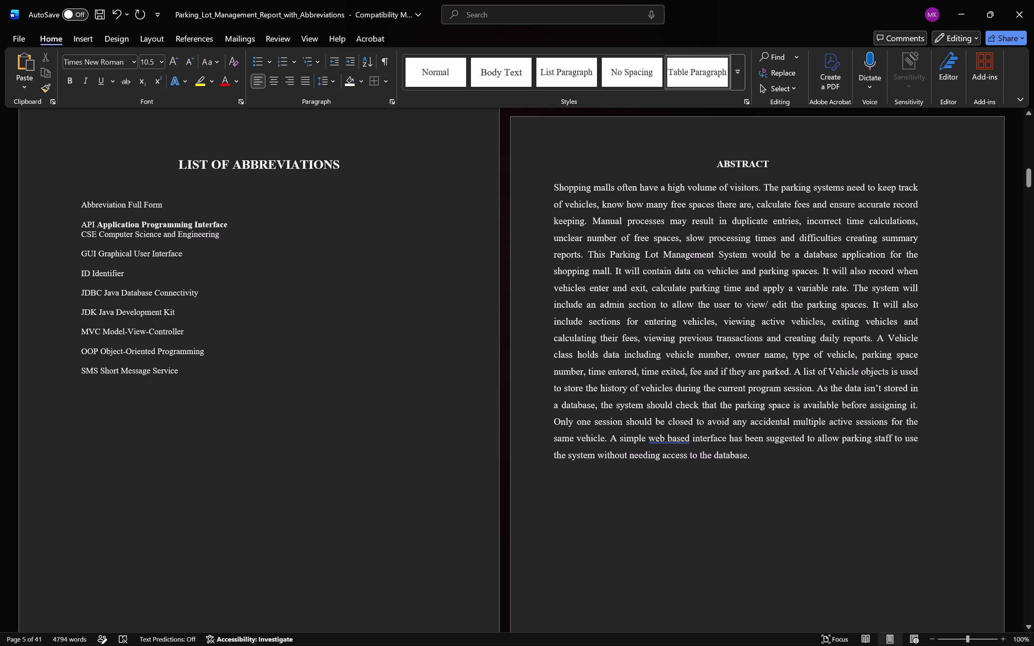
click(196, 229)
click(254, 223)
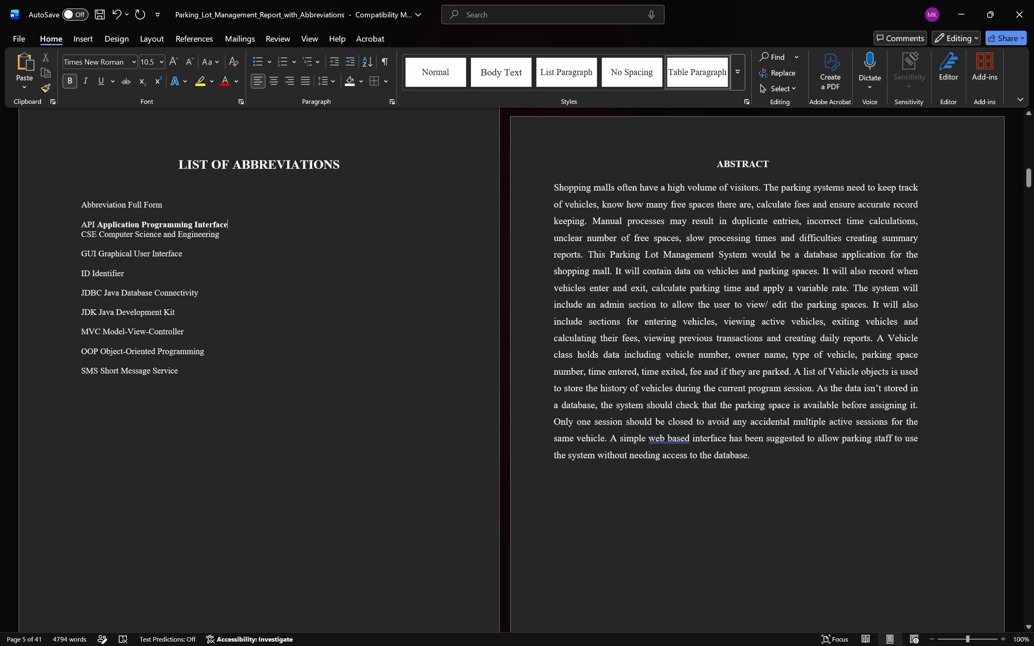
click(96, 228)
click(98, 228)
key(space)
key(space)
key(space)
key(space)
key(space)
key(space)
key(space)
key(space)
key(space)
key(space)
key(space)
key(space)
key(space)
key(space)
key(space)
key(space)
key(space)
key(space)
key(space)
key(space)
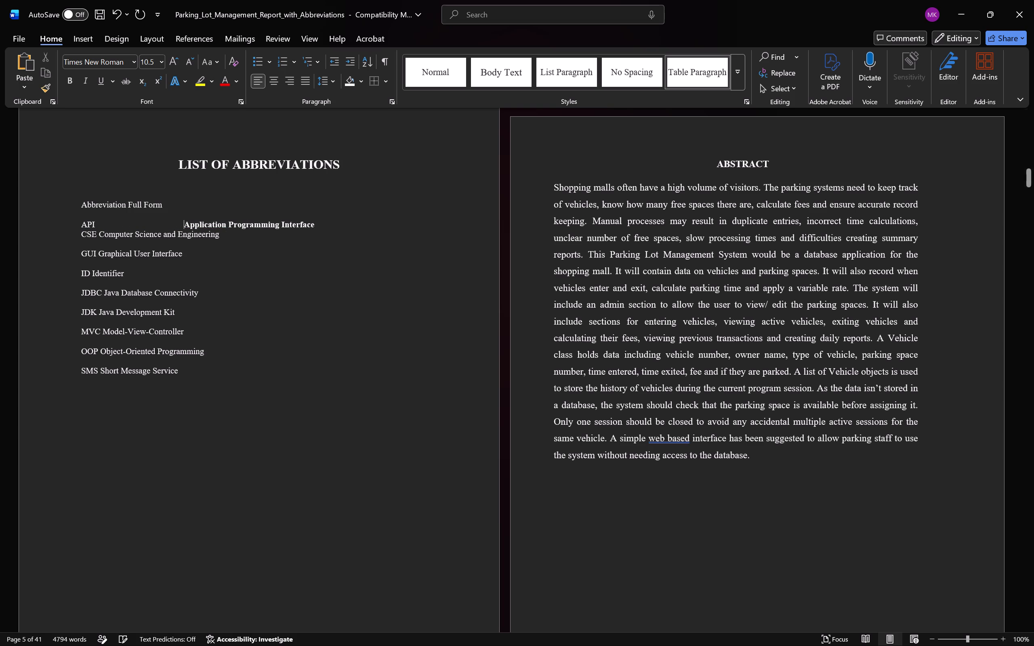
key(space)
Insert spaces after CSE to align Computer Science and Engineering with the full form above.
click(96, 234)
key(space)
key(space)
key(space)
key(space)
key(space)
key(space)
key(space)
key(space)
key(space)
key(space)
key(space)
key(space)
key(space)
key(space)
key(space)
key(space)
key(space)
key(space)
key(space)
key(space)
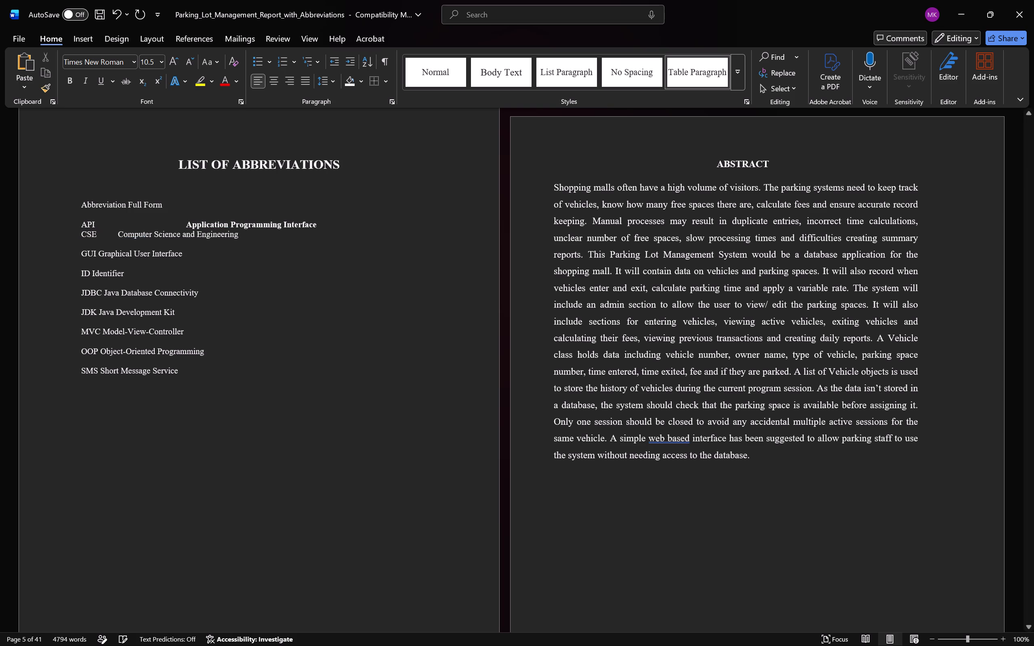
key(space)
key(space)
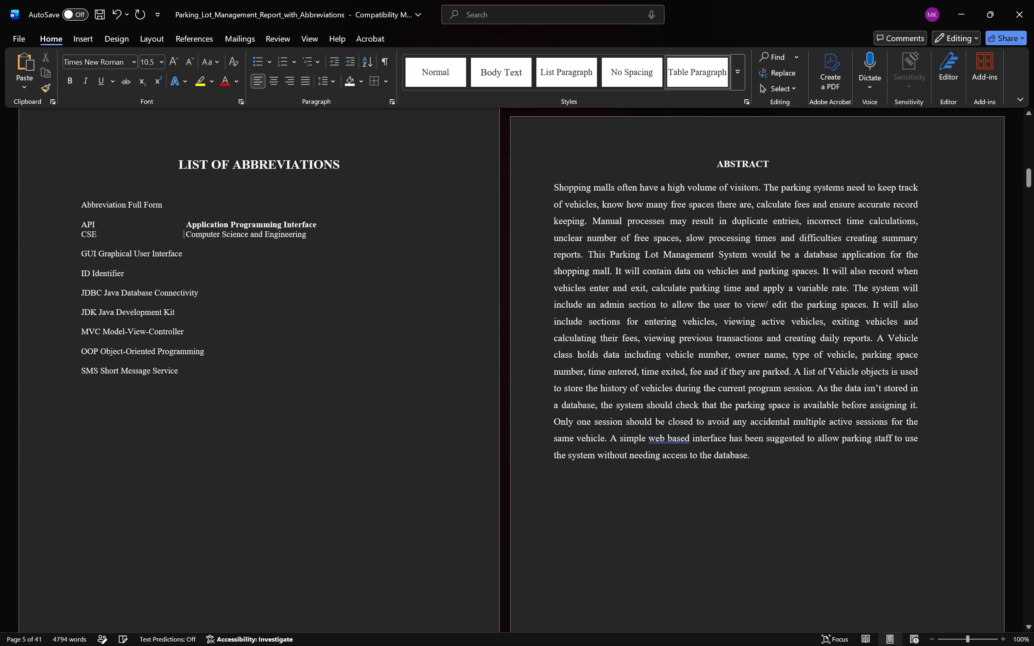
Insert a wide gap of spaces after GUI to move Graphical User Interface toward the full-form column.
click(97, 256)
key(space)
key(space)
key(space)
key(space)
key(space)
key(space)
key(space)
key(space)
key(space)
key(space)
key(space)
key(space)
key(space)
key(space)
key(space)
key(space)
key(space)
key(space)
key(space)
key(space)
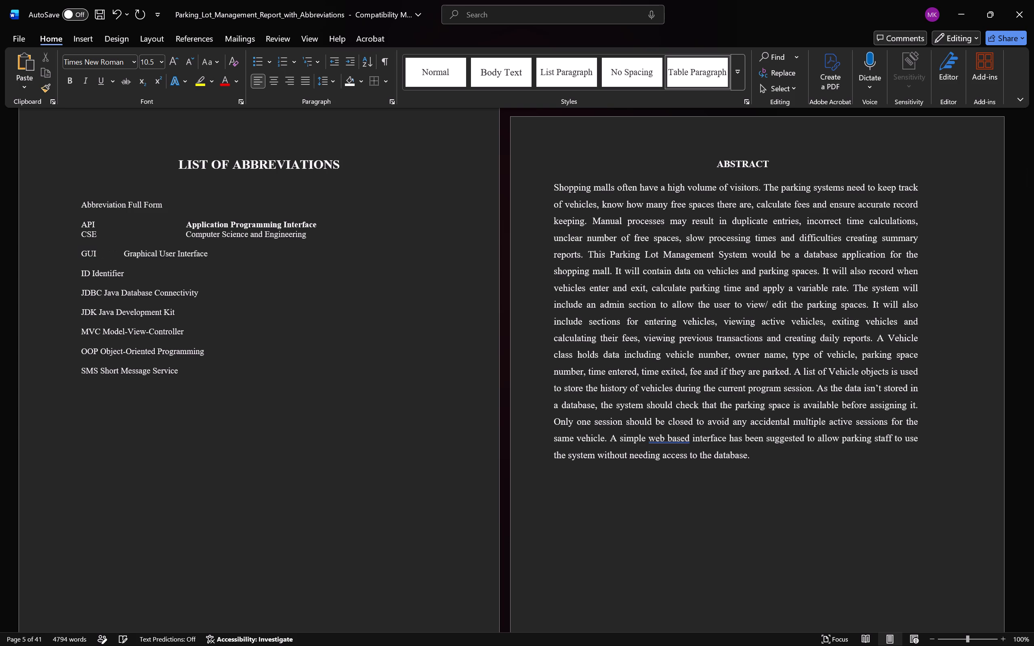
key(space)
key(space)
key(space)
key(space)
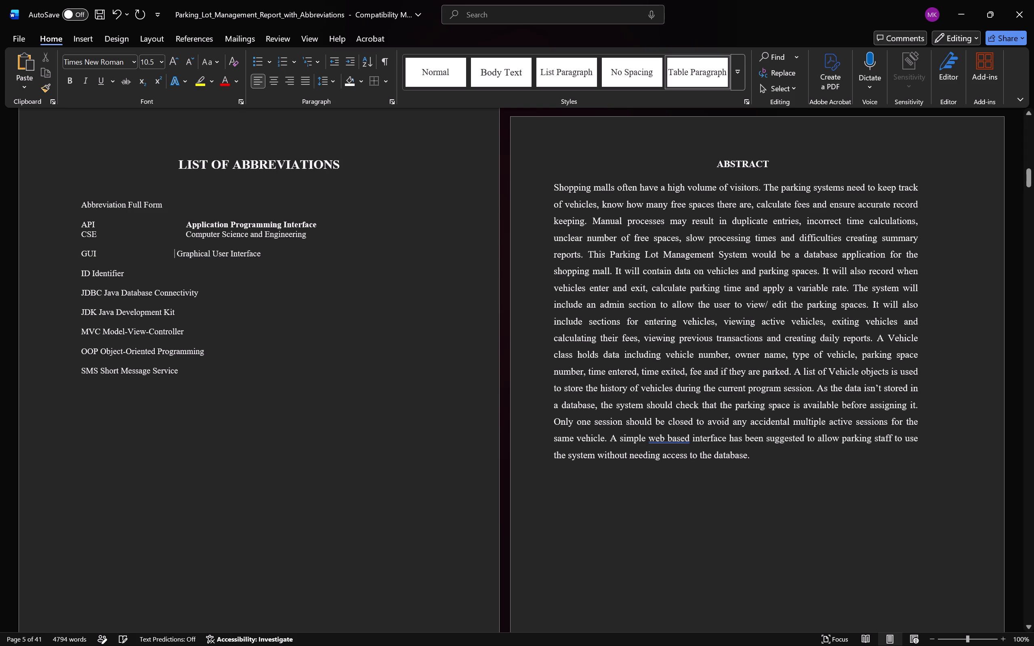
Add a line break after the API entry to separate it from the CSE entry.
click(332, 223)
key(Return)
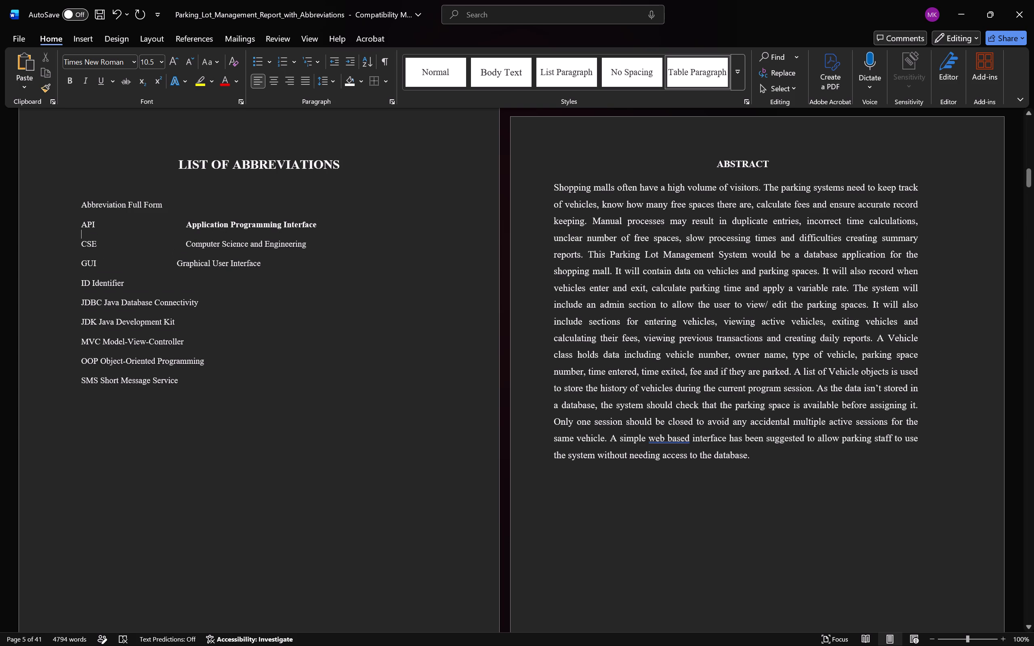
Remove the bold formatting from the API entry, Application Programming Interface.
drag(185, 224, 324, 227)
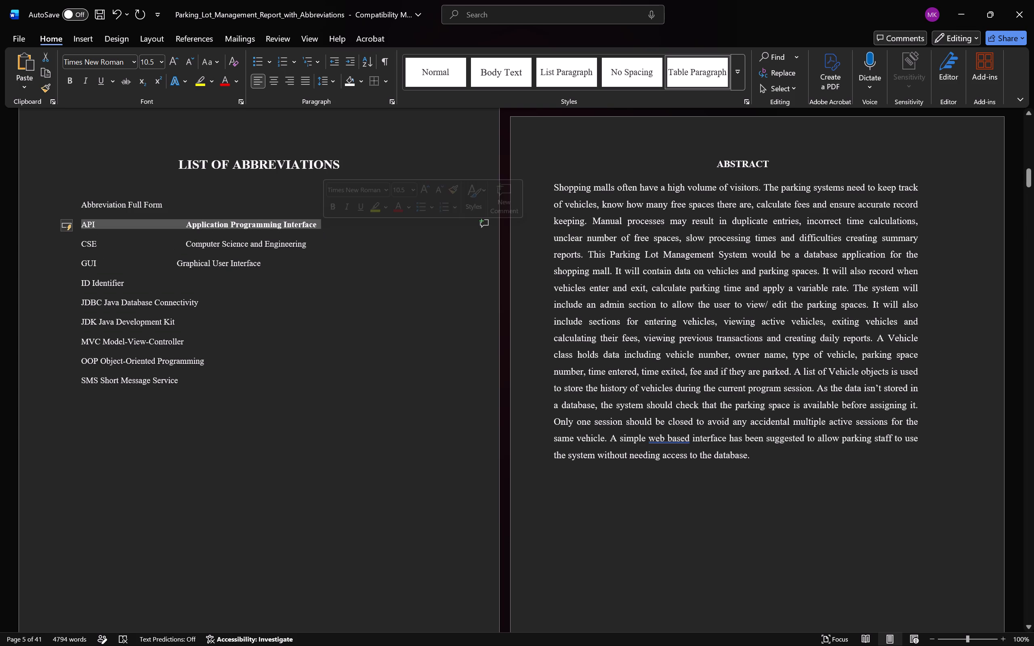
double_click(69, 82)
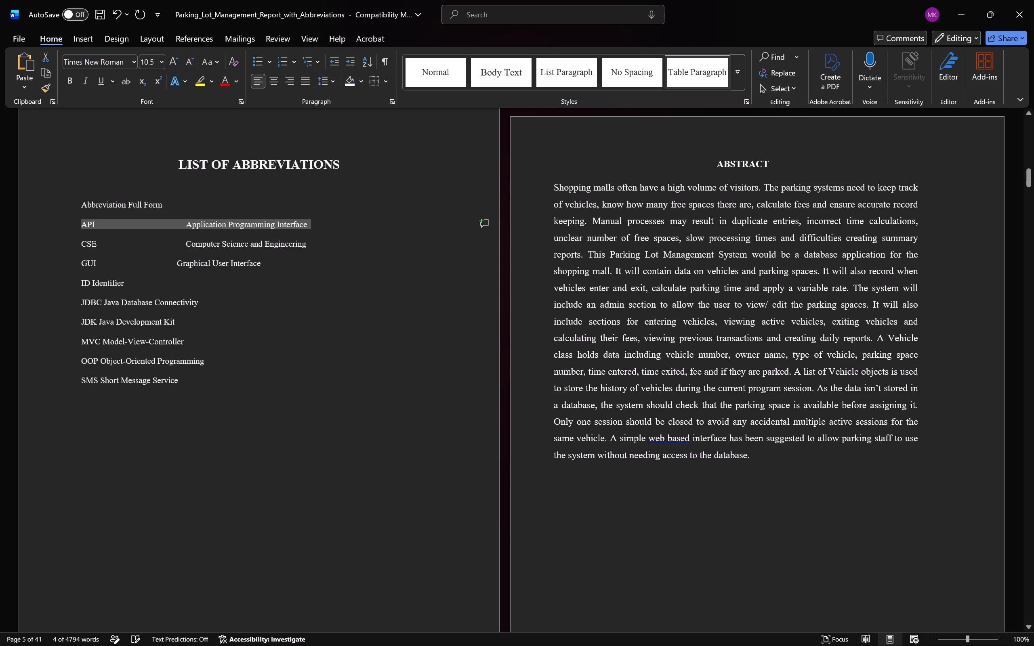
Add a few more spaces before Graphical User Interface to align it with the full forms above.
click(364, 262)
click(175, 265)
key(space)
key(space)
key(space)
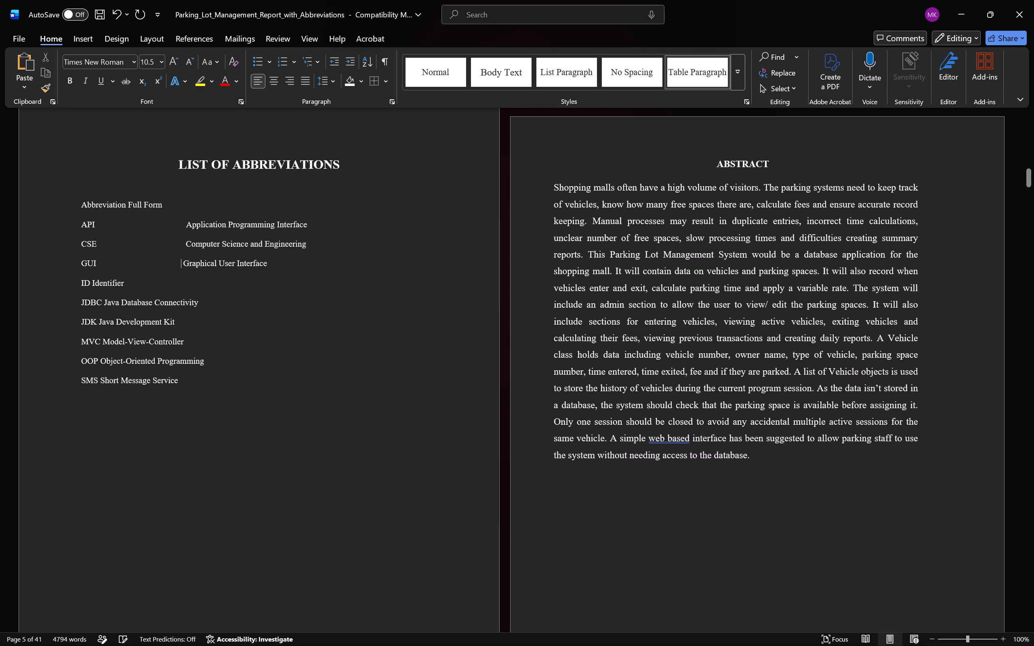
key(space)
key(space)
key(BackSpace)
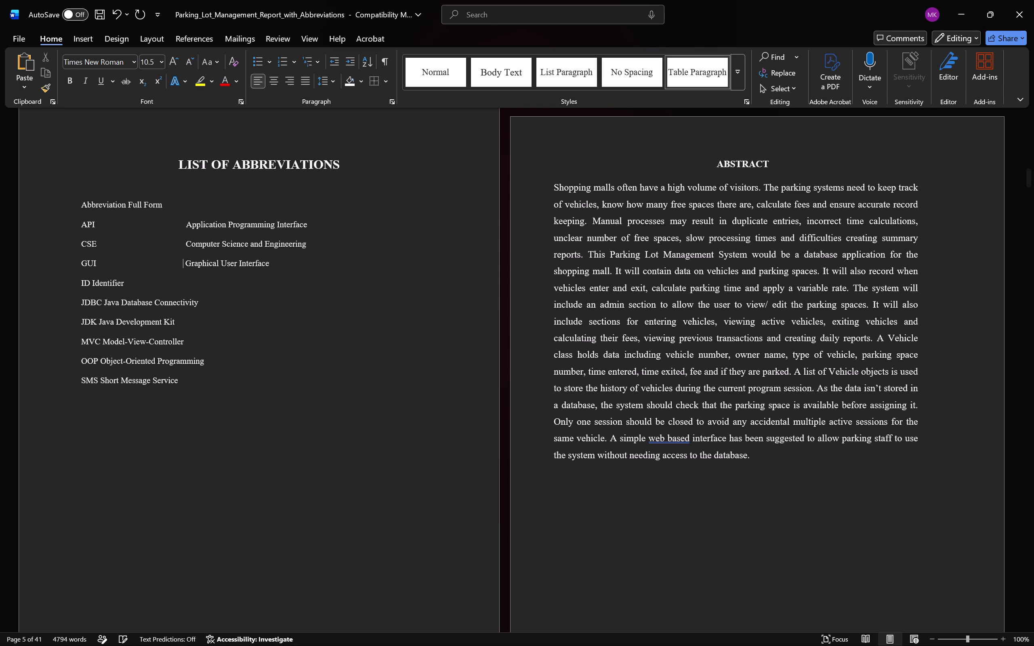
Insert spaces after ID to align Identifier with the full-form column.
click(202, 301)
click(92, 281)
key(space)
key(space)
key(space)
key(space)
key(space)
key(space)
key(space)
key(space)
key(space)
key(space)
key(space)
key(space)
key(space)
key(space)
key(space)
key(space)
key(space)
key(space)
key(space)
key(space)
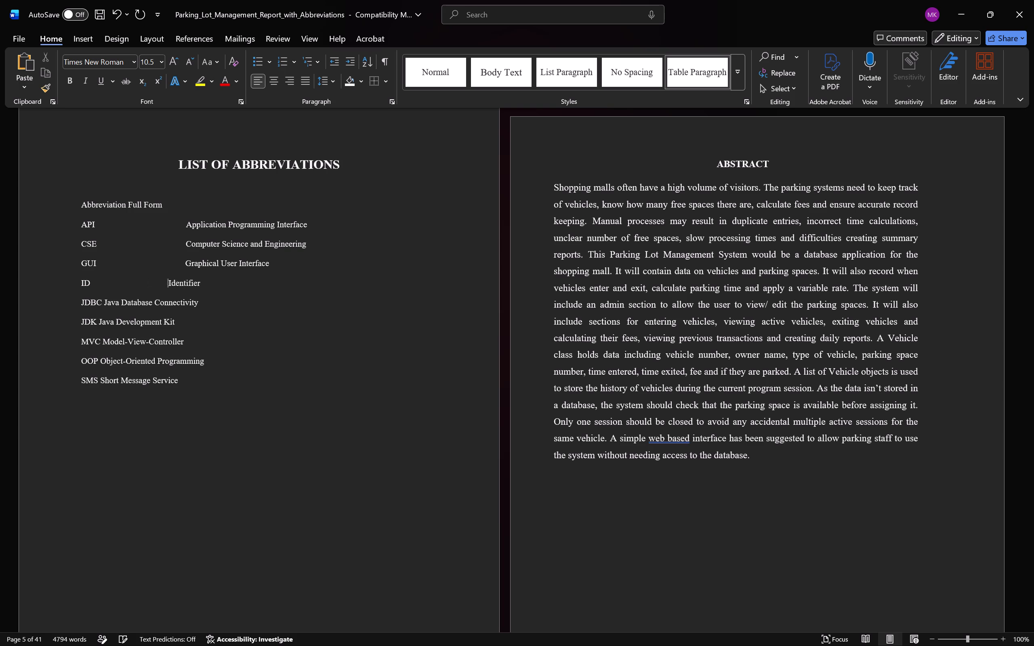
key(BackSpace)
key(BackSpace)
key(space)
Insert spaces after JDBC to align Java Database Connectivity with the full-form column.
click(105, 304)
key(space)
key(space)
key(space)
key(space)
key(space)
key(space)
key(space)
key(space)
key(space)
key(space)
key(space)
key(space)
key(space)
key(space)
key(space)
key(space)
key(space)
key(space)
key(space)
key(space)
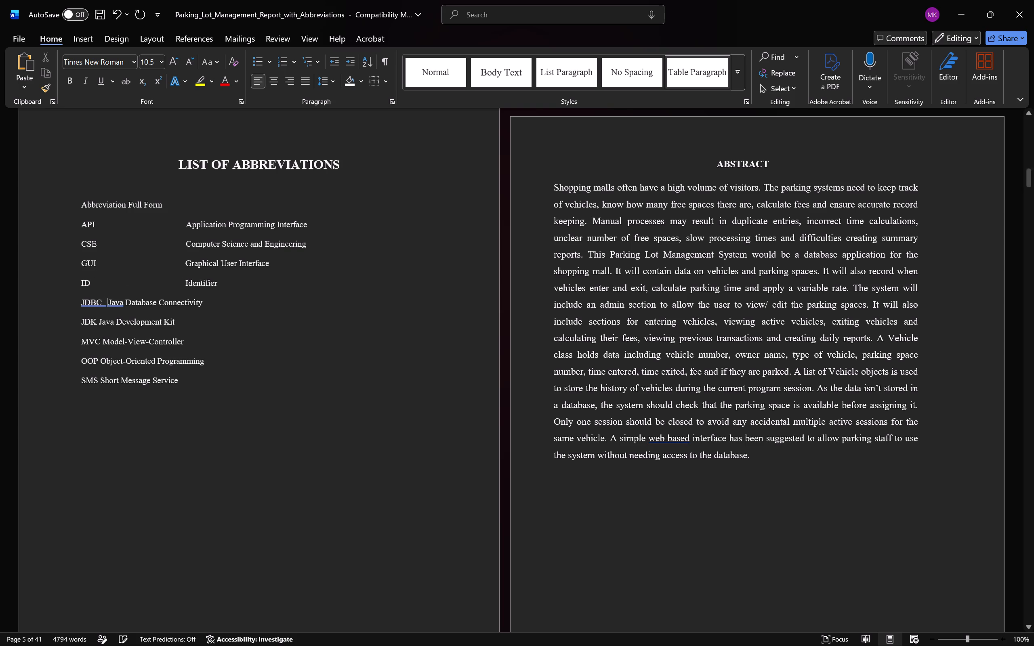
key(space)
key(space)
key(space)
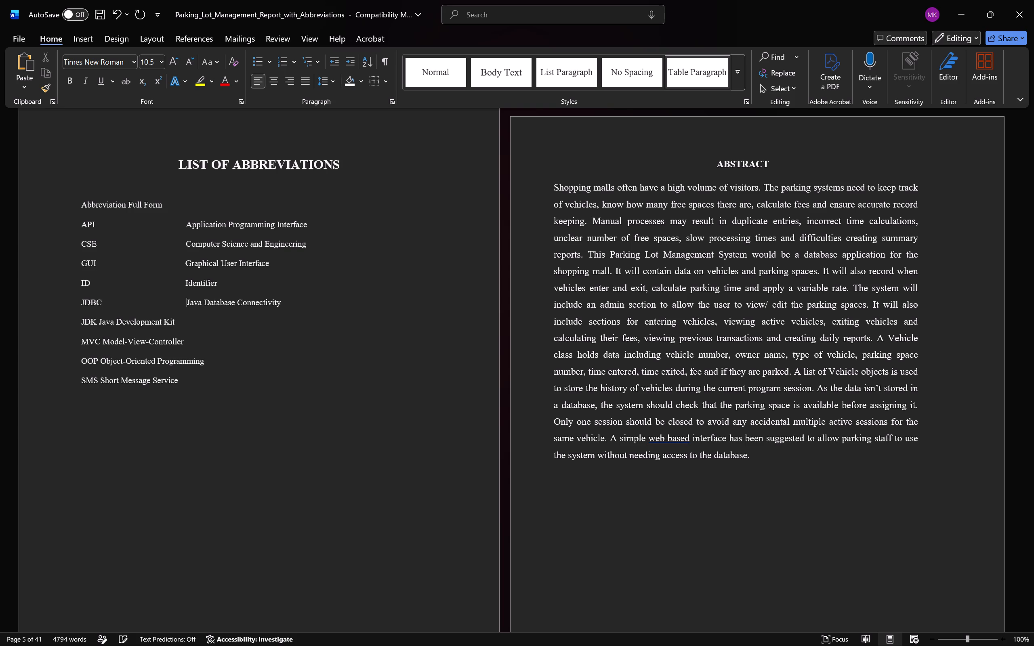
Nudge Identifier slightly along its line with an extra space to fine-tune its alignment.
click(186, 276)
key(space)
click(181, 281)
click(181, 281)
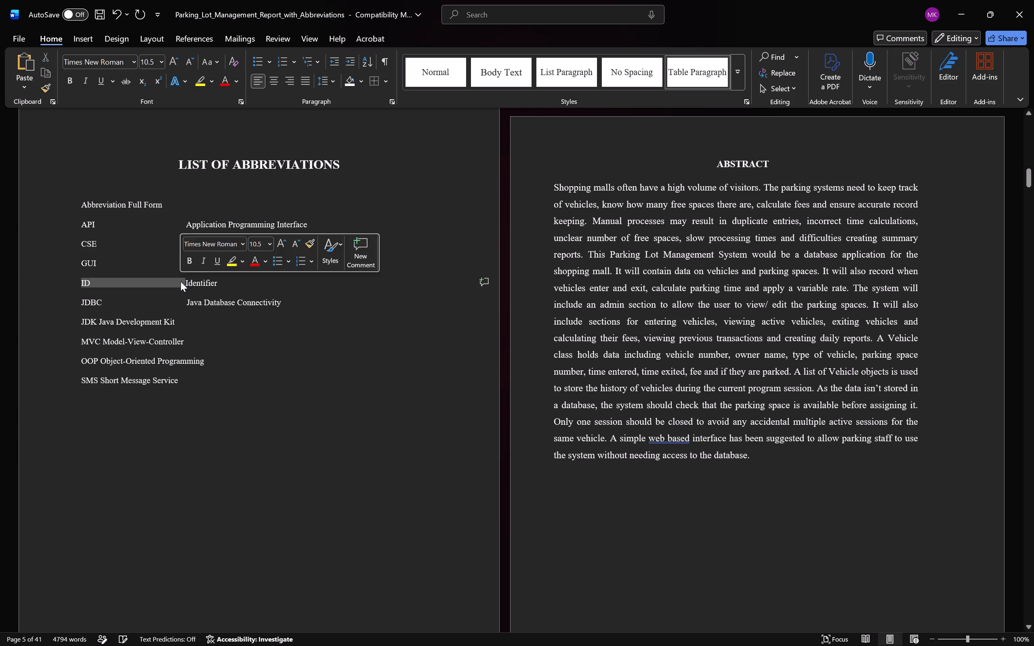
key(space)
key(ctrl+z)
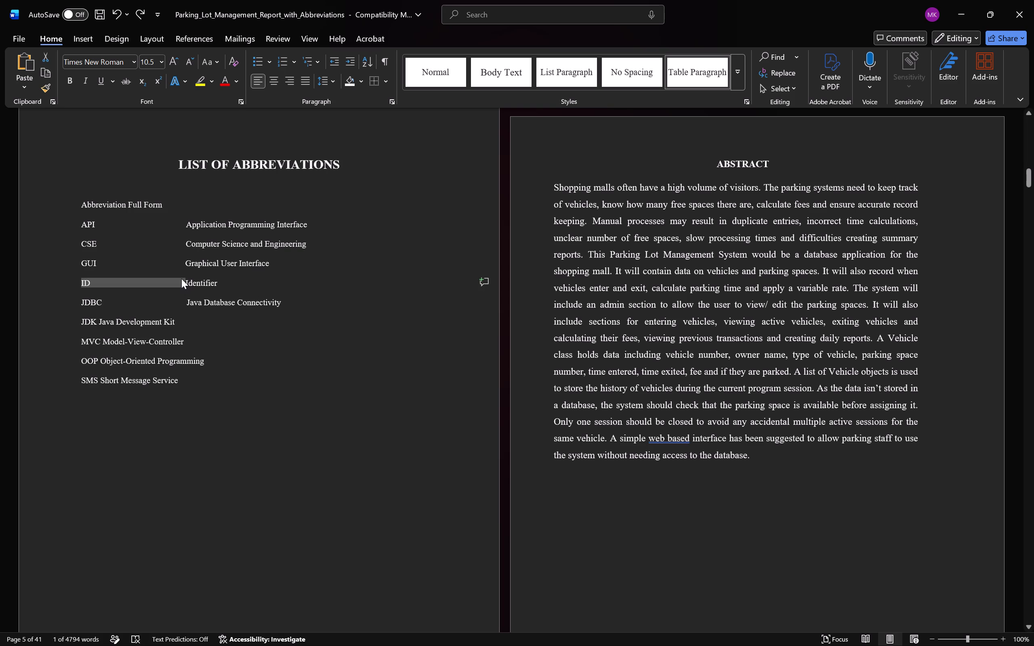
click(181, 279)
click(187, 284)
key(space)
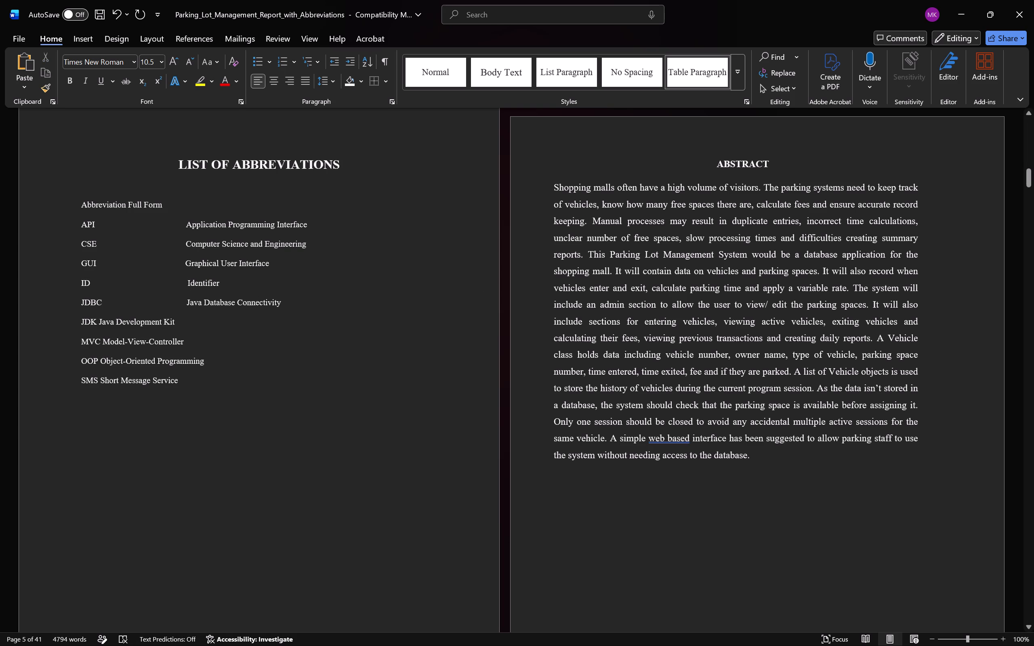
Space out the heading line so that Full Form sits above the full-form column, apart from Abbreviation.
click(131, 206)
key(space)
key(BackSpace)
key(Left)
key(space)
key(space)
key(space)
key(space)
key(space)
key(space)
key(space)
key(space)
key(space)
key(space)
key(space)
key(space)
key(space)
key(space)
key(space)
key(space)
key(space)
key(space)
key(space)
key(space)
key(BackSpace)
key(BackSpace)
key(BackSpace)
key(BackSpace)
key(BackSpace)
key(BackSpace)
key(BackSpace)
key(BackSpace)
key(BackSpace)
key(BackSpace)
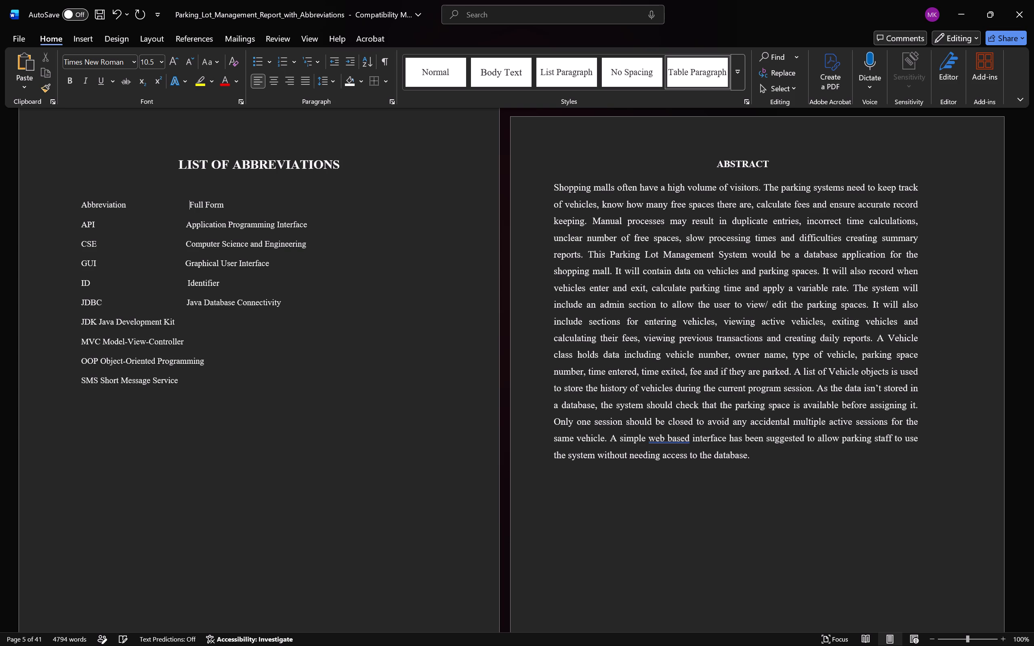
key(BackSpace)
Insert spaces after JDK to align Java Development Kit with the full-form column.
click(99, 321)
key(space)
key(space)
key(space)
key(space)
key(space)
key(space)
key(space)
key(space)
key(space)
key(space)
key(space)
key(space)
key(space)
key(space)
key(space)
key(space)
key(space)
key(space)
key(space)
key(space)
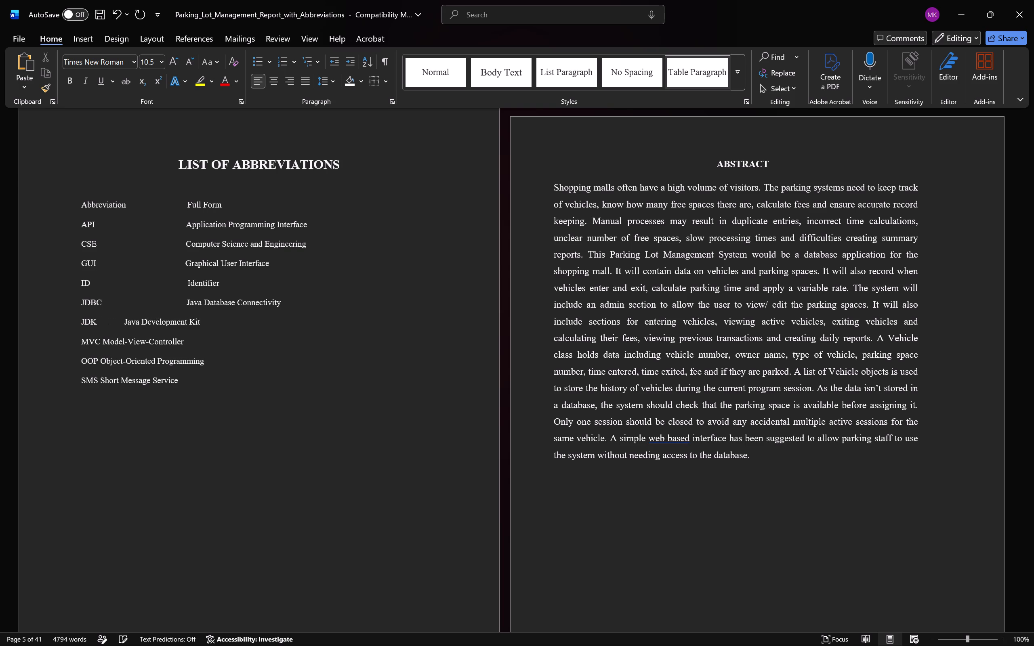
key(space)
key(space)
key(space)
key(space)
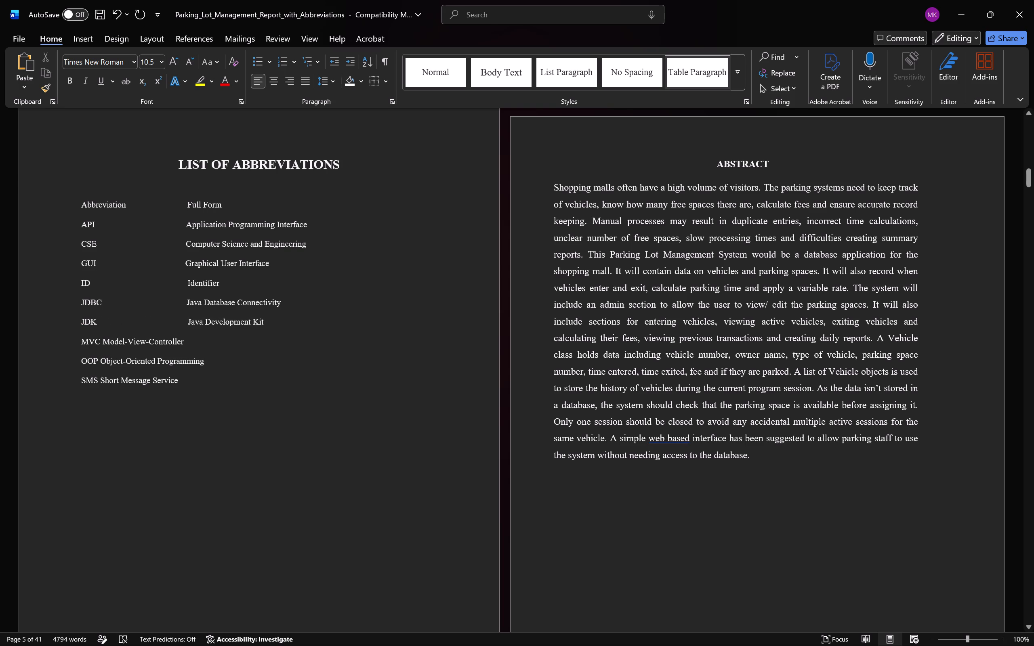
Insert spaces after MVC to align Model-View-Controller with the full-form column.
click(103, 343)
key(space)
key(space)
key(space)
key(space)
key(space)
key(space)
key(space)
key(space)
key(space)
key(space)
key(space)
key(space)
key(space)
key(space)
key(space)
key(space)
key(space)
key(space)
key(space)
key(space)
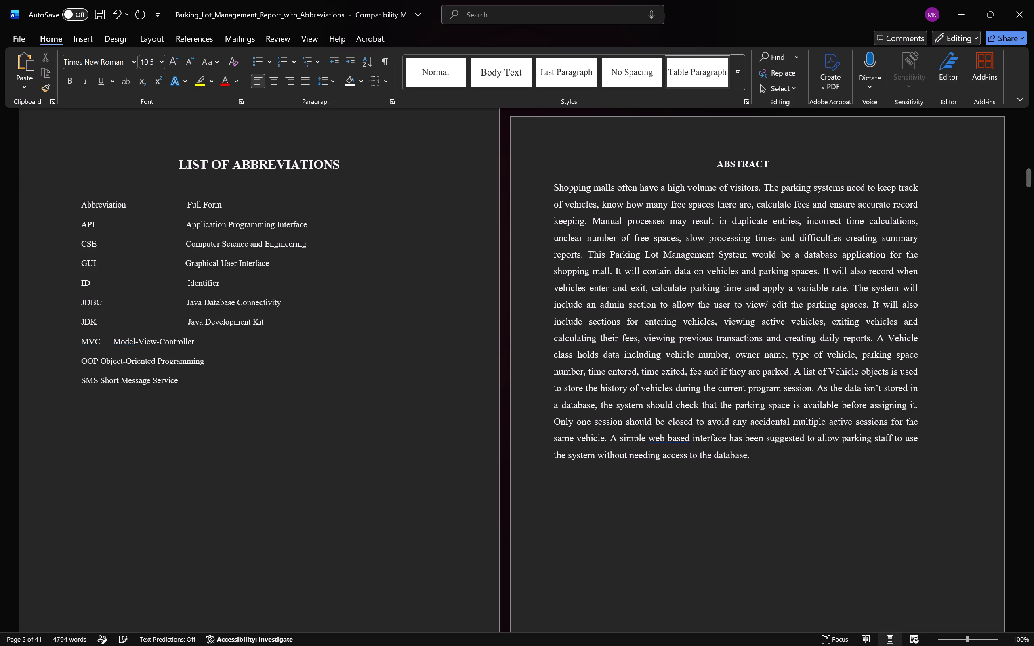
key(space)
key(space)
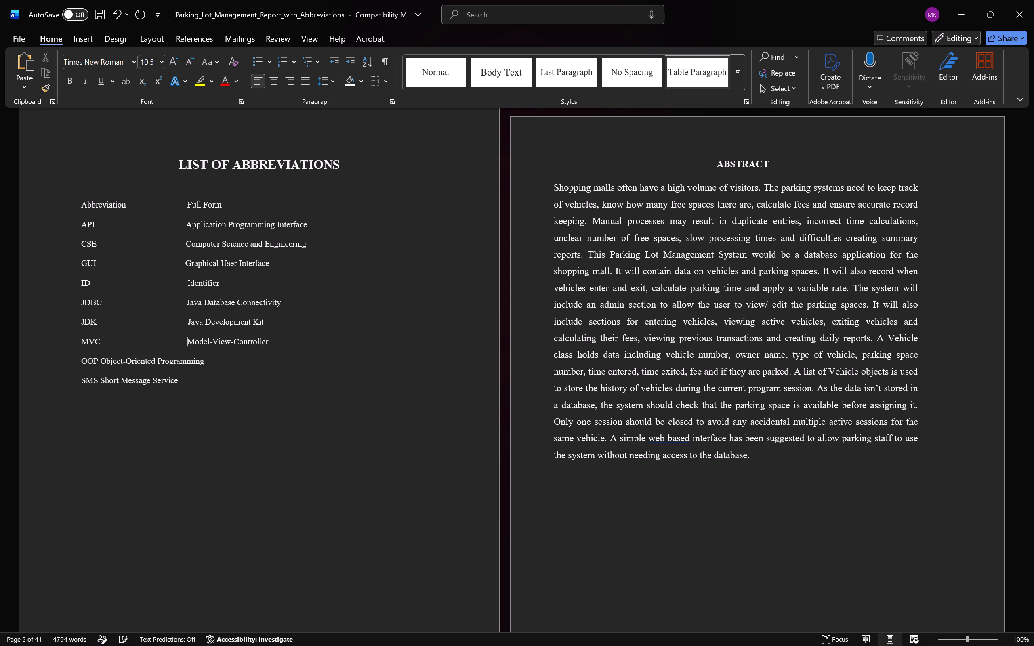
Insert spaces after OOP to move Object-Oriented Programming over to the full-form column.
click(99, 359)
key(space)
key(space)
key(space)
key(space)
key(space)
key(space)
key(space)
key(space)
key(space)
key(space)
key(space)
key(space)
key(space)
key(space)
key(space)
key(space)
key(space)
key(space)
key(space)
key(space)
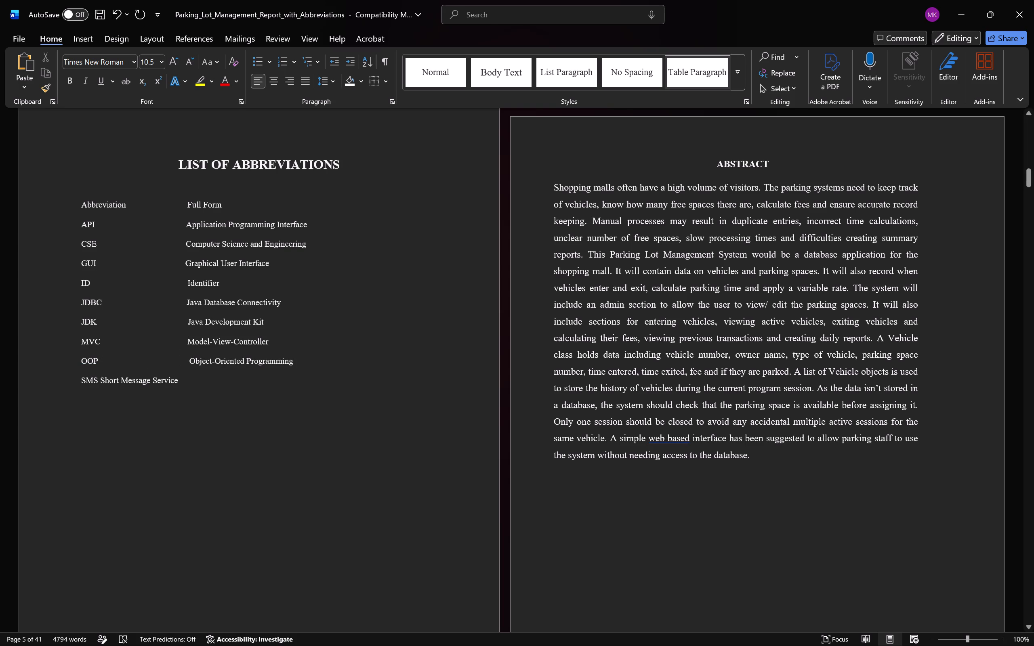
key(BackSpace)
key(space)
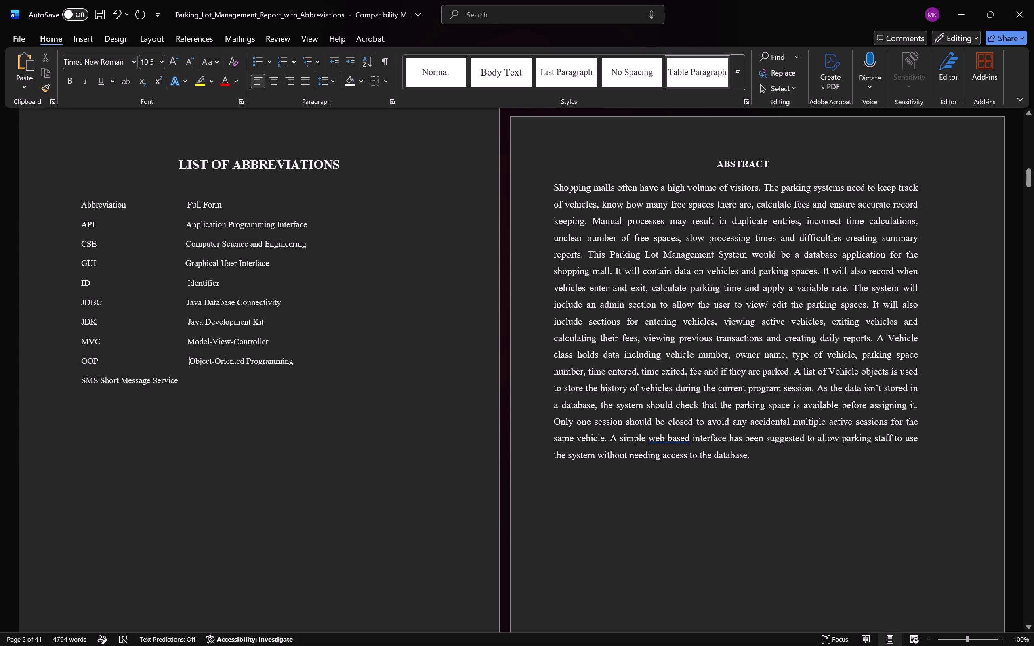
Insert spaces after SMS to align Short Message Service with the full-form column.
click(103, 380)
key(Left)
key(space)
key(space)
key(space)
key(space)
key(space)
key(space)
key(space)
key(space)
key(space)
key(space)
key(space)
key(space)
key(space)
key(space)
key(space)
key(space)
key(space)
key(space)
key(space)
key(space)
key(space)
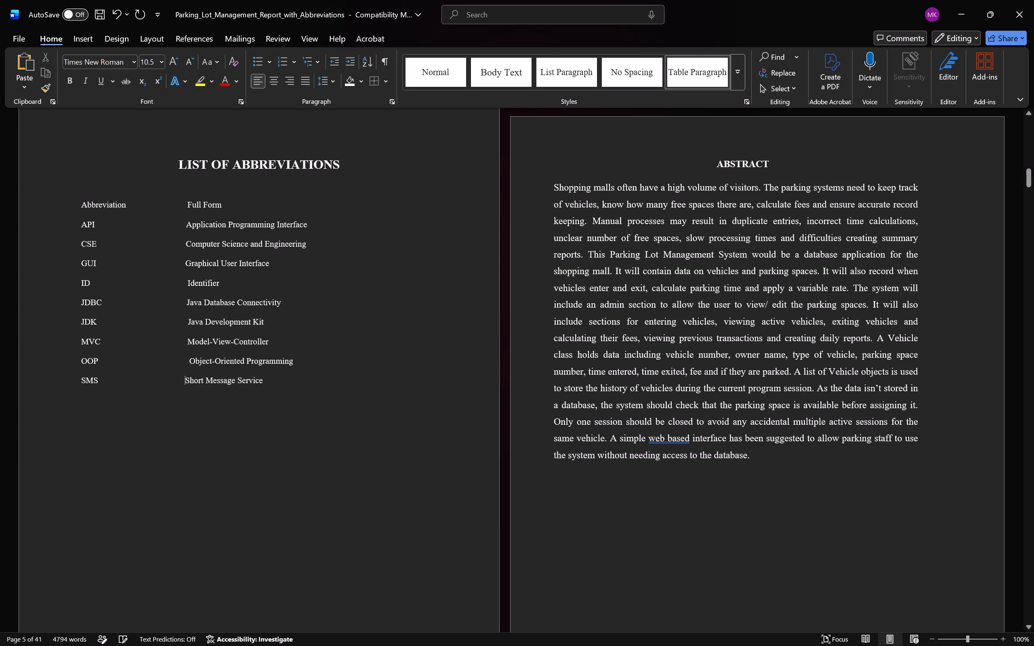
key(space)
Remove one extra space before Object-Oriented Programming to fine-tune its alignment.
click(188, 356)
key(Delete)
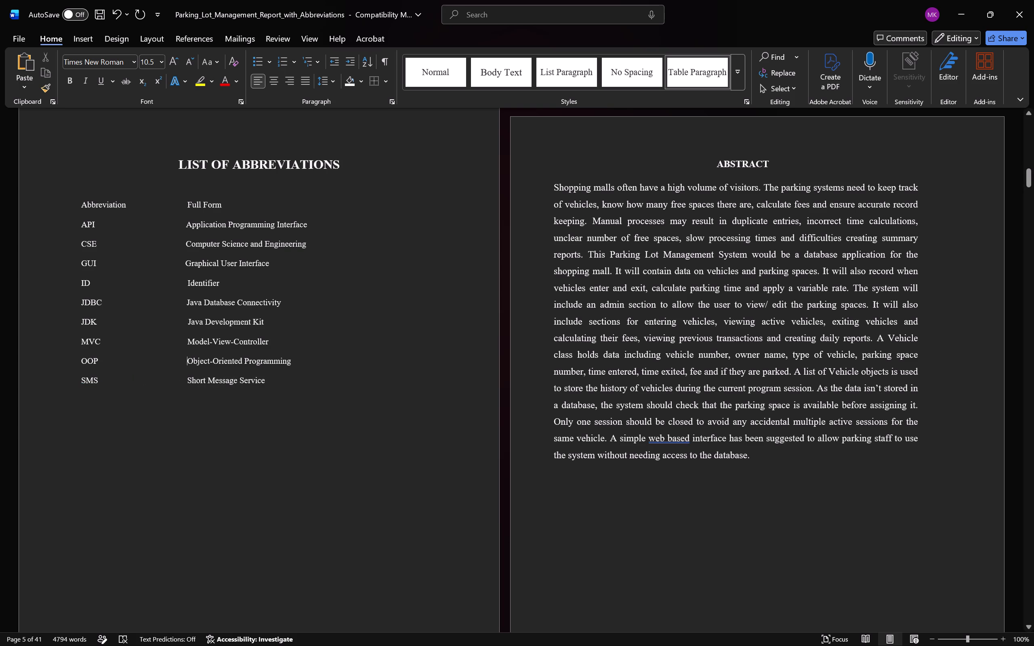
Set the font size of the whole abbreviation list, from the Abbreviation heading line through SMS, to 12.
click(303, 378)
drag(64, 199, 108, 229)
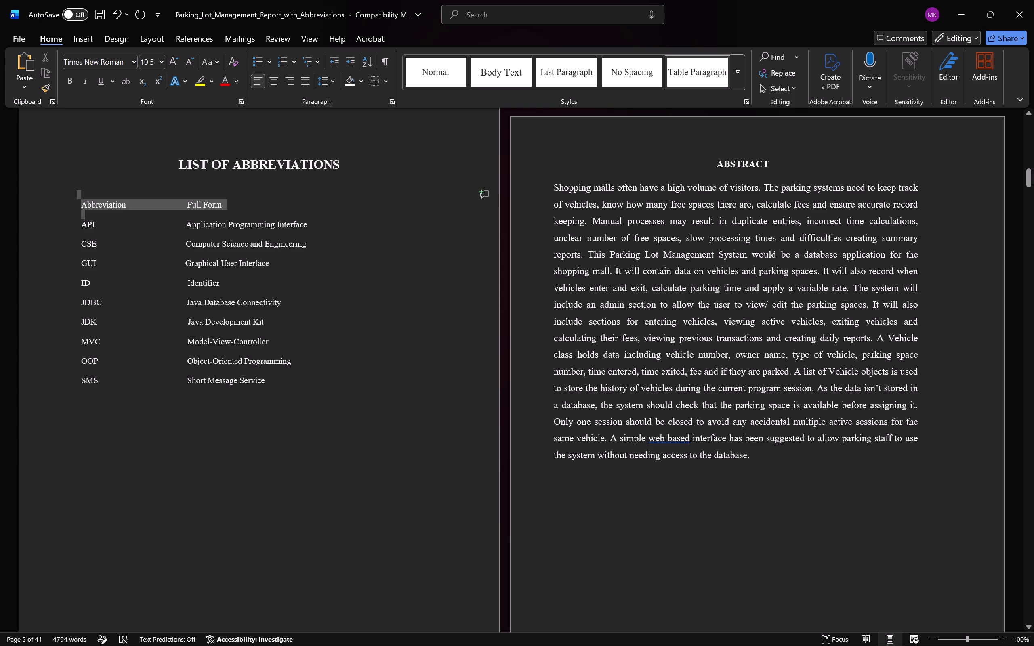
drag(108, 229, 302, 396)
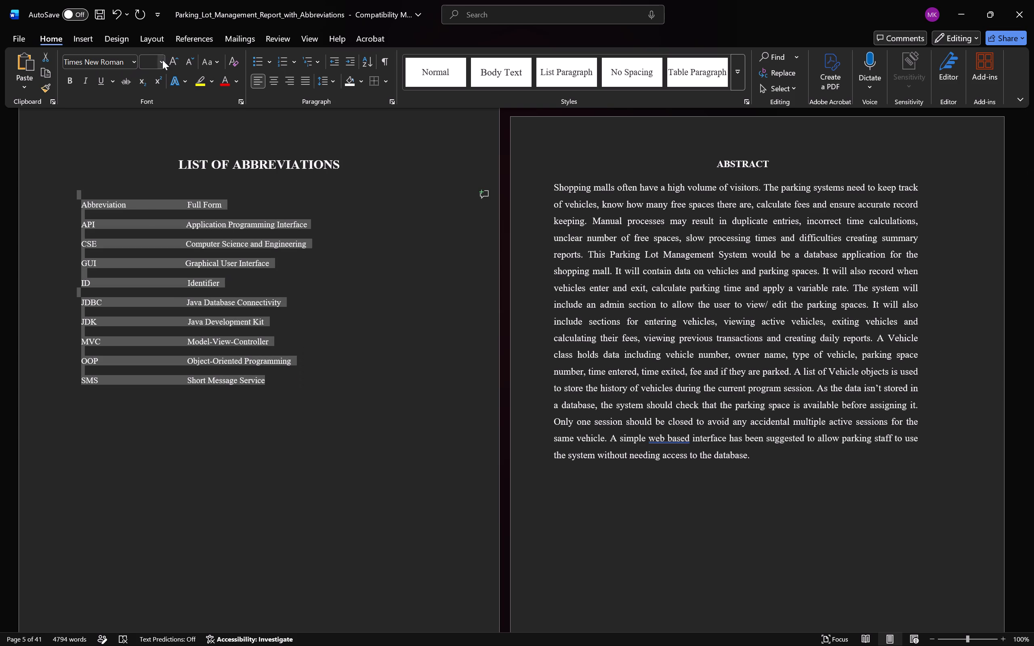
click(162, 60)
click(156, 136)
click(393, 252)
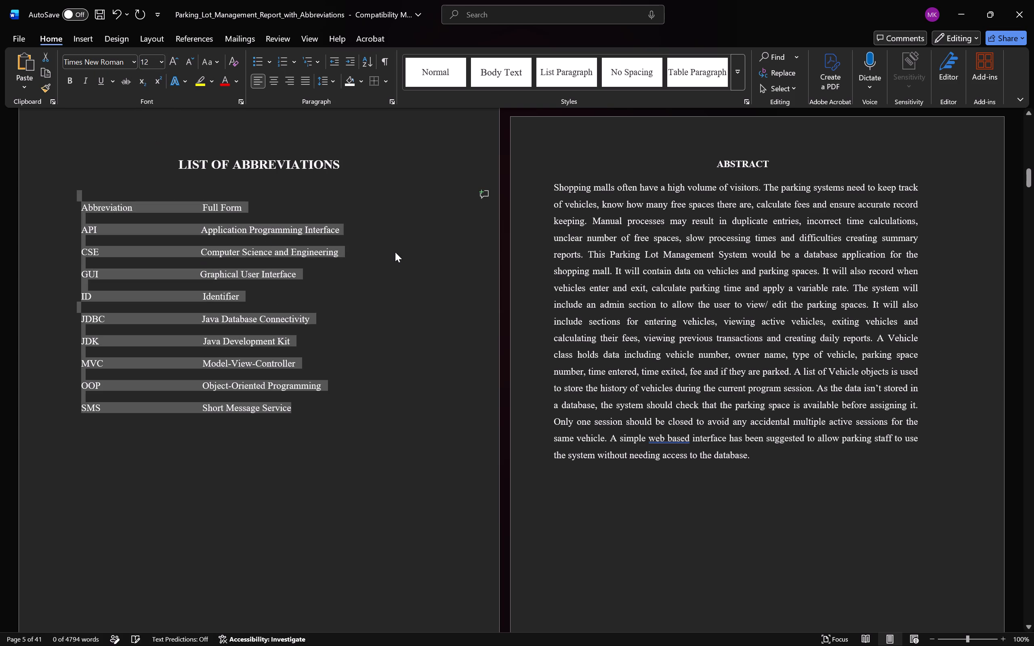
Set the LIST OF ABBREVIATIONS title's font size to 12.
triple_click(233, 162)
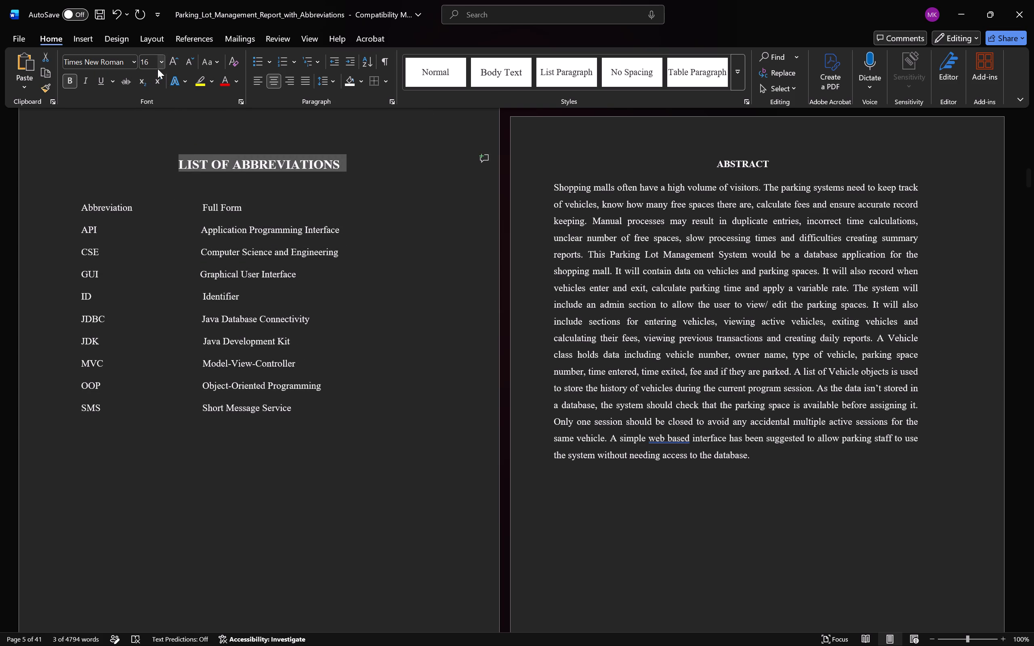
click(159, 62)
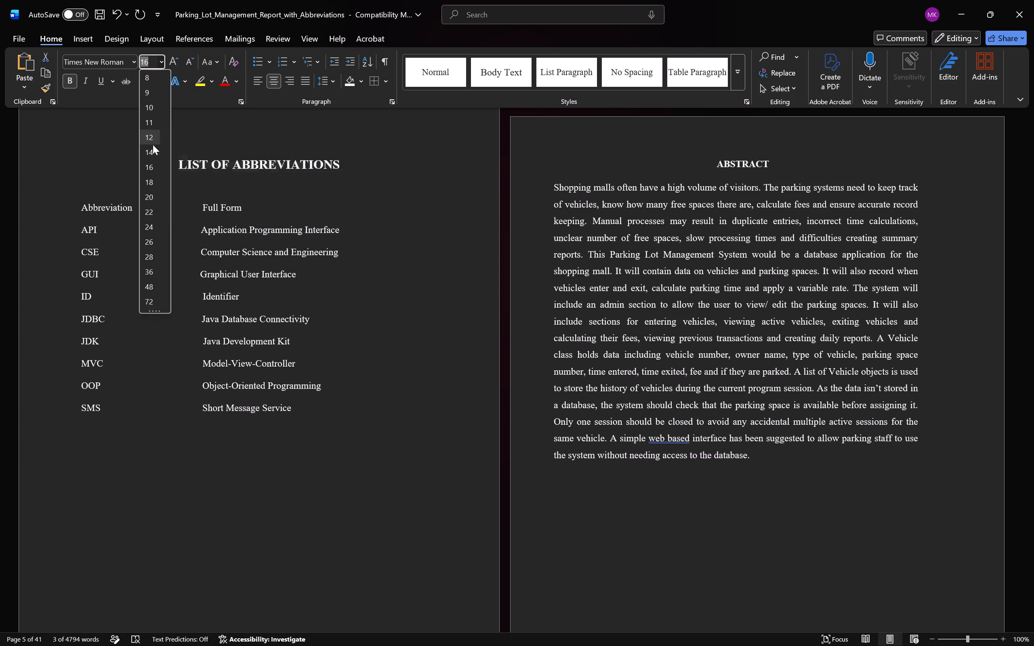
click(156, 131)
click(334, 193)
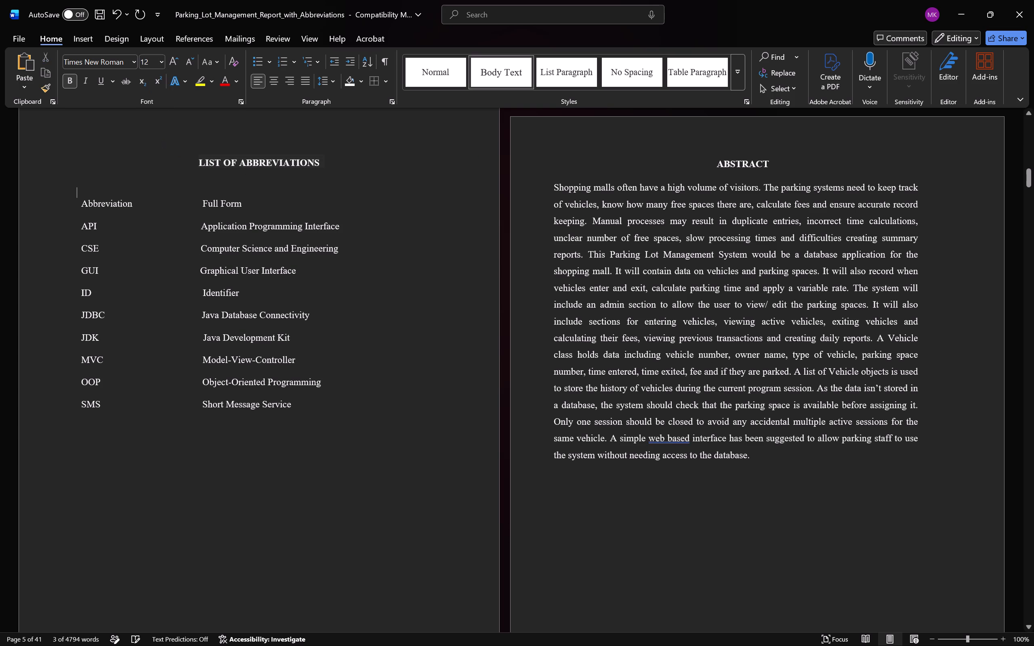
Change the header row shading of the table under LIST OF TABLES to the white theme colour.
scroll(215, 210, up, 16)
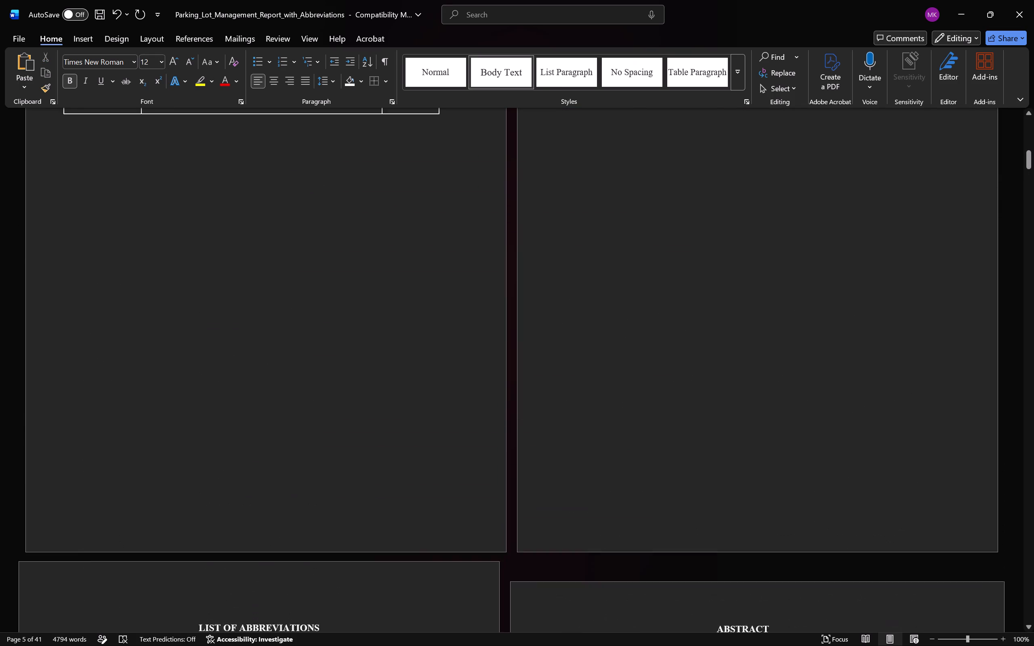
scroll(215, 210, up, 7)
scroll(324, 294, up, 4)
click(253, 264)
triple_click(220, 265)
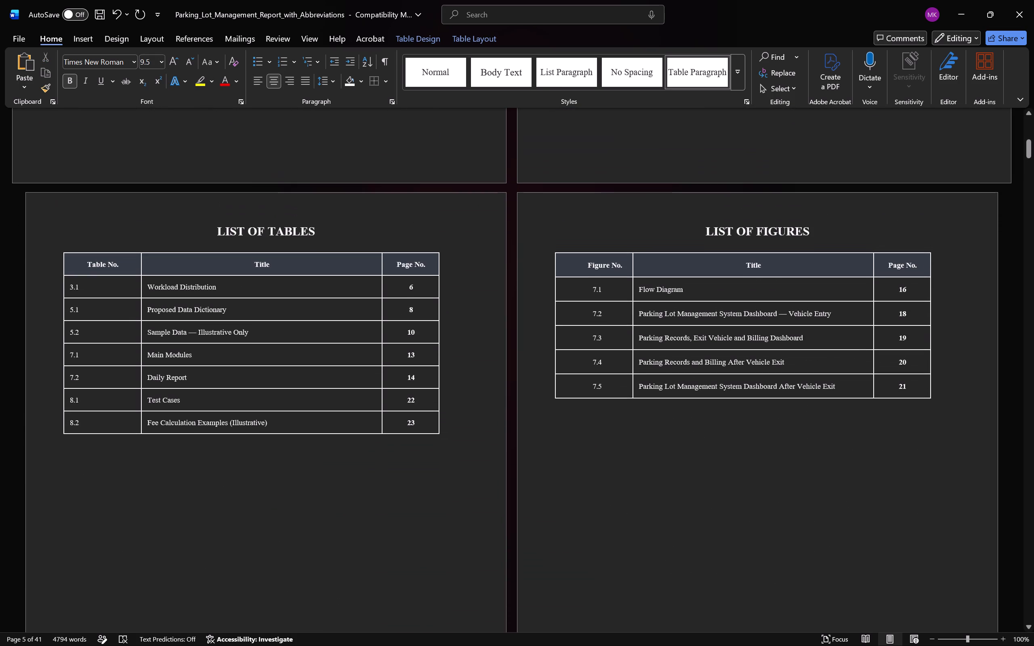
right_click(80, 273)
right_click(70, 262)
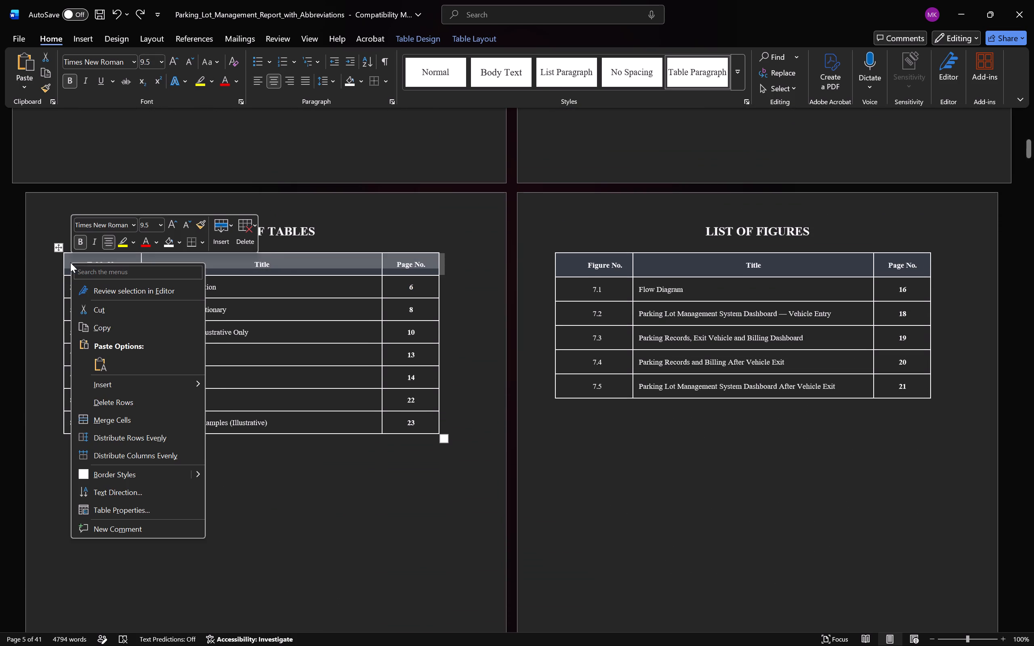
click(177, 243)
click(172, 300)
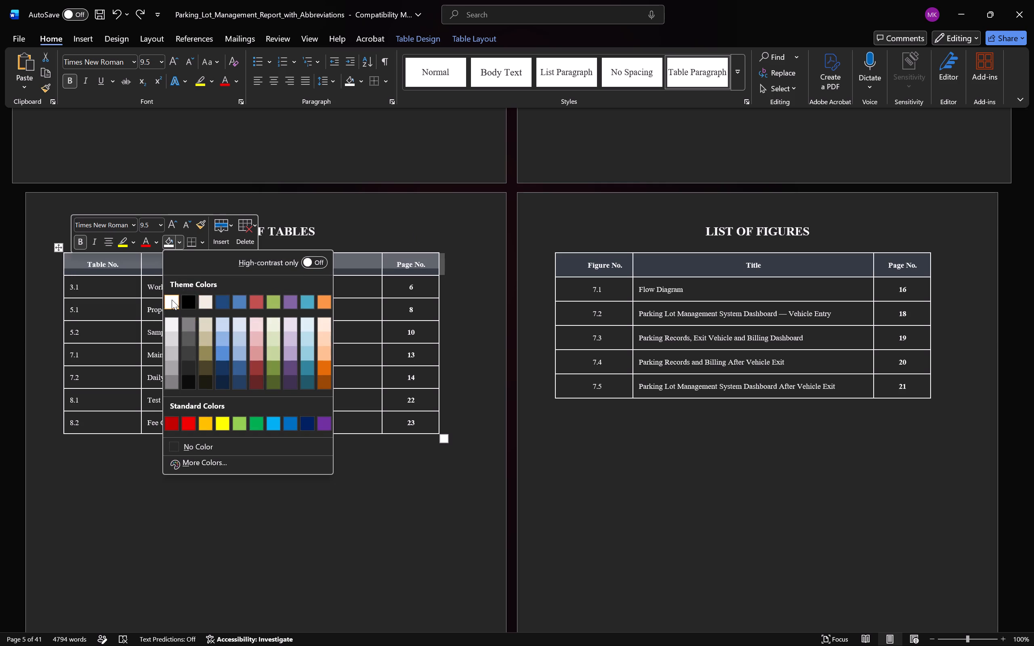
click(393, 212)
Apply the same white shading to the Title, Figure No. and Page No. header cells under LIST OF FIGURES.
click(696, 262)
right_click(696, 262)
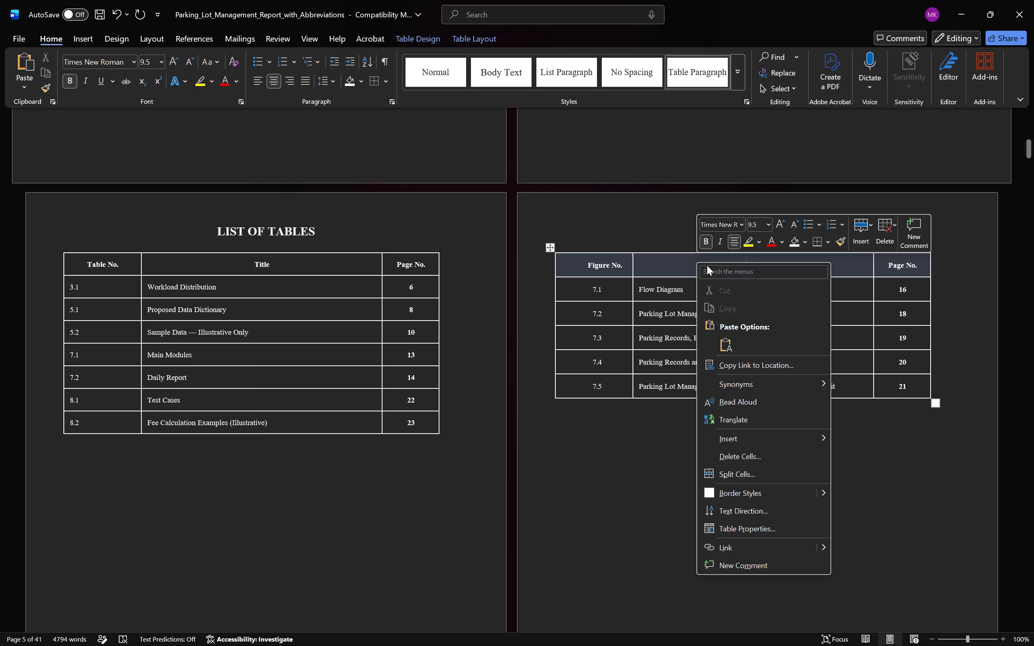
click(790, 238)
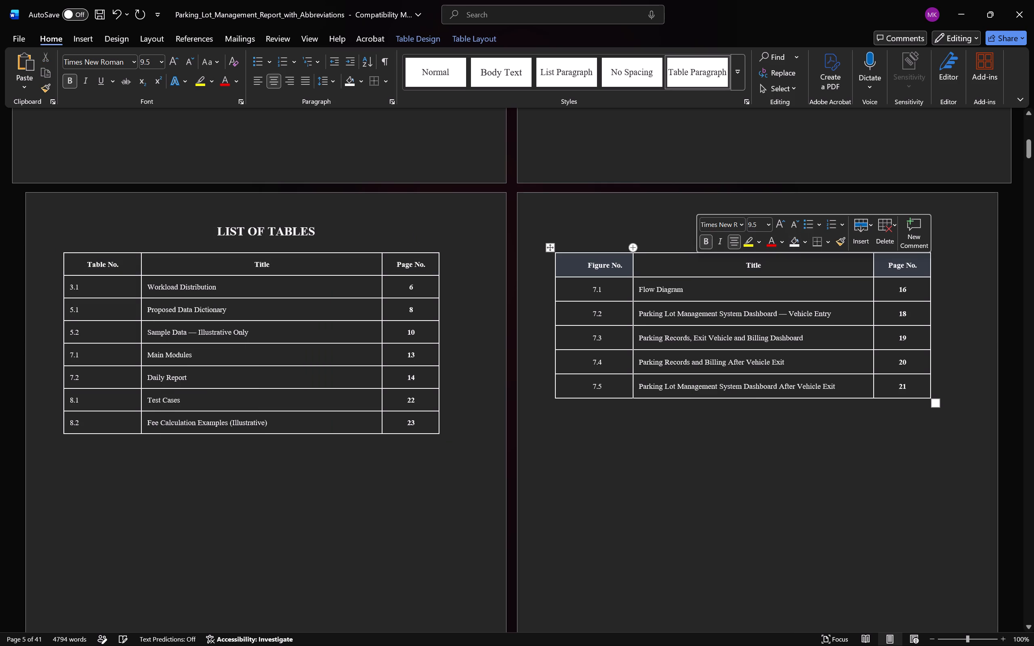
click(568, 275)
click(582, 261)
right_click(582, 260)
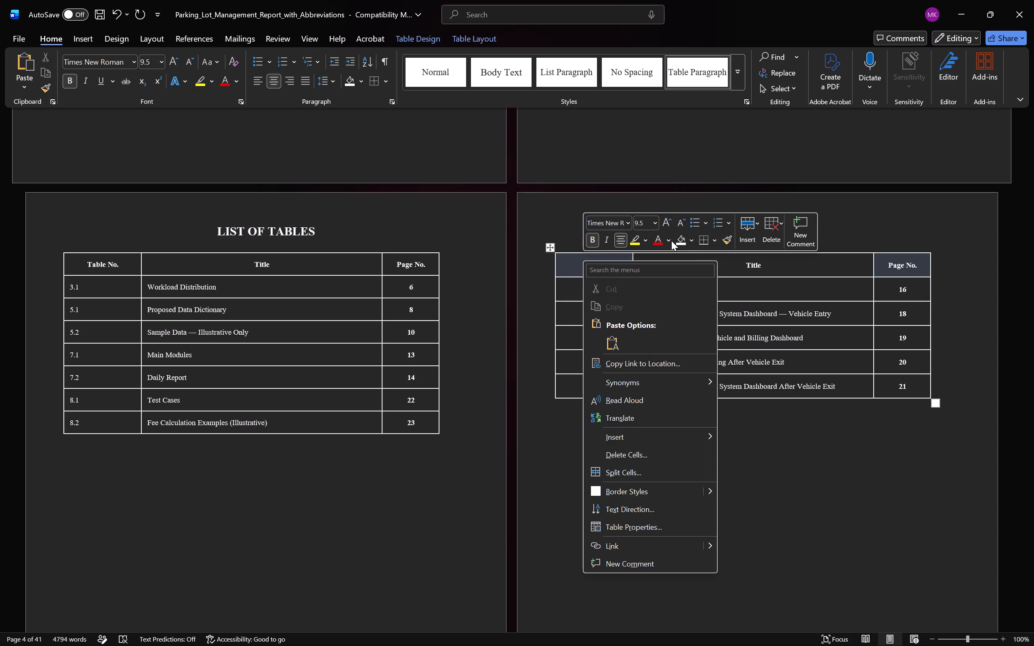
click(684, 236)
click(888, 266)
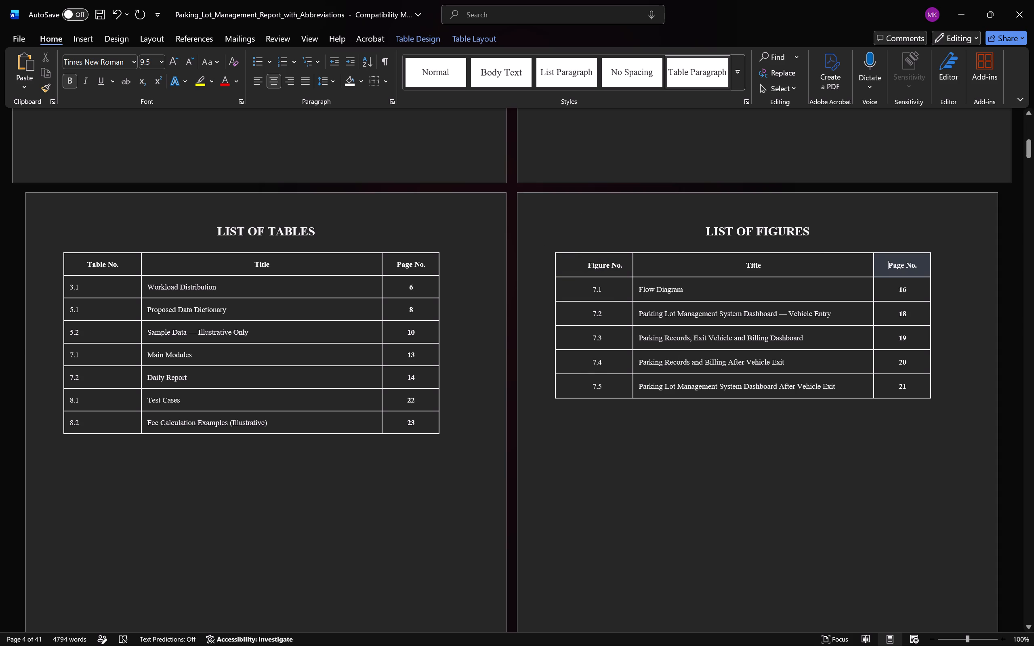
right_click(878, 260)
click(877, 246)
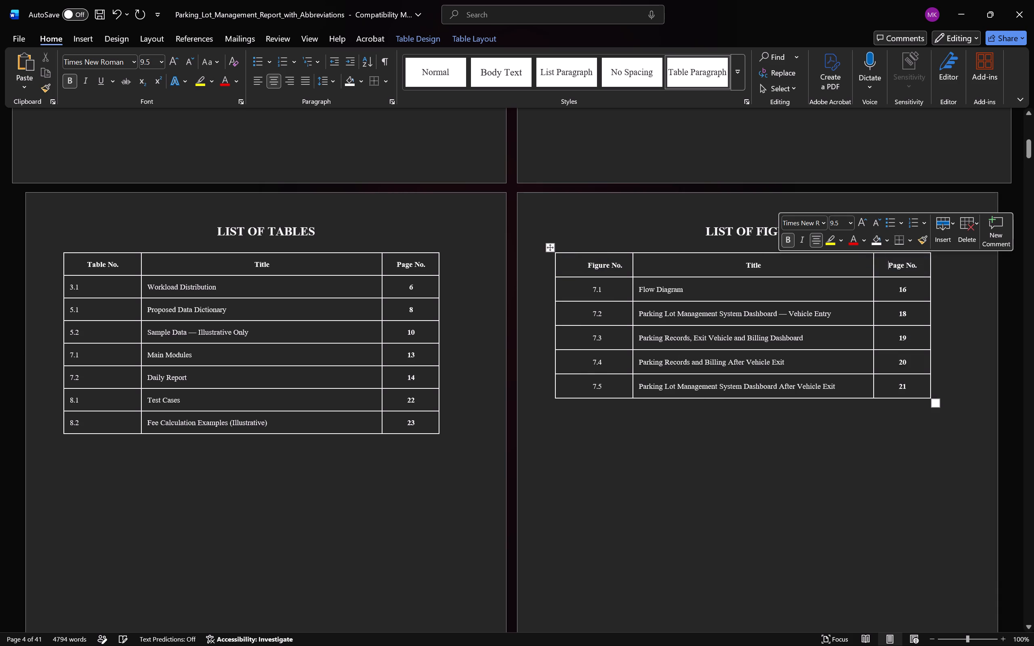
click(619, 216)
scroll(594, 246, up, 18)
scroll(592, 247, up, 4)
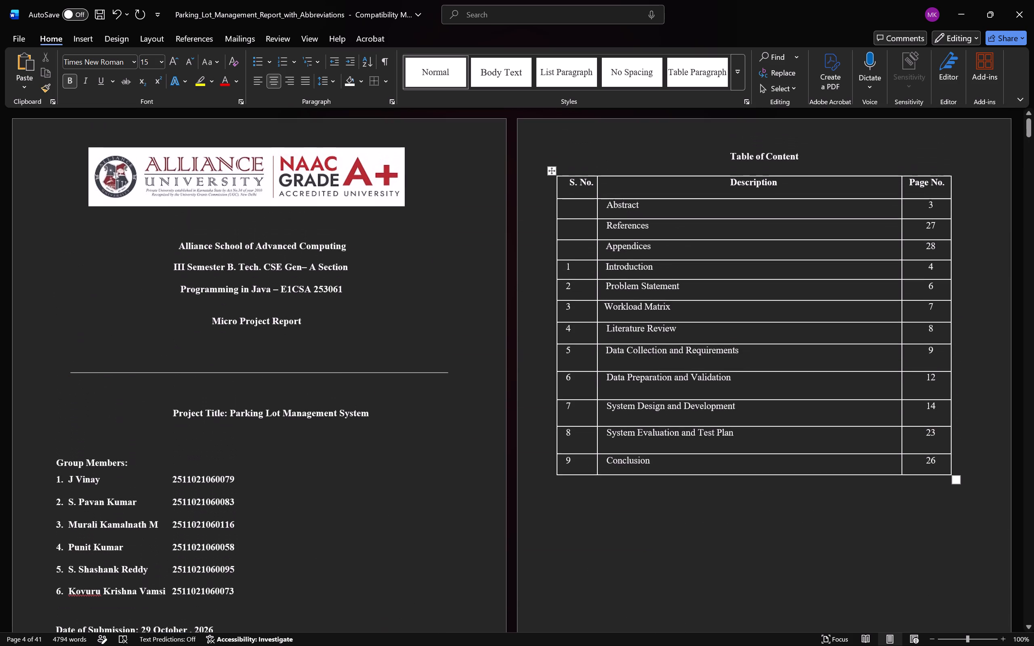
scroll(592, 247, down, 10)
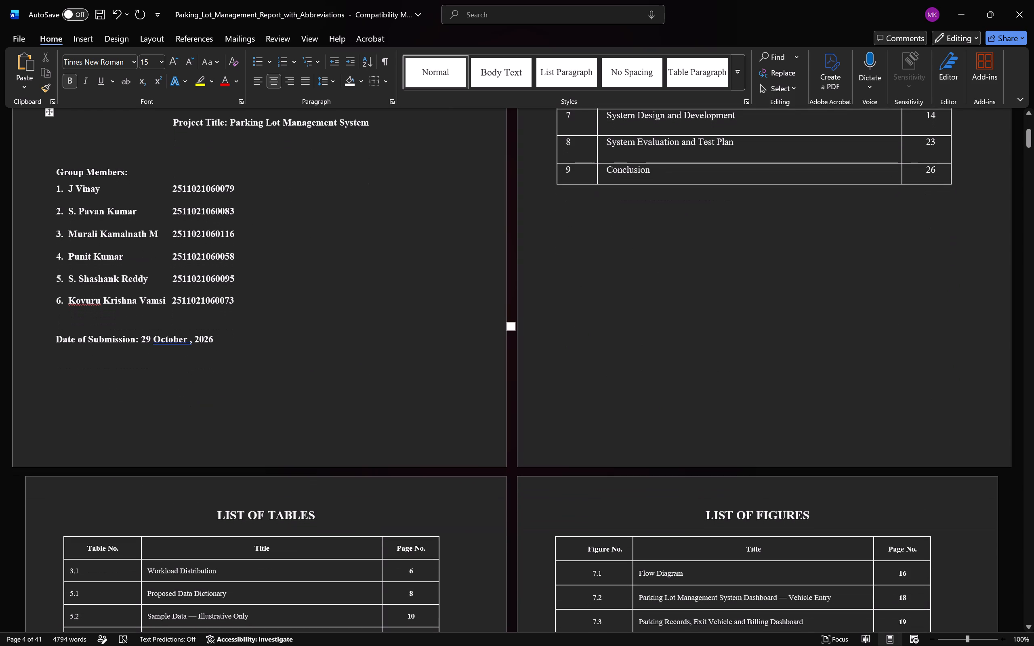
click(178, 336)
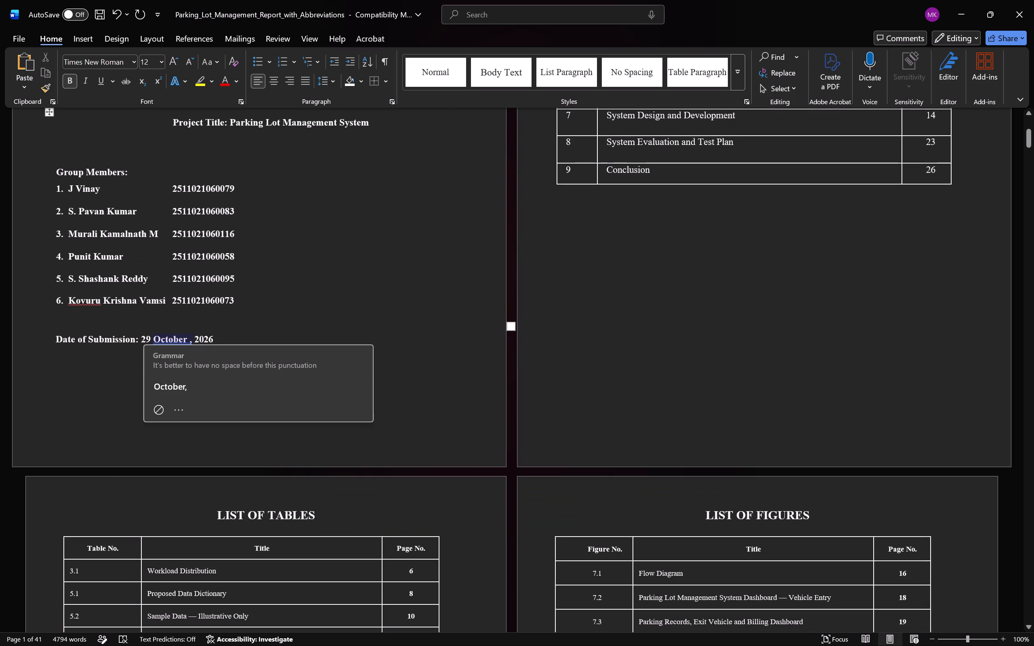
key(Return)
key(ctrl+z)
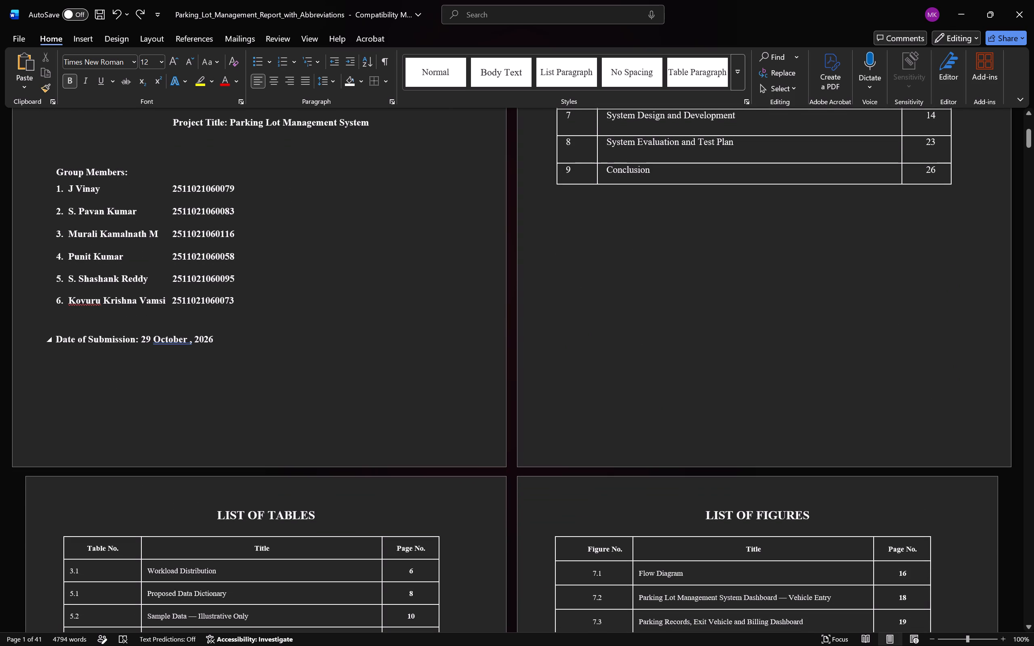
Start converting the cover page's Date of Submission to numeric form by replacing the month text after 29 with /0.
drag(195, 341, 152, 349)
key(BackSpace)
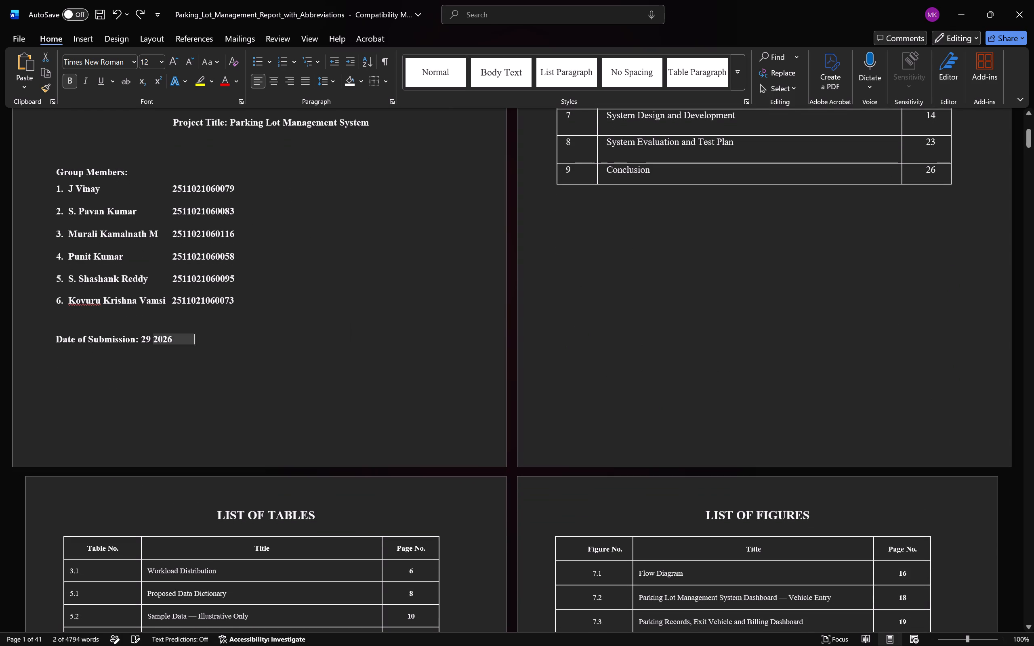
key(BackSpace)
key(slash)
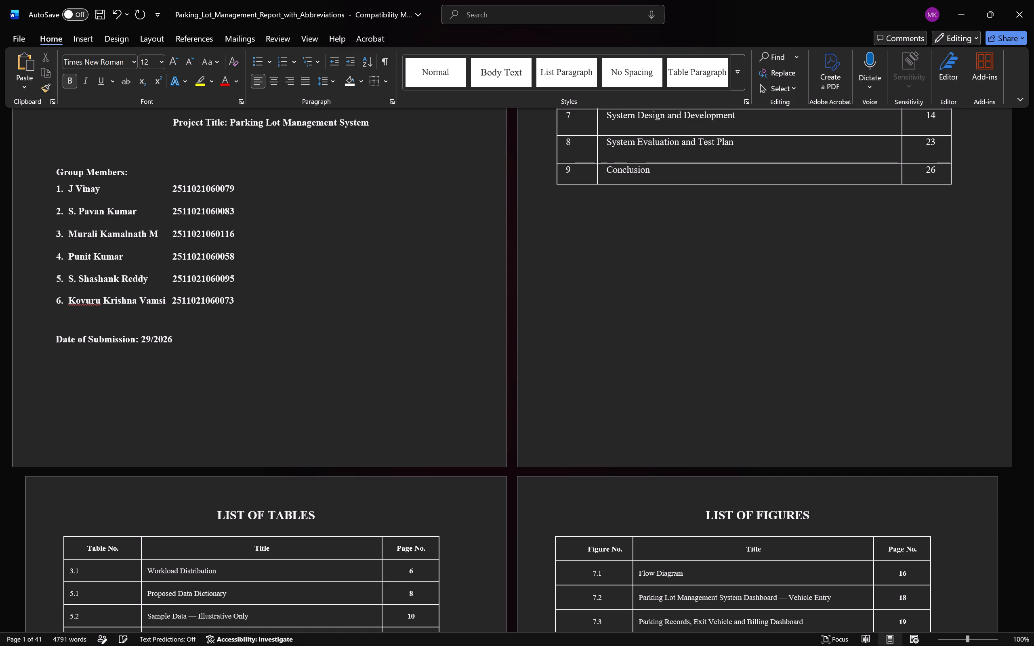
key(0)
Review the front matter pages, from the cover and Table of Content through the lists of tables and figures.
scroll(174, 382, down, 2)
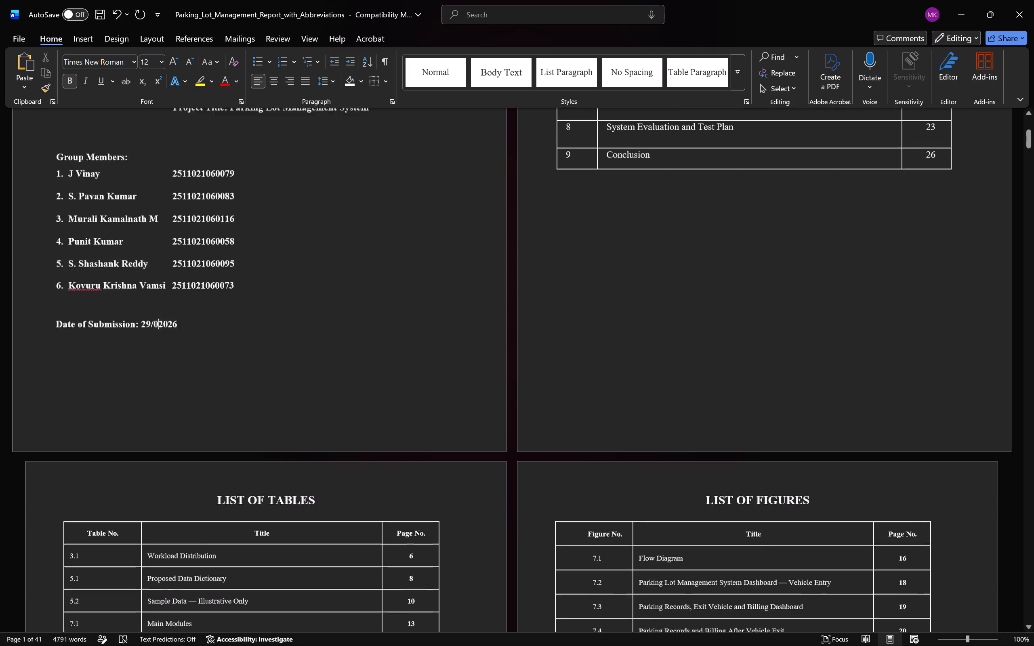
scroll(174, 382, down, 5)
scroll(673, 349, down, 7)
scroll(626, 303, up, 4)
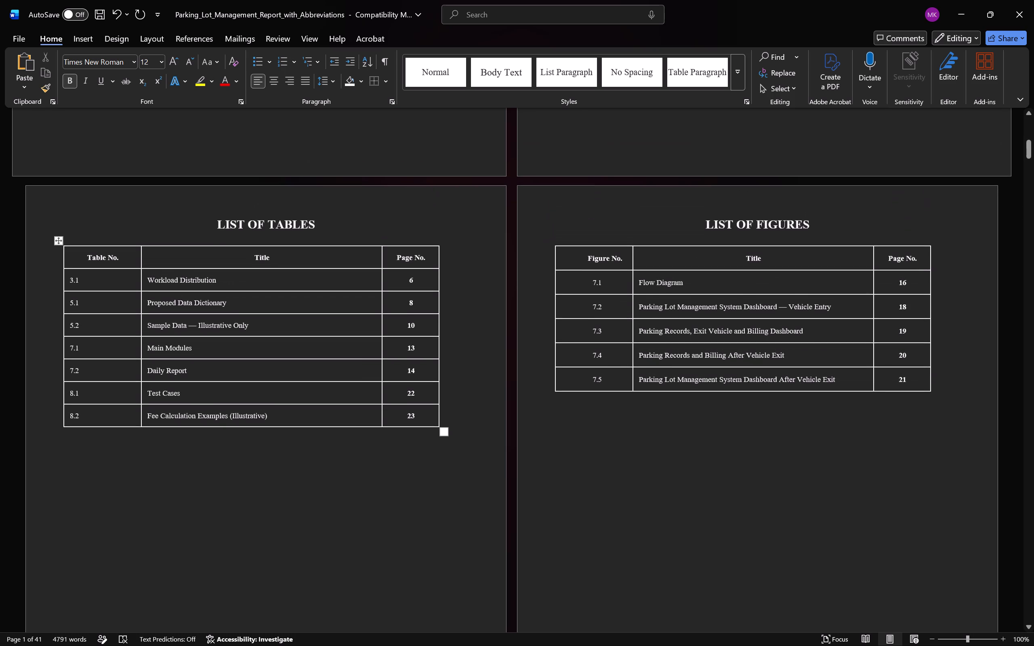
scroll(792, 262, down, 17)
scroll(707, 288, up, 8)
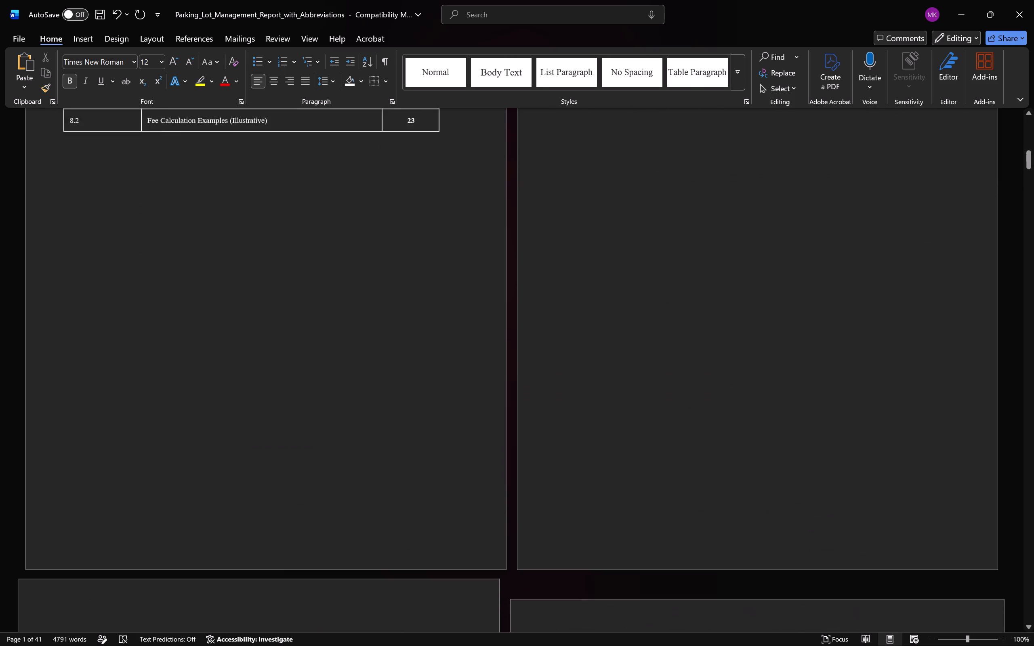
scroll(705, 287, up, 18)
scroll(694, 279, up, 12)
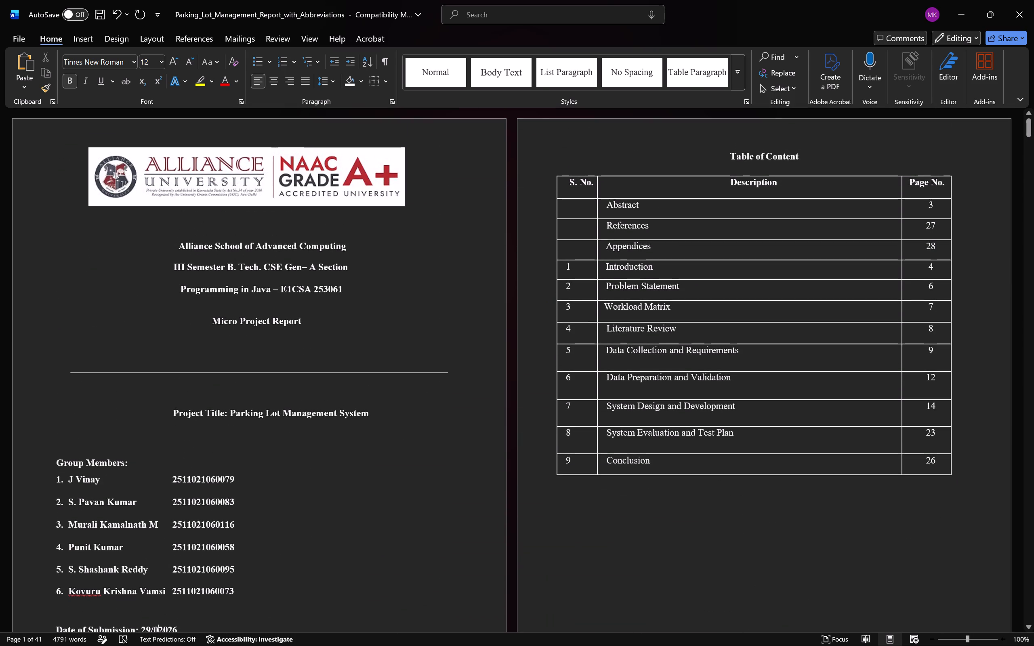
scroll(291, 361, down, 6)
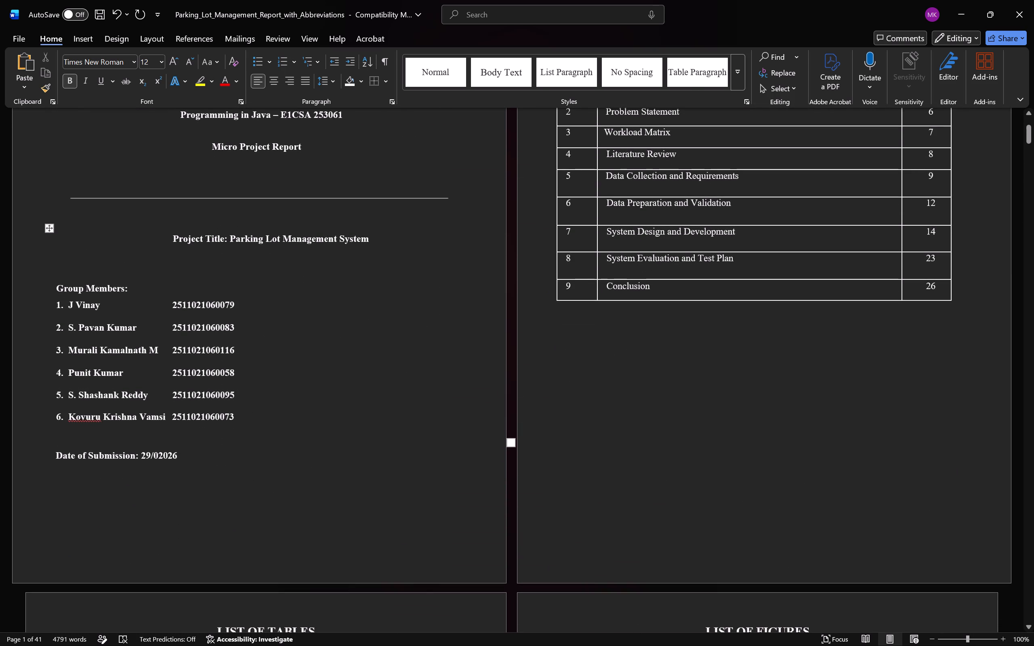
Complete the cover page's Date of Submission as 29/10/2026 and check it against the system calendar.
click(155, 457)
key(Right)
text(=10)
key(BackSpace)
key(BackSpace)
key(BackSpace)
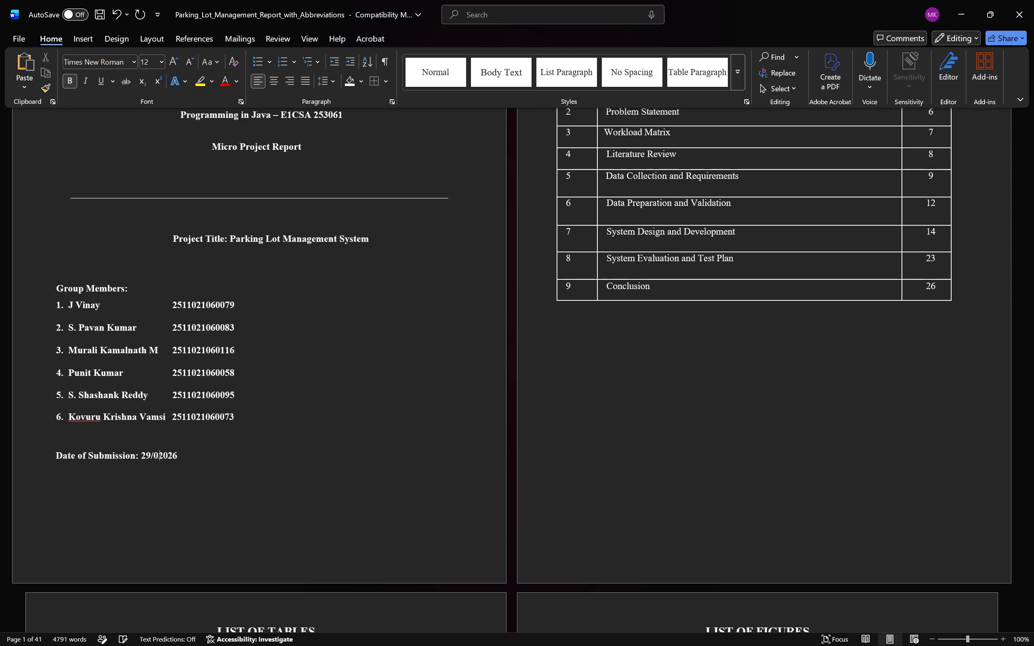
key(BackSpace)
text(10/)
click(996, 629)
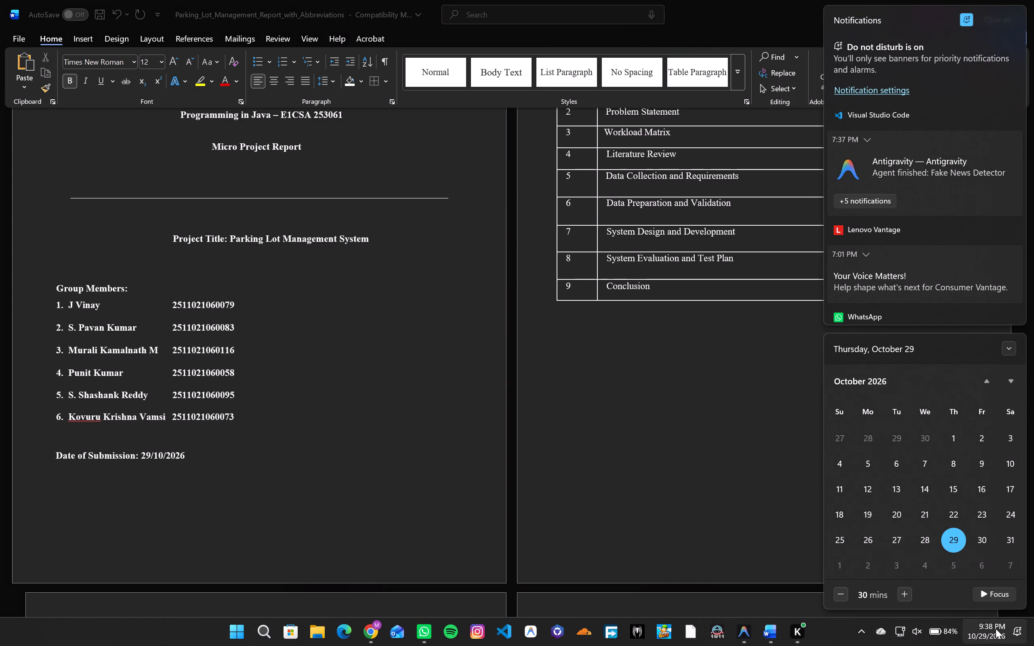
click(213, 460)
click(305, 474)
Review the LIST OF TABLES, LIST OF FIGURES, LIST OF ABBREVIATIONS and ABSTRACT pages for layout and formatting.
scroll(305, 478, down, 3)
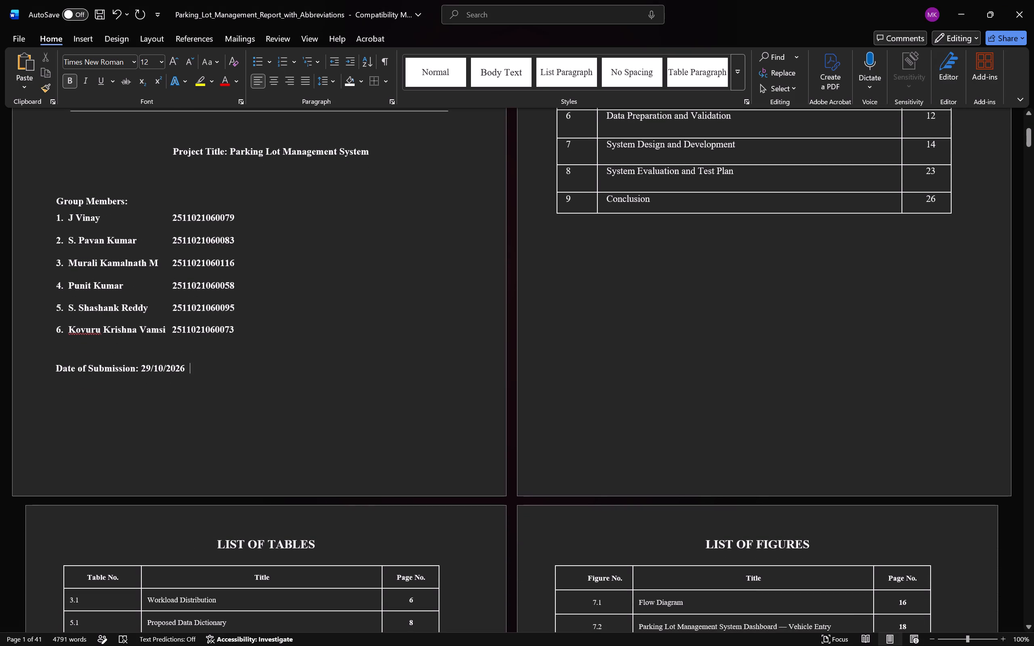
scroll(305, 479, down, 12)
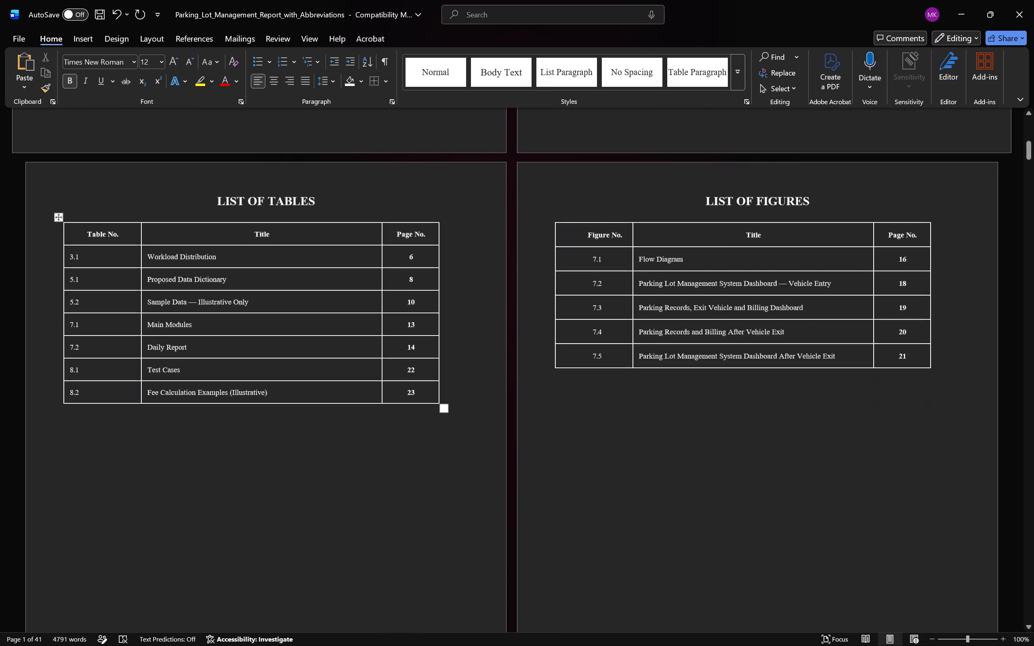
scroll(305, 481, down, 5)
click(336, 462)
scroll(469, 446, down, 15)
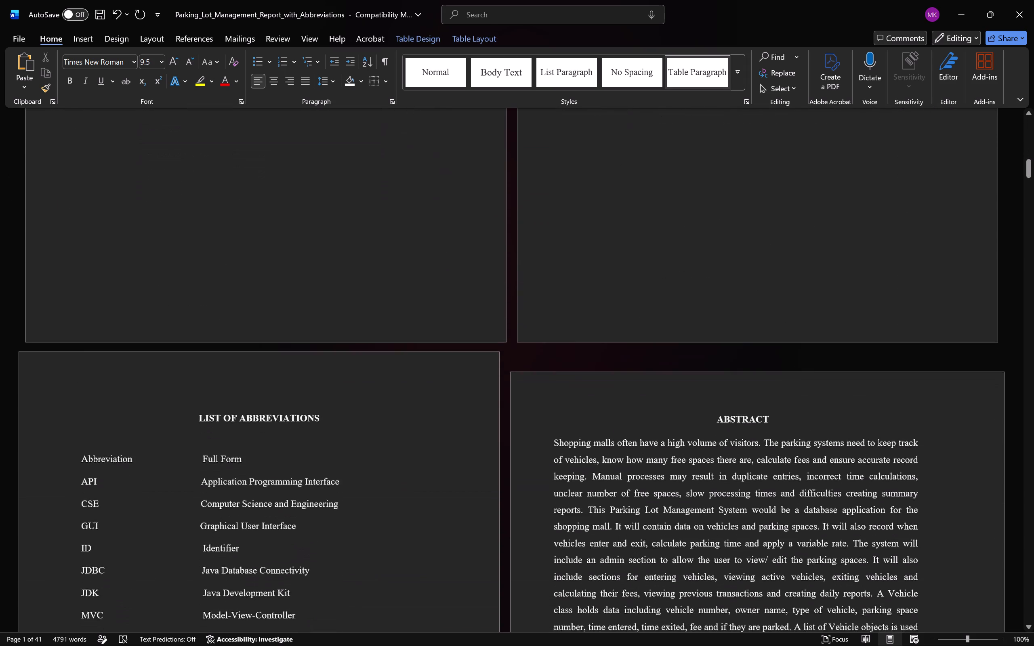
scroll(469, 446, down, 7)
scroll(467, 449, up, 4)
click(539, 186)
click(533, 194)
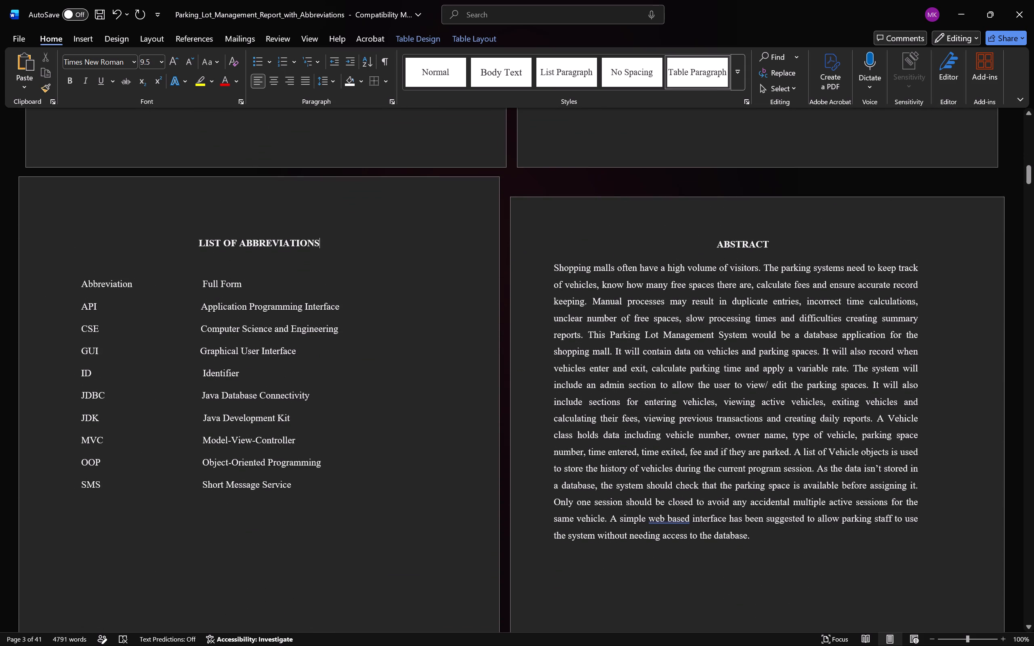
click(518, 218)
click(492, 246)
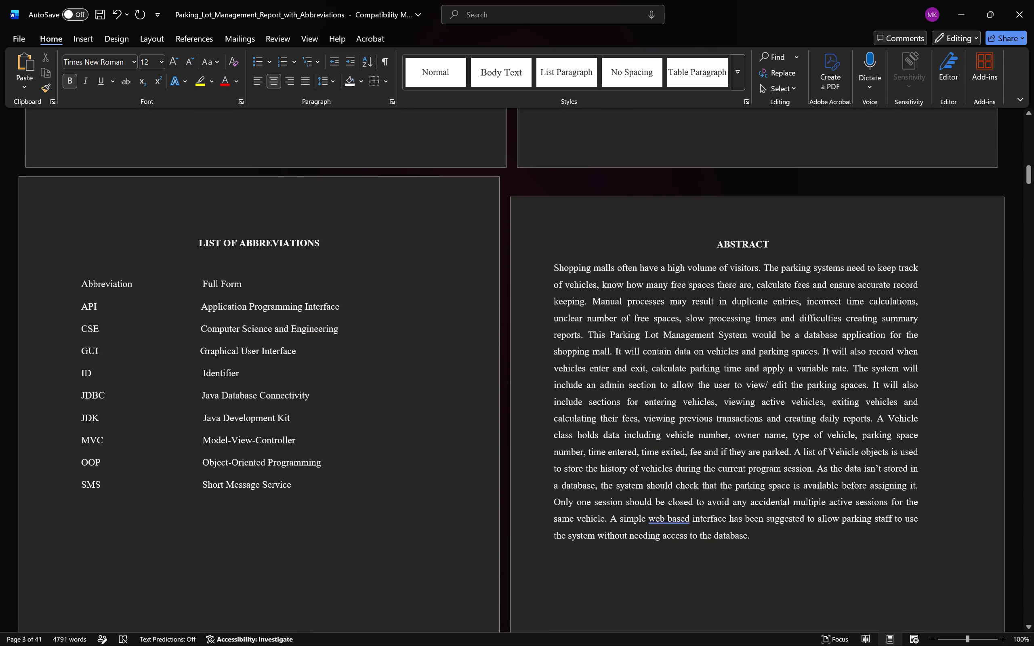
scroll(479, 267, down, 5)
click(666, 264)
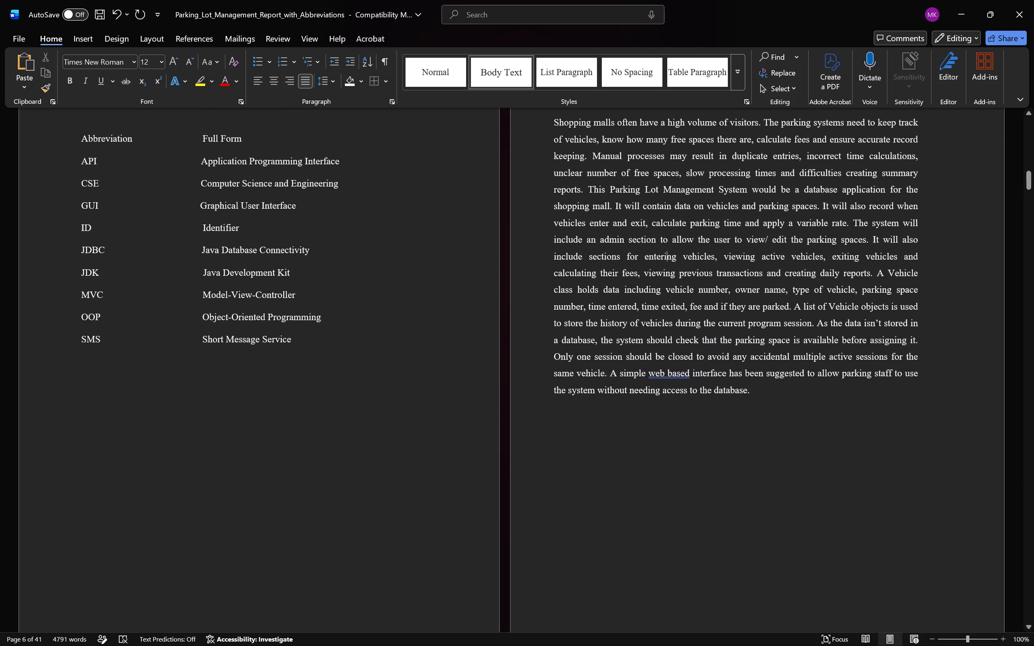
click(327, 276)
scroll(692, 261, up, 5)
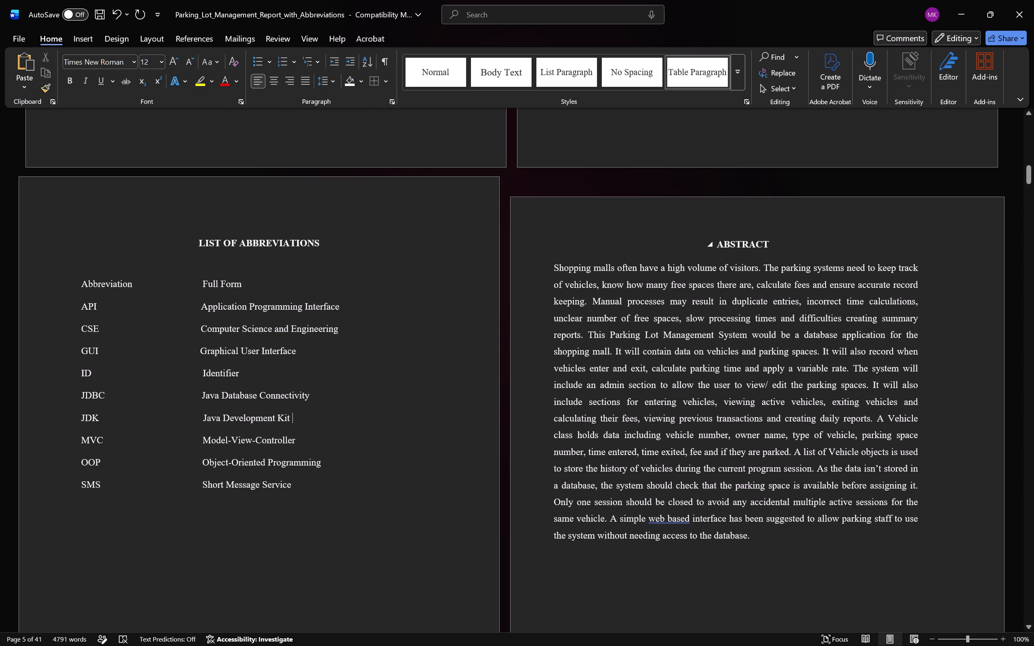
click(741, 243)
Delete the blank page between the ABSTRACT and the 1. INTRODUCTION page.
scroll(524, 270, down, 17)
scroll(513, 268, down, 5)
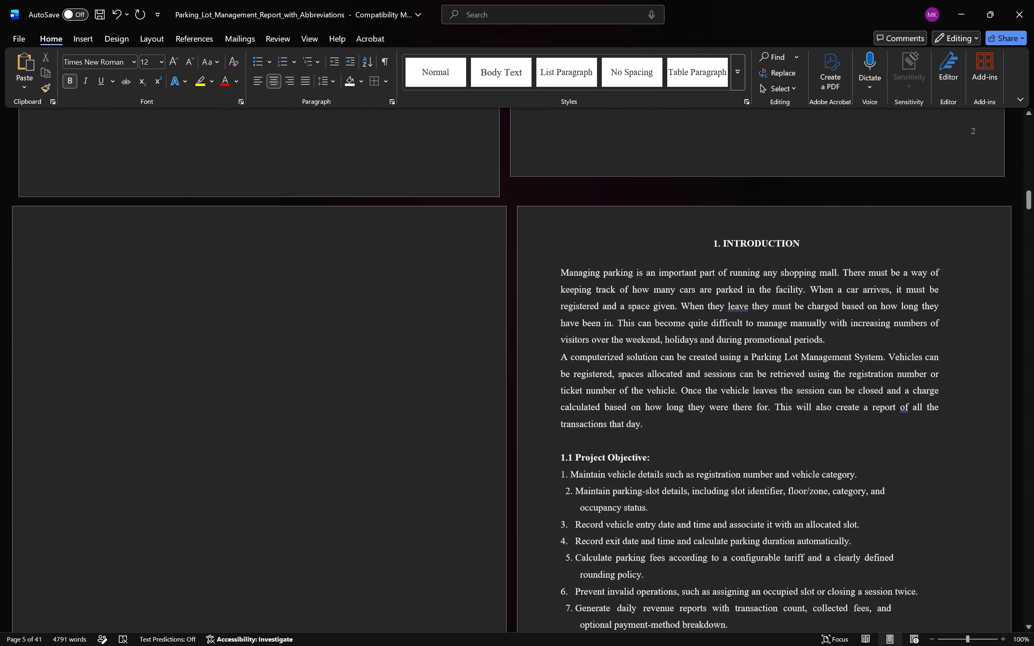
scroll(510, 268, down, 13)
click(366, 364)
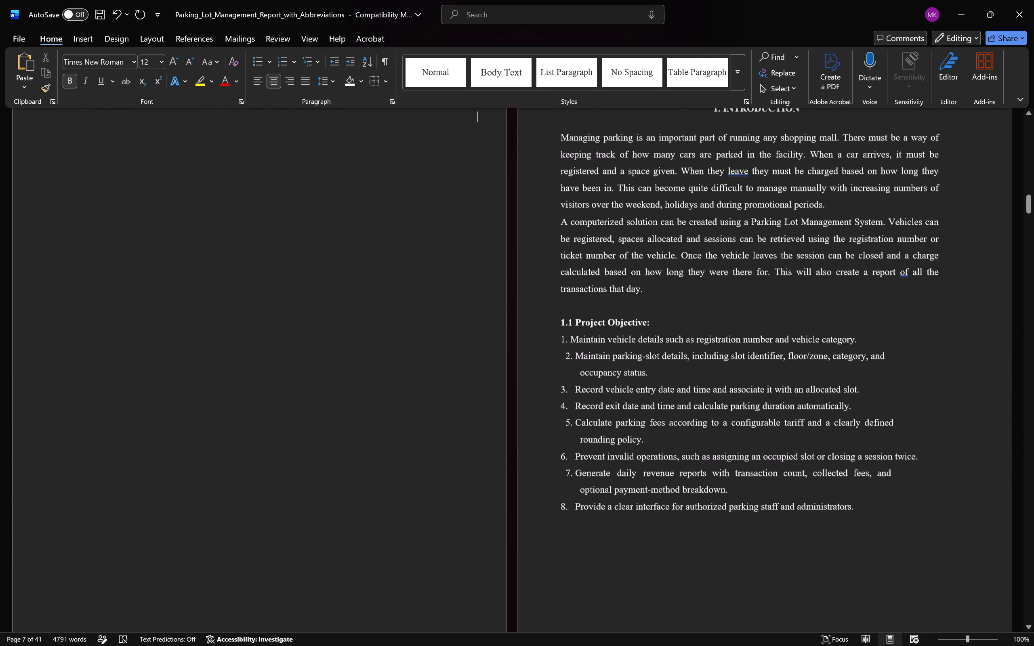
key(BackSpace)
key(BackSpace)
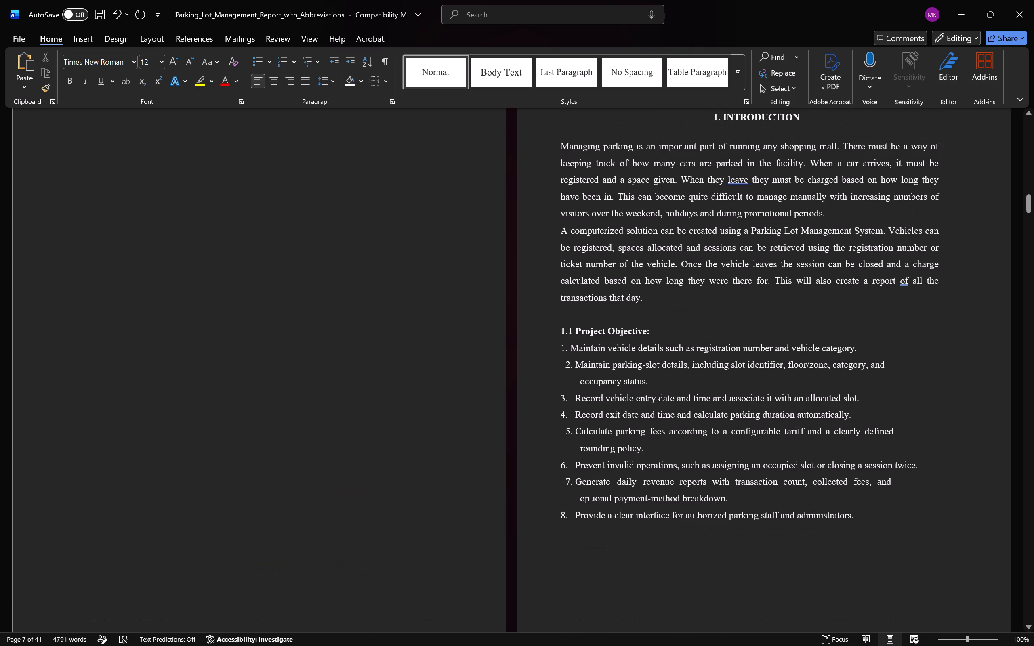
key(Delete)
key(Delete)
Check the page layout of the Introduction, Problem Statement and Workload Matrix sections.
scroll(393, 366, up, 12)
scroll(550, 361, up, 2)
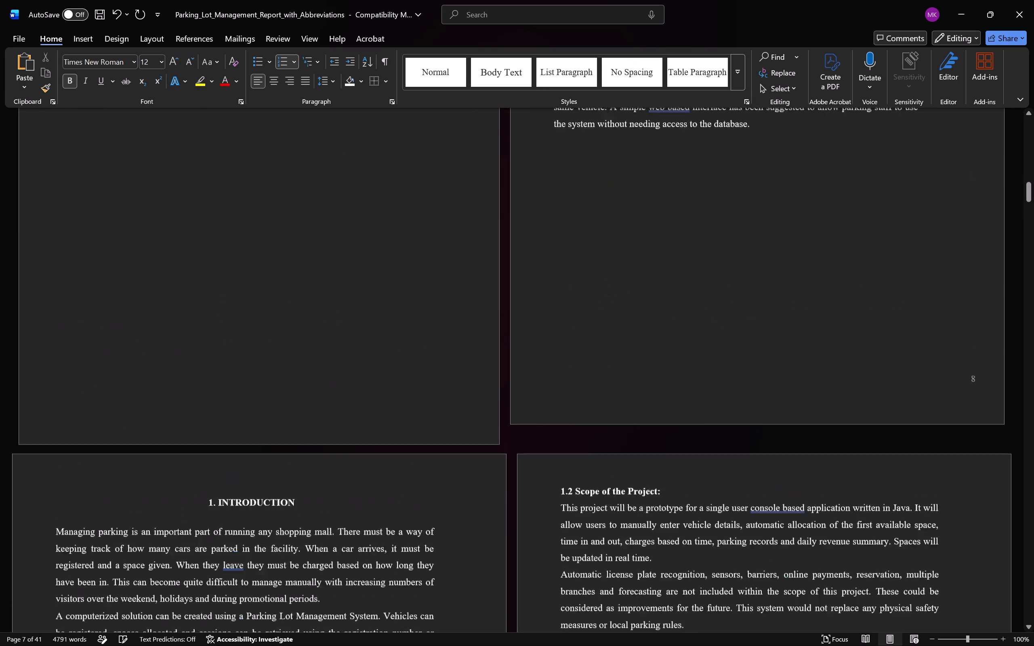
scroll(550, 361, up, 6)
scroll(550, 361, down, 17)
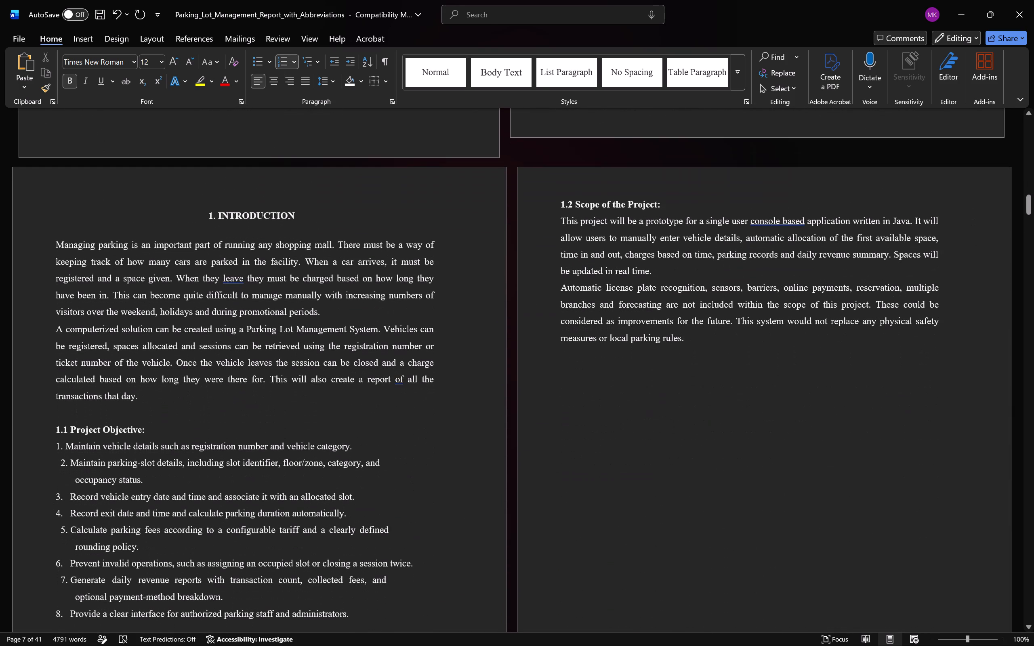
click(568, 266)
scroll(575, 273, down, 9)
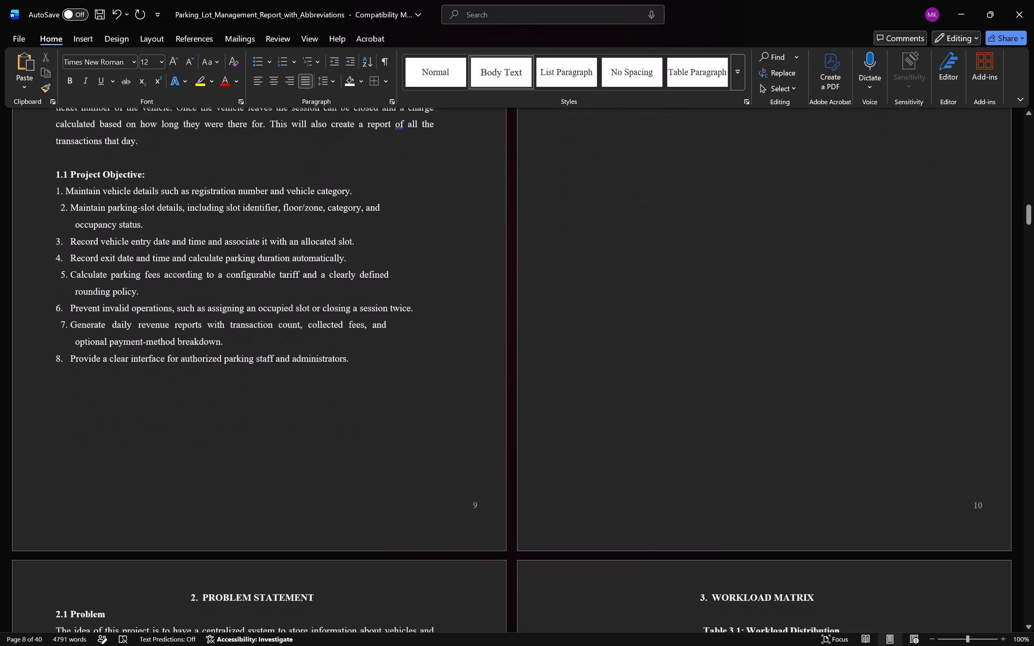
click(595, 170)
scroll(568, 220, up, 1)
scroll(568, 220, down, 5)
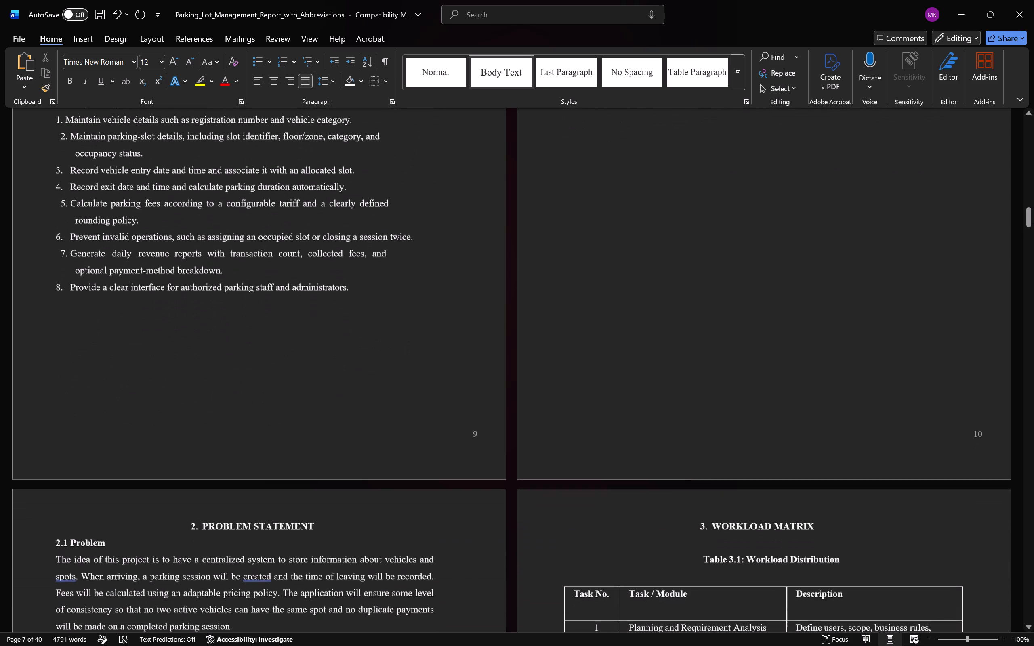
click(279, 264)
click(285, 236)
scroll(290, 266, up, 13)
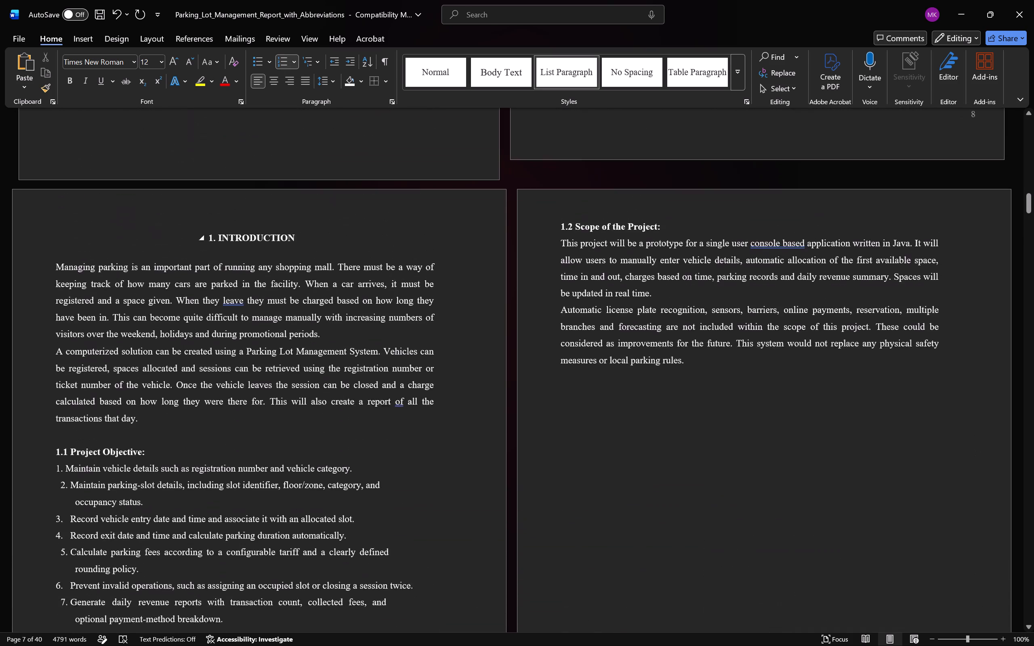
scroll(290, 266, down, 5)
scroll(564, 270, down, 13)
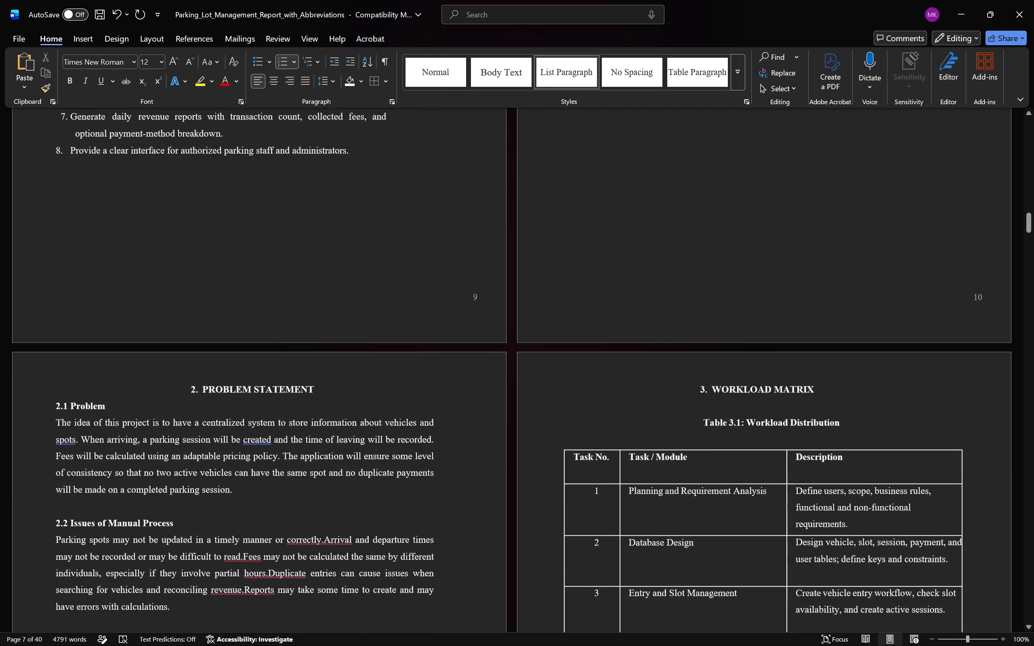
scroll(483, 279, down, 14)
click(326, 276)
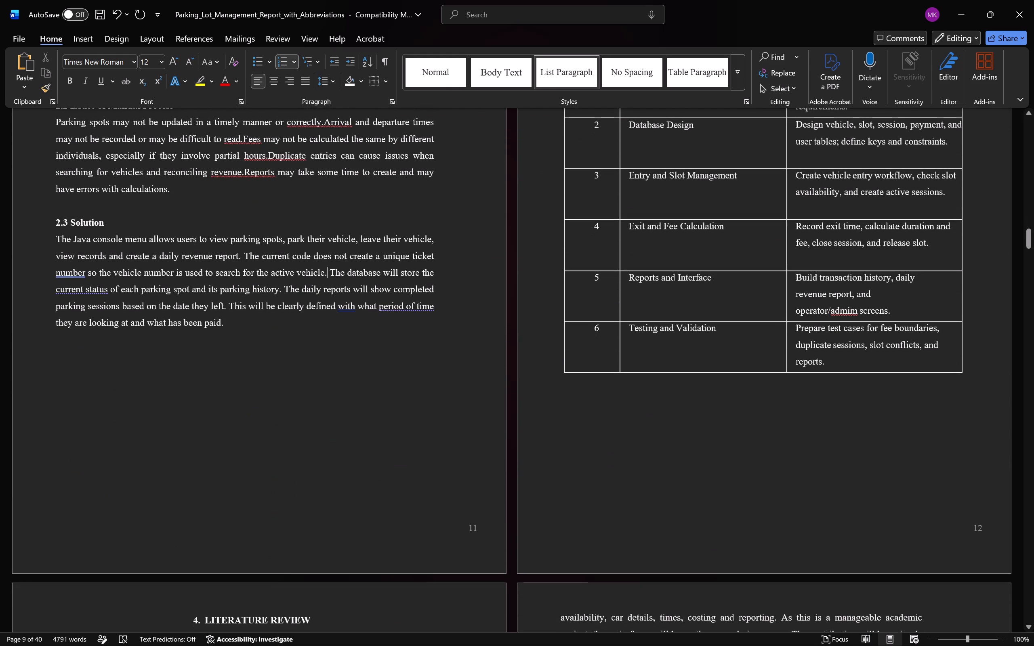
scroll(309, 320, down, 6)
scroll(309, 320, up, 13)
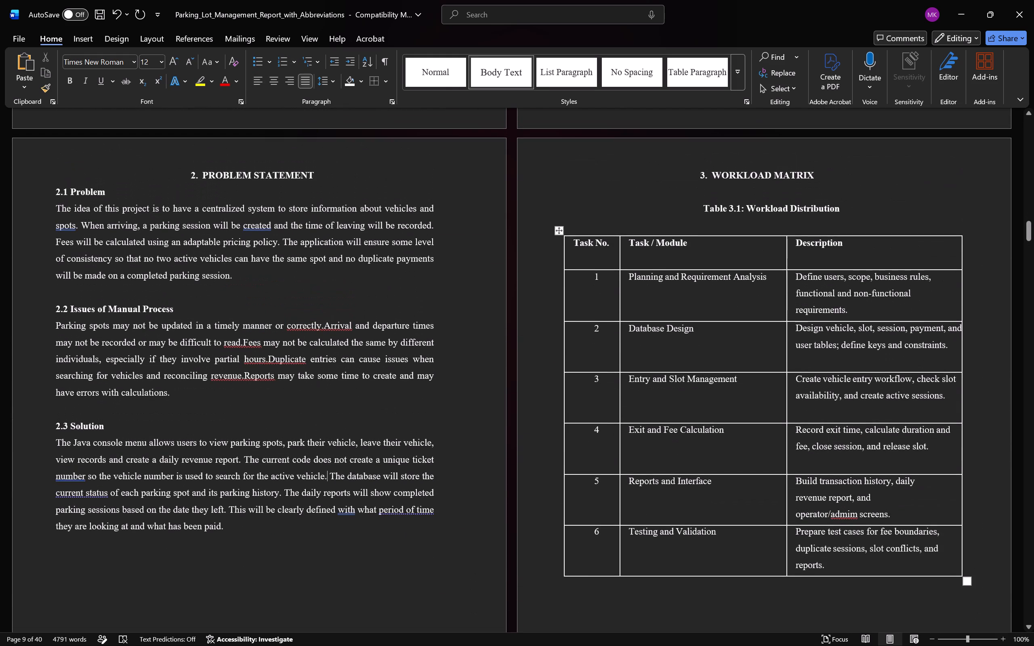
drag(802, 317, 807, 317)
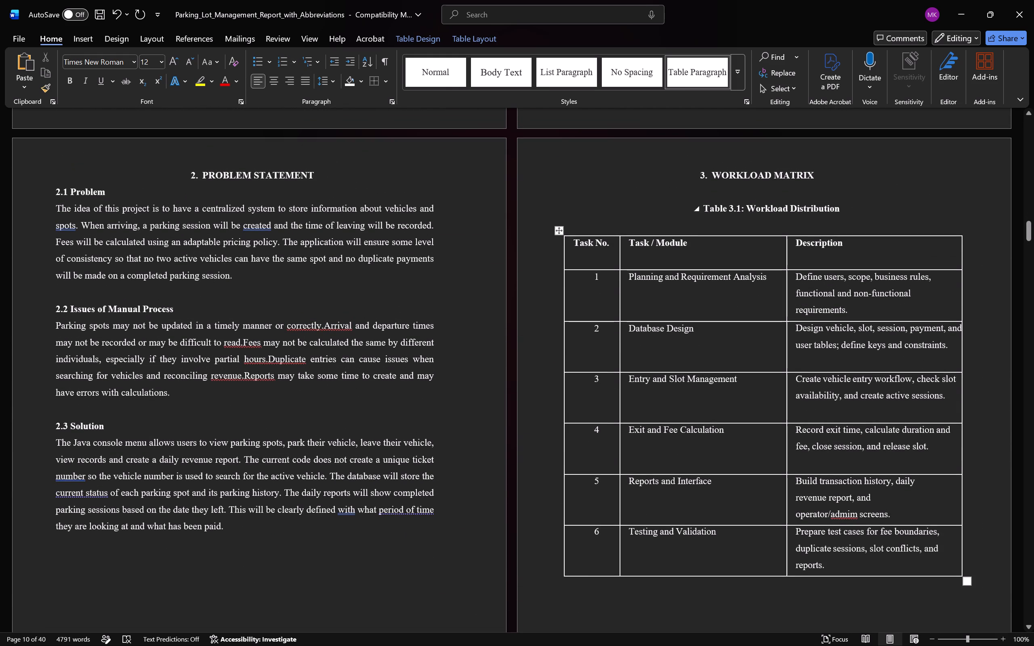
scroll(960, 404, down, 12)
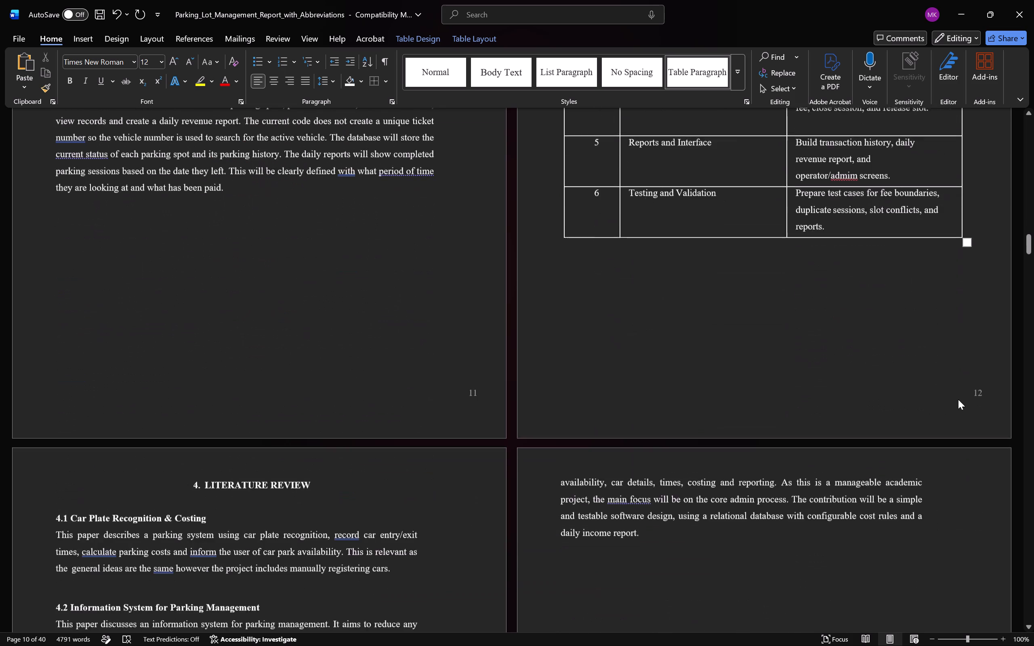
Insert a blank line after the section 4.5 text to push the 4.6 Research Gap heading onto the next page.
scroll(958, 399, down, 10)
scroll(780, 391, down, 6)
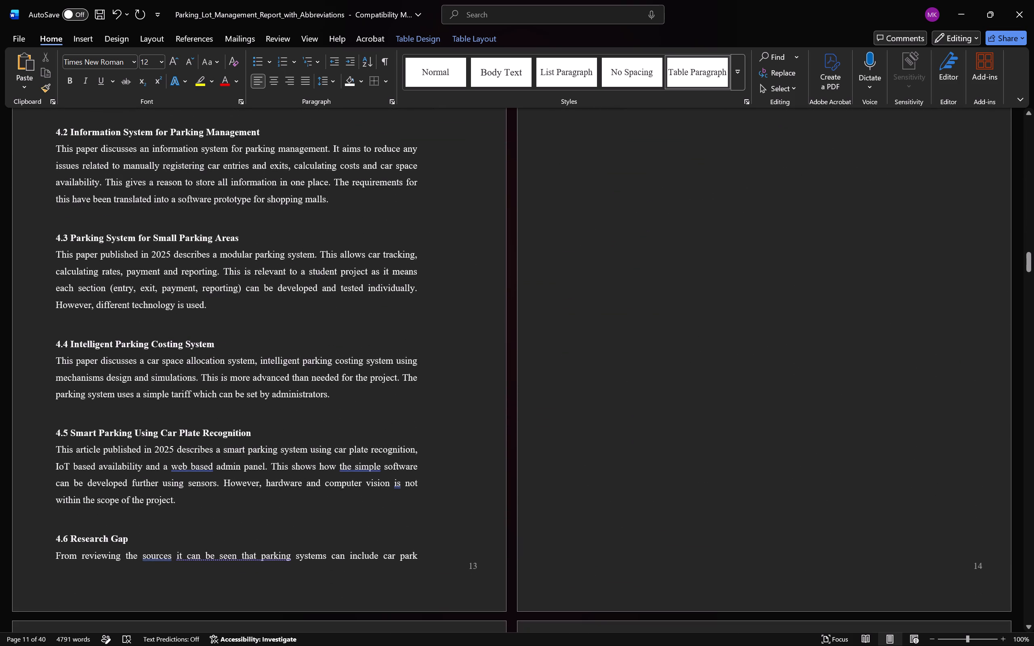
scroll(460, 388, up, 8)
scroll(458, 380, down, 8)
scroll(225, 408, up, 3)
scroll(224, 408, down, 6)
click(211, 429)
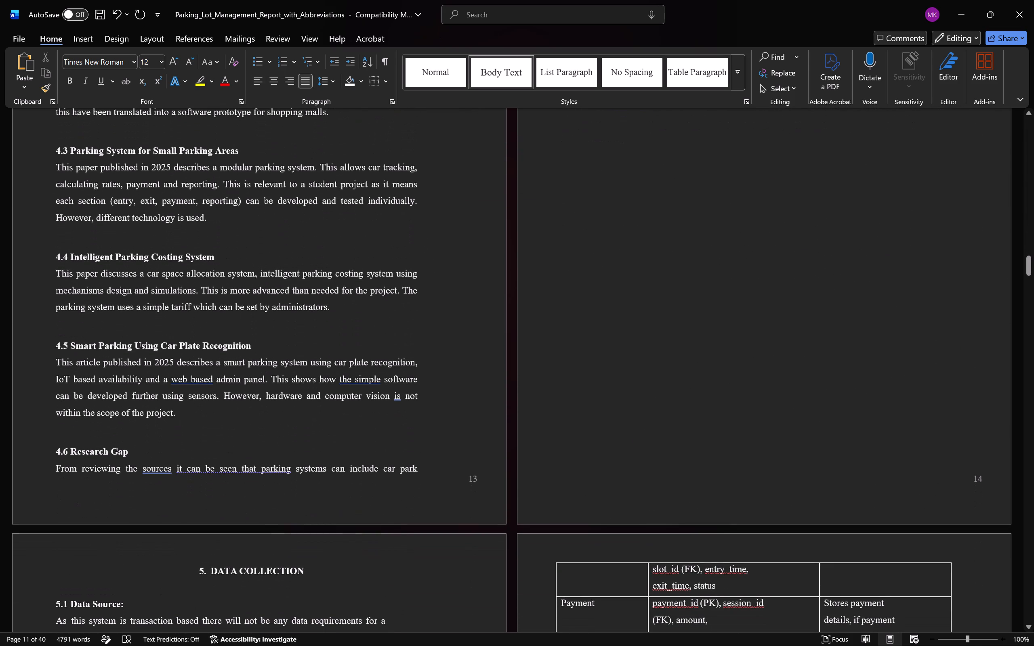
key(Return)
key(Return)
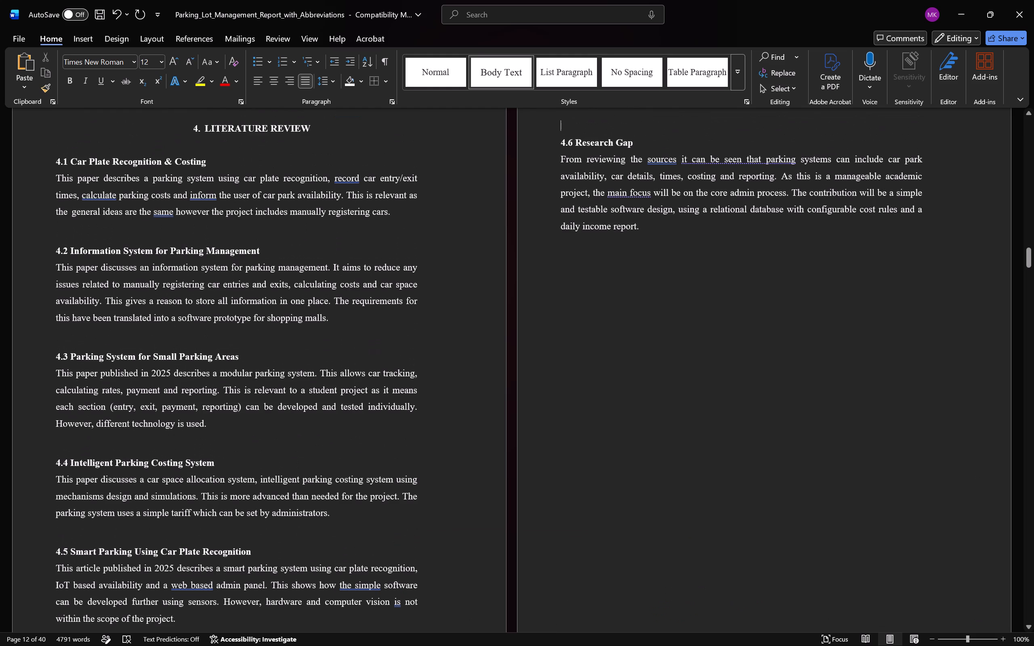
key(BackSpace)
scroll(453, 370, up, 6)
scroll(453, 370, down, 1)
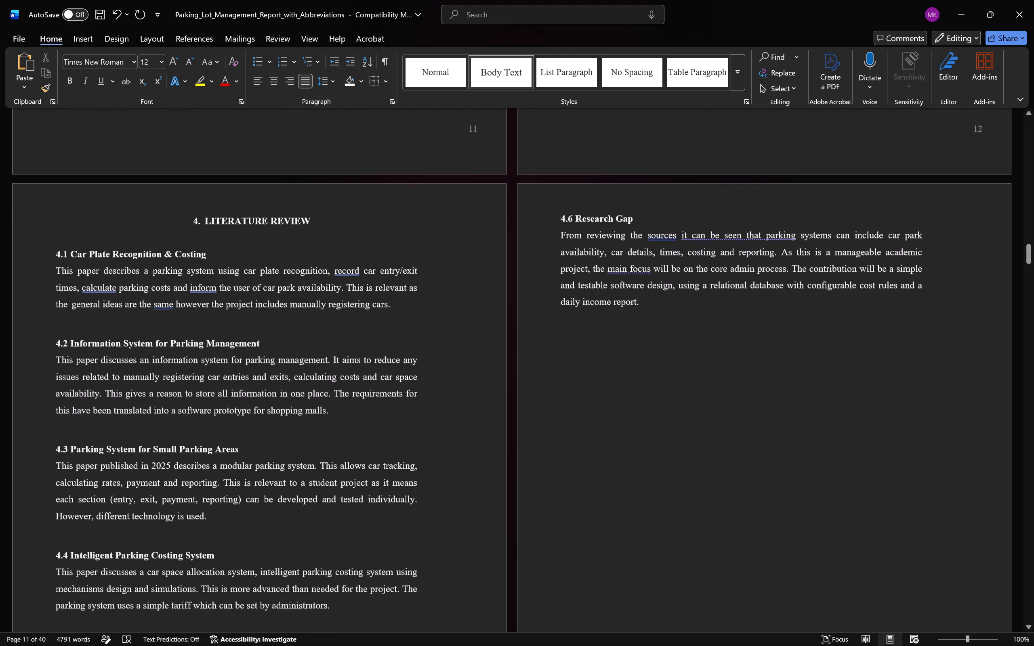
Add an unnumbered blank line above the 4.6 Research Gap heading, keeping the heading's number 4.6.
click(612, 202)
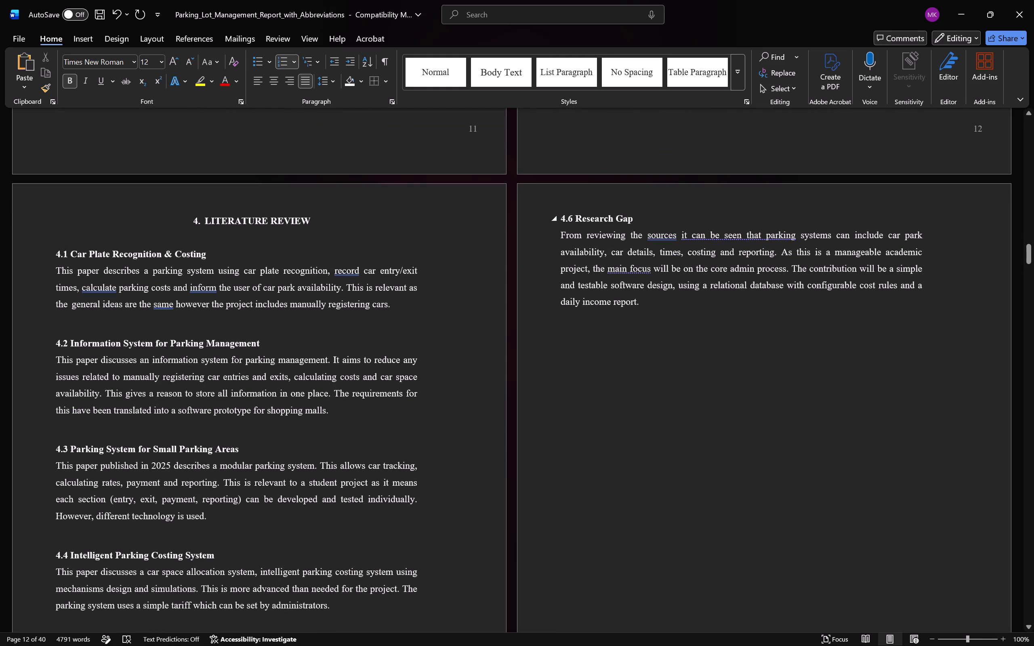
click(563, 218)
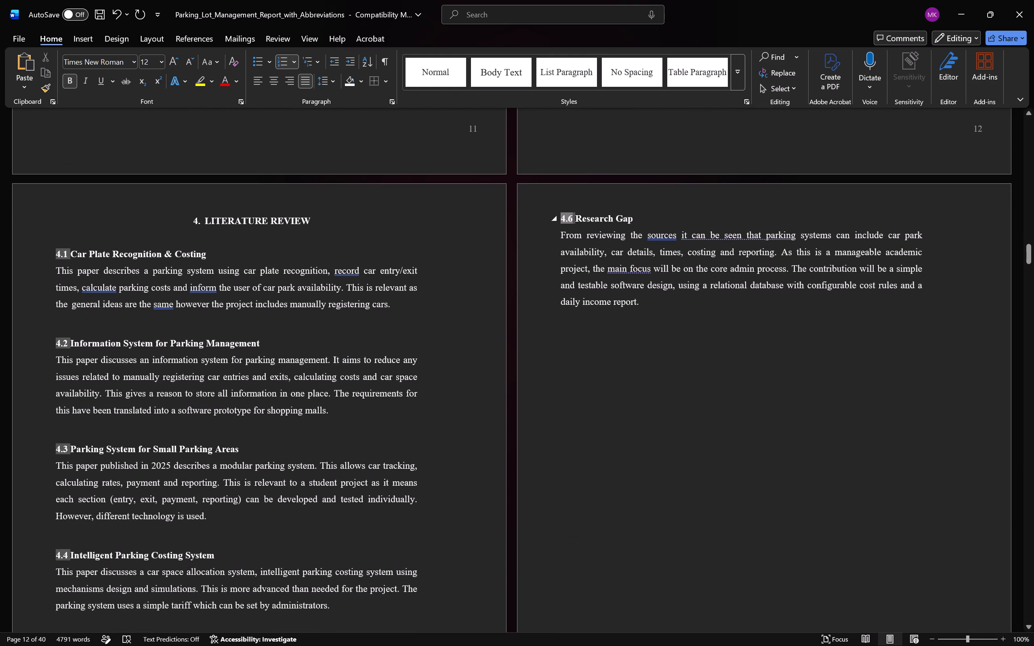
click(560, 213)
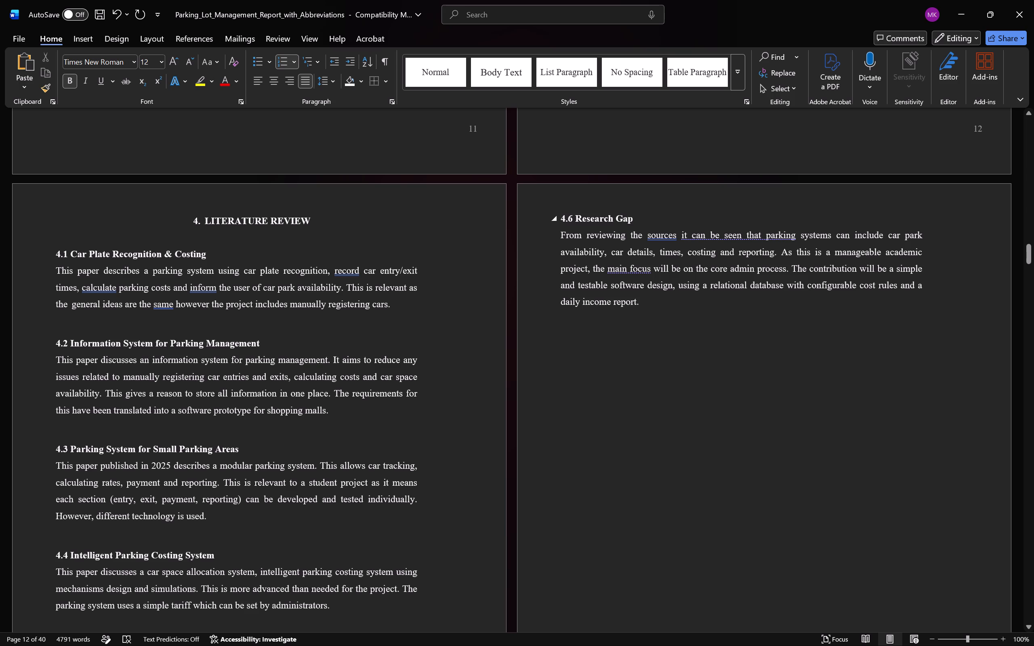
key(Return)
click(584, 218)
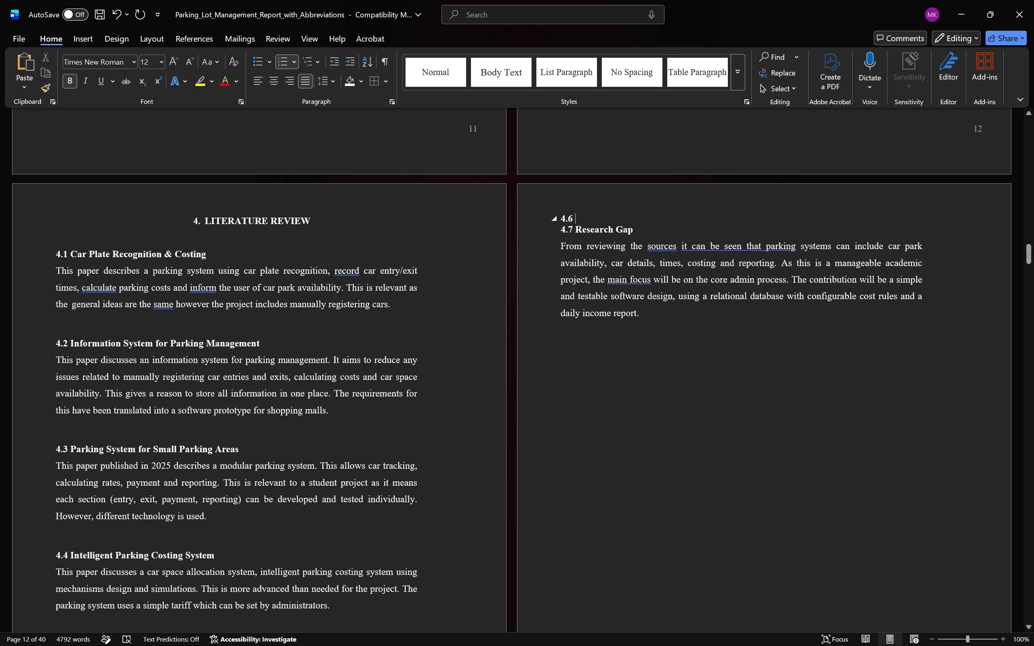
key(BackSpace)
click(616, 392)
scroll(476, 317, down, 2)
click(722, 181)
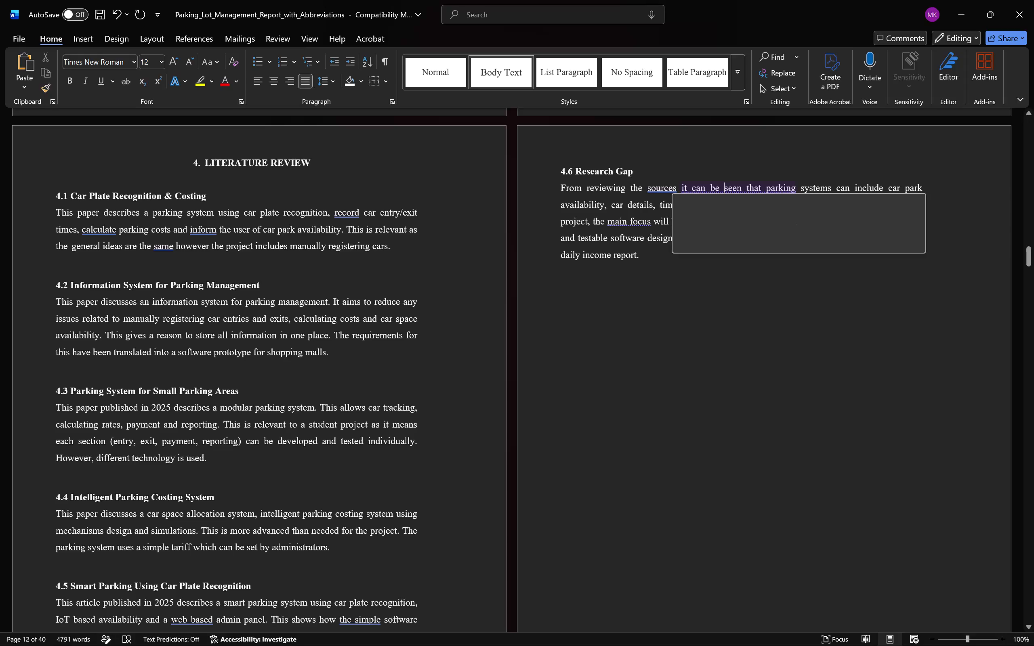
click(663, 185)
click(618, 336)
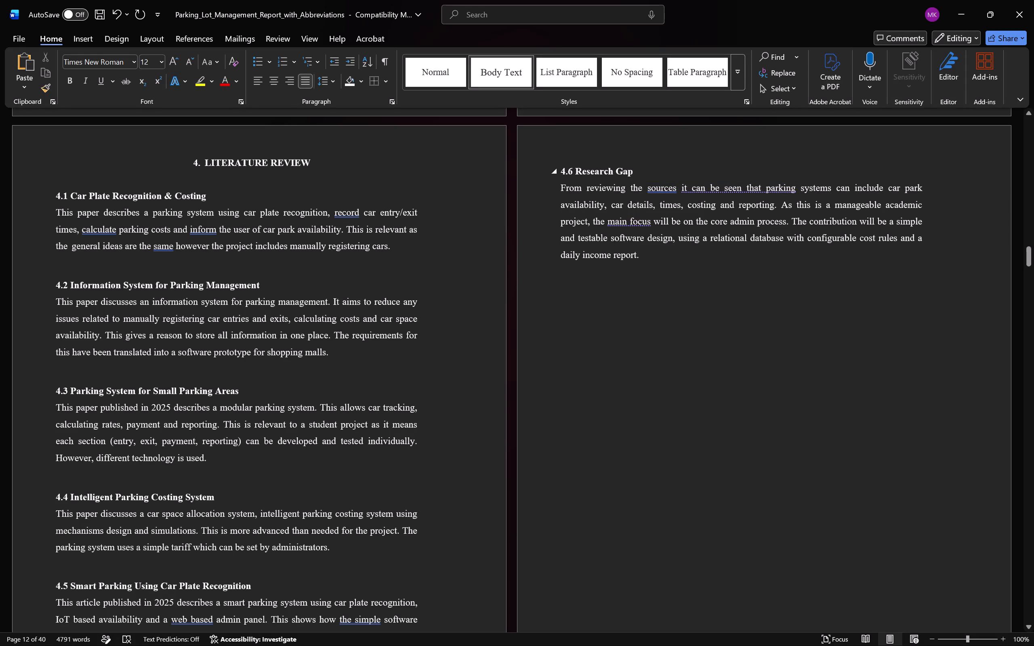
Check the page layout of the Research Gap and Data Collection sections, including Table 5.1 and the section 5.2 text.
scroll(540, 230, down, 2)
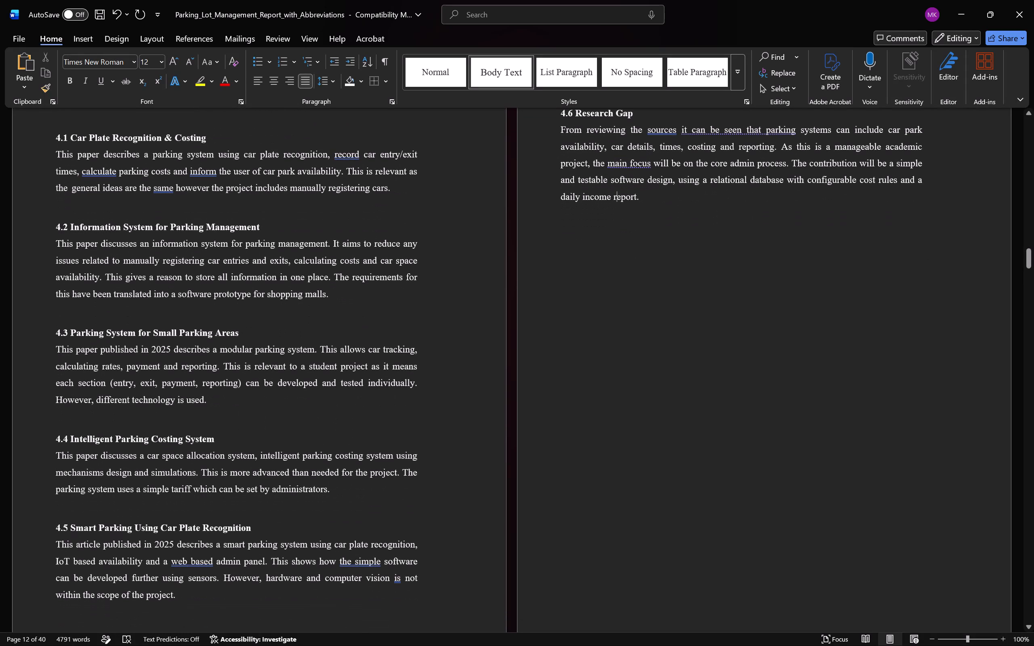
click(623, 150)
scroll(581, 274, down, 17)
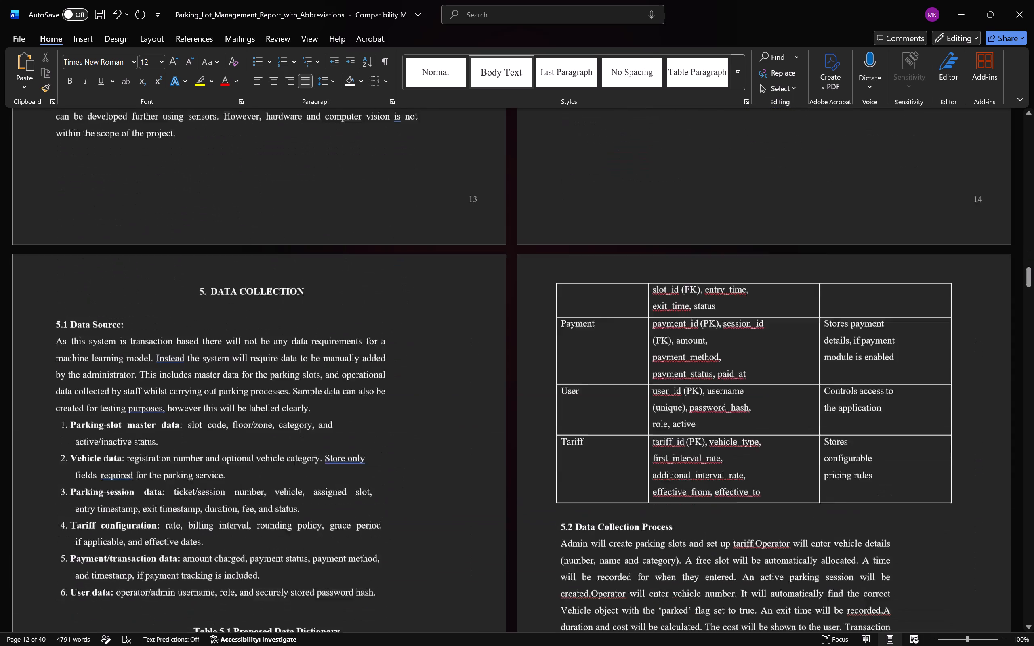
scroll(586, 267, down, 5)
click(221, 217)
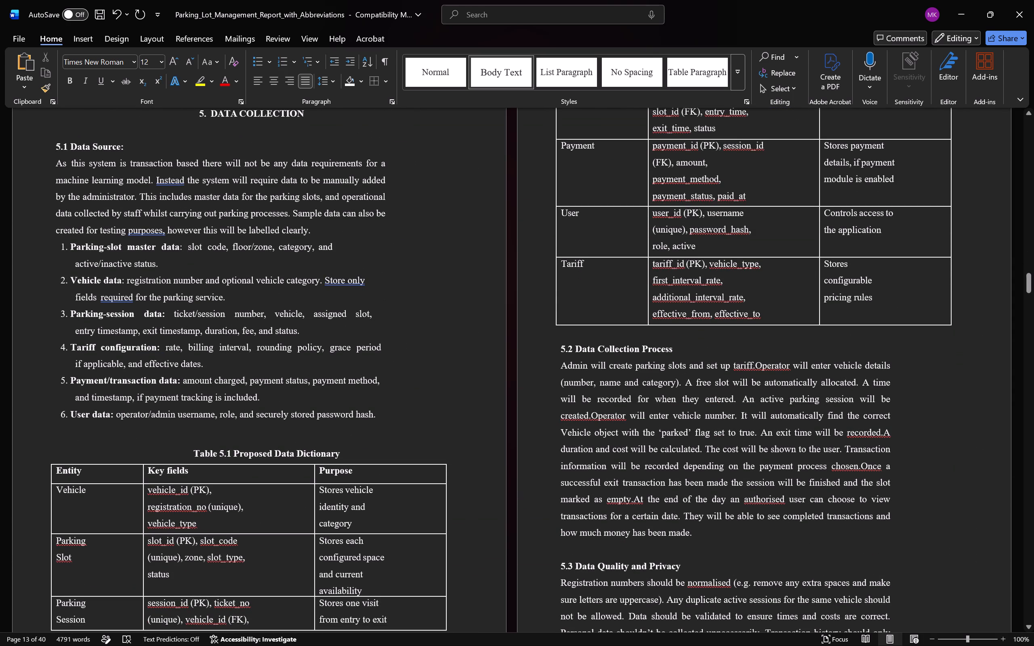
scroll(6, 354, down, 5)
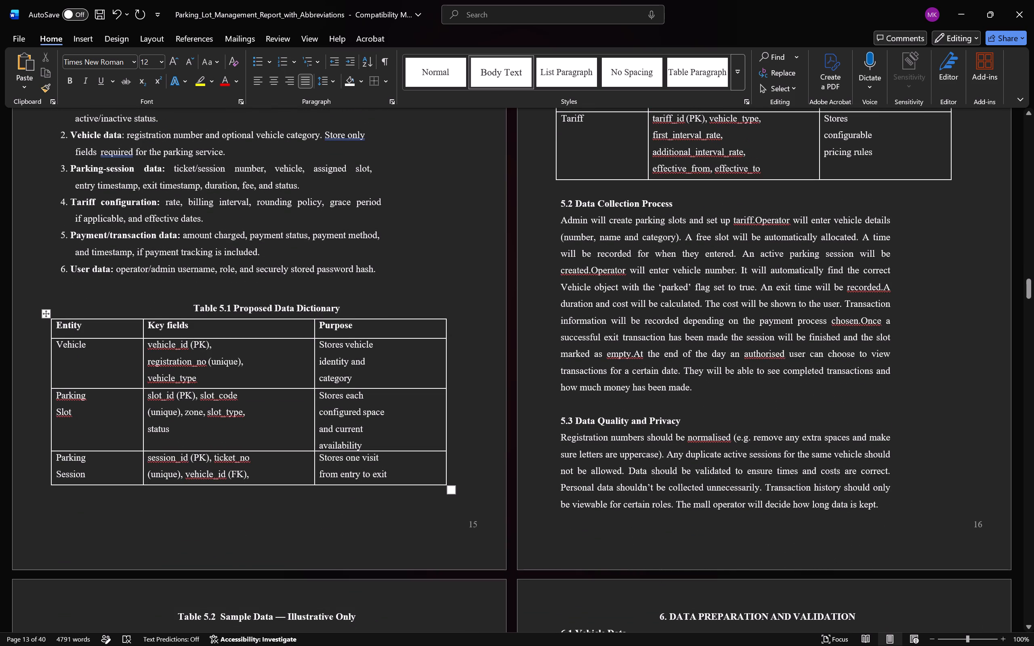
scroll(563, 365, up, 5)
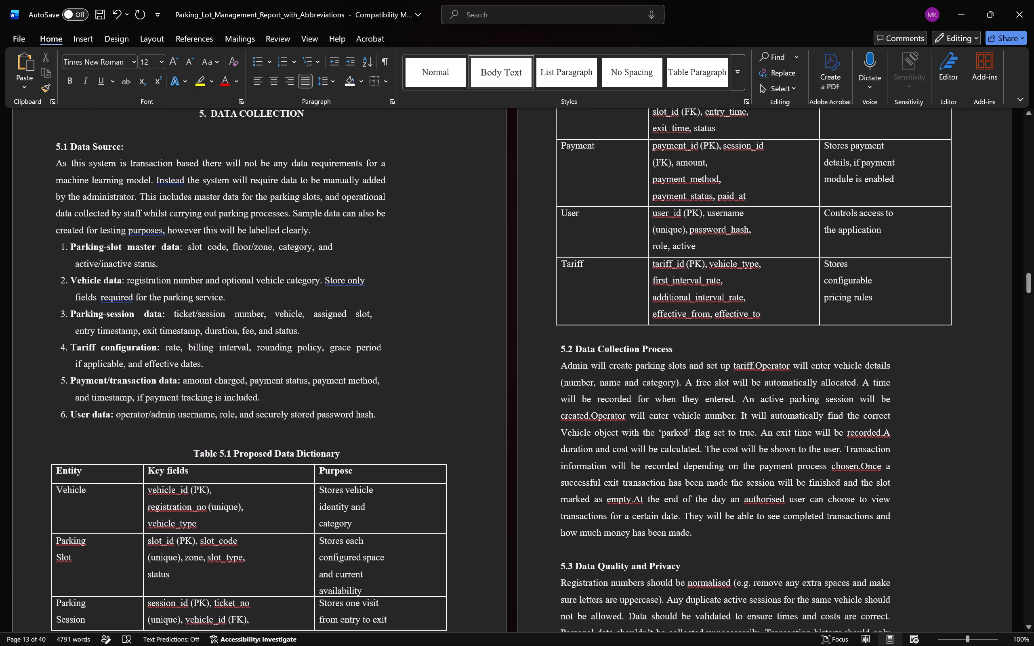
click(747, 498)
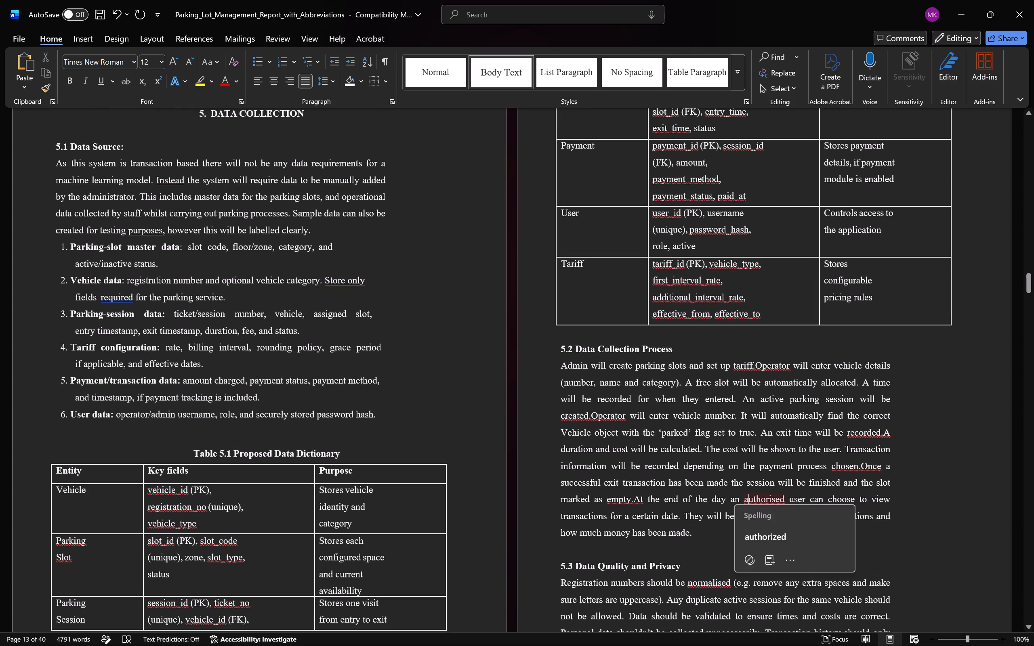
click(902, 479)
drag(921, 436, 935, 438)
click(970, 447)
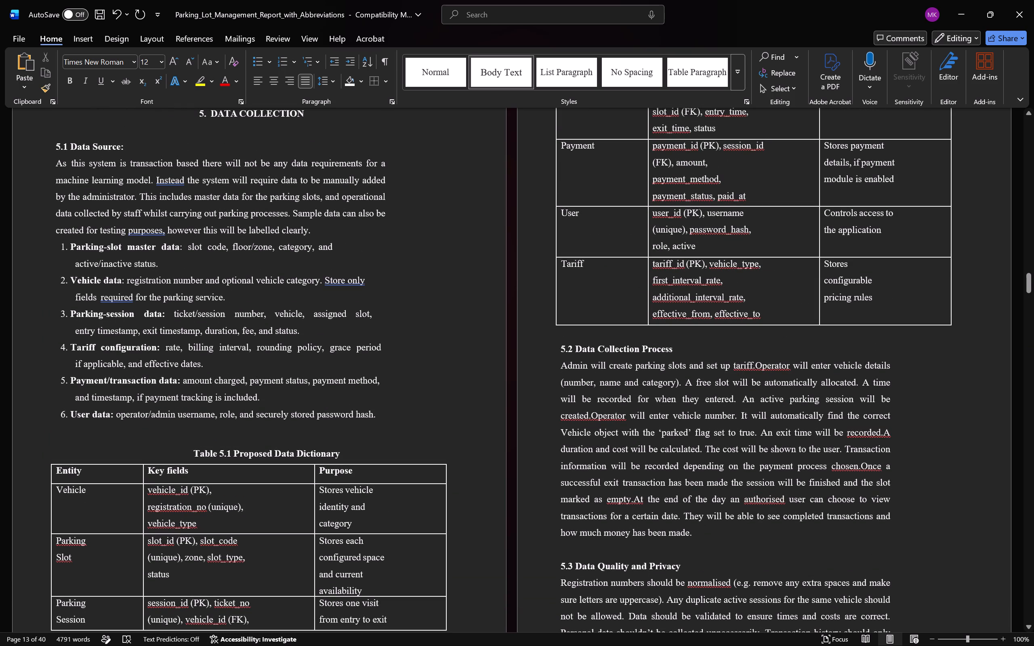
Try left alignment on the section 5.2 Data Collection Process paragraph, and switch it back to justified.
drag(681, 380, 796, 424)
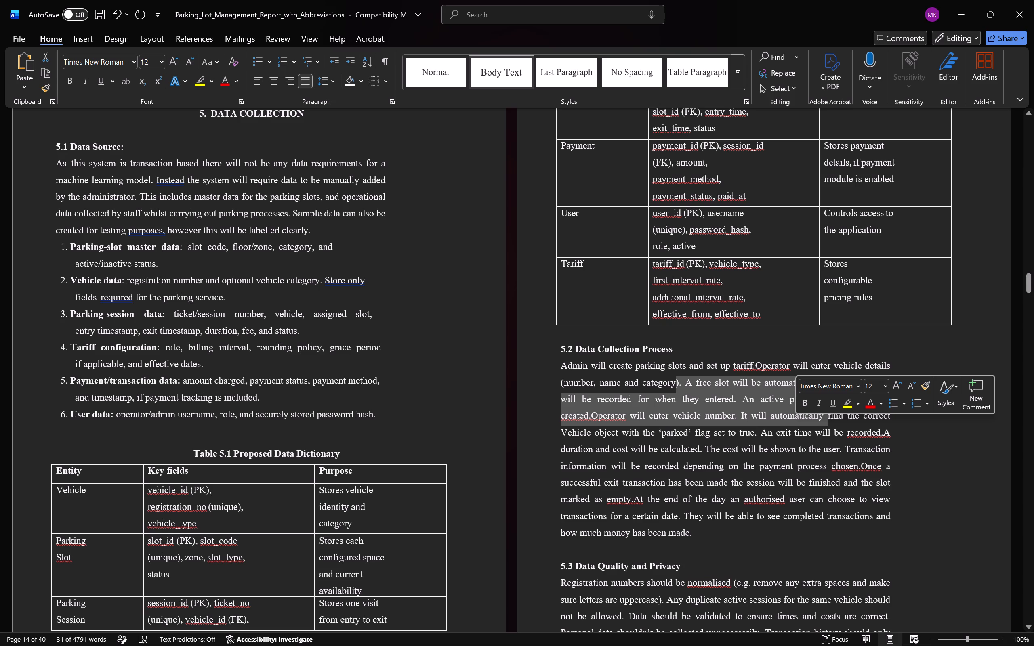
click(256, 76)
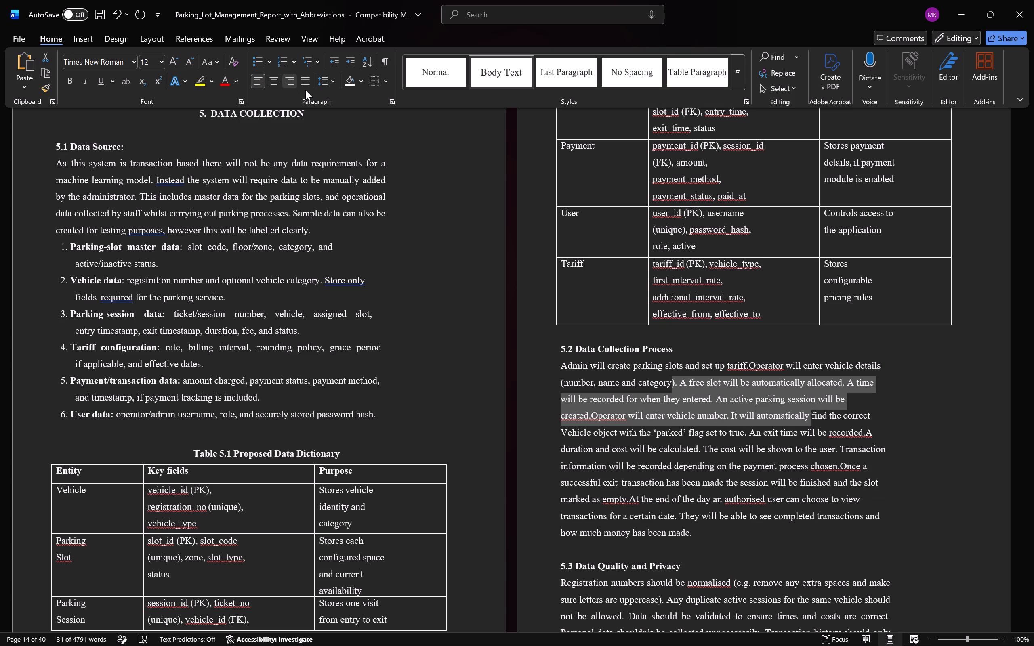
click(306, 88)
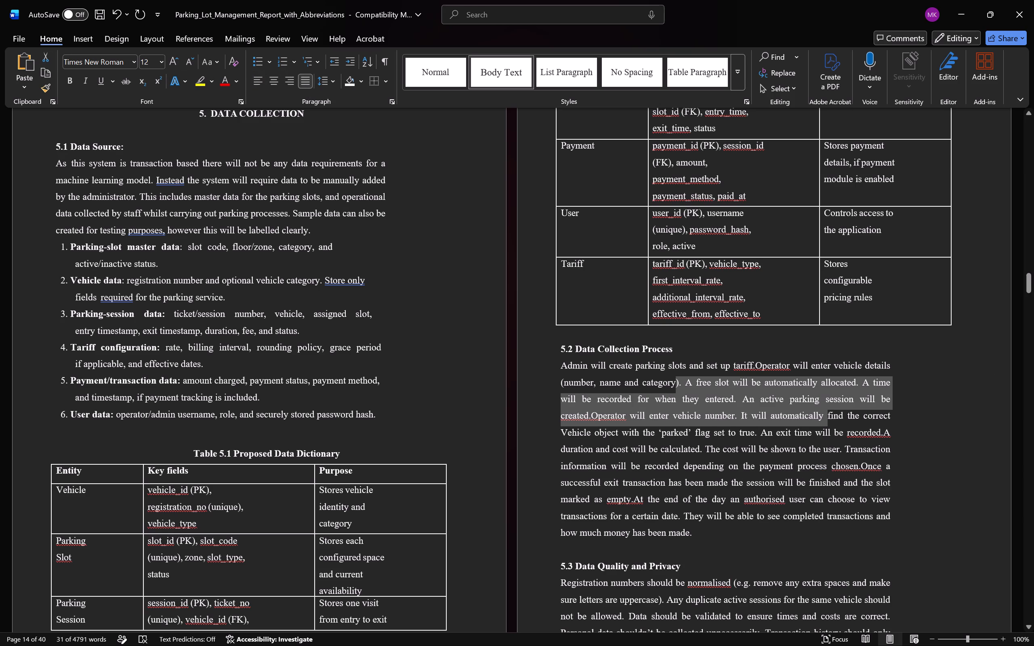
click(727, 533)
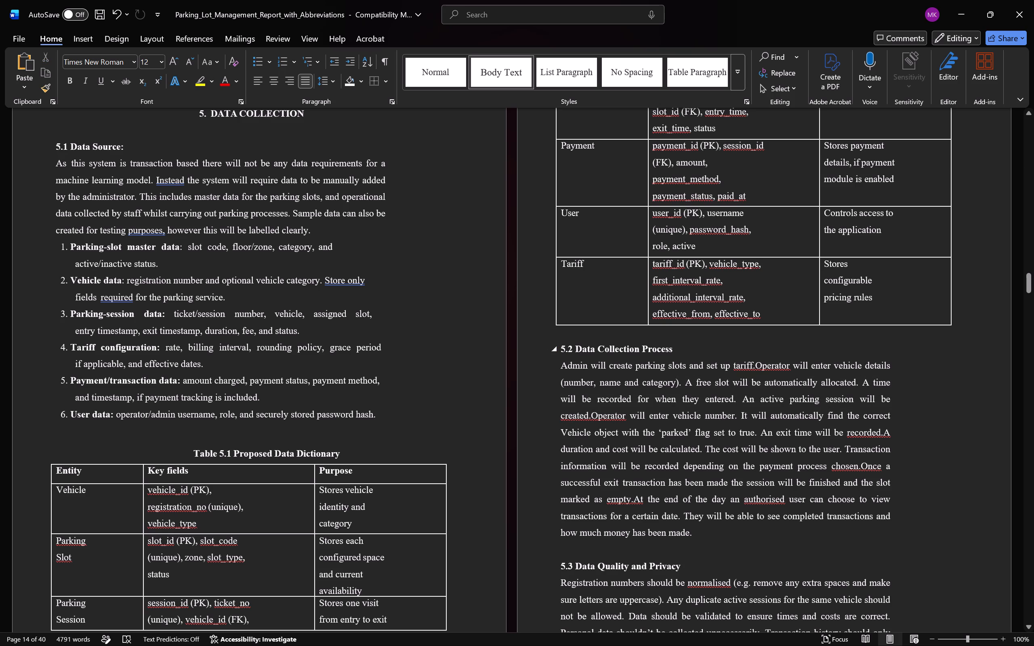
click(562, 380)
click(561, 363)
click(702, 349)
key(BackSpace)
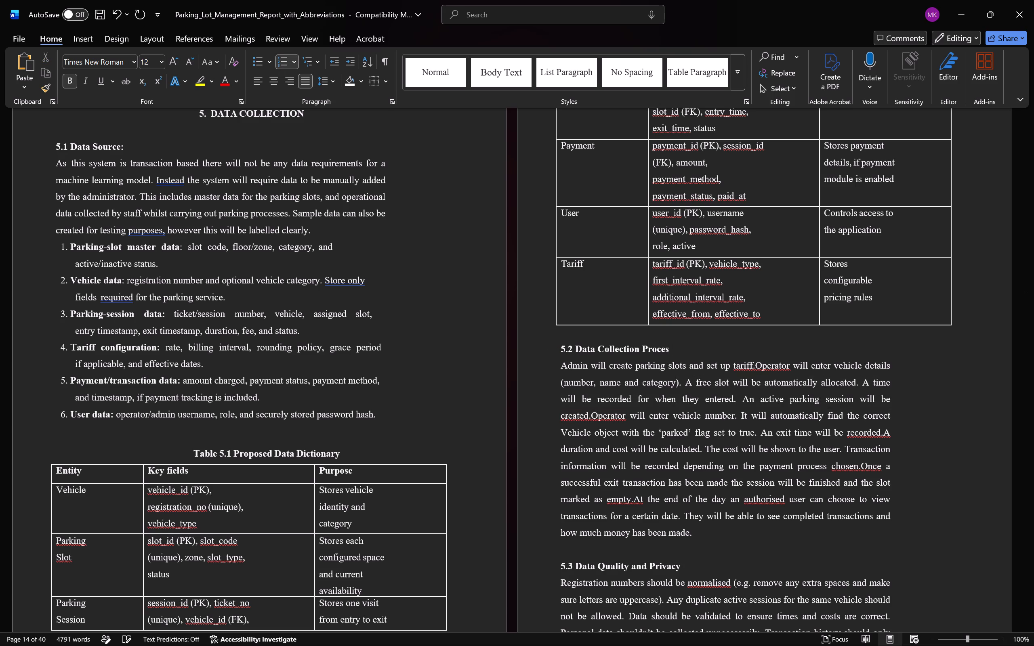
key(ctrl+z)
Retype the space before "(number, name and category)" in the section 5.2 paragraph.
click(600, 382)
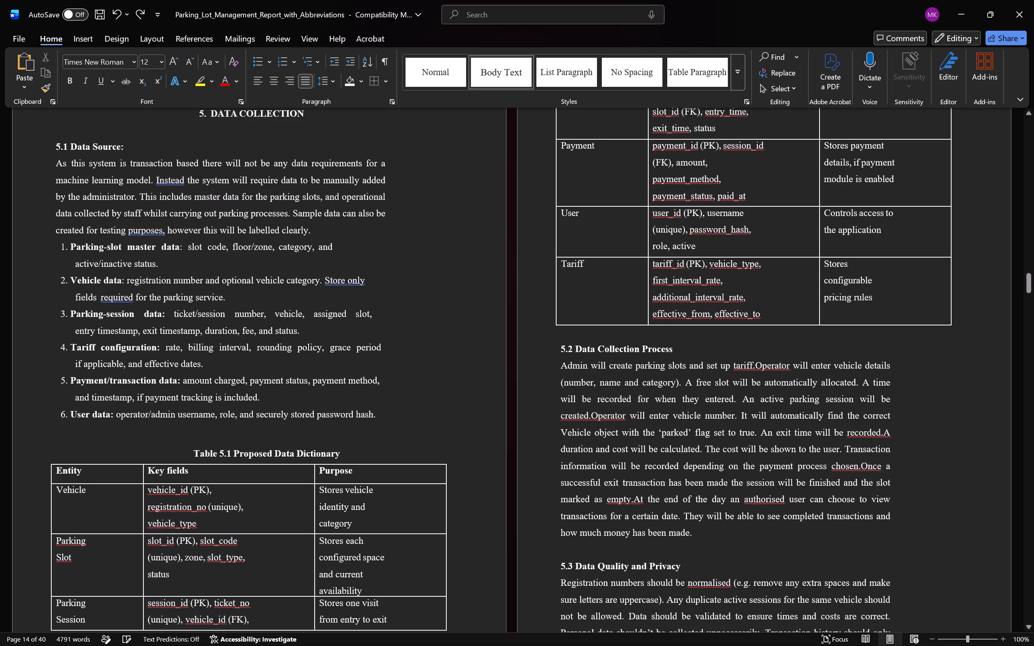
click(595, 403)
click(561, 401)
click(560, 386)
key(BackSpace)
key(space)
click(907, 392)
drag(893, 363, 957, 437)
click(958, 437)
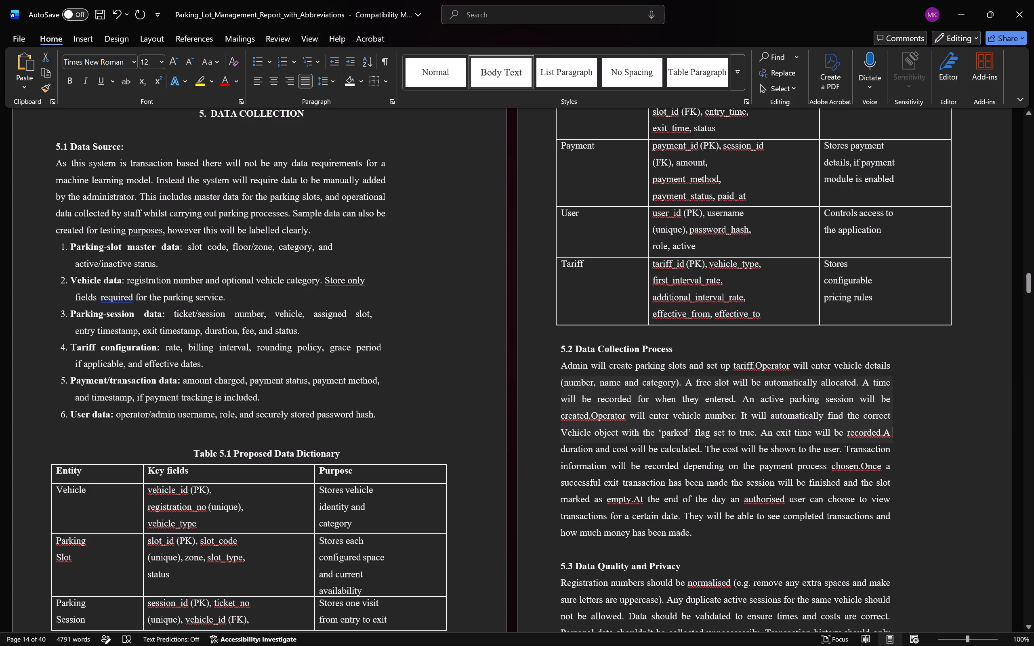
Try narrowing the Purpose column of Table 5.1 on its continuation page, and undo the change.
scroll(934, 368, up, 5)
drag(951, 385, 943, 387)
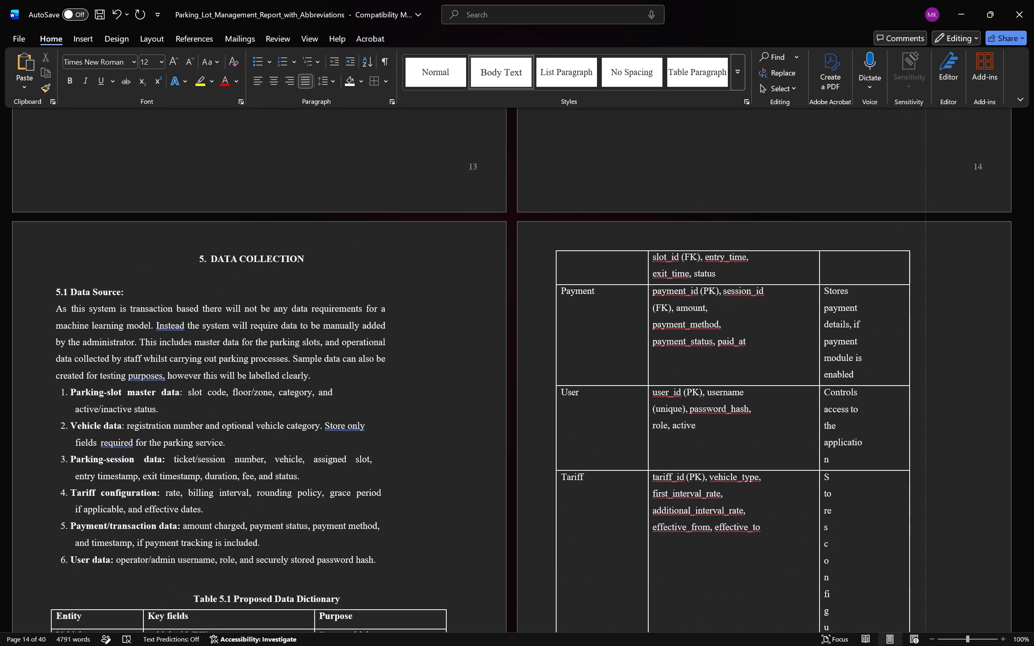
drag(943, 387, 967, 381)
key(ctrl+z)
Widen the Purpose column of Table 5.1 on its continuation page by moving its boundary into the Key fields column.
scroll(915, 409, down, 11)
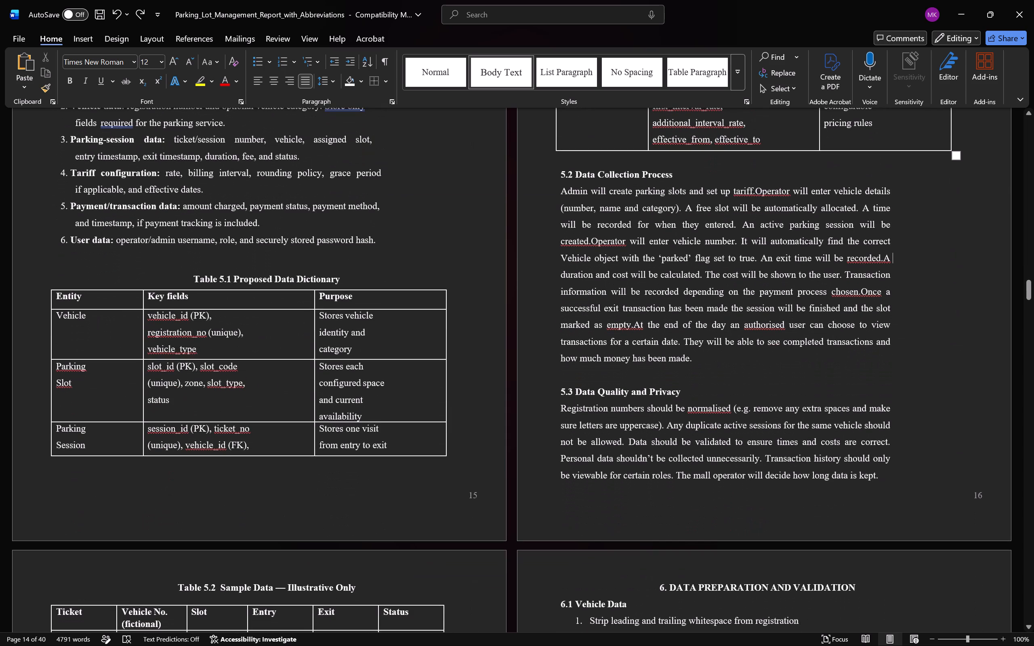
click(906, 484)
scroll(903, 483, down, 6)
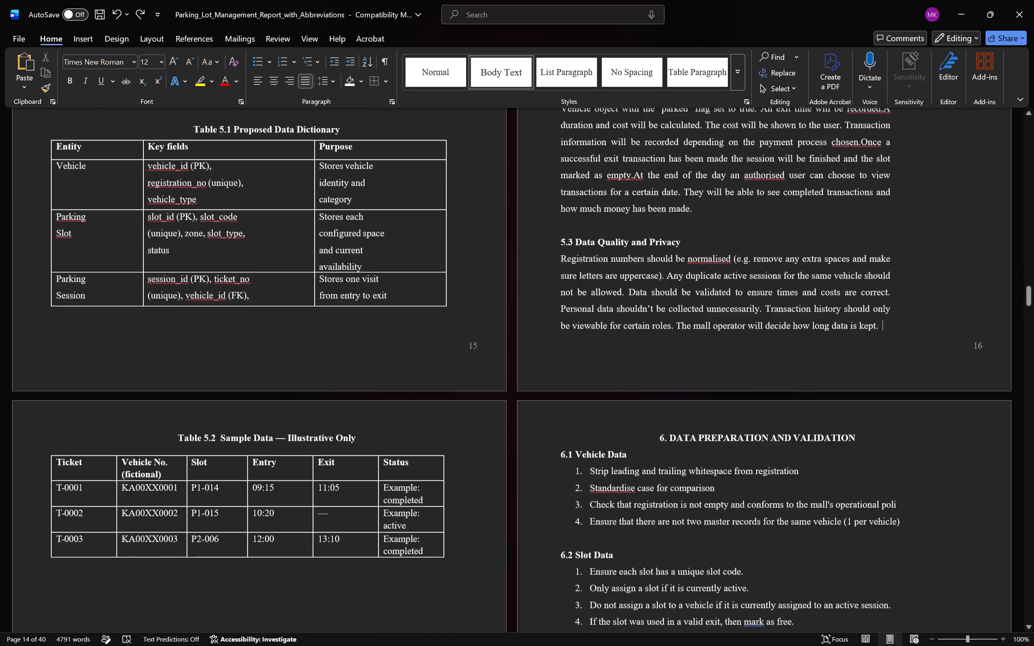
scroll(902, 481, up, 13)
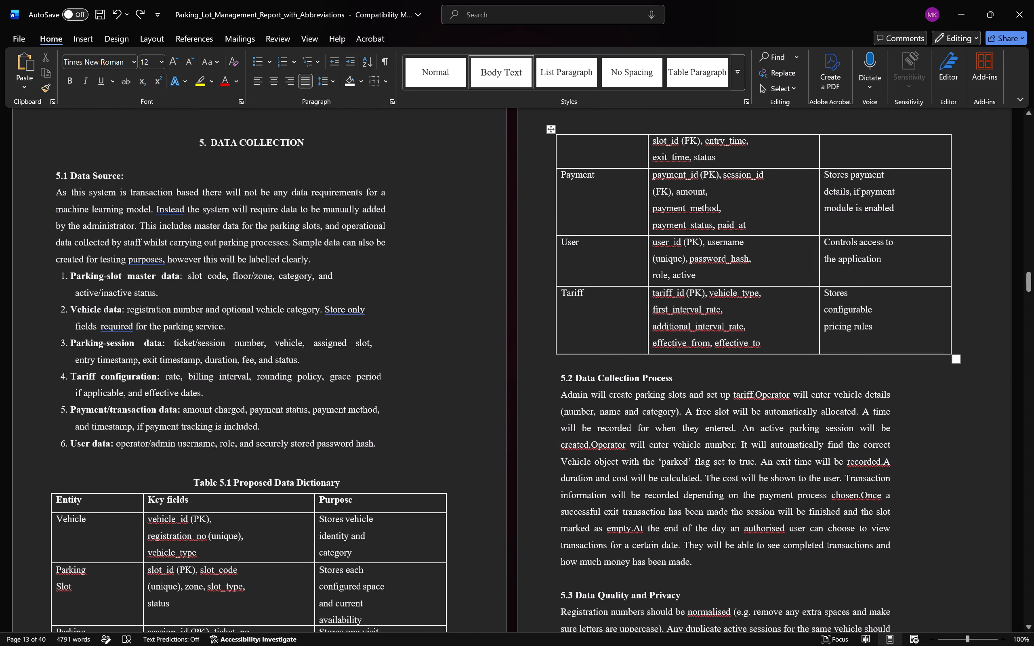
drag(819, 237, 782, 243)
Remove the space before "amount" in the Payment row's key fields of Table 5.1.
click(659, 224)
click(651, 209)
click(652, 207)
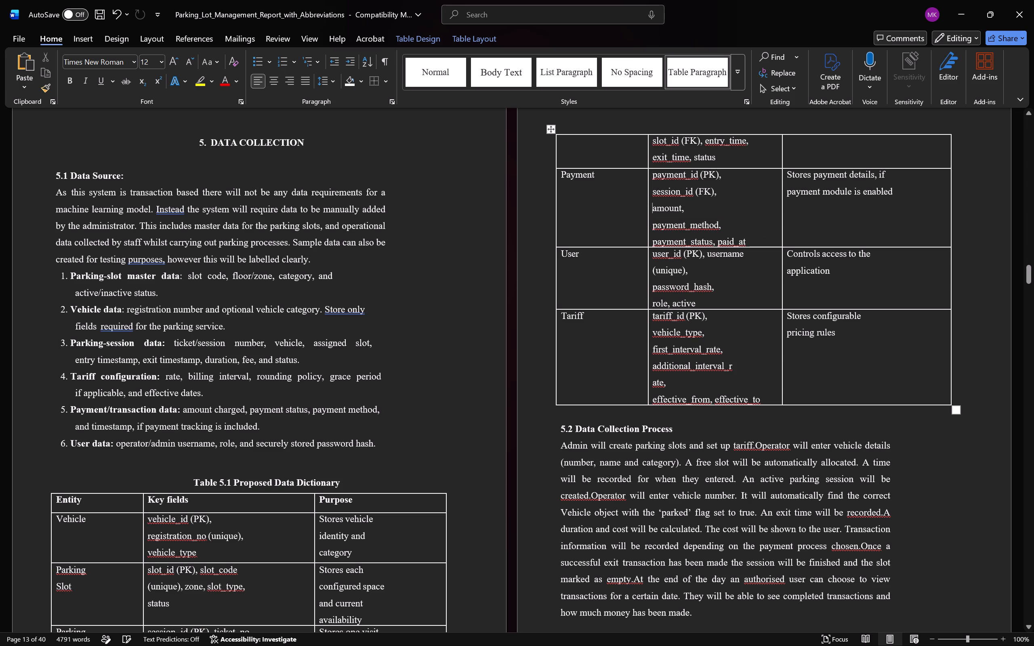
key(BackSpace)
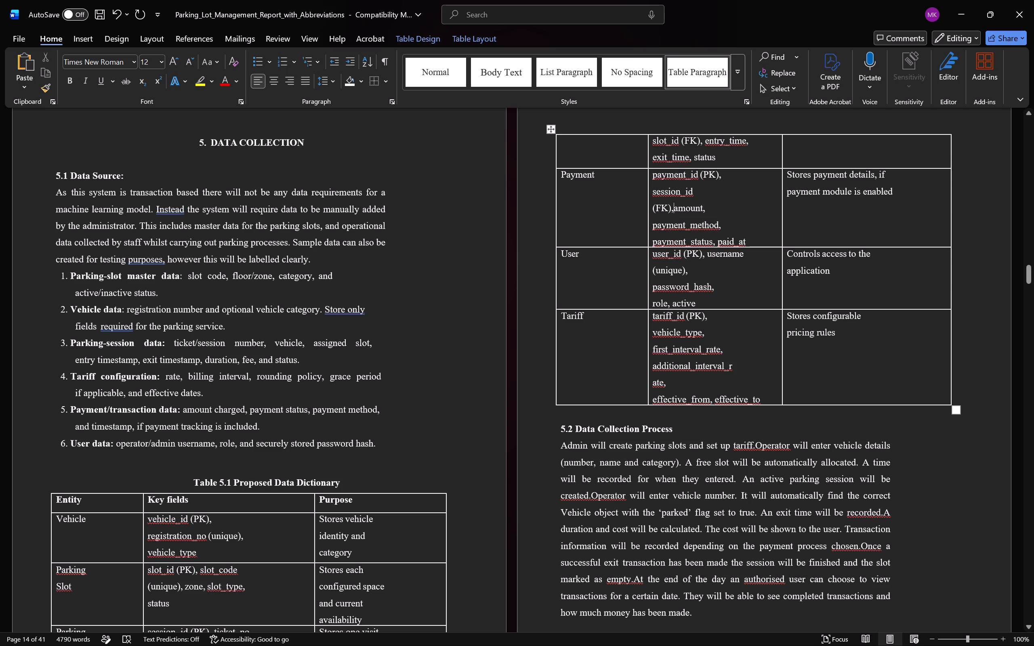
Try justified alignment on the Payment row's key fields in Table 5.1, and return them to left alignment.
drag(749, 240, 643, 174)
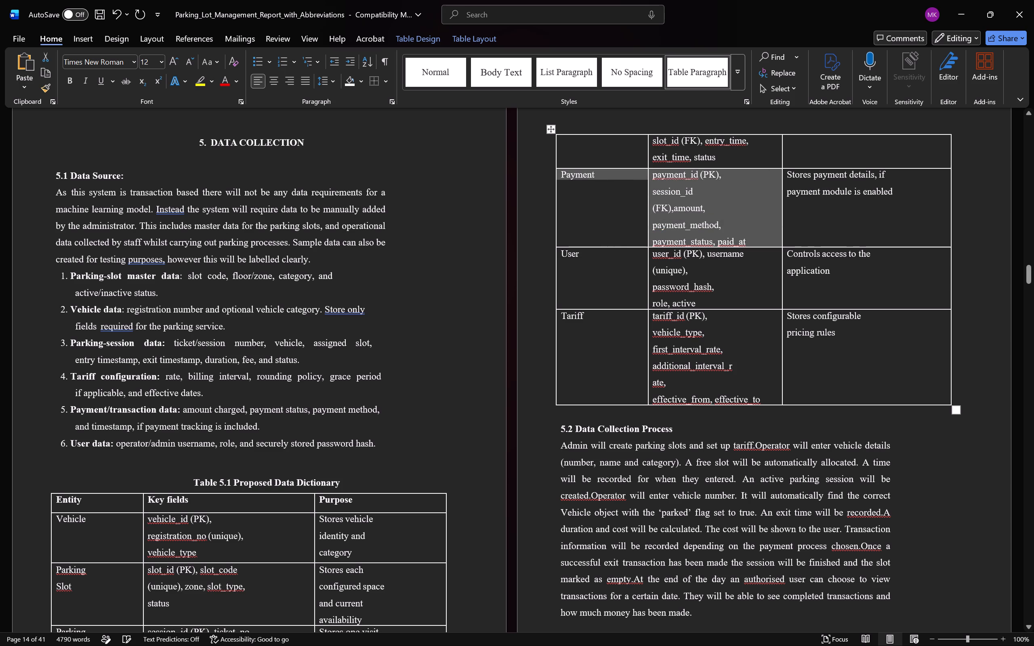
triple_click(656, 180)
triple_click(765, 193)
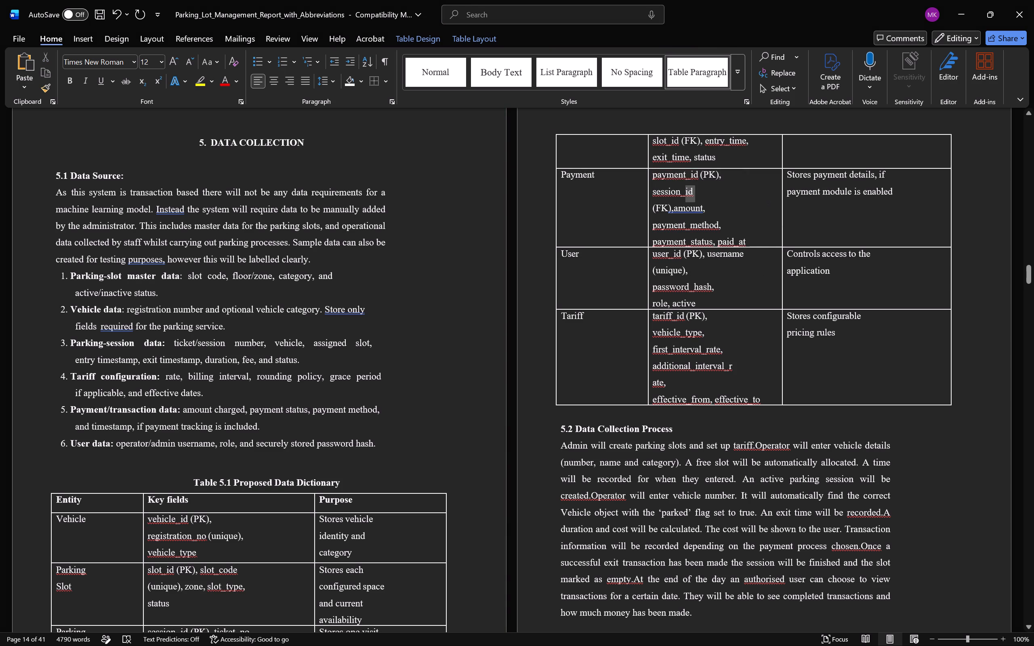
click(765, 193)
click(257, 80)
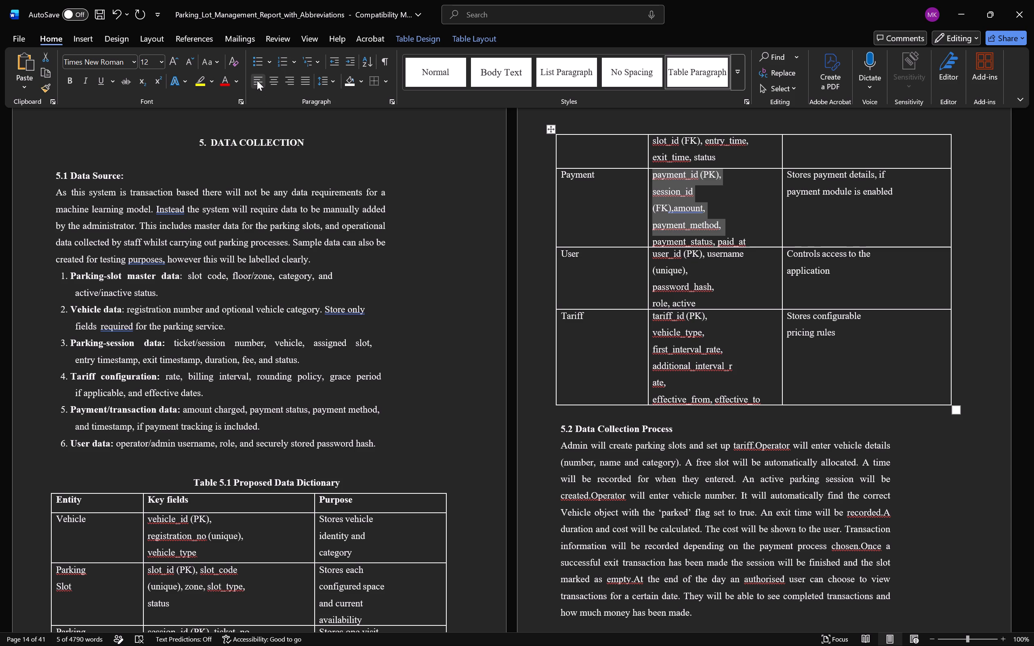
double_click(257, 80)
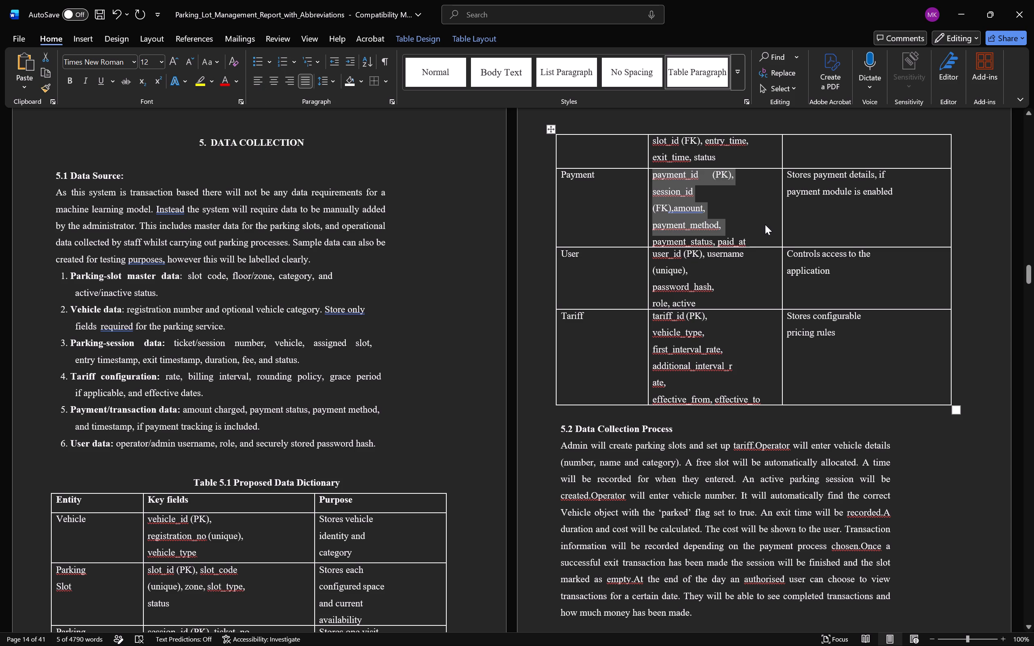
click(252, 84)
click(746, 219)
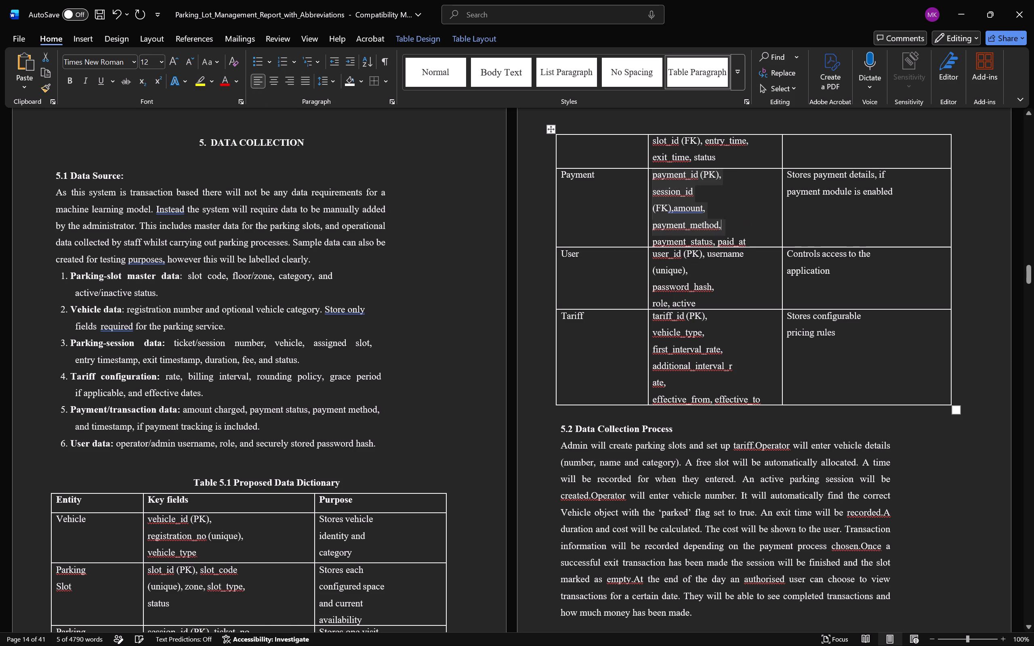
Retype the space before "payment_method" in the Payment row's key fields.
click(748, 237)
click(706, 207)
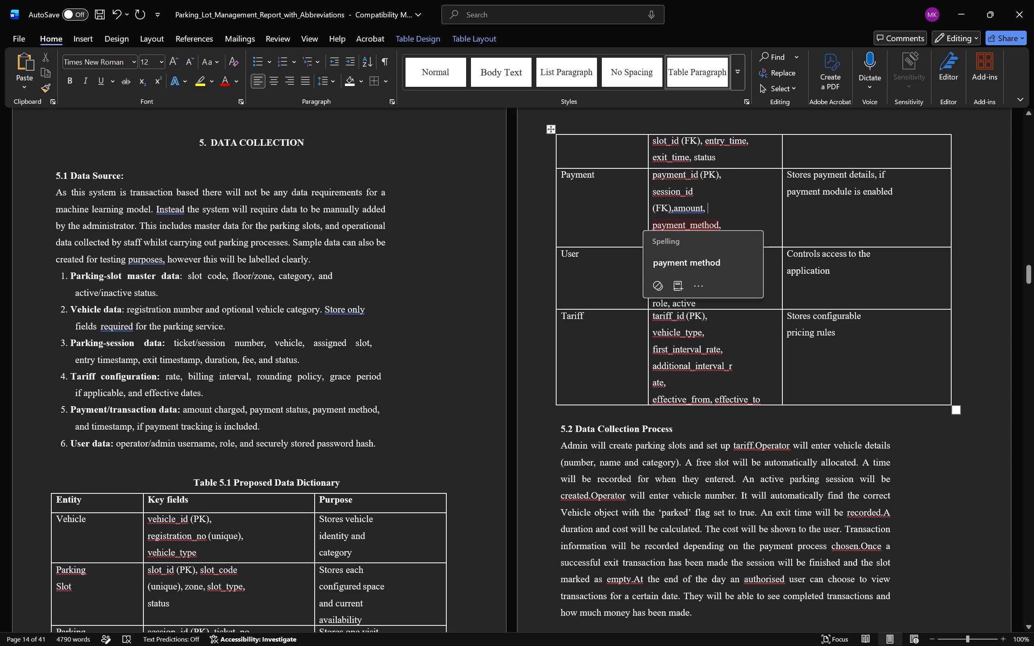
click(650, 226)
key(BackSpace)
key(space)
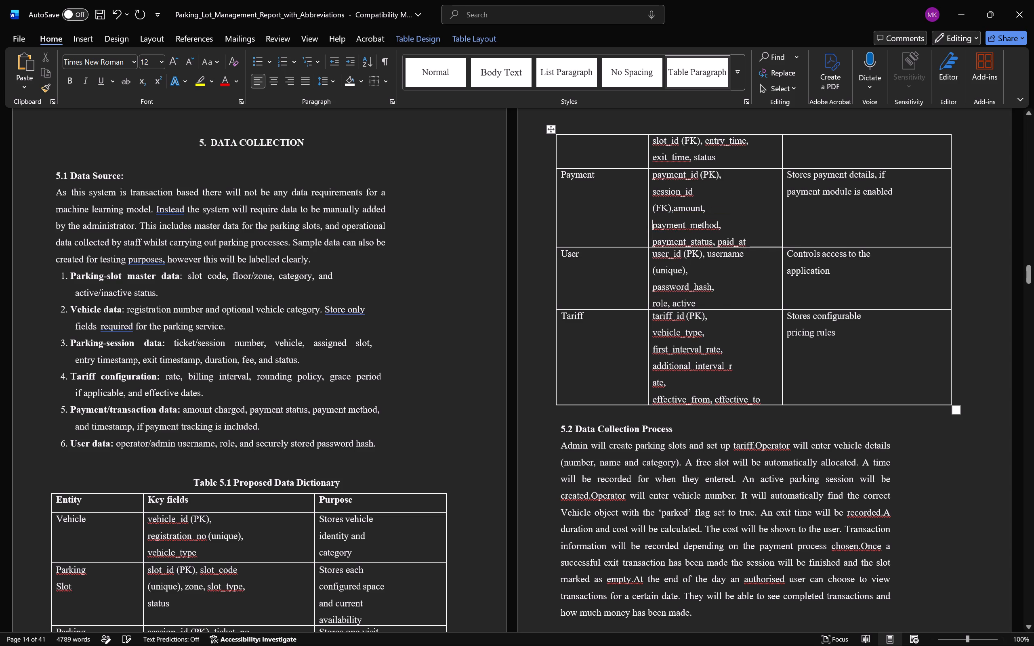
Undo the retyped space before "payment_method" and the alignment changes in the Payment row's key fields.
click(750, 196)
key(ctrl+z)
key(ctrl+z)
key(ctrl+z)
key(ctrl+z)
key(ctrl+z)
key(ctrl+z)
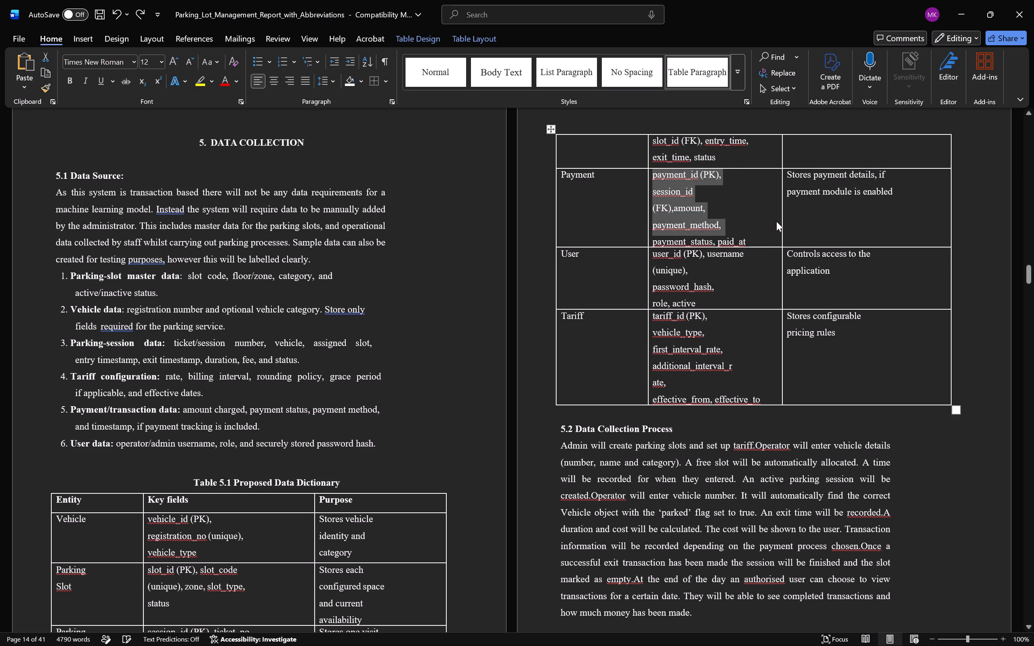
Undo the column resizing and the removal of the space before "amount" in Table 5.1.
key(ctrl+z)
key(ctrl+z)
Apply the Normal margins, 1" on all sides, to the section containing the continued rows of Table 5.1.
scroll(774, 221, down, 2)
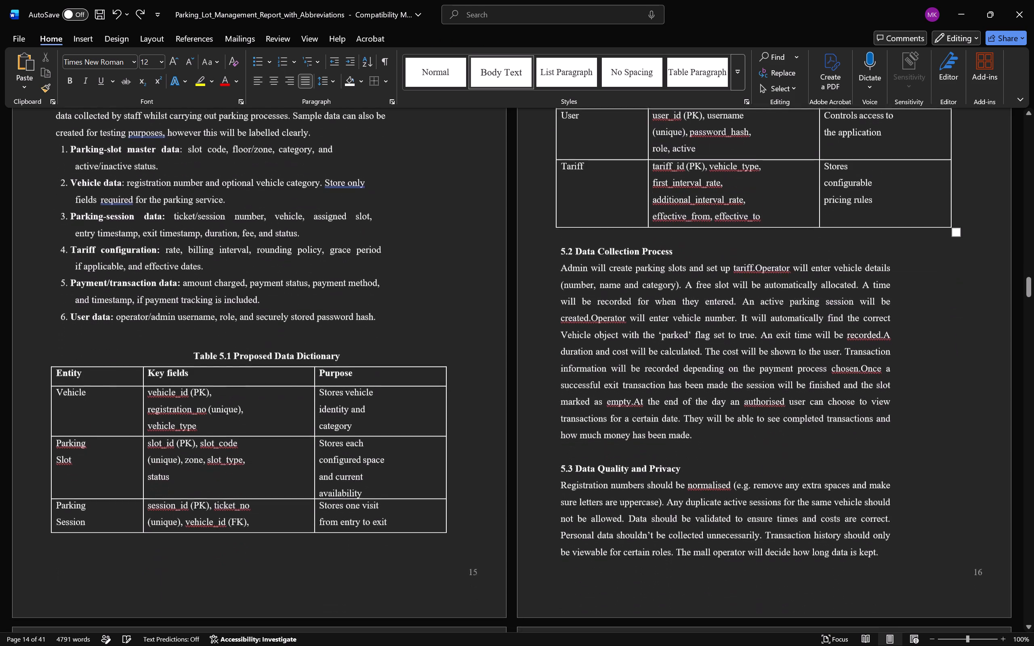
scroll(773, 221, up, 7)
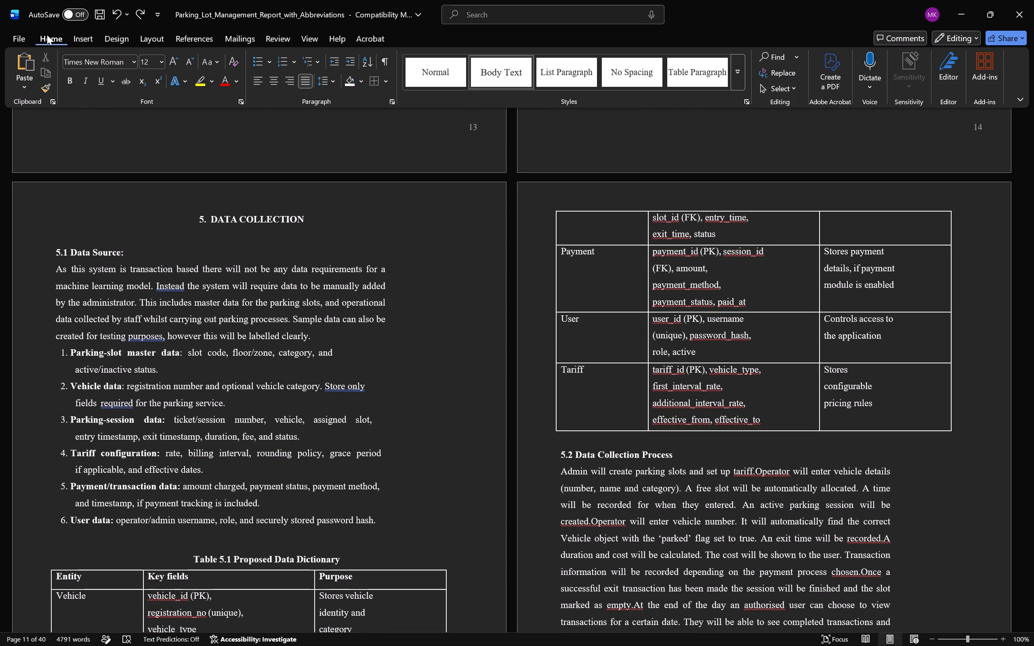
click(160, 33)
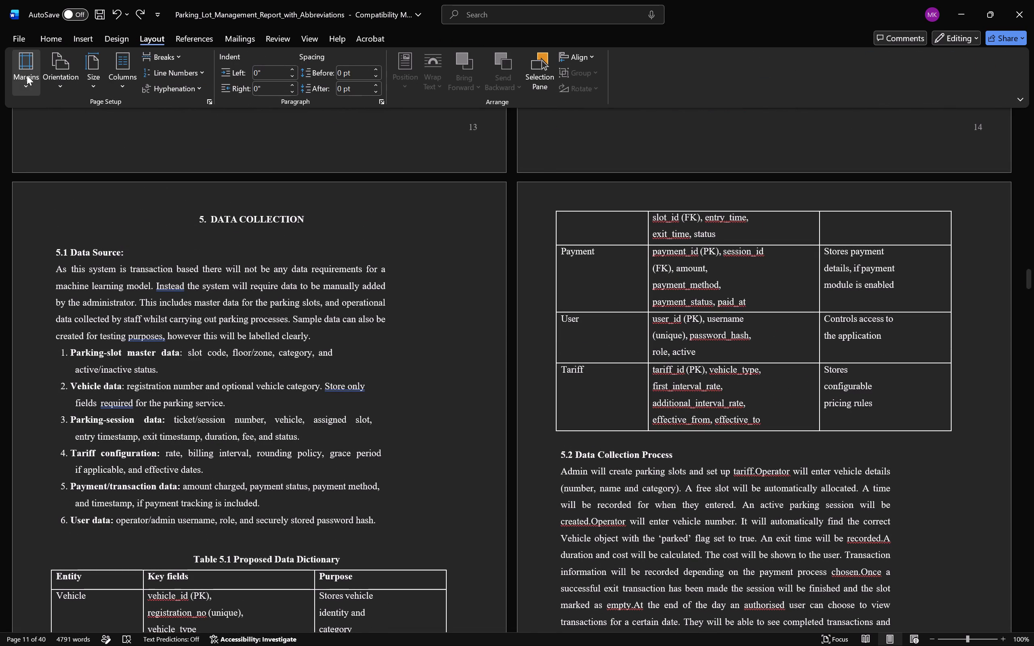
click(26, 76)
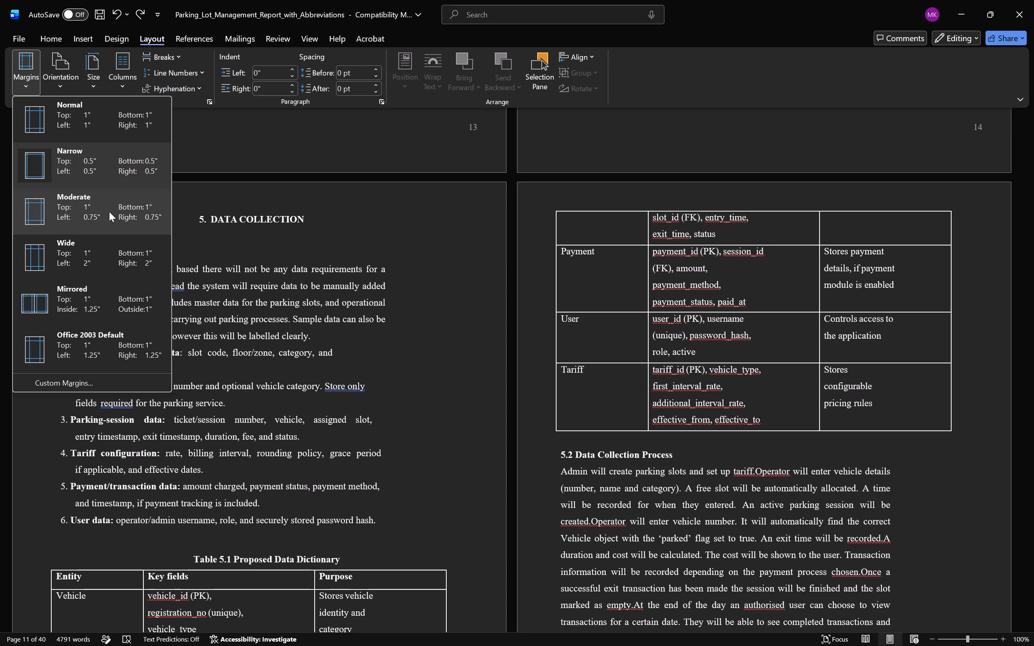
click(109, 126)
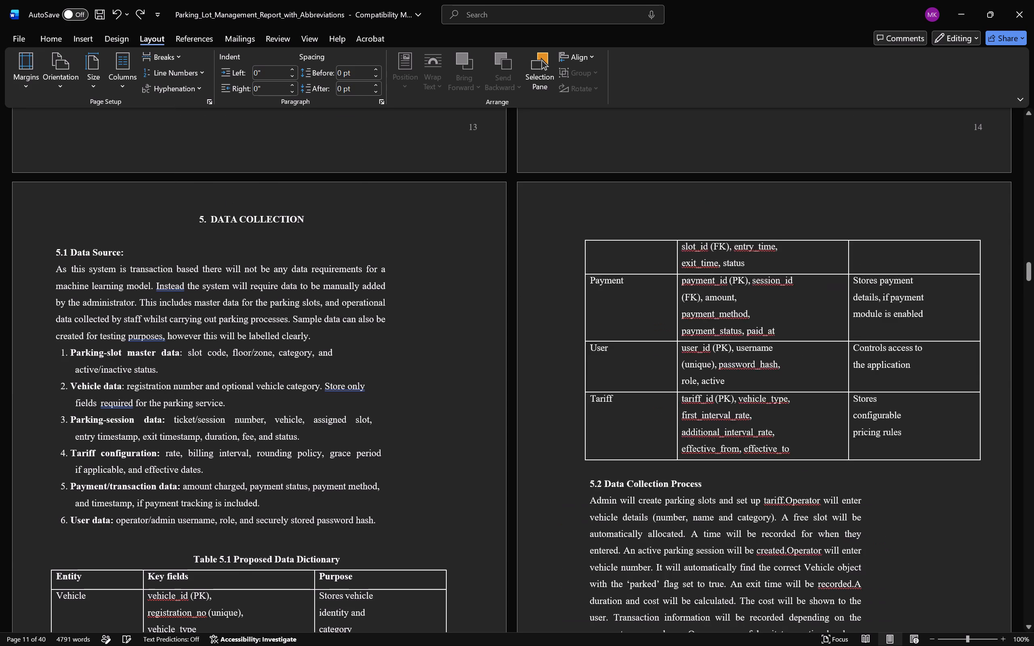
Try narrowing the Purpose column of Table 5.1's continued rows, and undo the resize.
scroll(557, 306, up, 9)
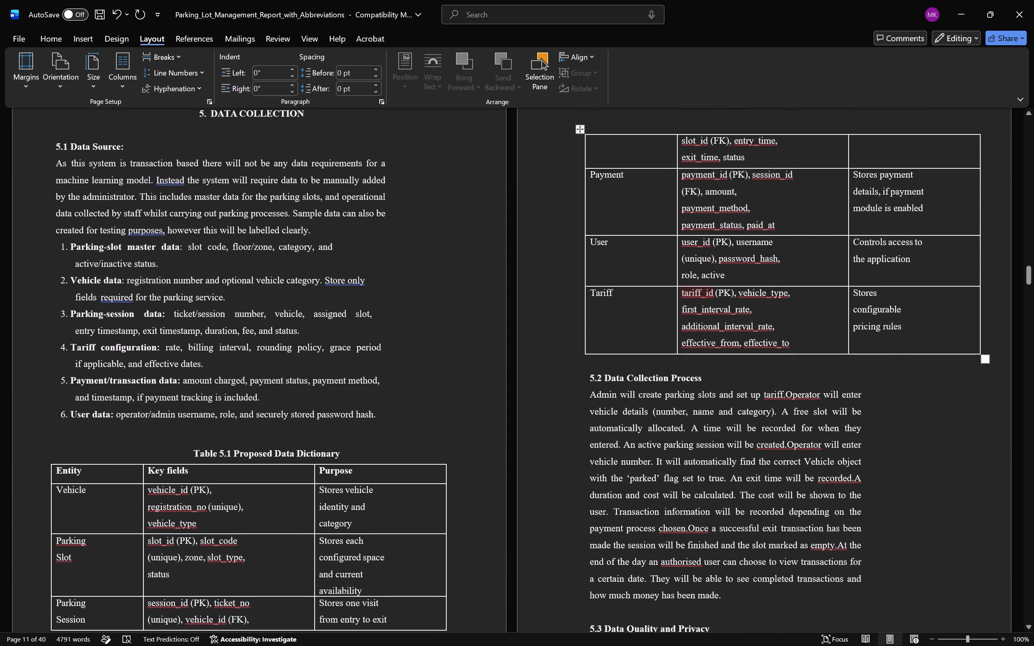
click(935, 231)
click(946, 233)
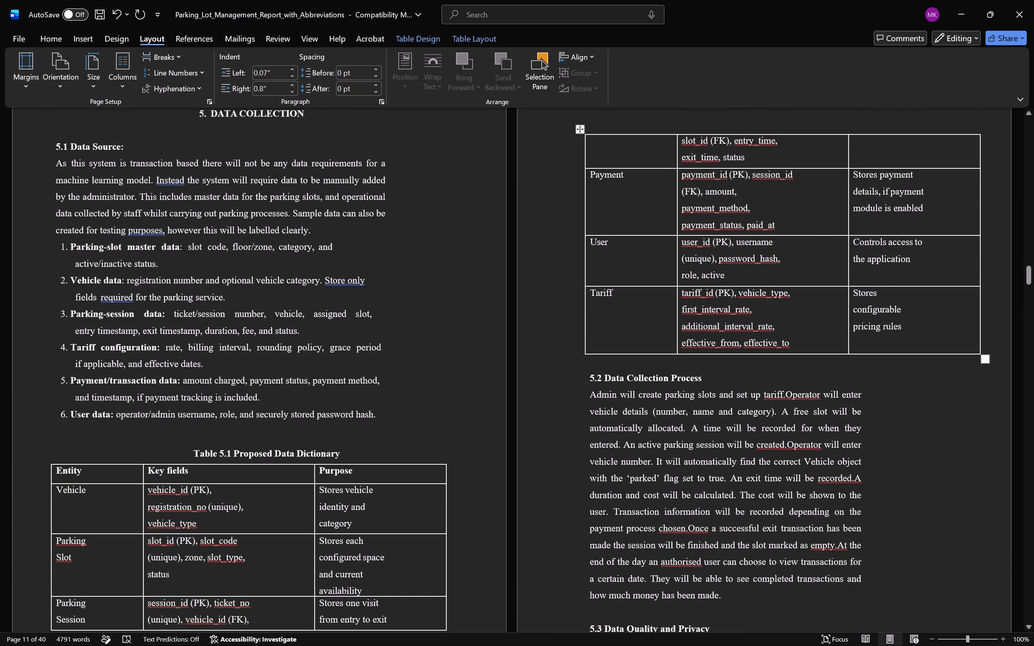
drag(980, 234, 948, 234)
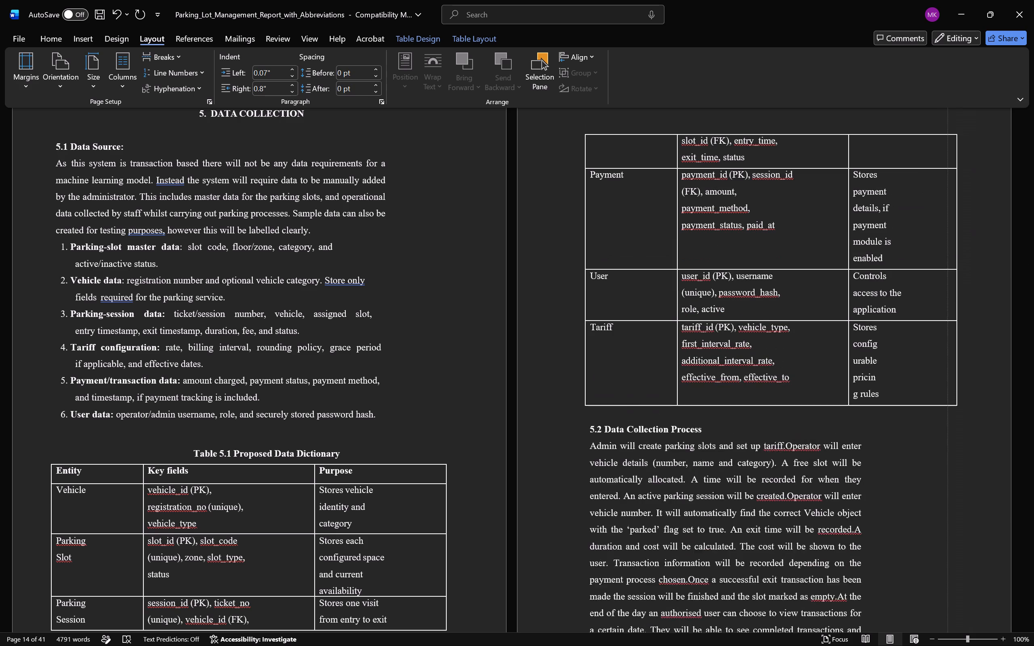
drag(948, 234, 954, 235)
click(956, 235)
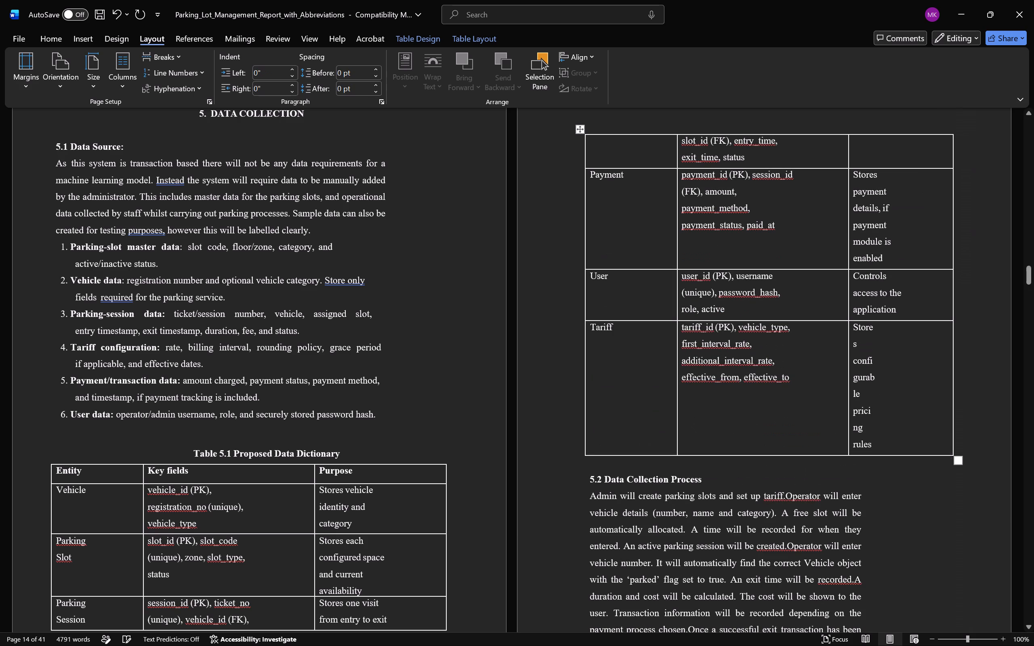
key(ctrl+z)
Narrow the Entity column and shift the Key fields and Purpose divider inward in Table 5.1's rows on page 16.
scroll(719, 311, down, 3)
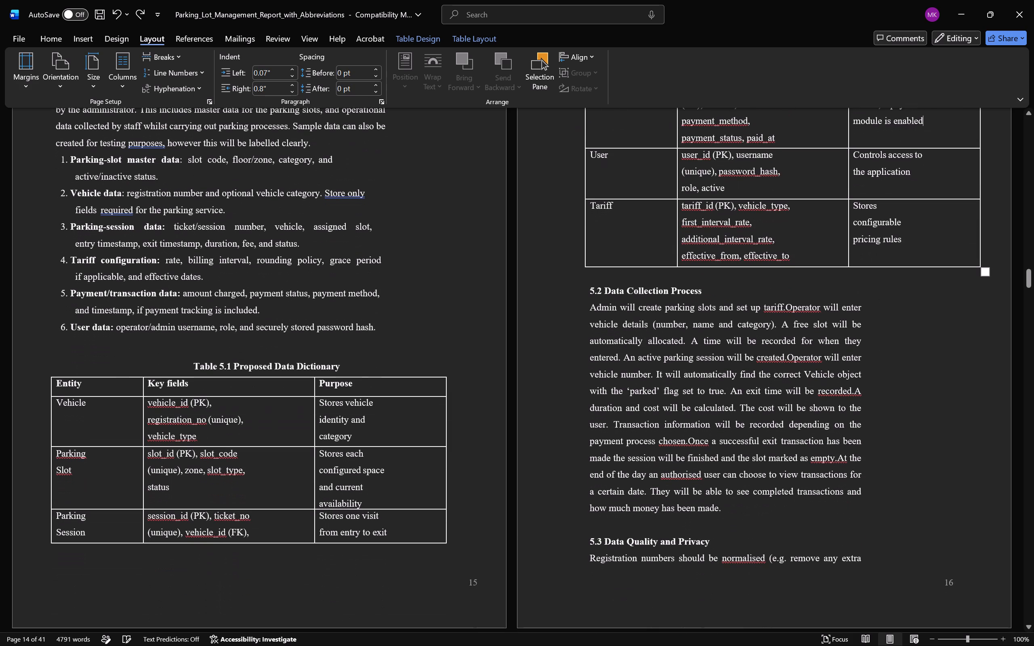
drag(676, 192, 632, 189)
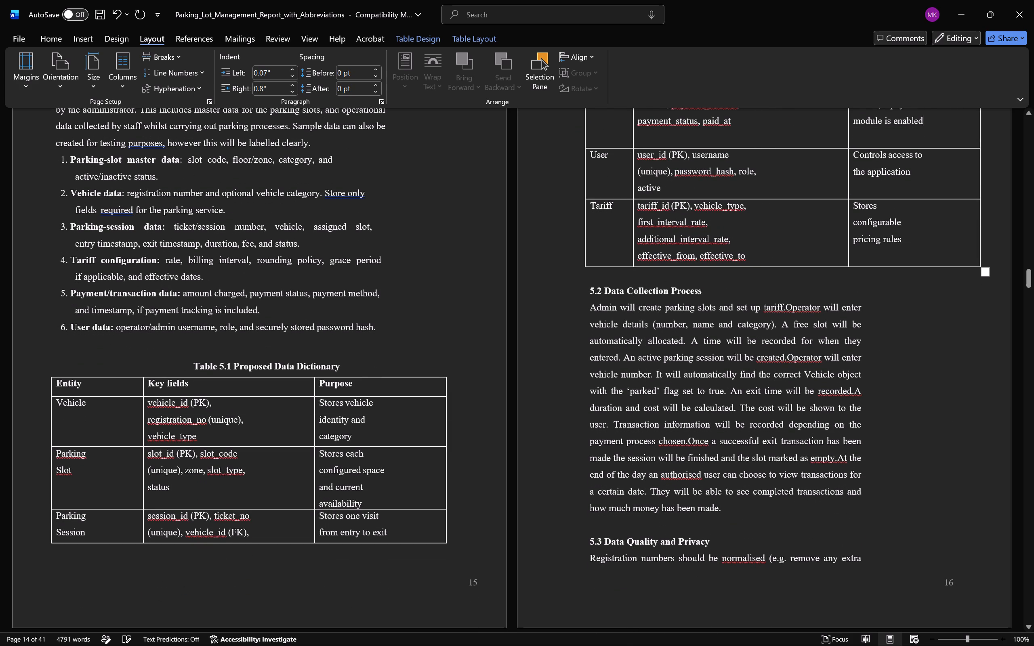
drag(849, 181, 791, 170)
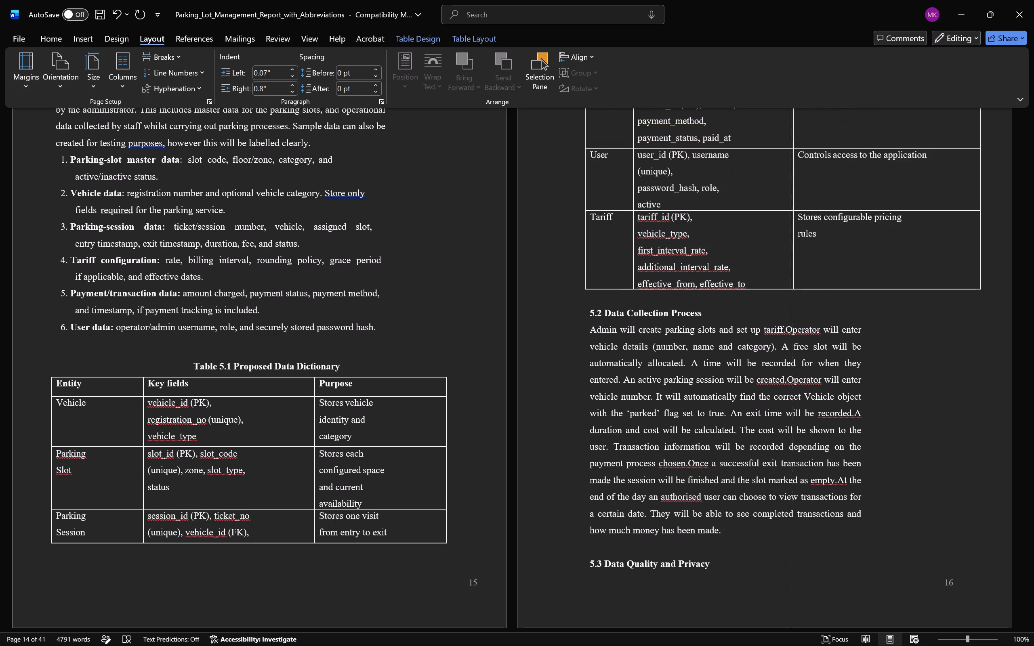
drag(791, 170, 800, 168)
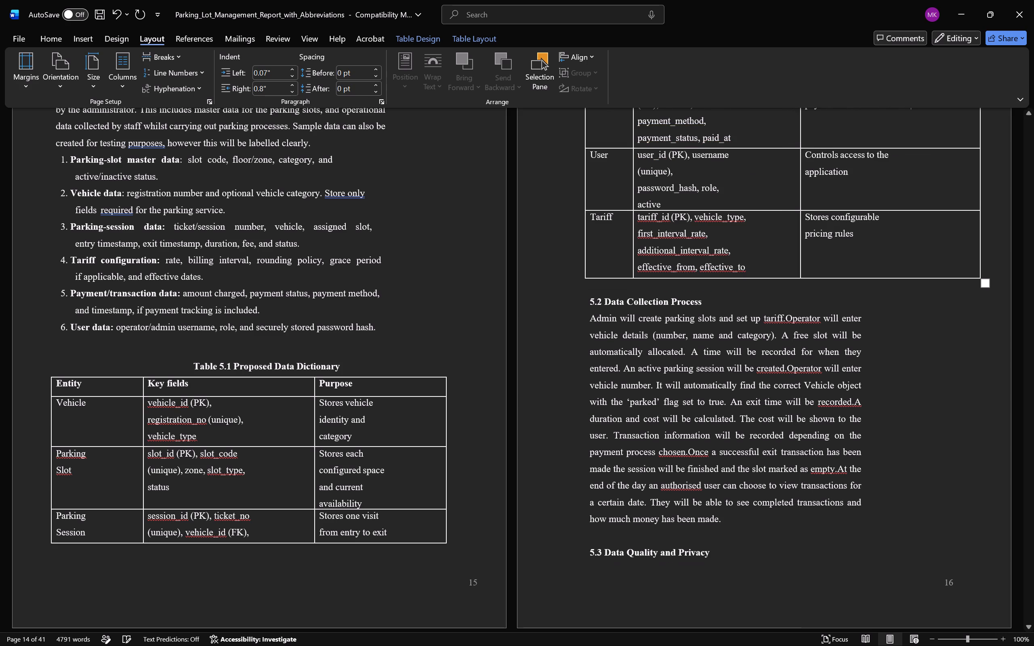
Pull the outer edge of the Purpose column inward on page 16 so the table is narrower.
click(981, 176)
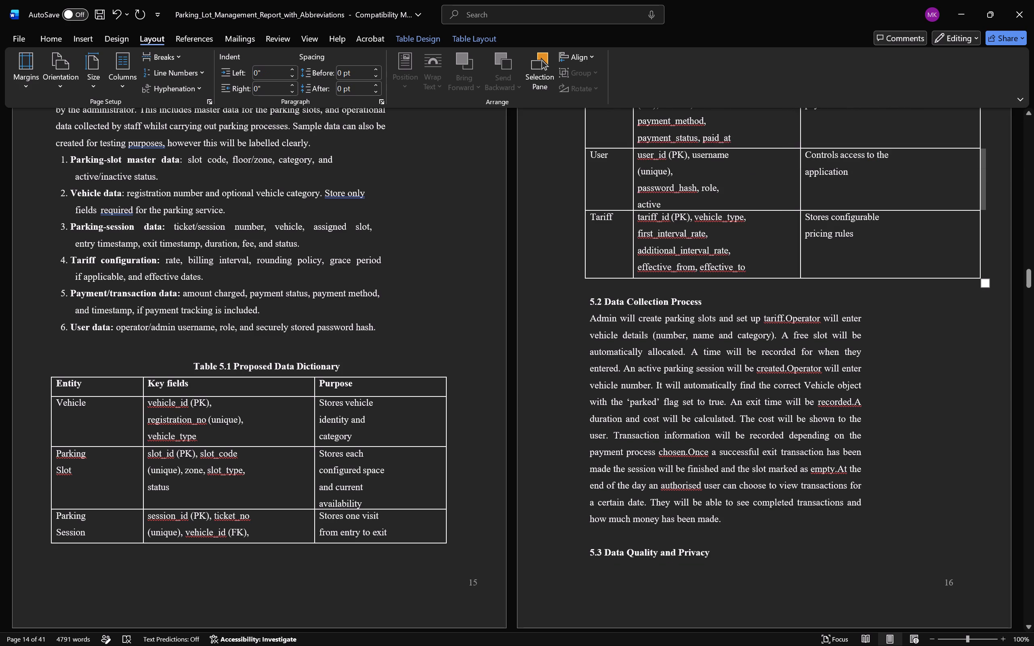
click(1011, 232)
drag(980, 188, 963, 186)
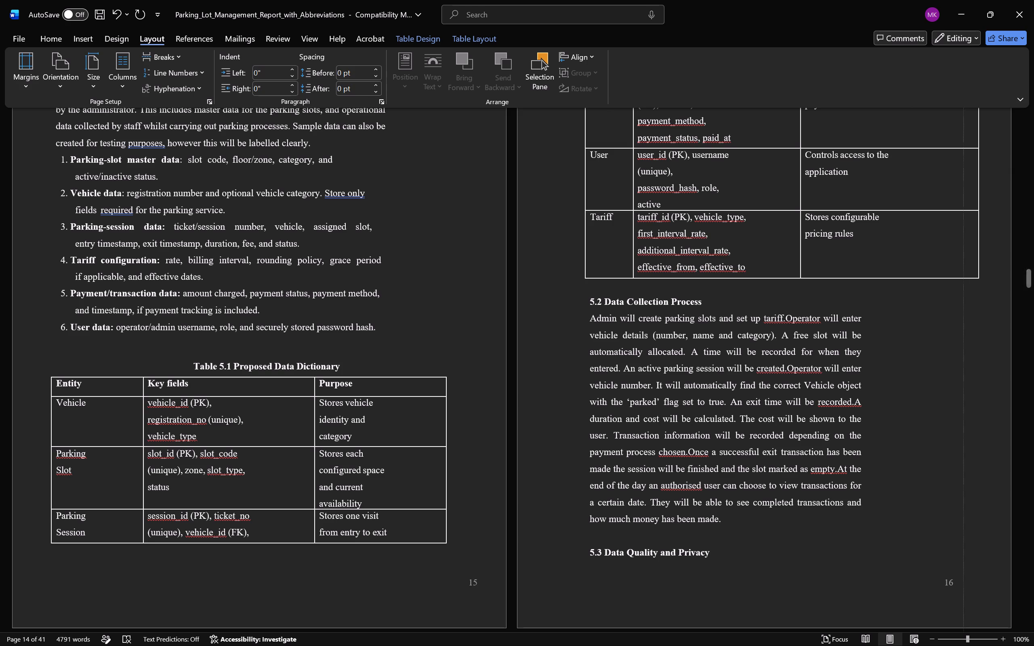
drag(963, 186, 927, 180)
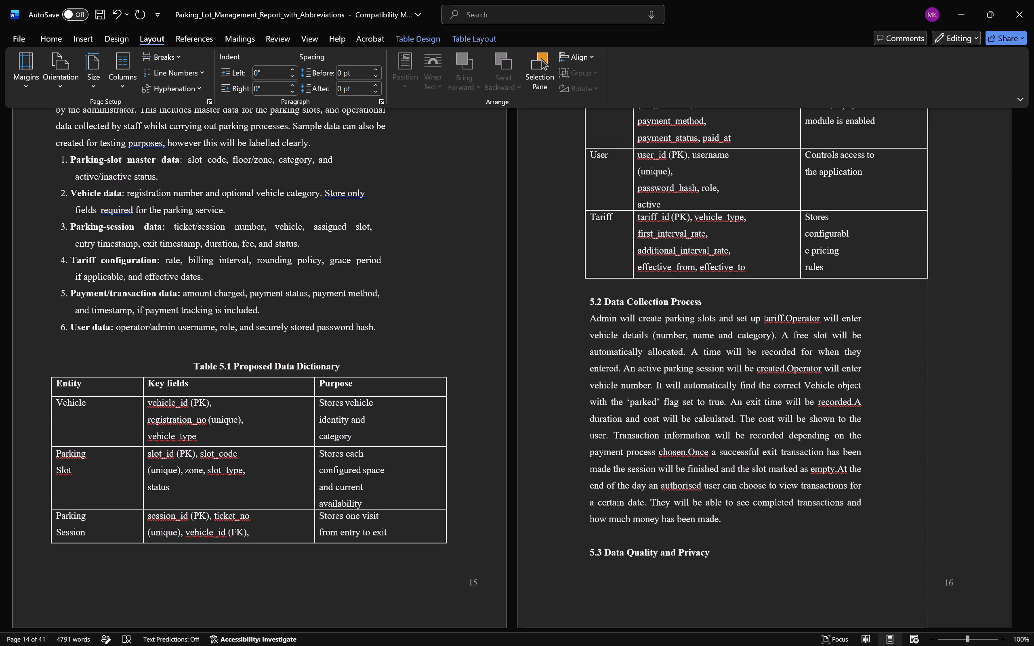
drag(927, 180, 910, 176)
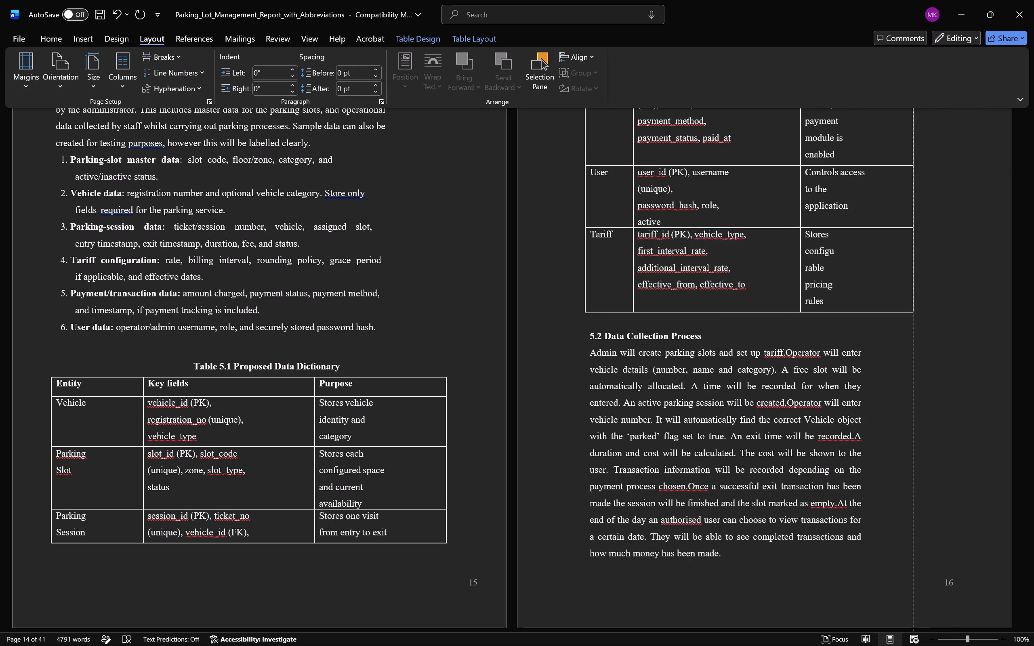
drag(910, 176, 912, 169)
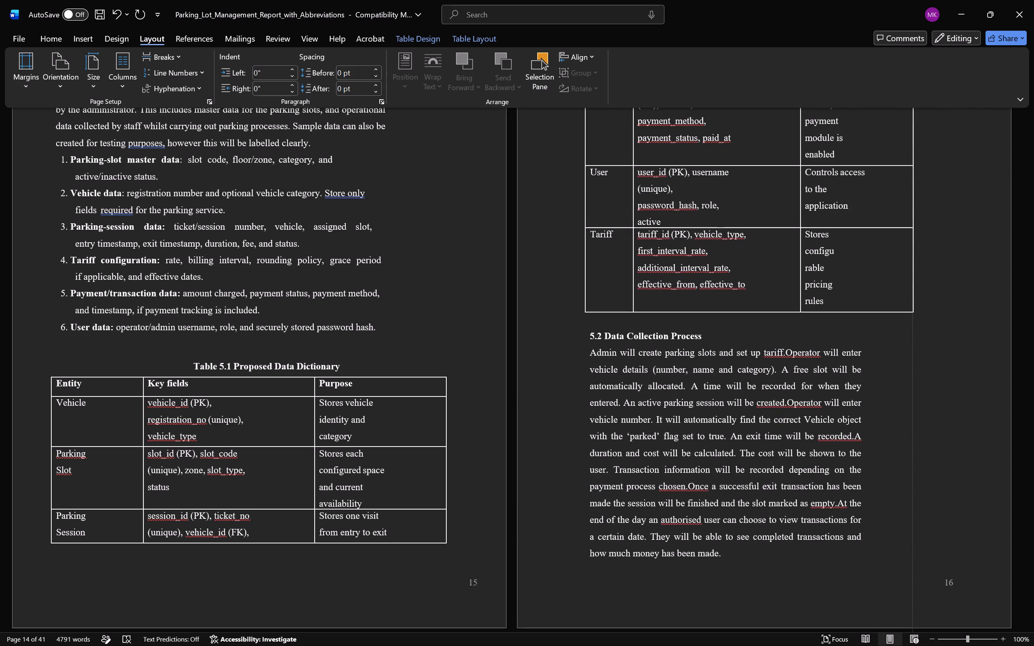
drag(912, 169, 914, 168)
click(957, 247)
scroll(937, 268, up, 5)
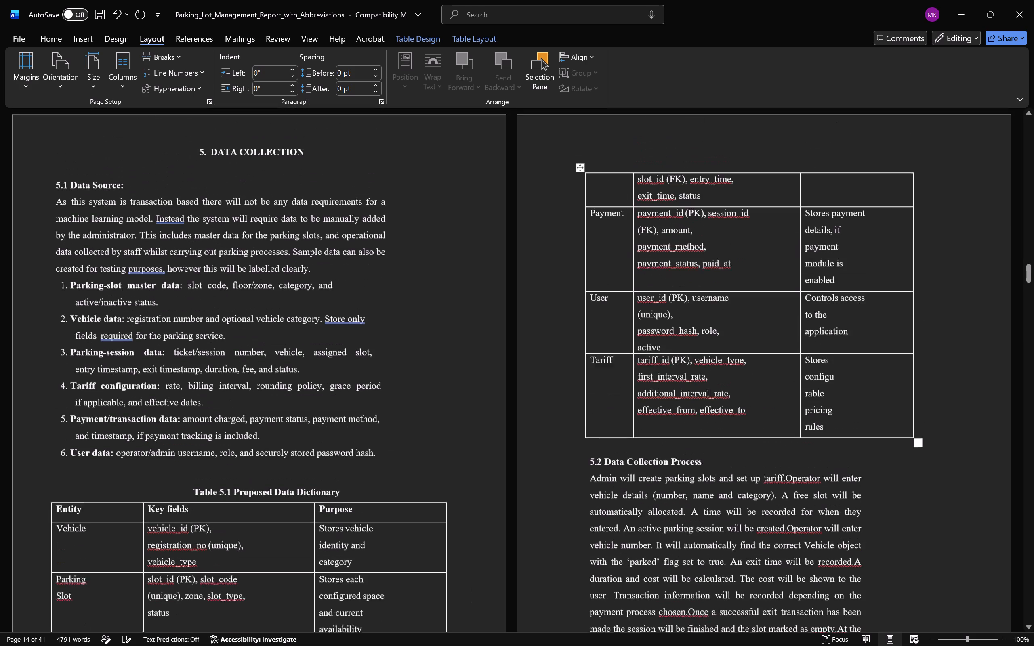
click(872, 259)
Narrow the Purpose column slightly in the first part of Table 5.1 on page 15.
scroll(280, 434, down, 5)
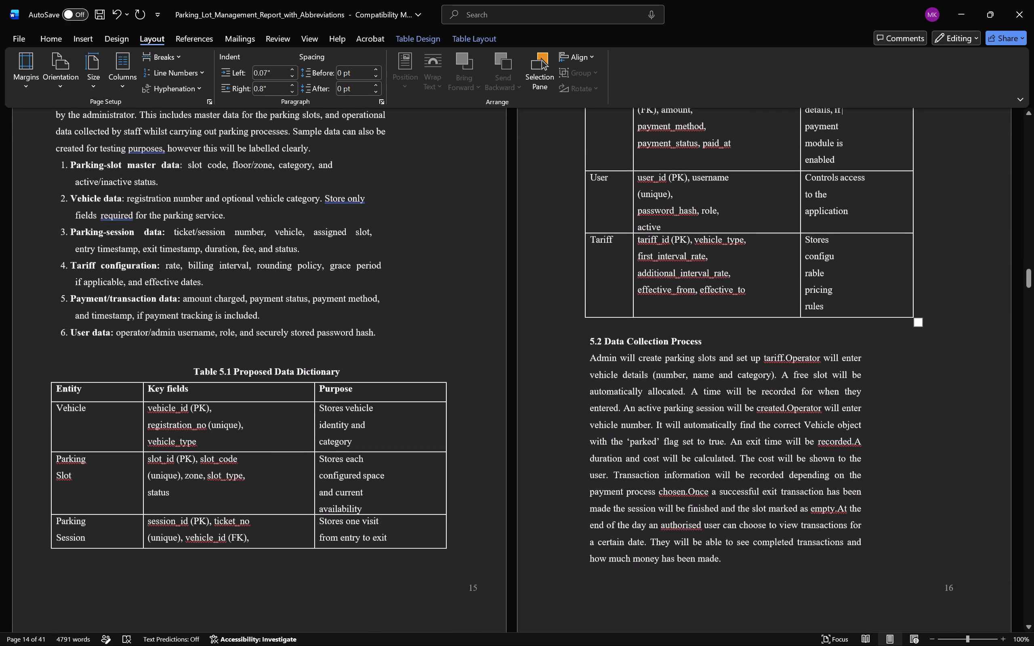
click(447, 445)
click(437, 449)
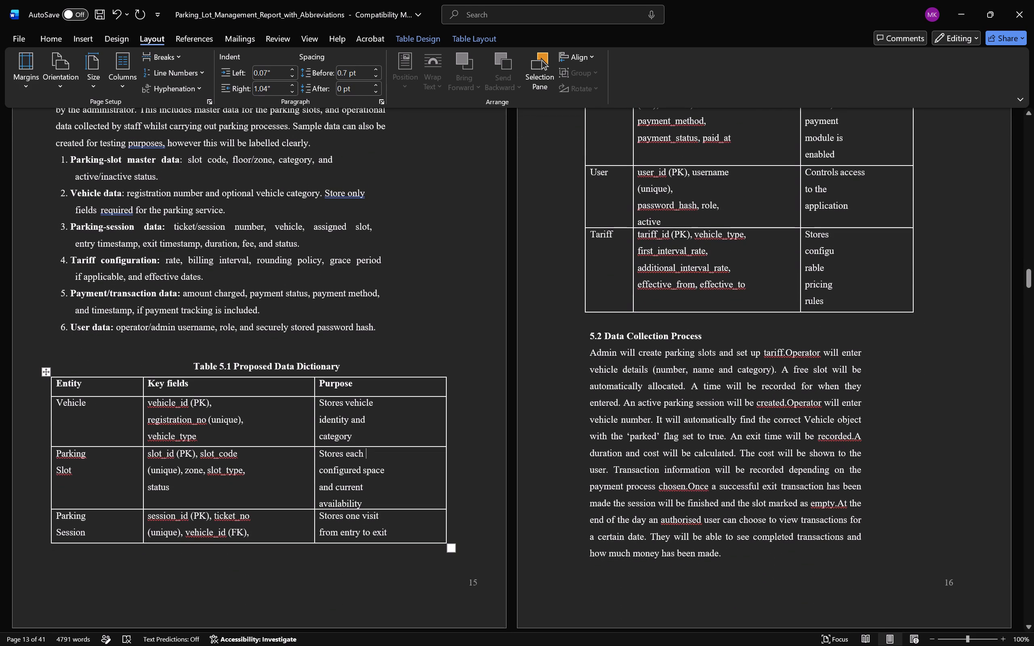
drag(446, 448, 433, 444)
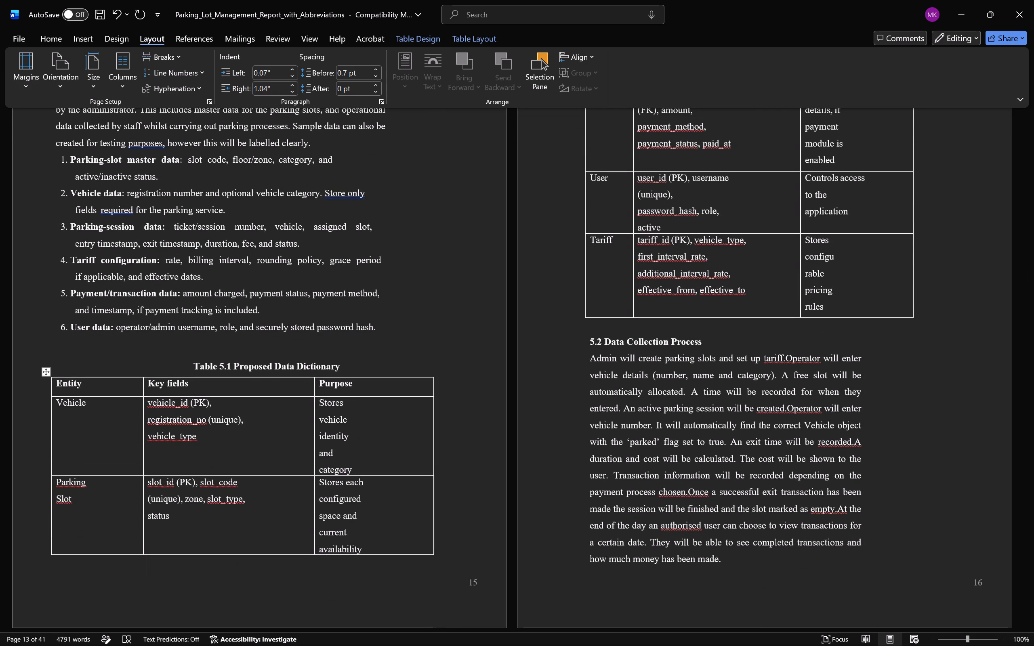
Narrow the Entity column in the first part of Table 5.1, giving the space to Key fields.
scroll(442, 443, down, 2)
click(240, 437)
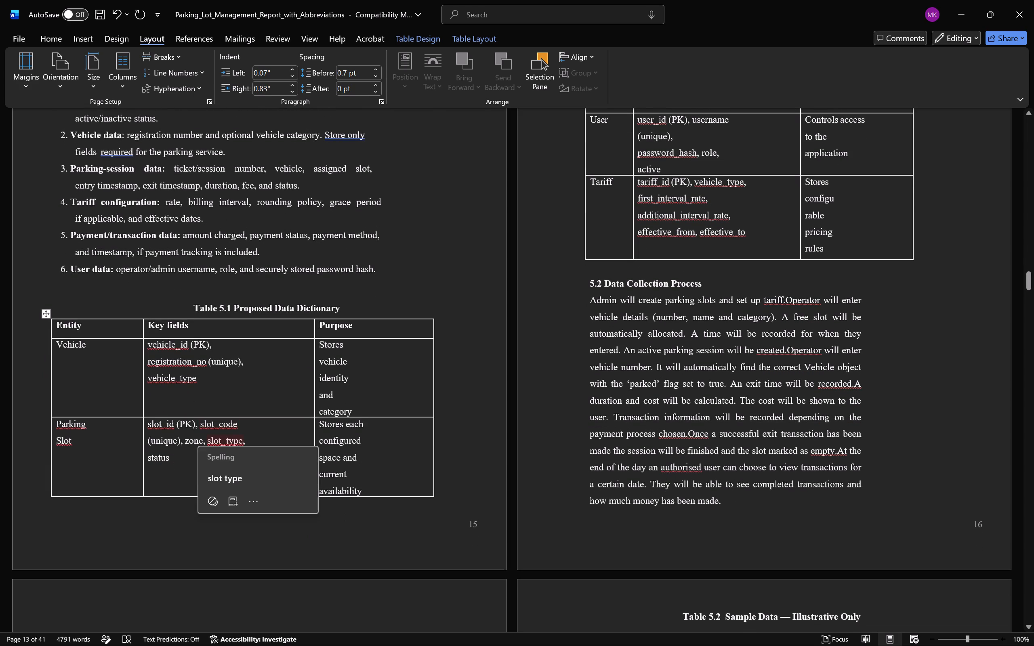
drag(143, 403, 121, 397)
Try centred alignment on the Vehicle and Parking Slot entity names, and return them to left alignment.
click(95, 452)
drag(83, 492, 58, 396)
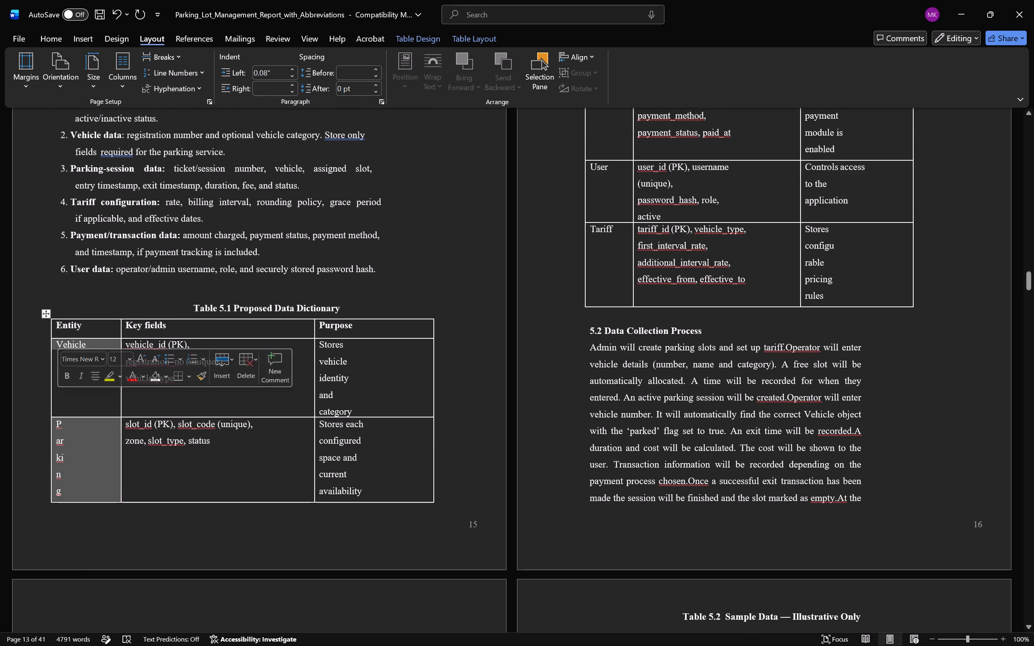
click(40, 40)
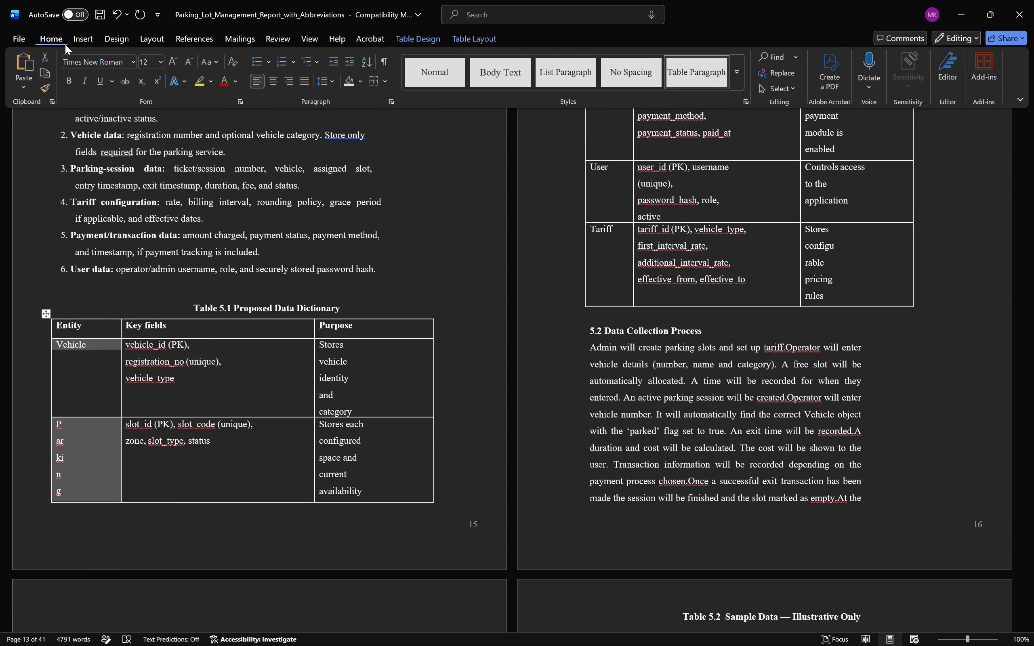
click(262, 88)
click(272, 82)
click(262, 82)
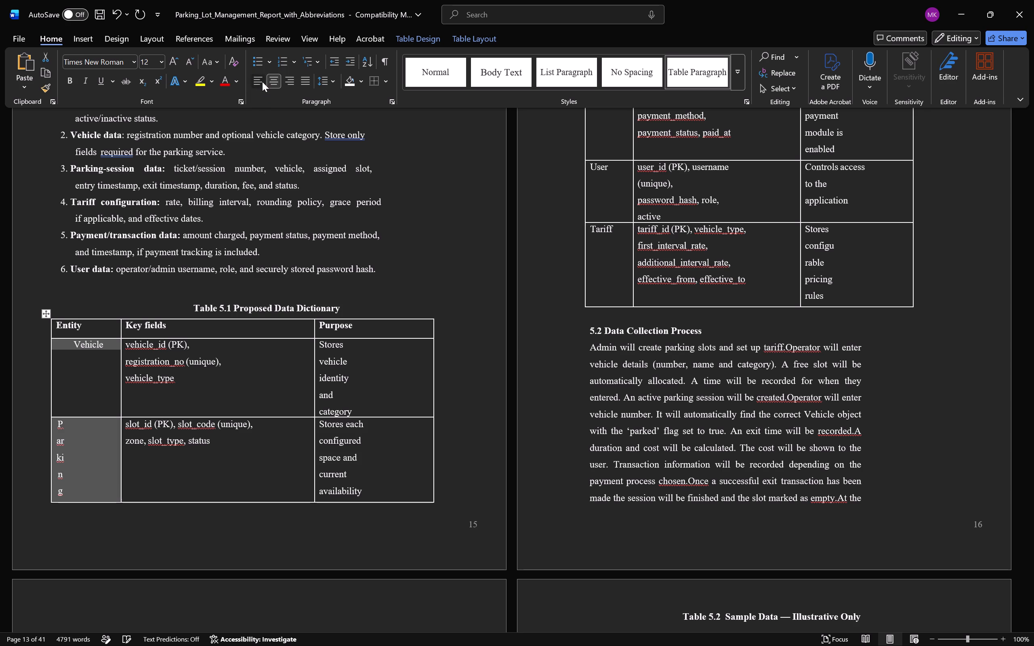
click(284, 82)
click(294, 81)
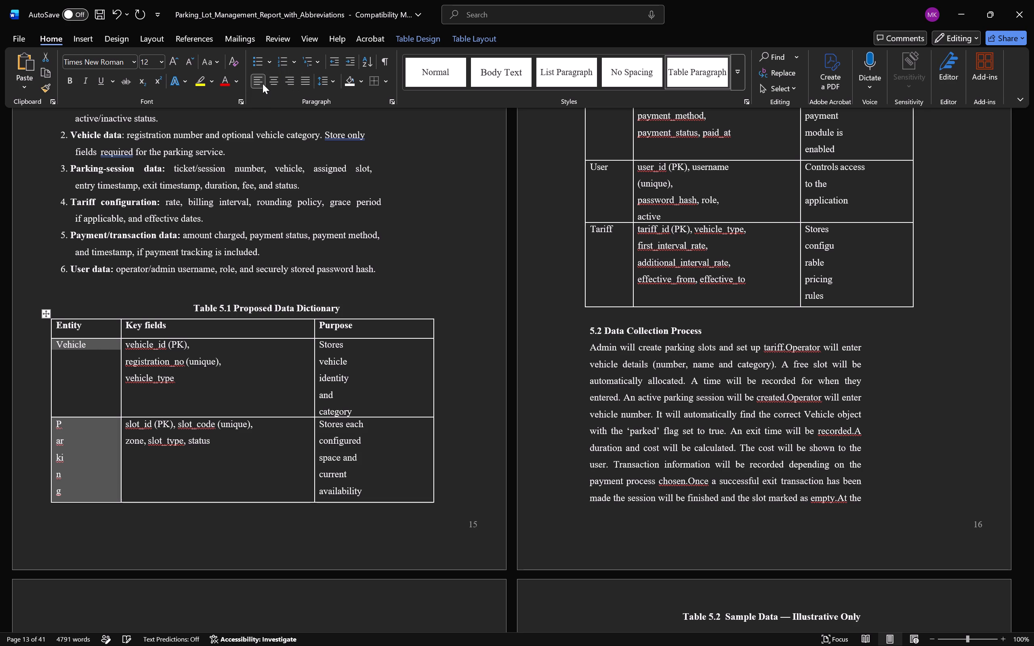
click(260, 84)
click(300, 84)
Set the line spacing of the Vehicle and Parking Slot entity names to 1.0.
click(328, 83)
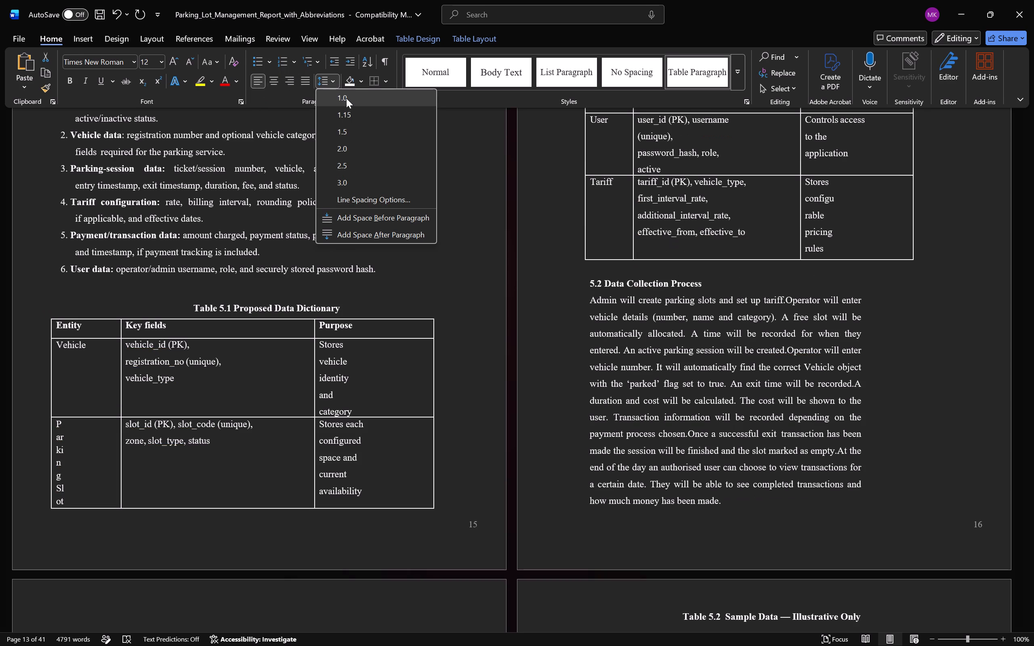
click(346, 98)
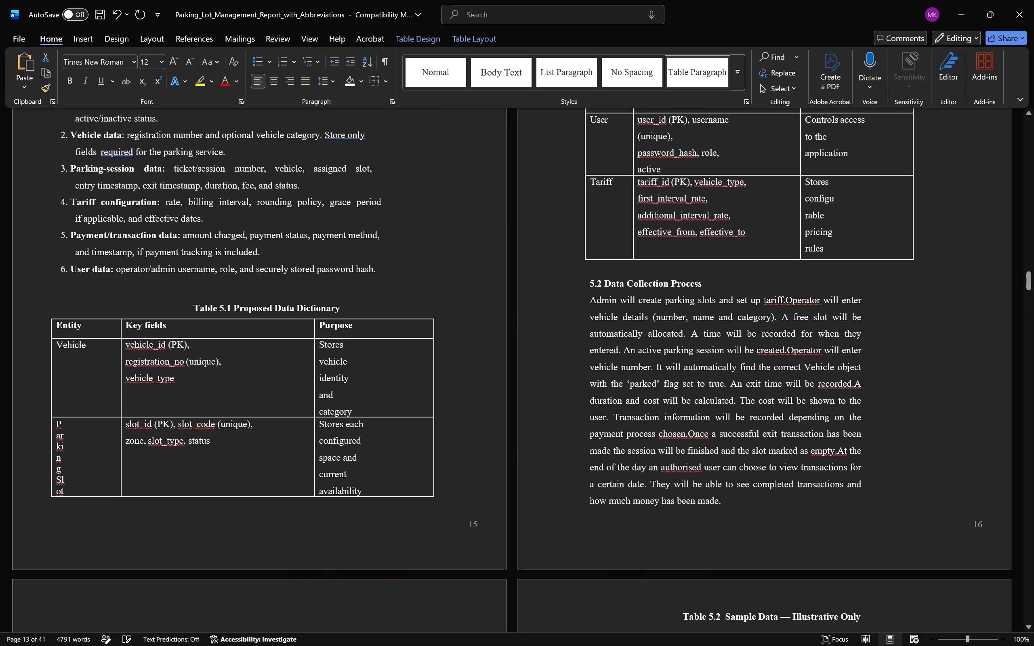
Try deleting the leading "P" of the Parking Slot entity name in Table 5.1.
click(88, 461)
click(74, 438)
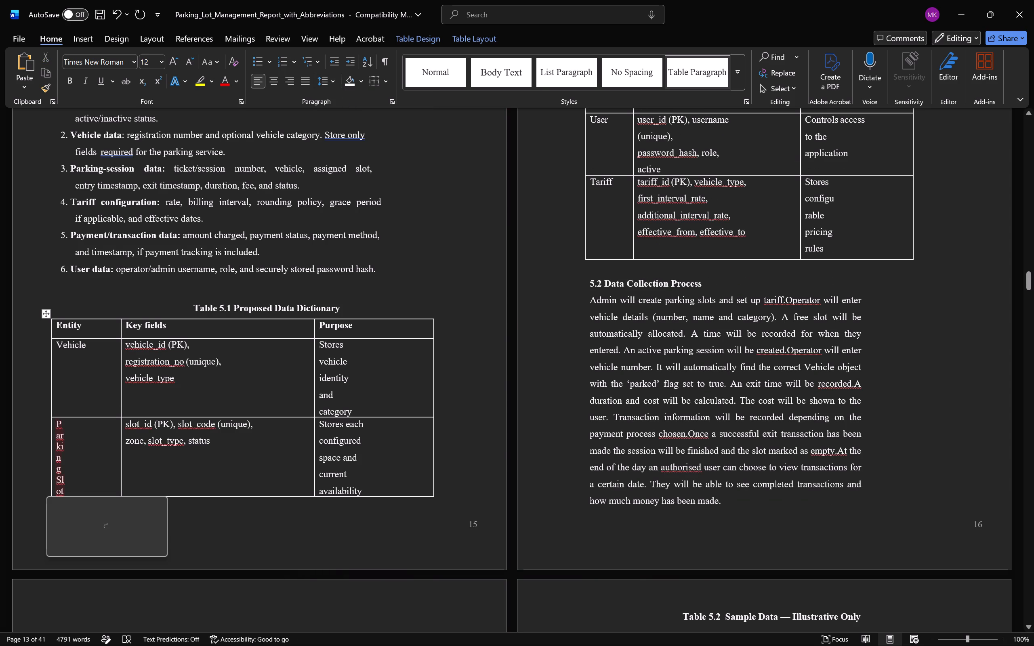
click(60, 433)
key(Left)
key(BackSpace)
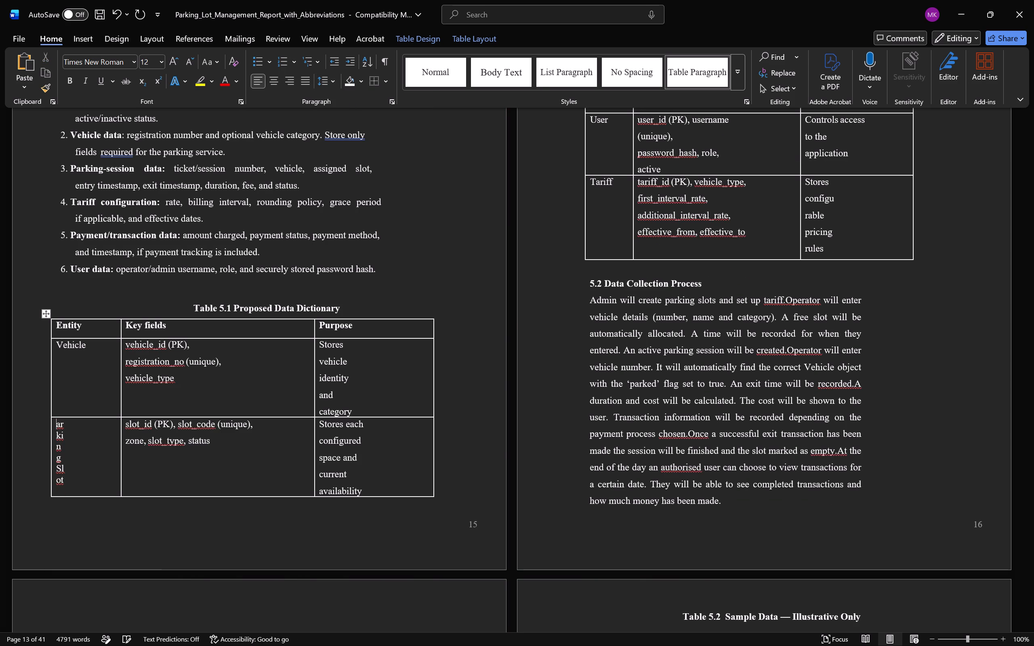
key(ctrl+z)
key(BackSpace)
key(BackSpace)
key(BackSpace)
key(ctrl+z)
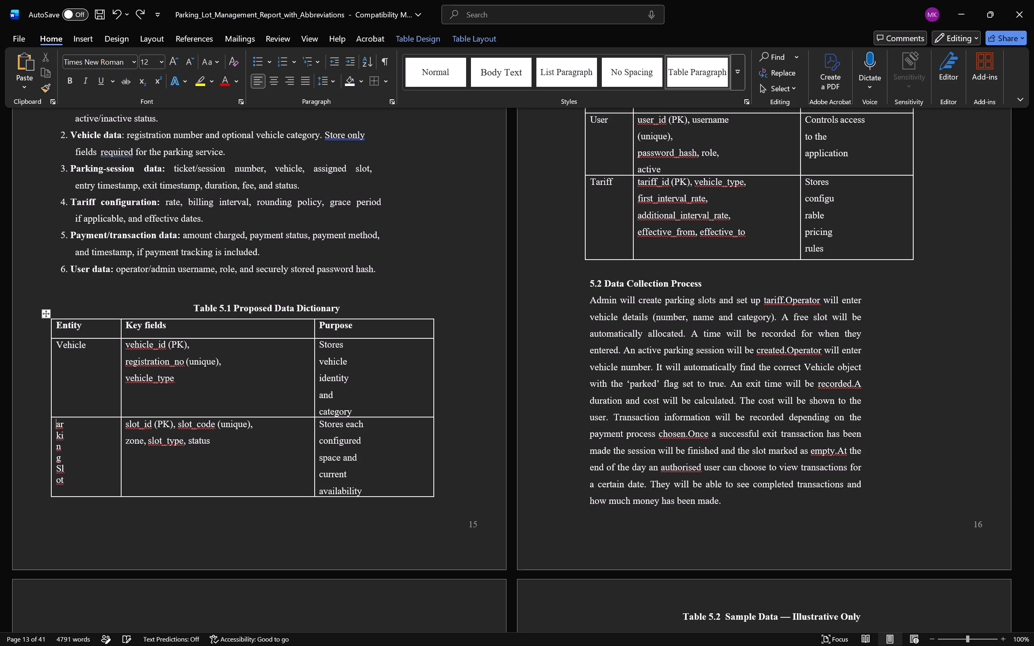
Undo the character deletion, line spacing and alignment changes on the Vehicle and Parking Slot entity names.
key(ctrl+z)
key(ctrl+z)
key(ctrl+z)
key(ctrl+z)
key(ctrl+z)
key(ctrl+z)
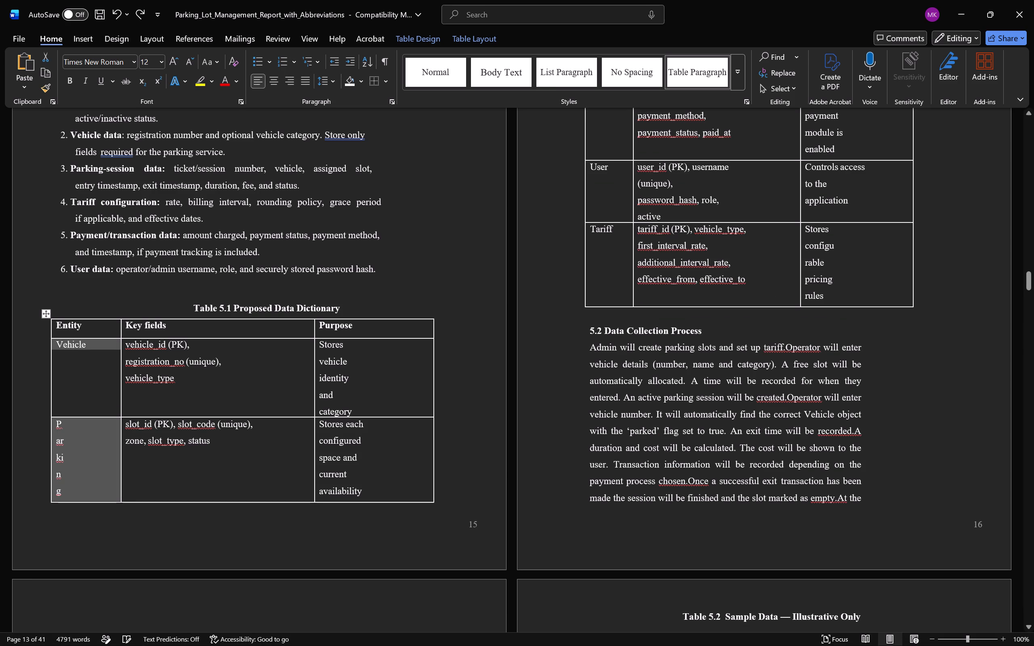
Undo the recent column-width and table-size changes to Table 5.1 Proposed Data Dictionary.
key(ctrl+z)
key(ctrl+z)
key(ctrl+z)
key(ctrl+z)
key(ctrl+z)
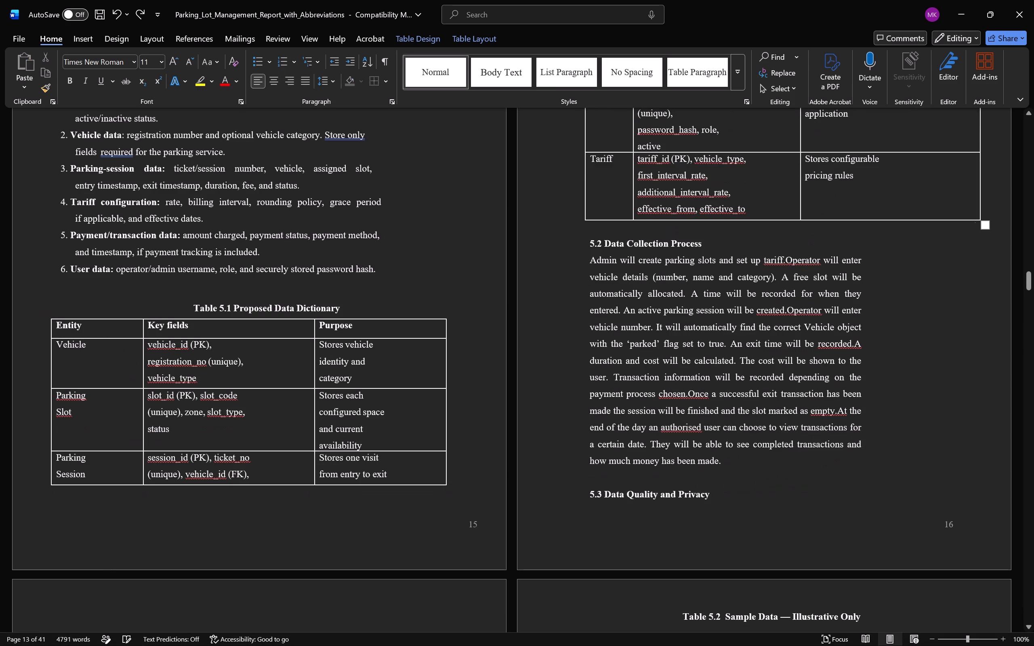
Narrow the continuation of Table 5.1 on page 16 by moving its outer right edge inward.
scroll(490, 203, up, 6)
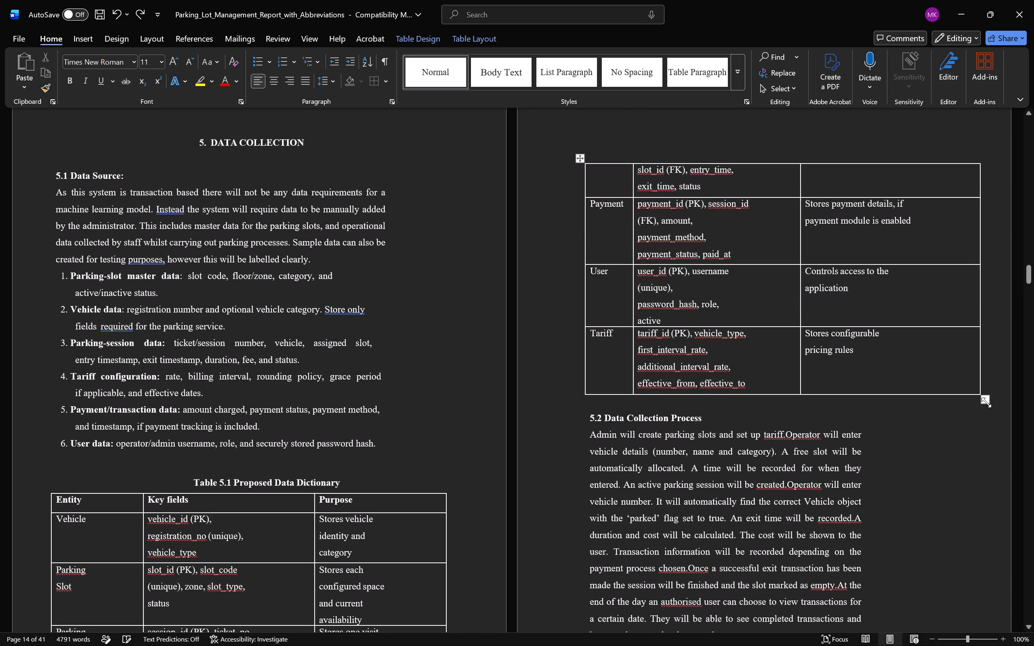
drag(986, 403, 952, 405)
click(981, 378)
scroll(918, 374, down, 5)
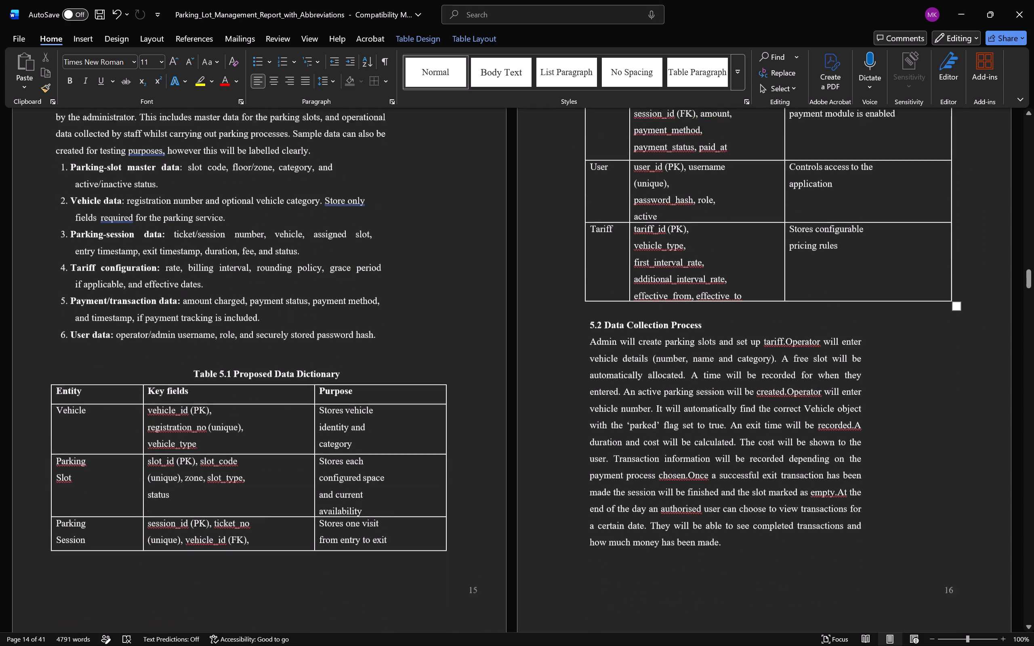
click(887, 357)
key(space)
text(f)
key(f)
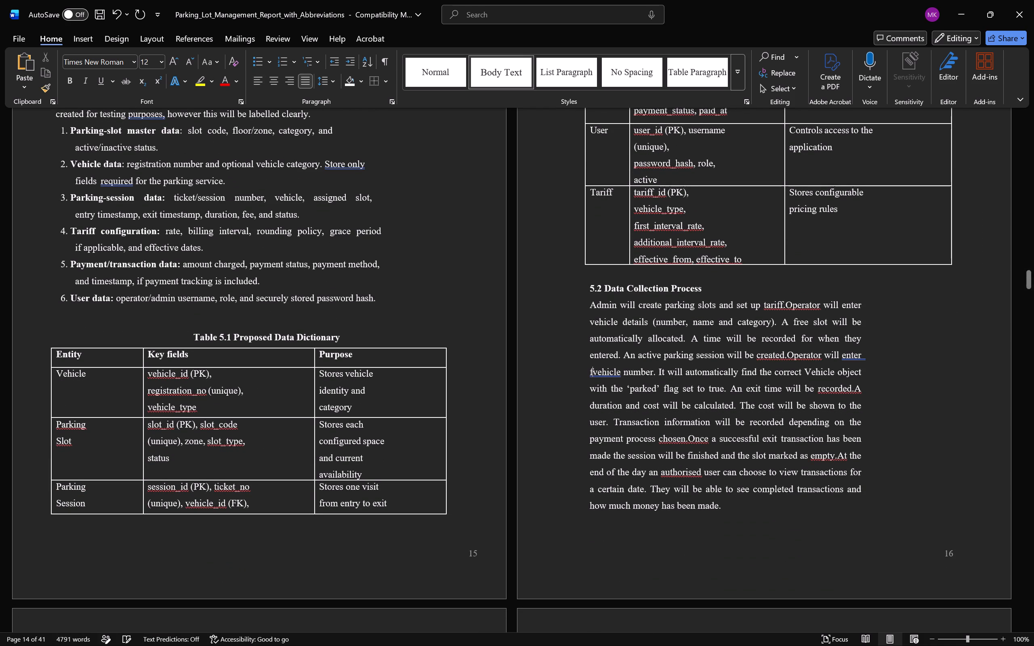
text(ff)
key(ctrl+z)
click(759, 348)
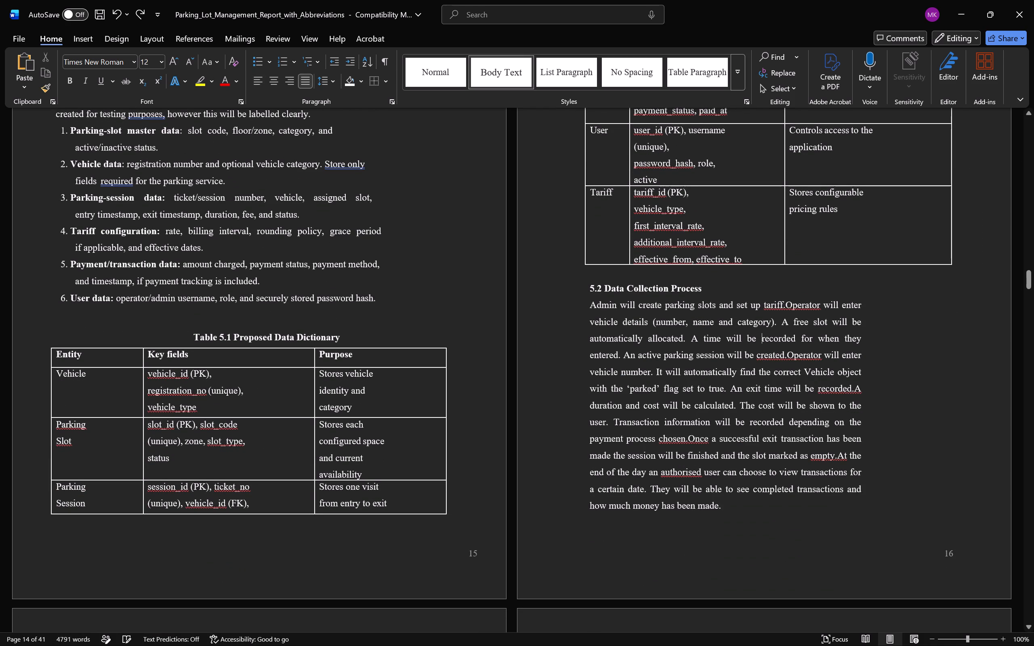
Set the right indent of the section 5.2 Data Collection Process heading and paragraph to 0".
drag(582, 282, 733, 532)
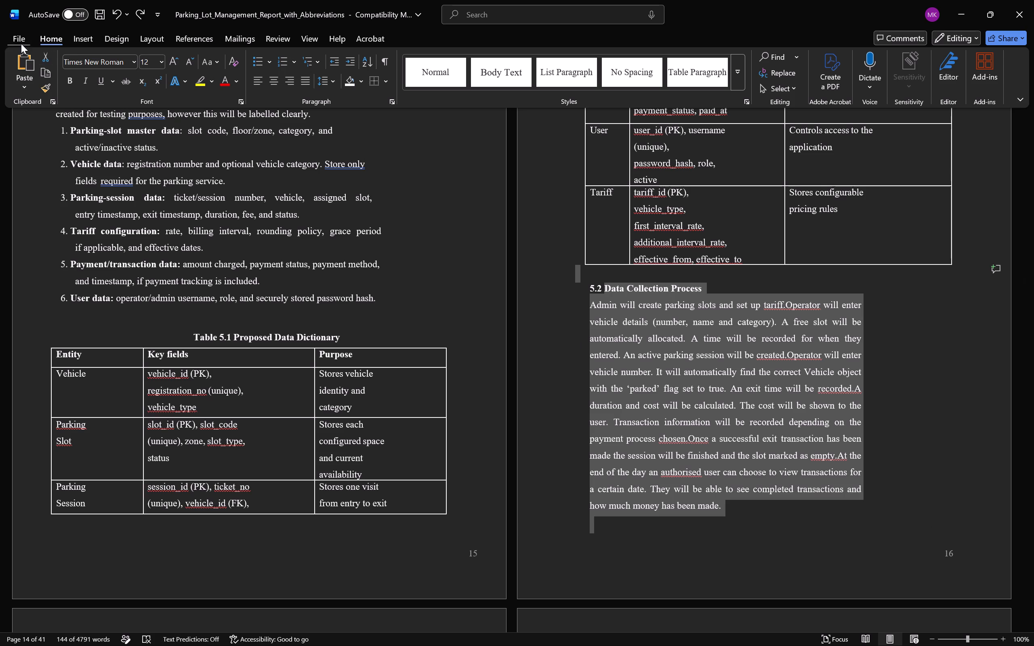
click(21, 44)
key(Escape)
click(140, 41)
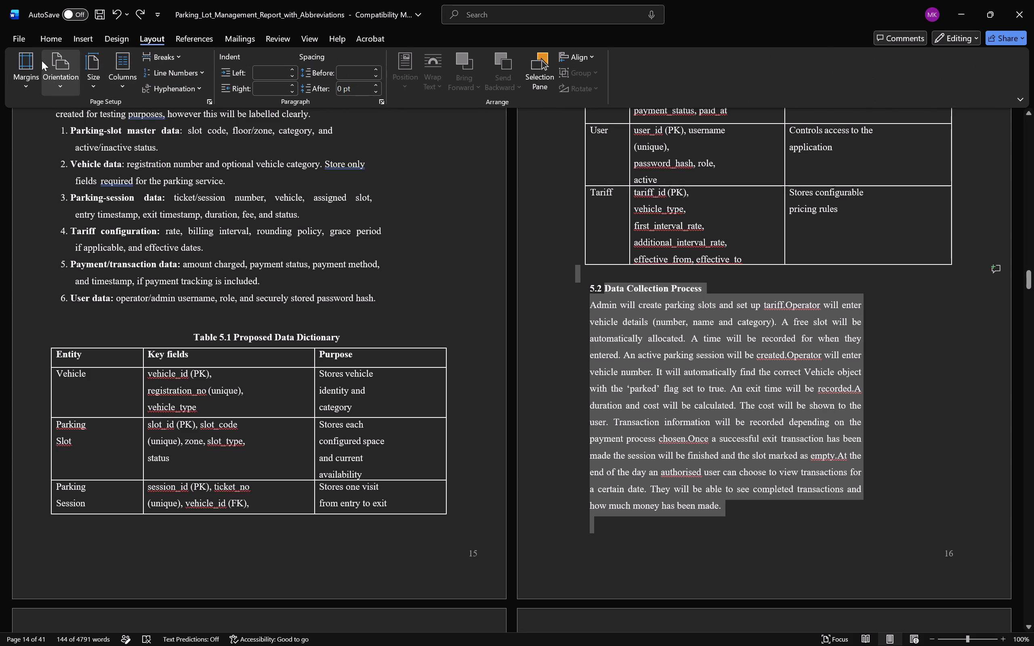
click(32, 64)
click(65, 74)
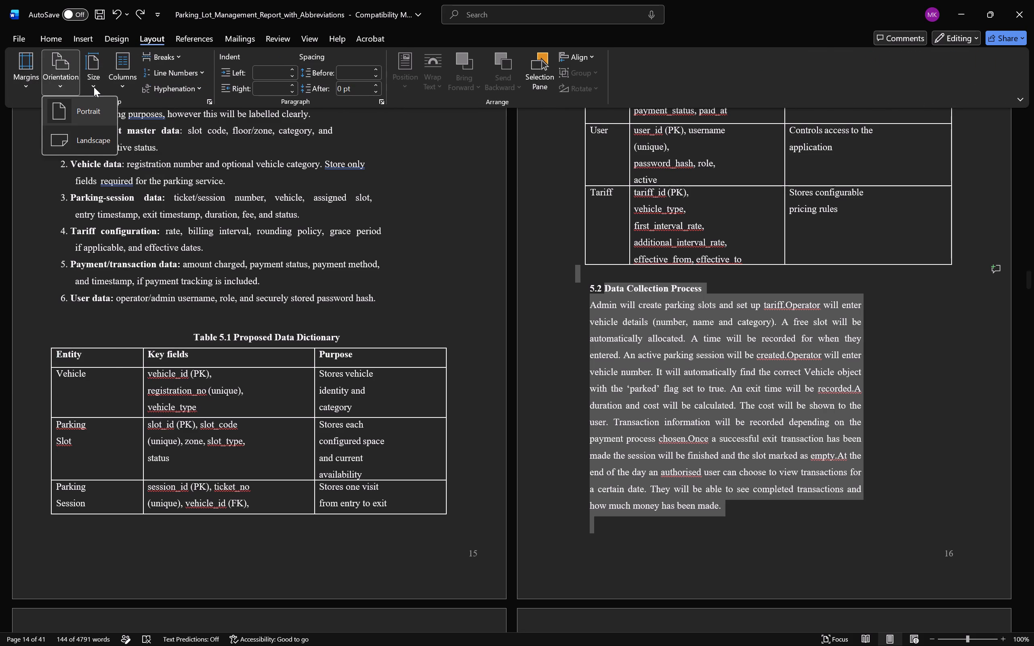
click(94, 87)
click(120, 79)
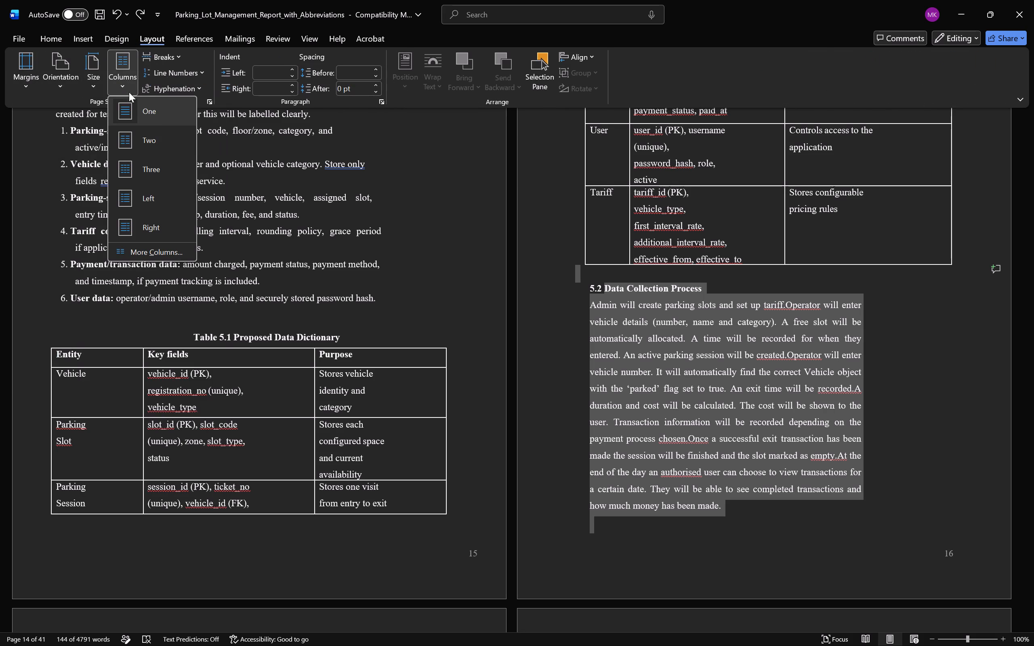
click(191, 71)
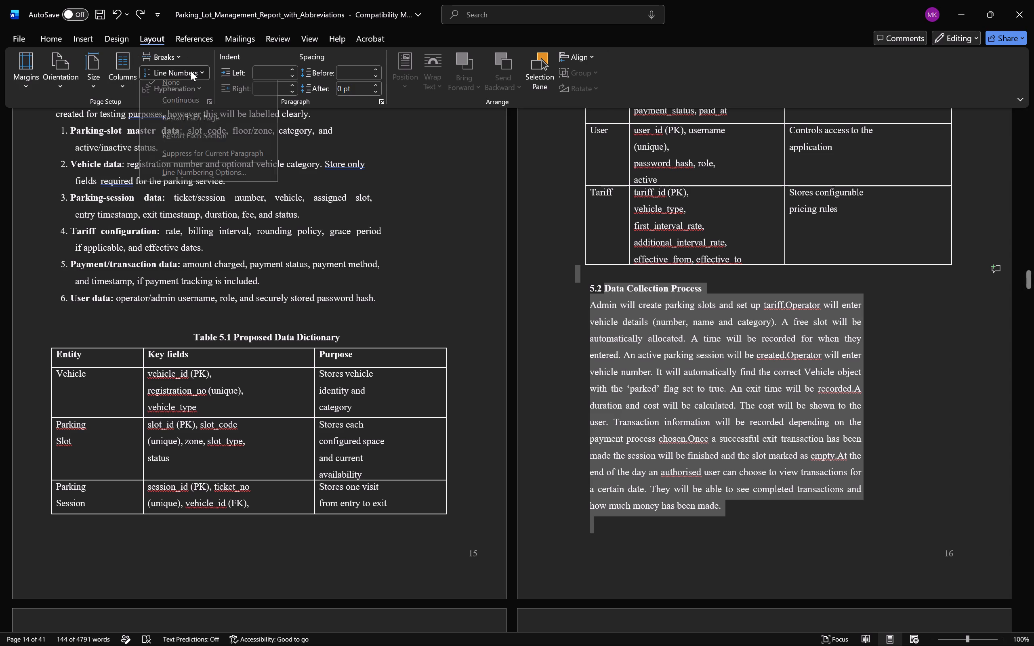
click(166, 54)
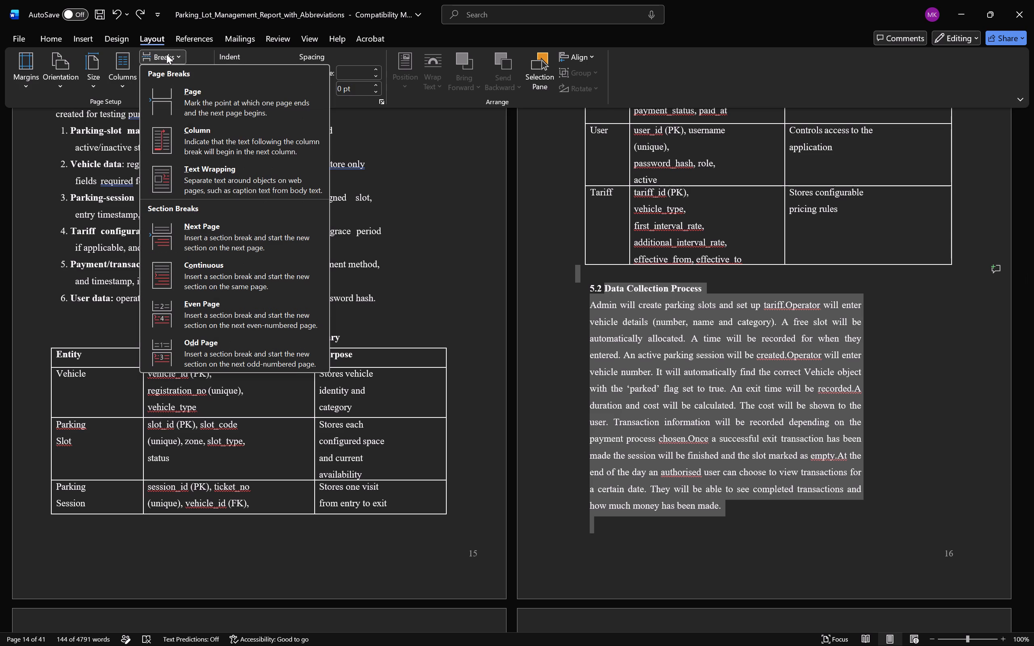
click(202, 56)
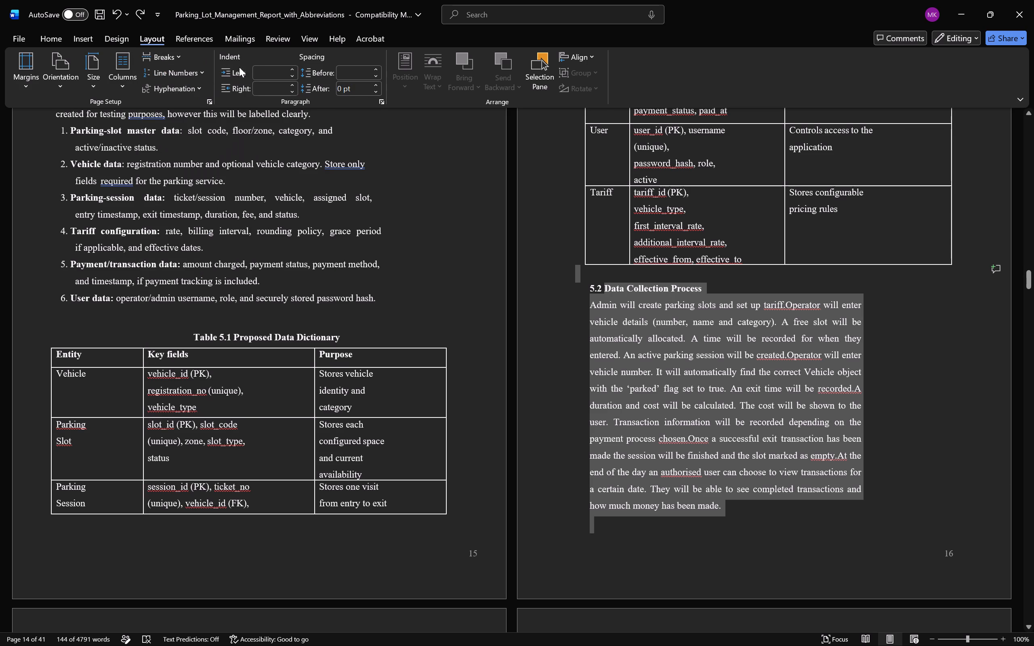
click(295, 90)
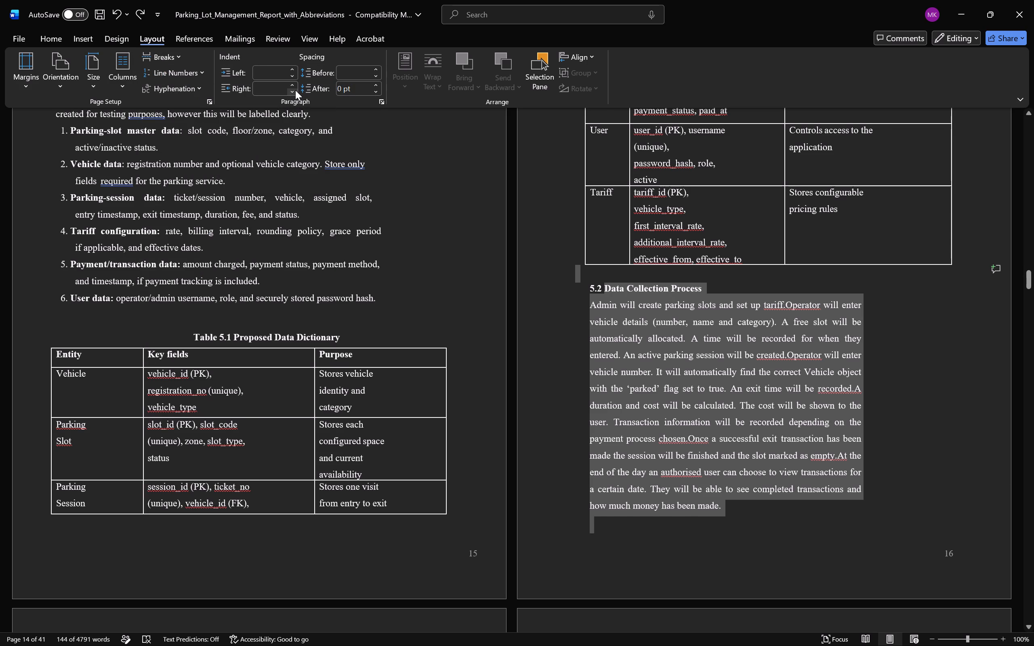
click(295, 90)
double_click(295, 90)
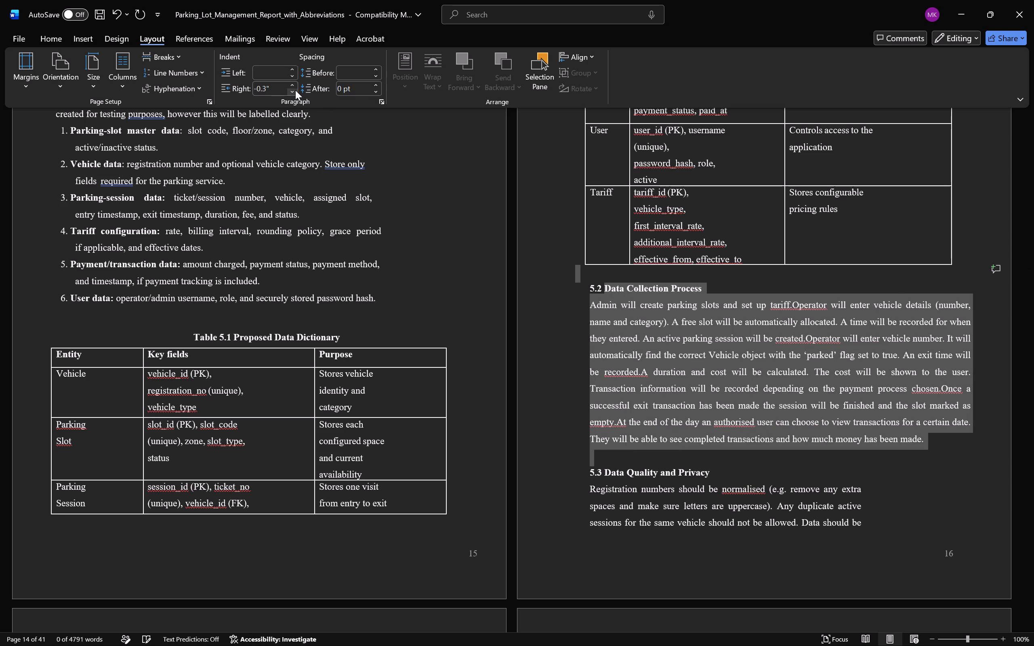
click(293, 84)
double_click(293, 84)
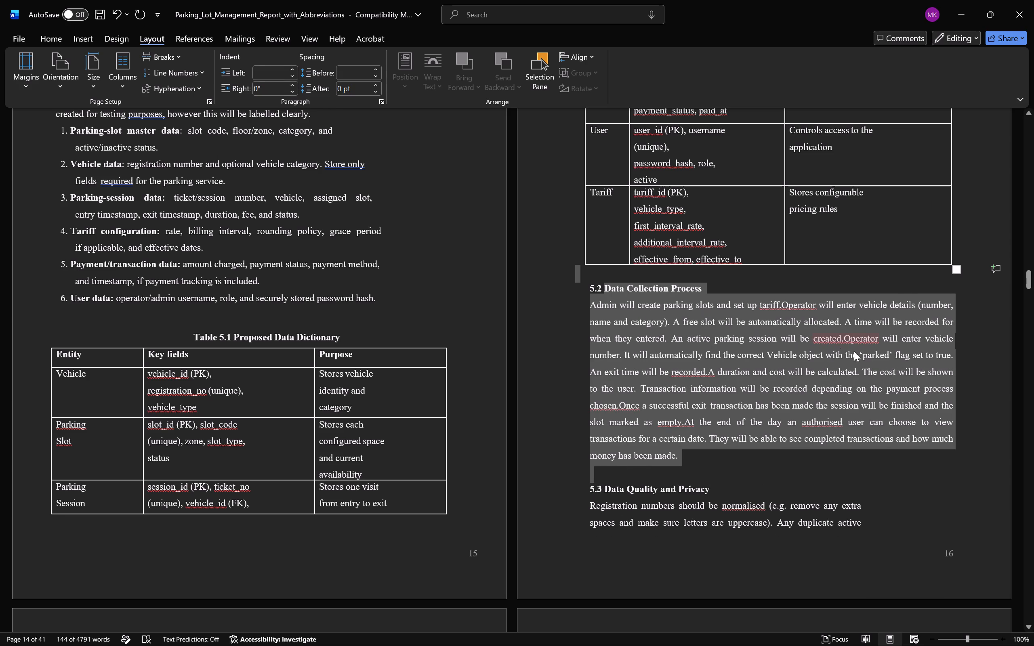
click(986, 348)
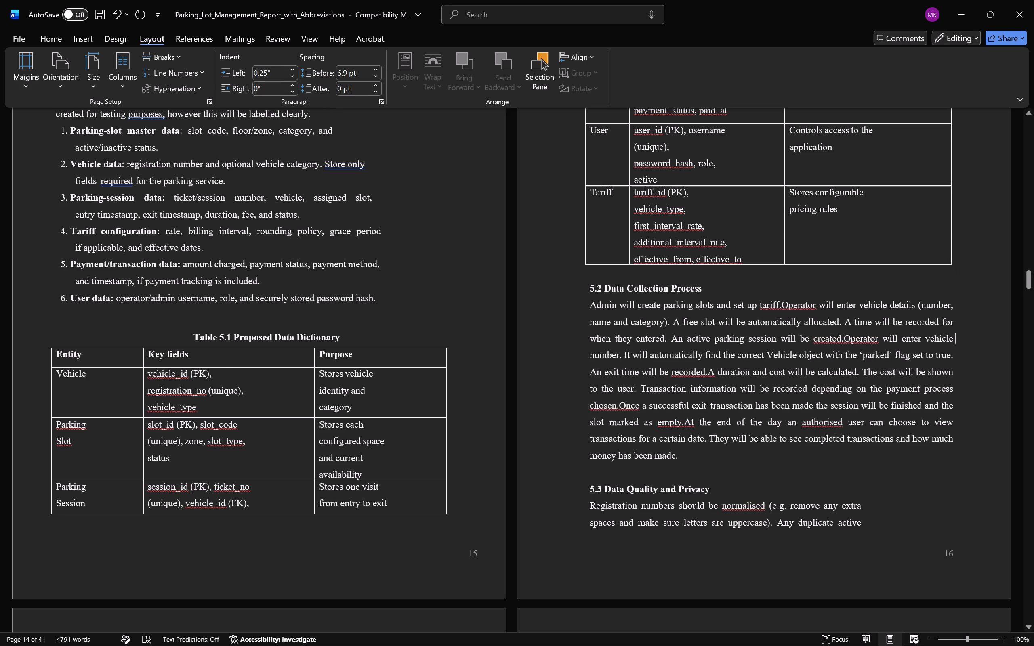
Set the right indent of the section 5.1 Data Source paragraph and its six-item numbered list to -0.1".
scroll(698, 432, up, 4)
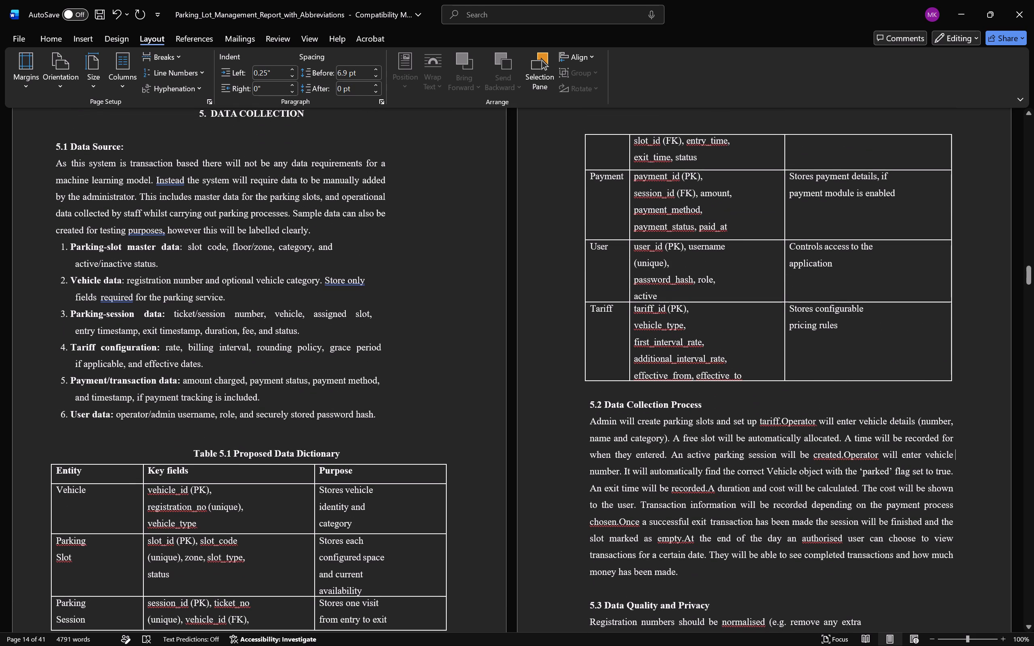
drag(48, 160, 400, 425)
scroll(391, 423, down, 4)
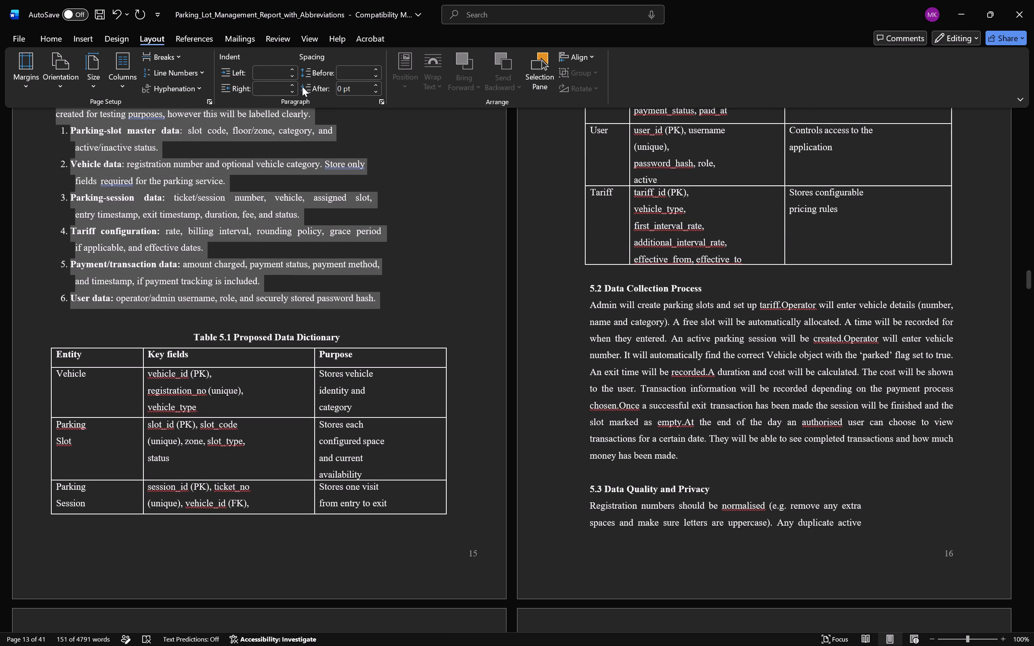
click(293, 90)
click(293, 90)
click(293, 90)
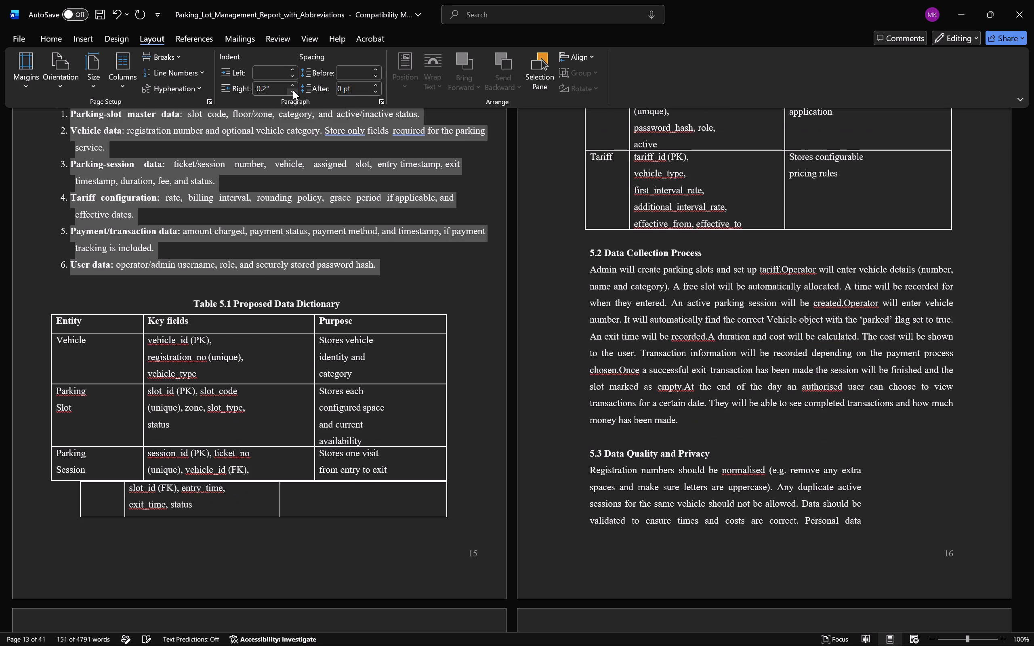
click(290, 91)
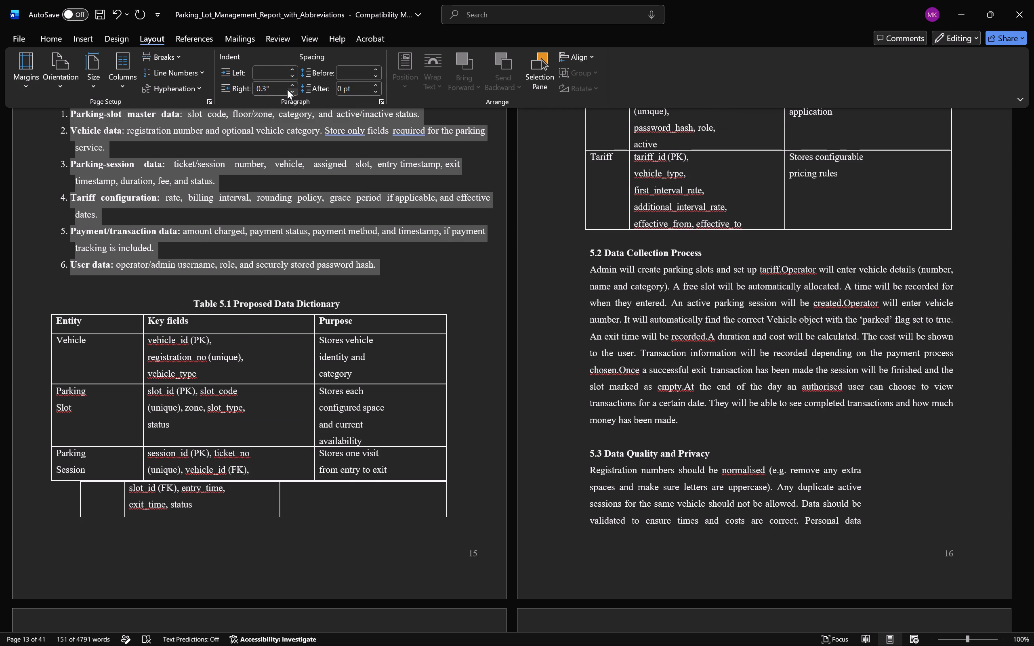
click(288, 89)
click(294, 84)
click(294, 84)
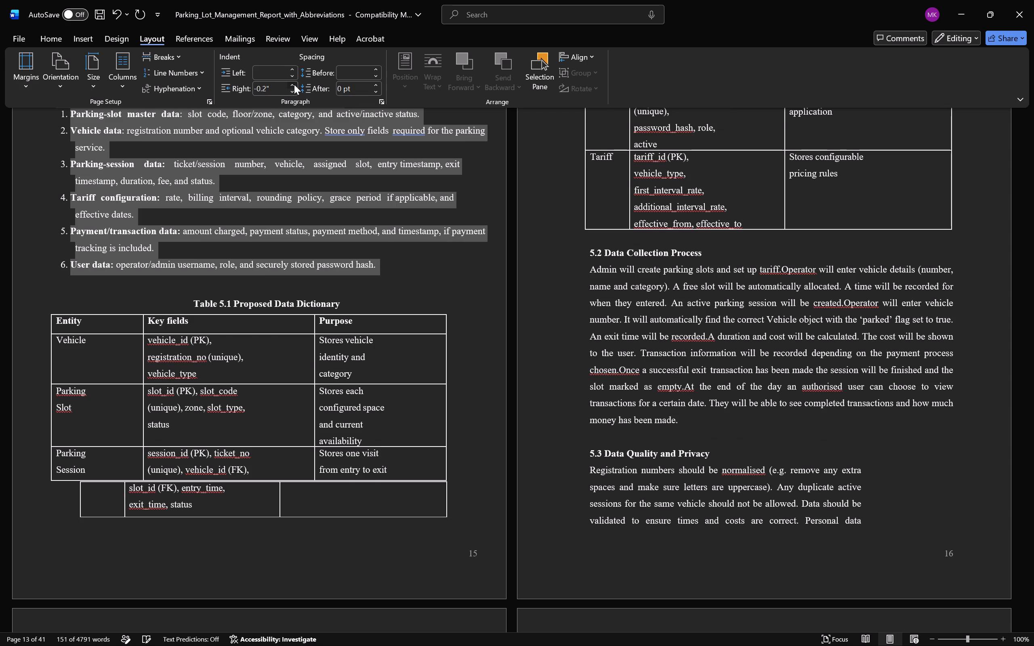
click(294, 84)
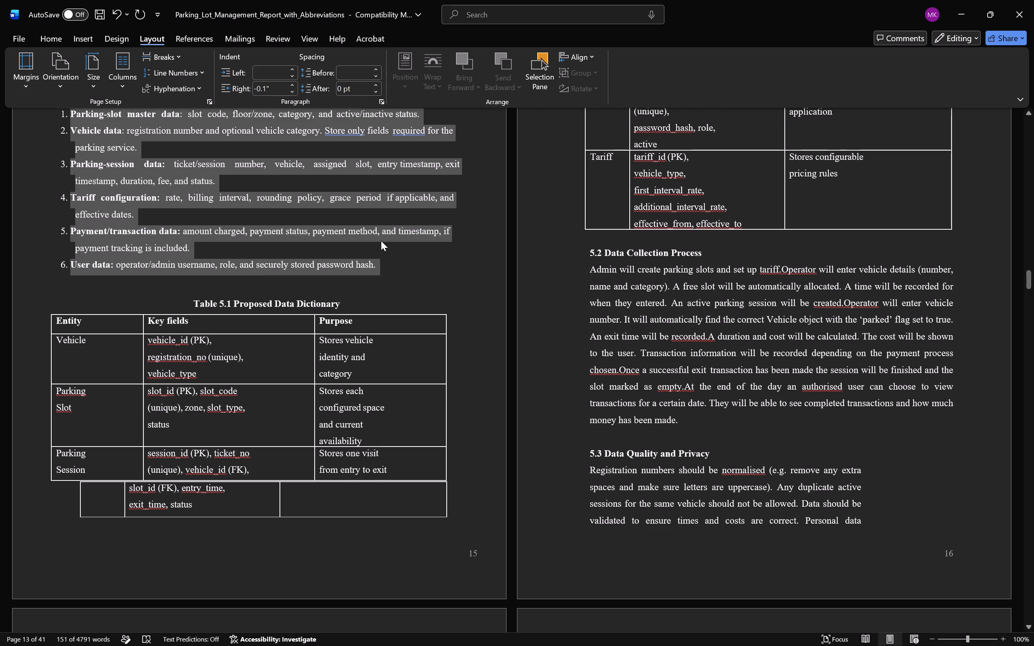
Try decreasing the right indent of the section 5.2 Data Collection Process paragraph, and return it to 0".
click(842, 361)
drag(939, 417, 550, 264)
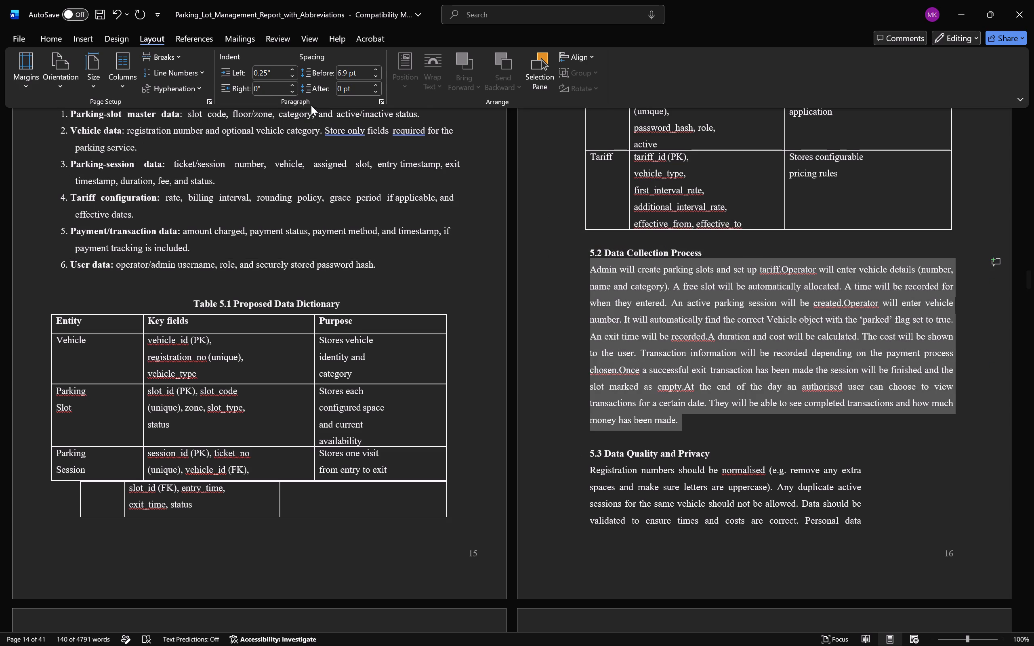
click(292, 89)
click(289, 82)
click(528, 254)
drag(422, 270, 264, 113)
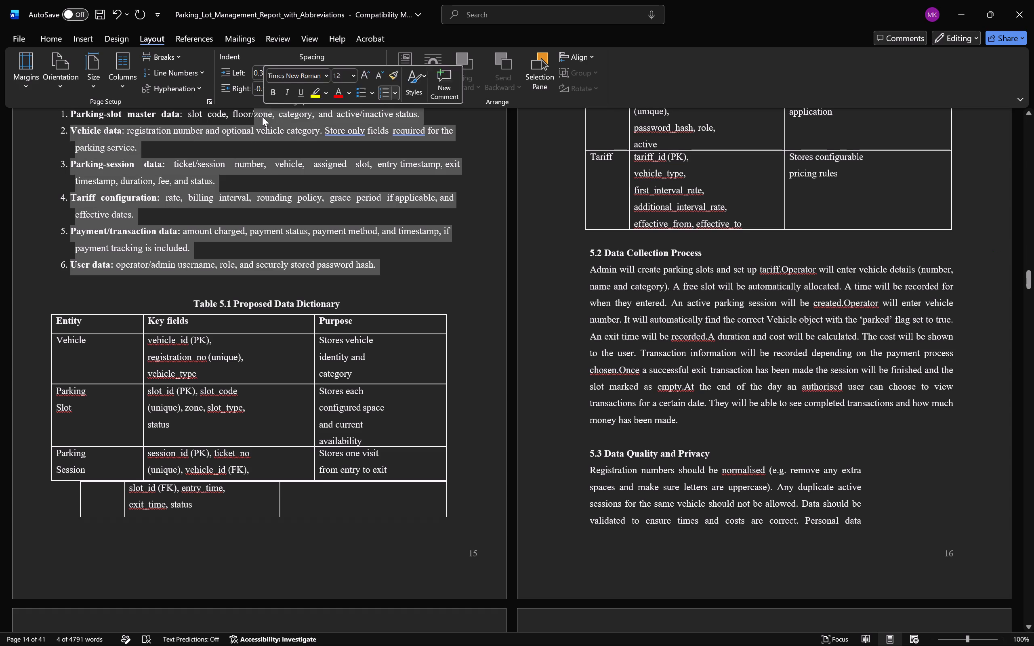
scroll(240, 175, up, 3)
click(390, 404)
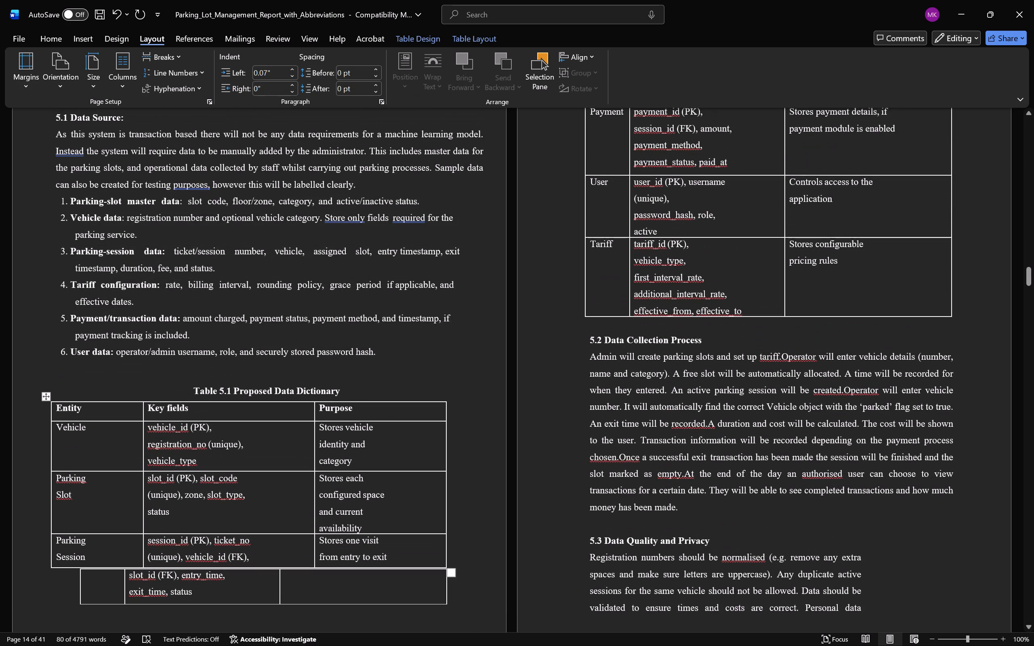
Select the whole document and adjust the right indent of all its paragraphs and table text together.
key(ctrl+a)
click(292, 91)
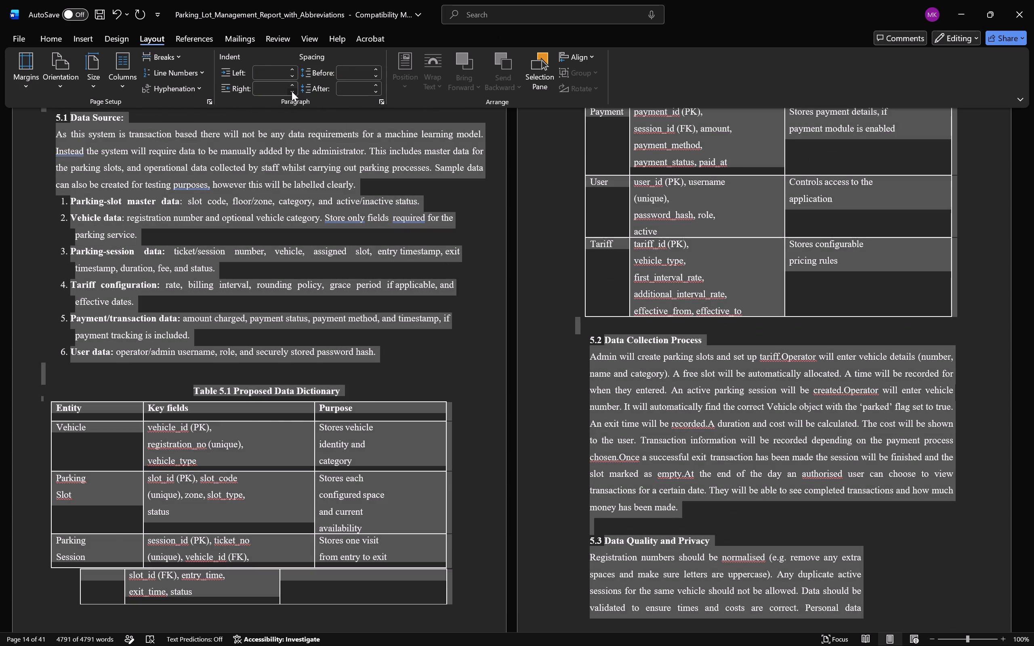
click(292, 91)
click(293, 86)
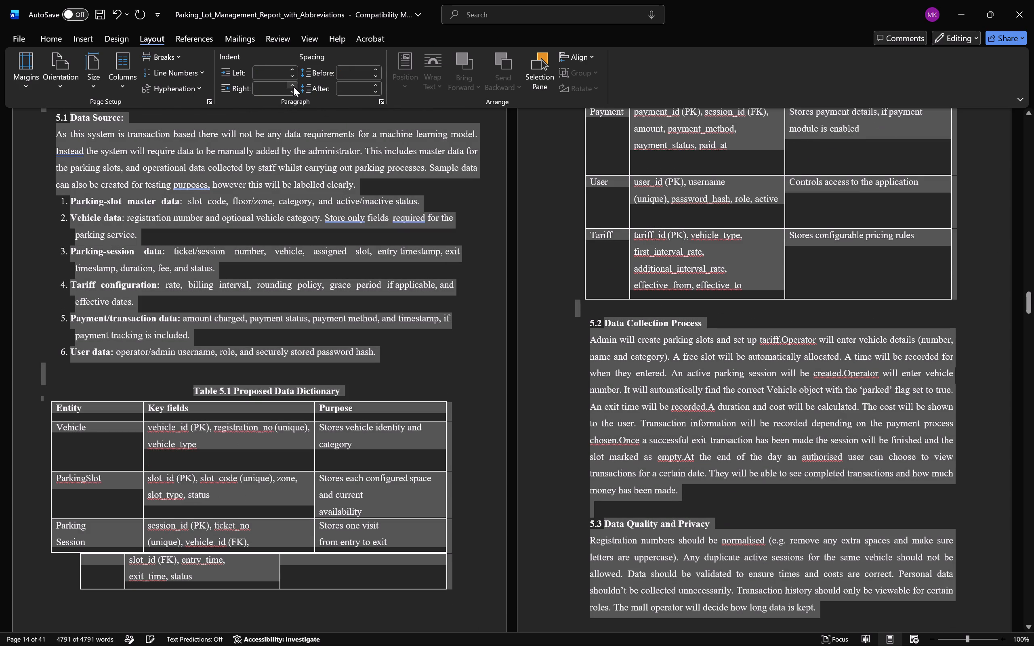
click(293, 86)
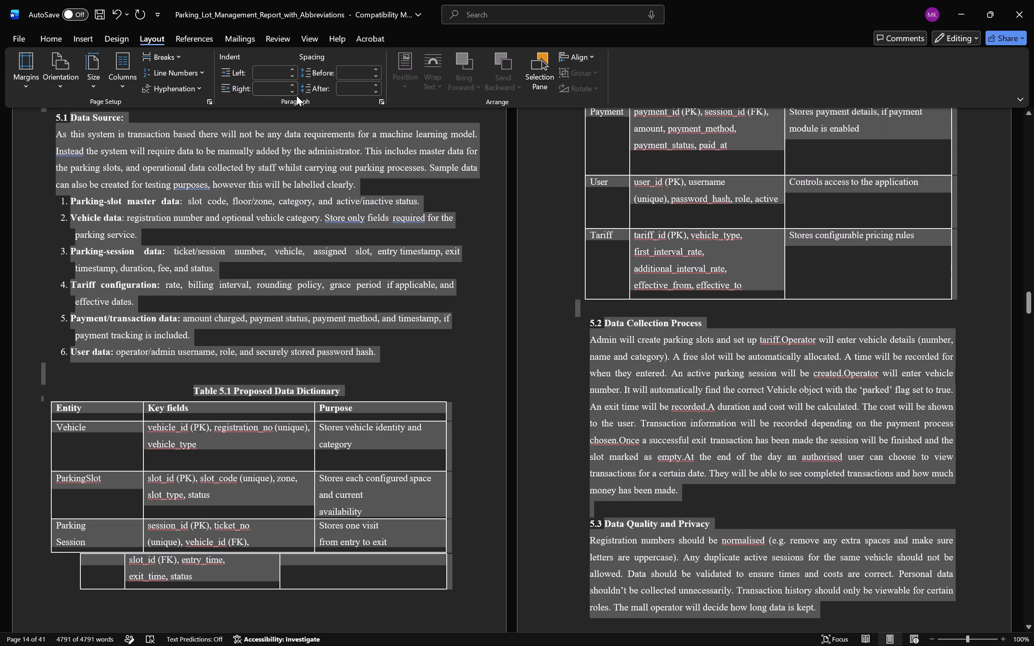
click(290, 91)
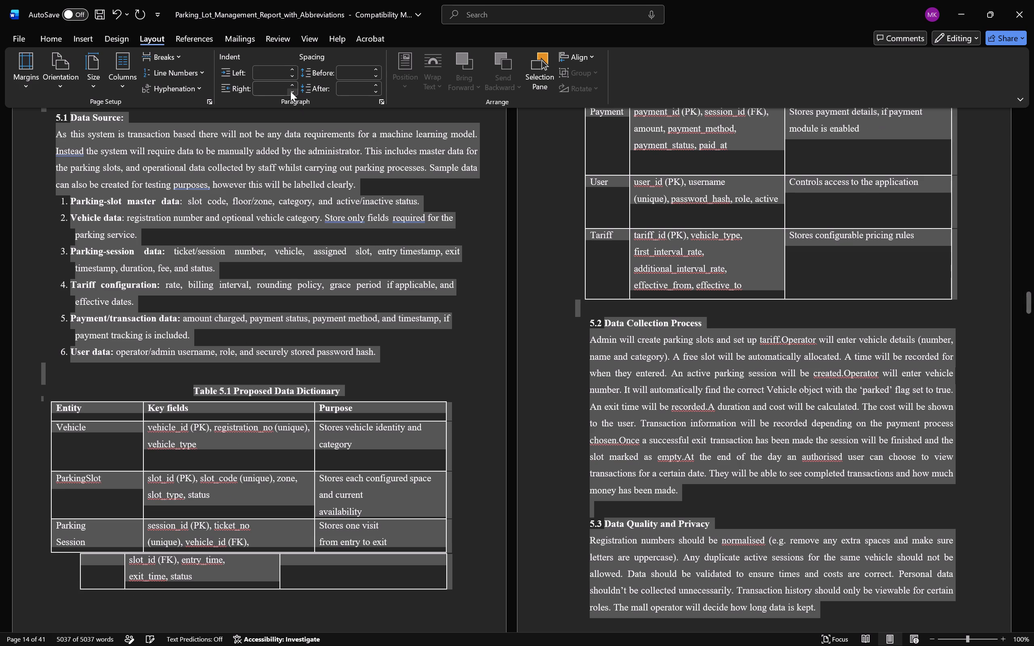
click(290, 91)
triple_click(290, 91)
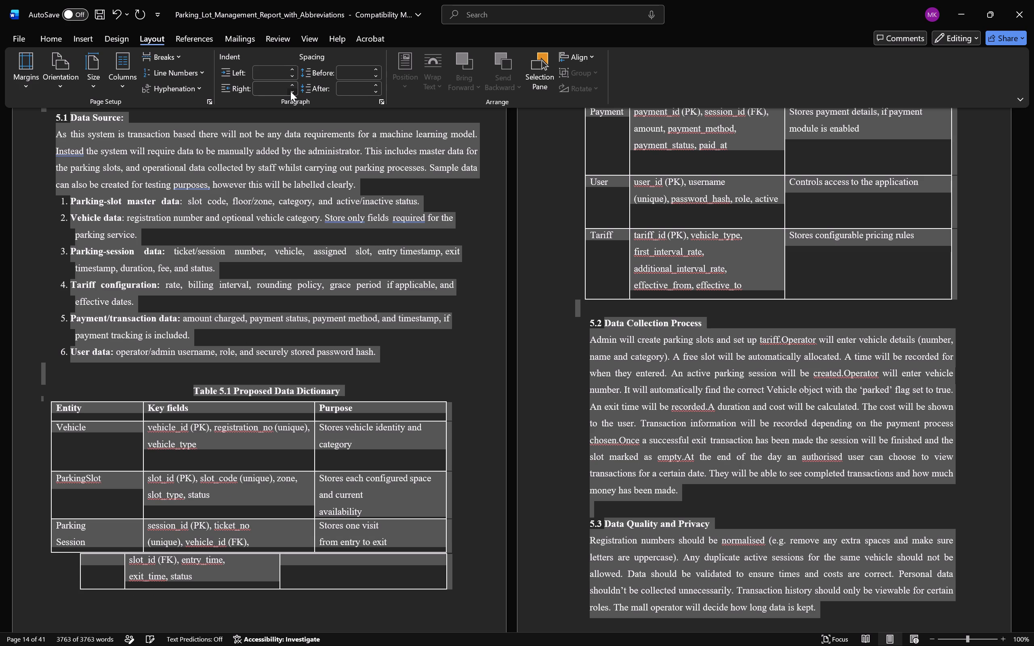
click(267, 91)
click(288, 92)
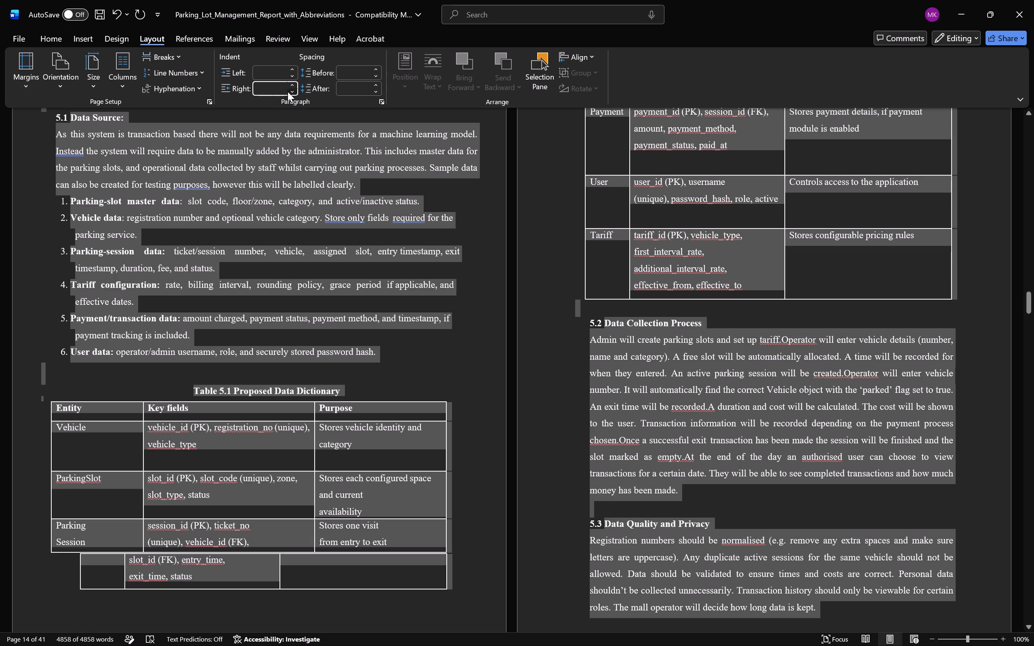
click(290, 92)
click(290, 92)
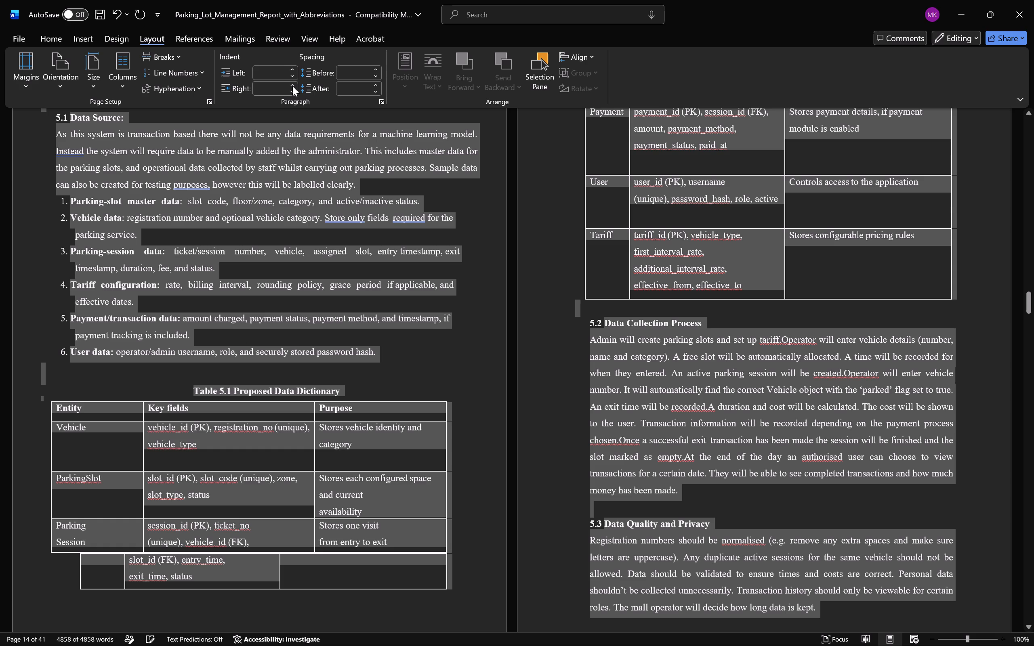
triple_click(292, 86)
click(493, 240)
Set the right indent of the section 5.1 Data Source paragraph and its six-item numbered list to 0.5".
drag(470, 376, 75, 144)
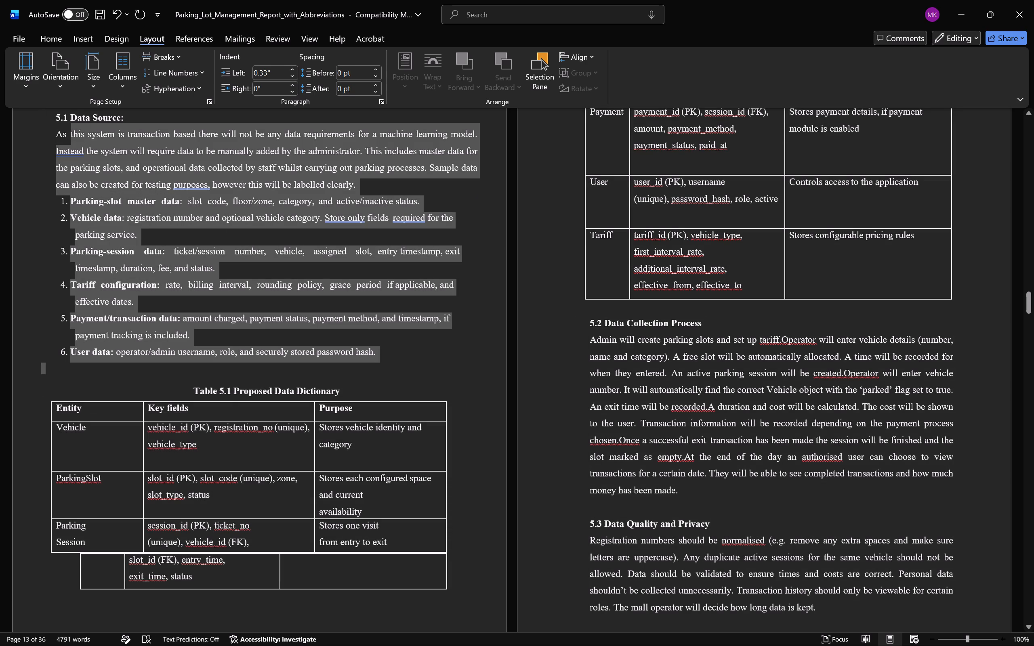
drag(75, 144, 52, 147)
click(55, 140)
drag(441, 352, 424, 348)
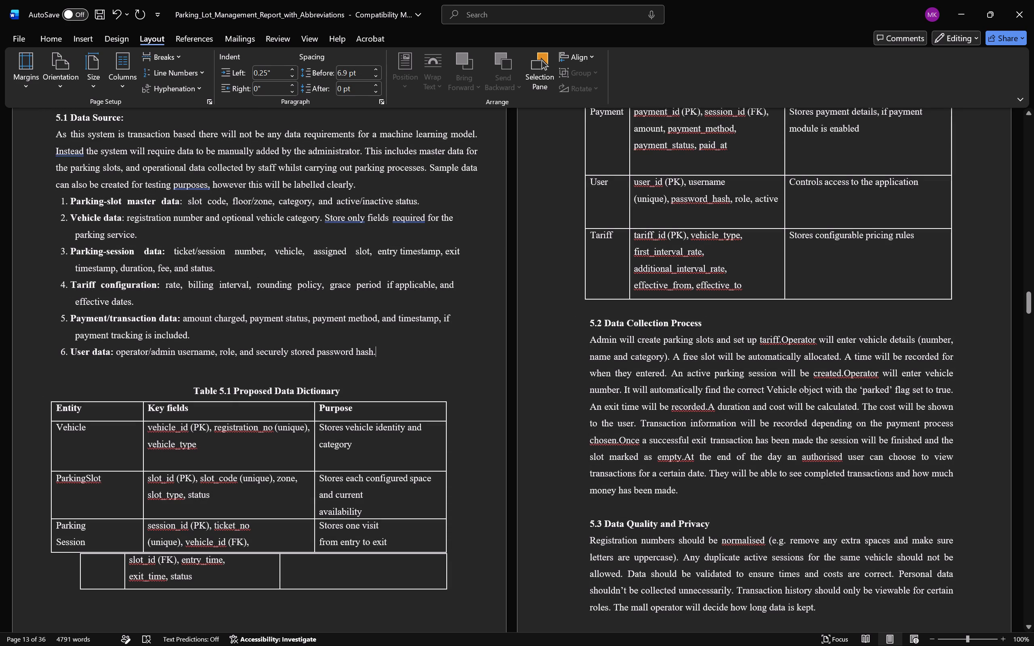
drag(42, 126, 379, 357)
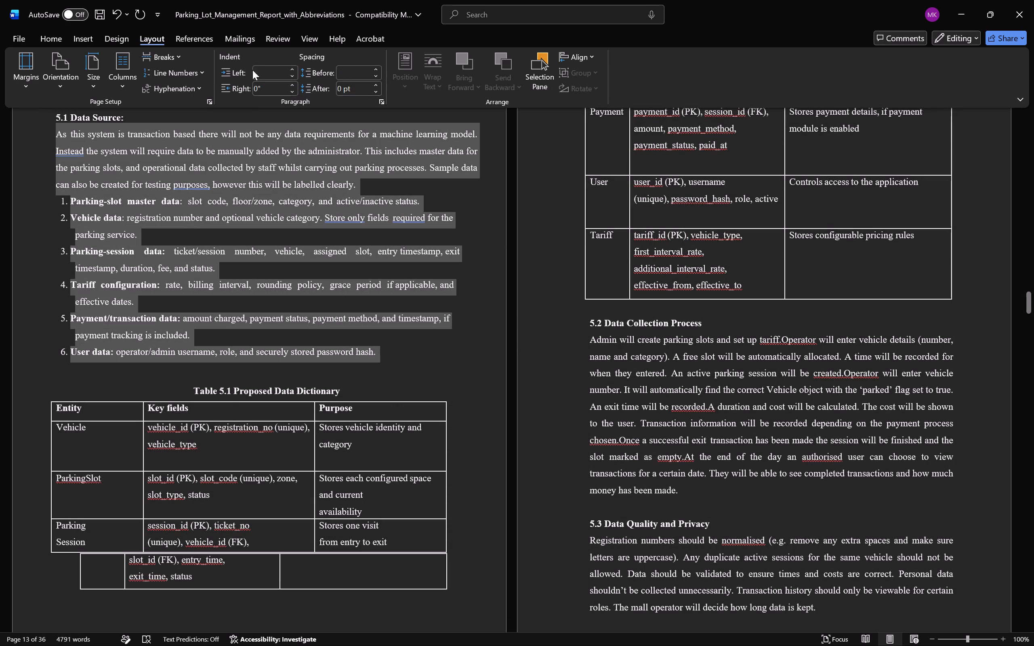
click(292, 90)
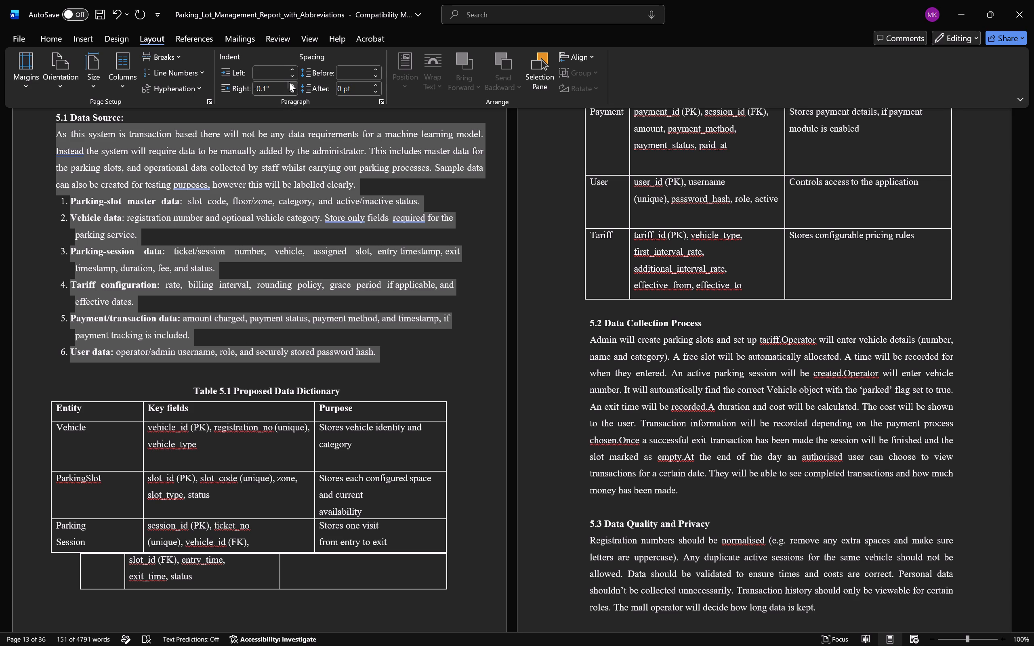
triple_click(293, 84)
click(293, 84)
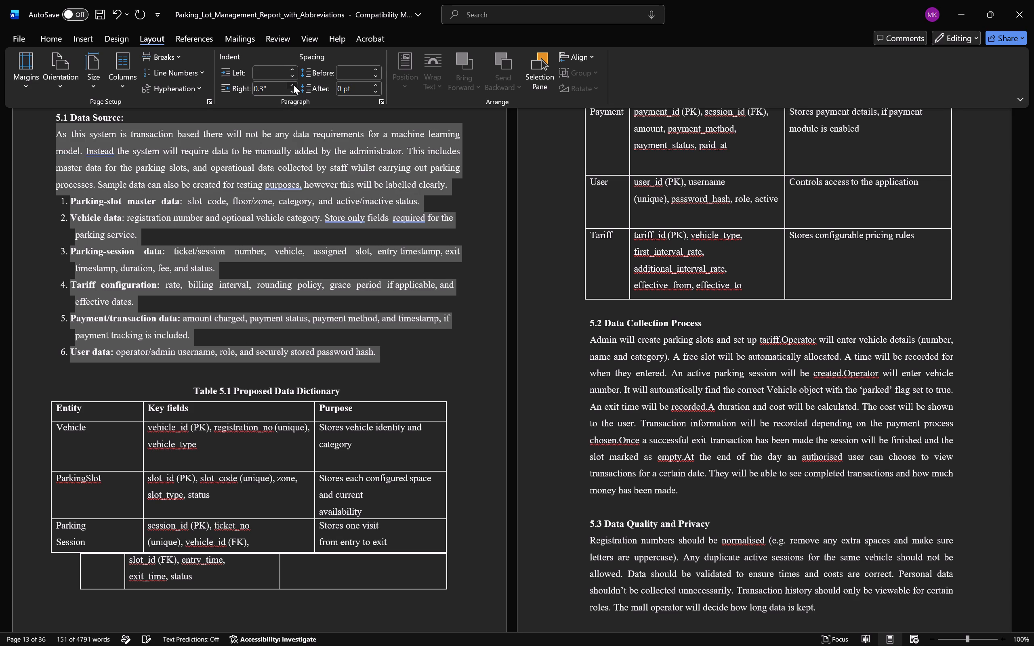
click(293, 84)
click(292, 85)
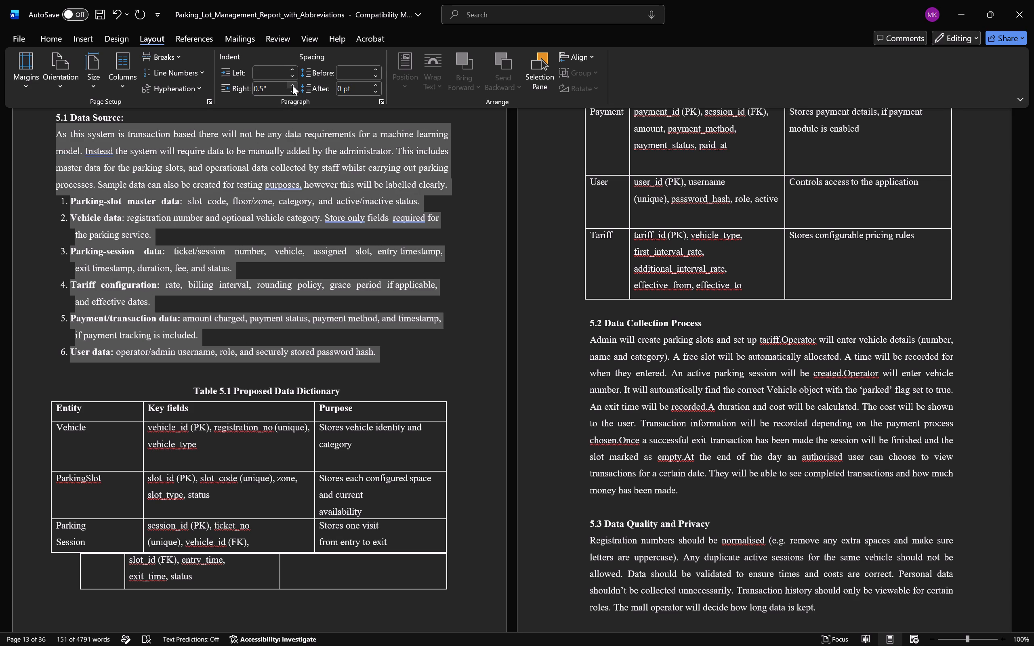
click(439, 349)
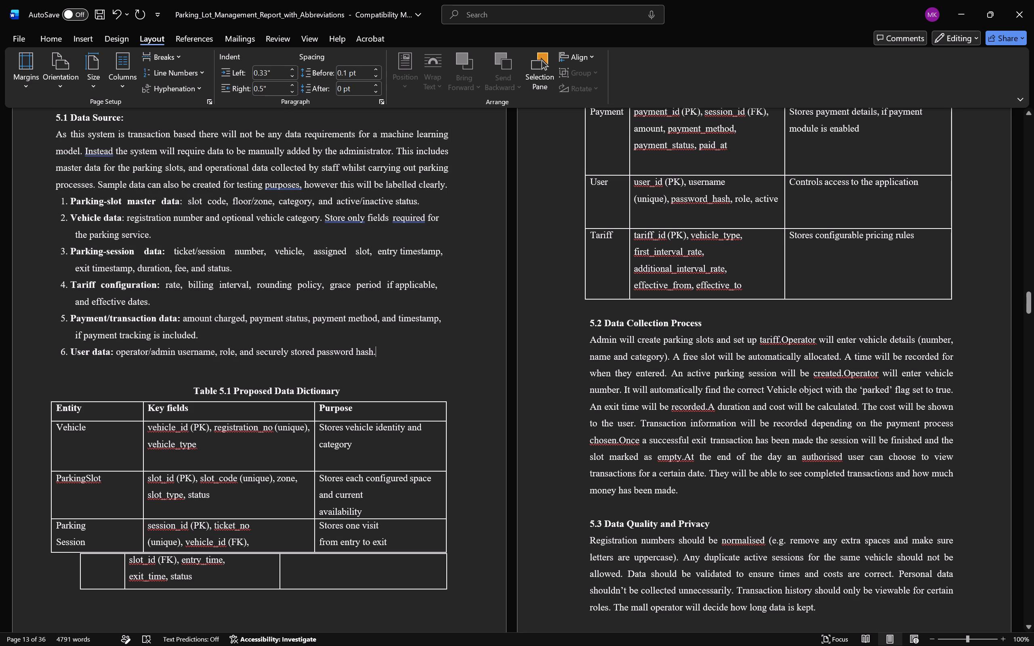
Cut the text "slot_id (FK), entry_time, exit_time, status" from the continuation row below the Parking Session row of Table 5.1.
scroll(433, 428, down, 4)
click(90, 462)
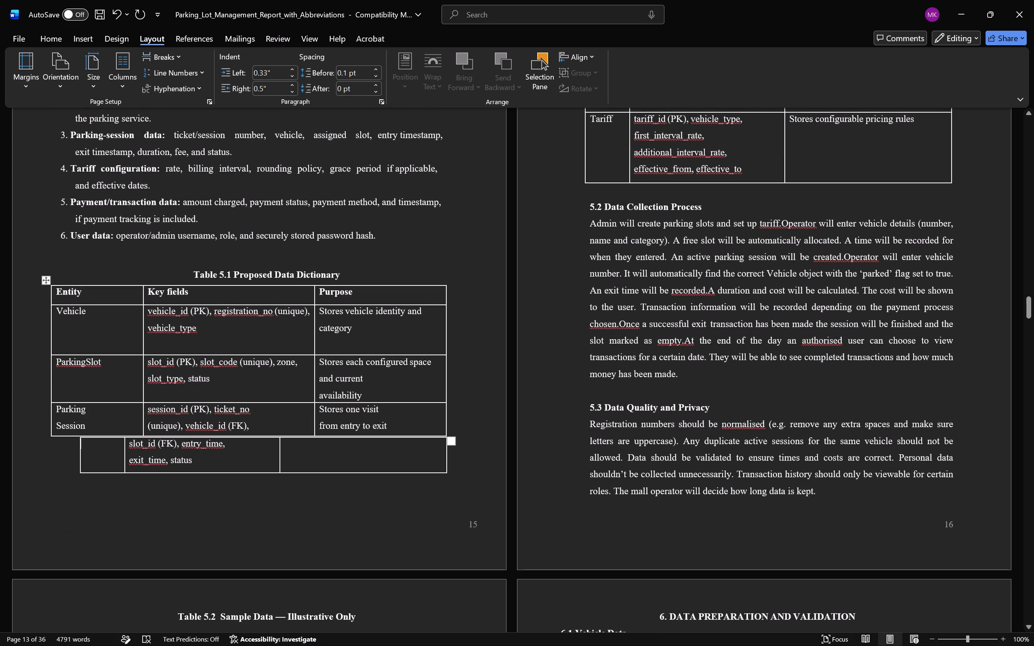
scroll(141, 446, up, 6)
scroll(141, 446, down, 1)
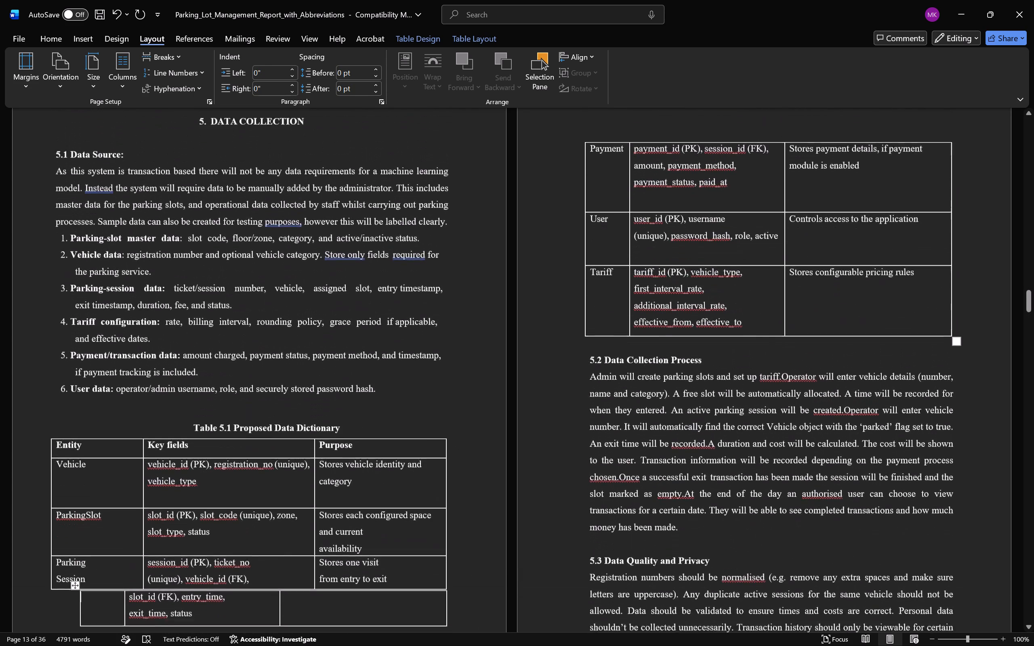
scroll(146, 446, down, 2)
drag(214, 547, 137, 523)
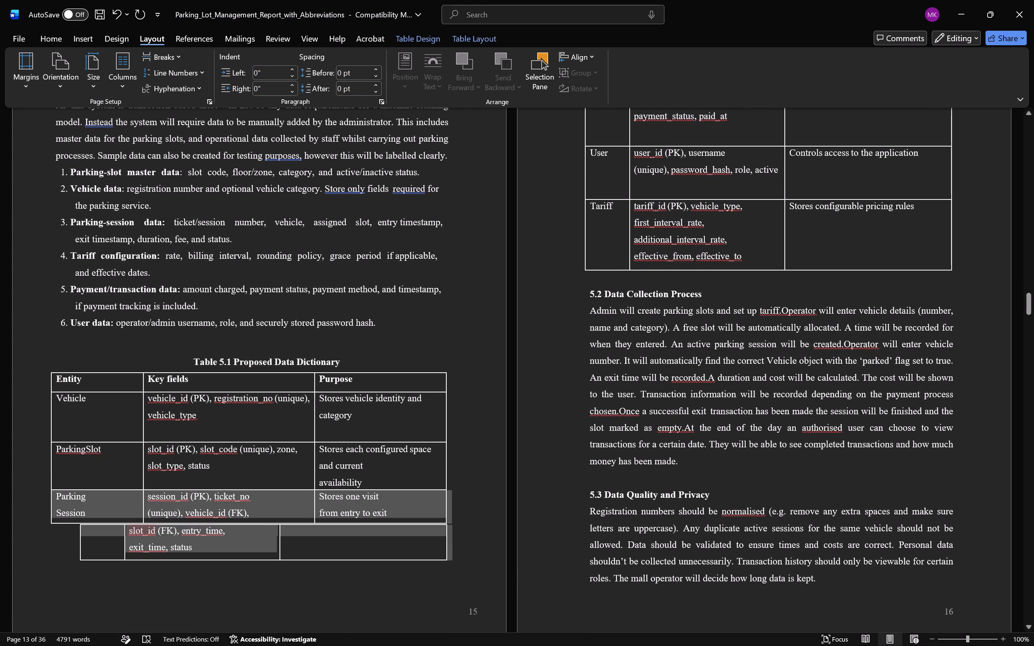
drag(137, 523, 123, 540)
key(ctrl+x)
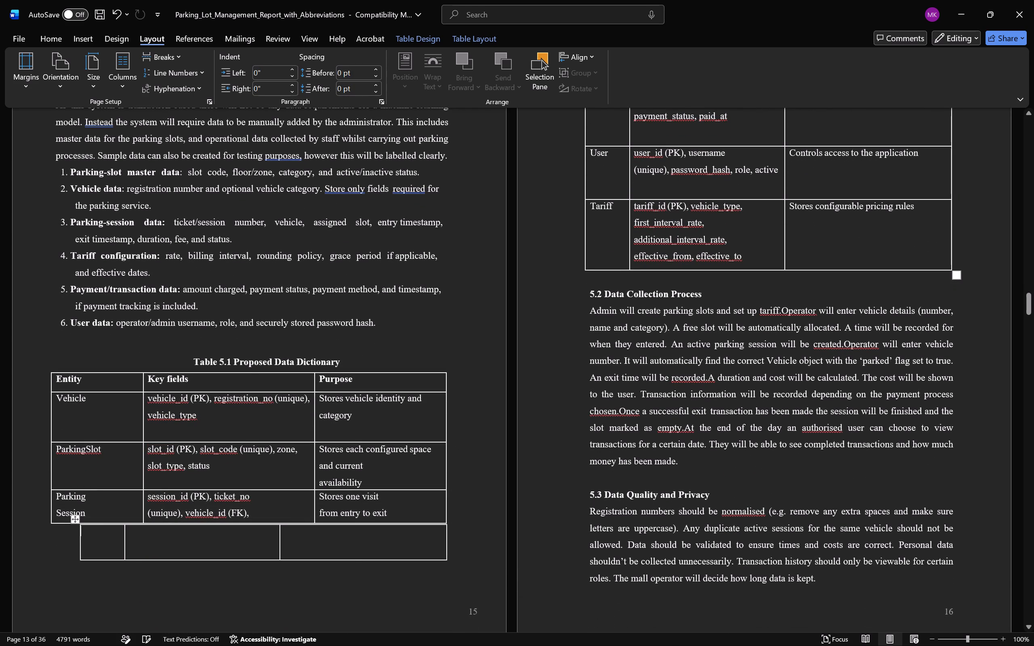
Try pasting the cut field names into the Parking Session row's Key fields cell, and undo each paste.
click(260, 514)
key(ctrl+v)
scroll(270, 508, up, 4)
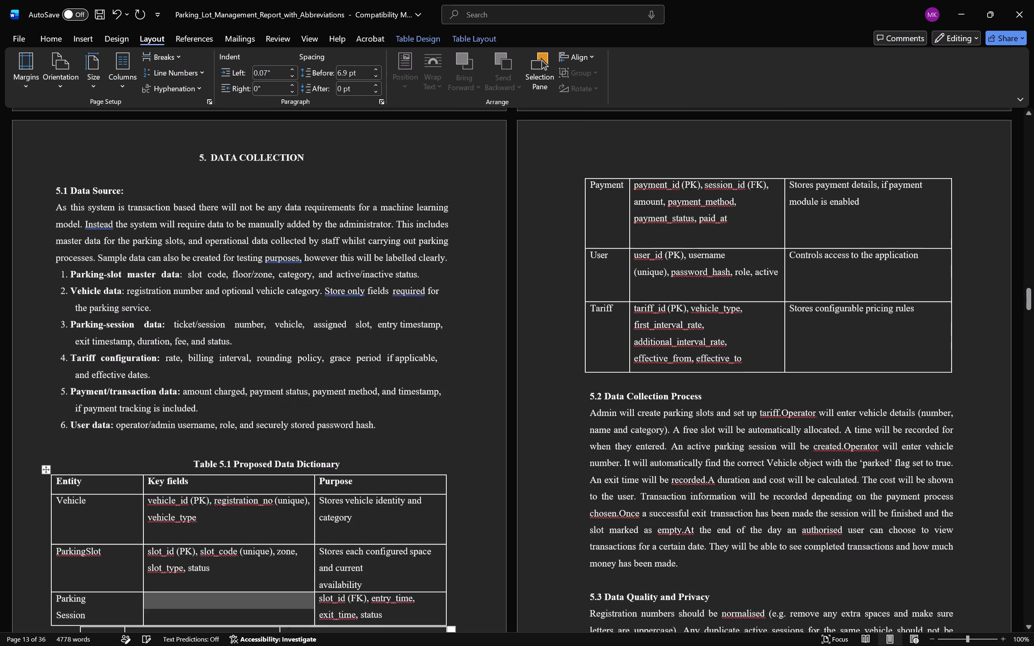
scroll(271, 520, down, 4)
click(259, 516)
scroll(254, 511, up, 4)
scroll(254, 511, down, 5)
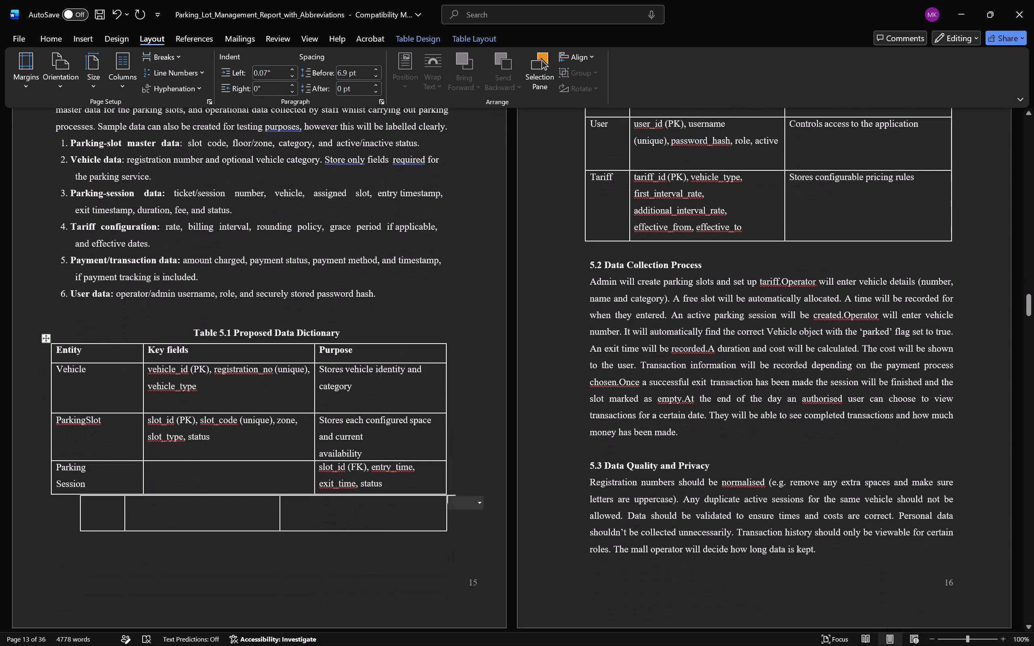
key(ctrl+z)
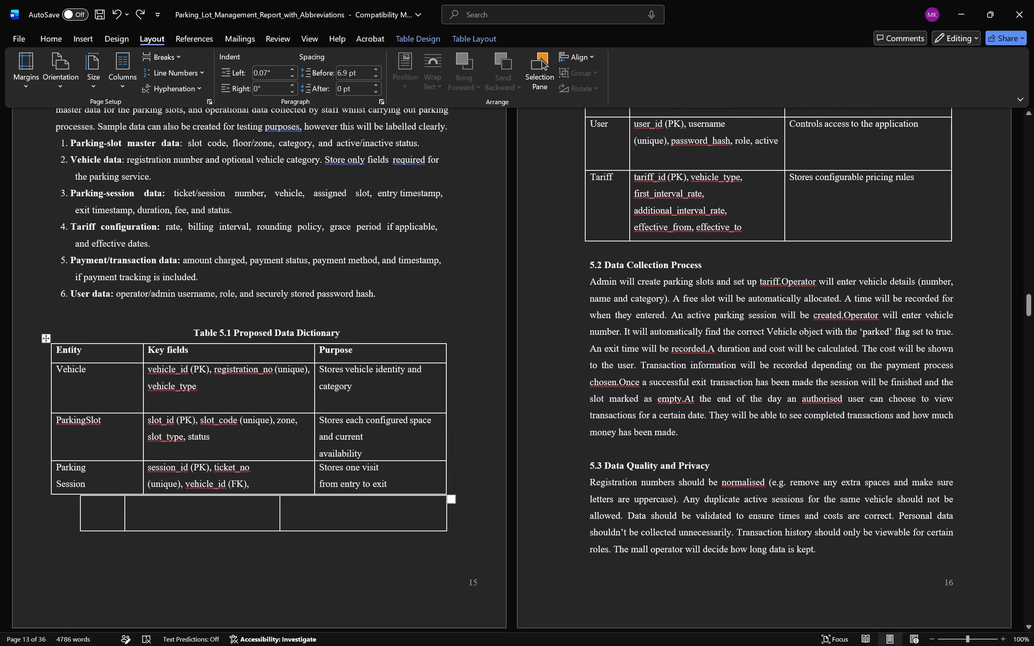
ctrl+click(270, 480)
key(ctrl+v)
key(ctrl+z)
Narrow the last column of the continuation table below Table 5.1 slightly by moving its outer border inward.
click(278, 518)
drag(446, 532, 441, 531)
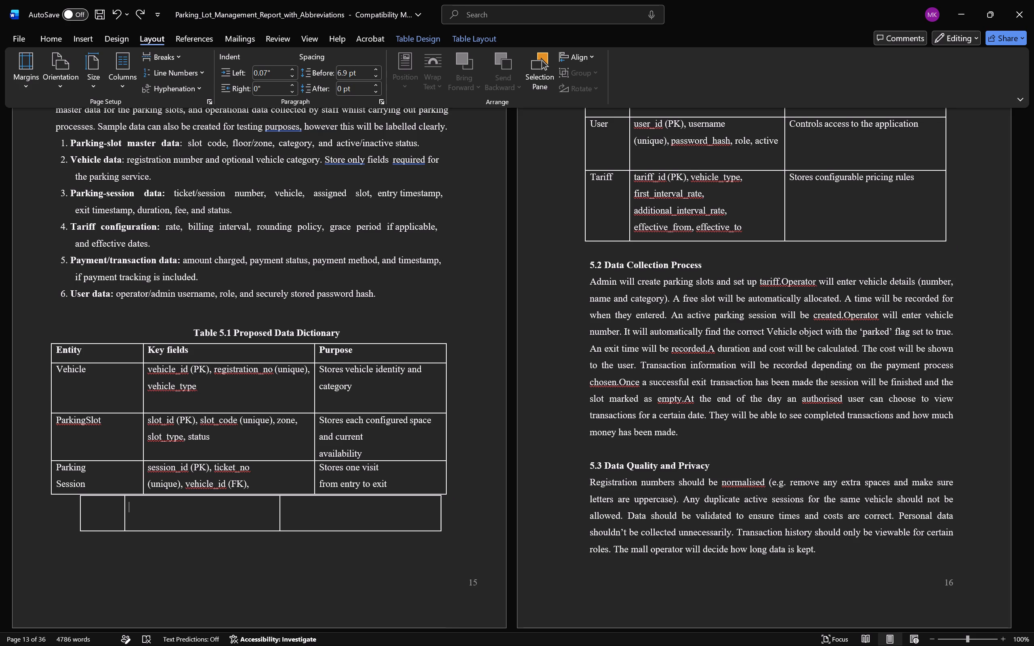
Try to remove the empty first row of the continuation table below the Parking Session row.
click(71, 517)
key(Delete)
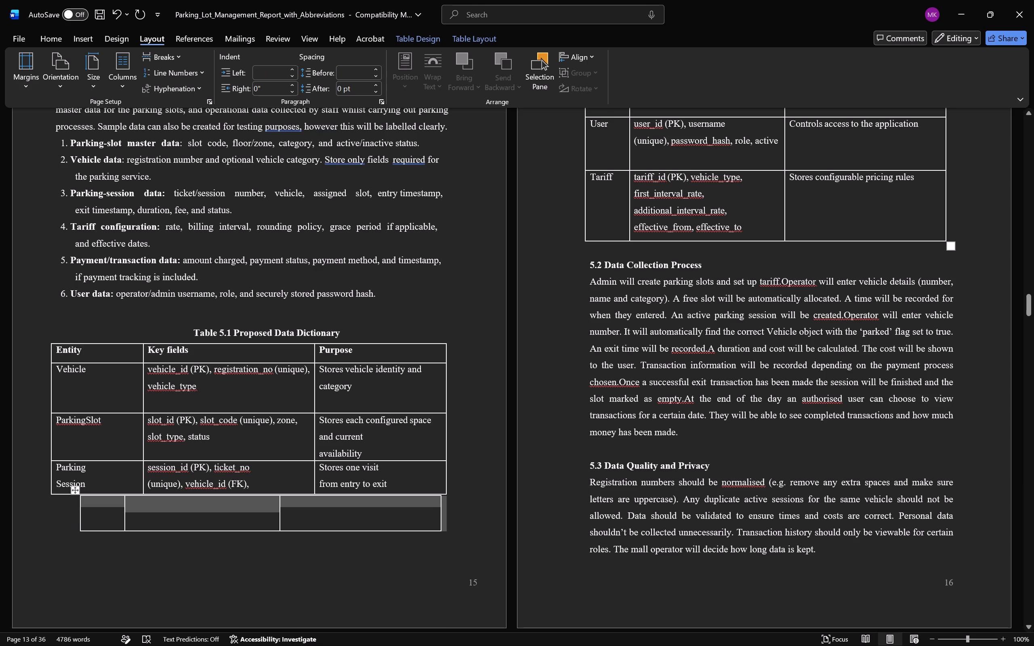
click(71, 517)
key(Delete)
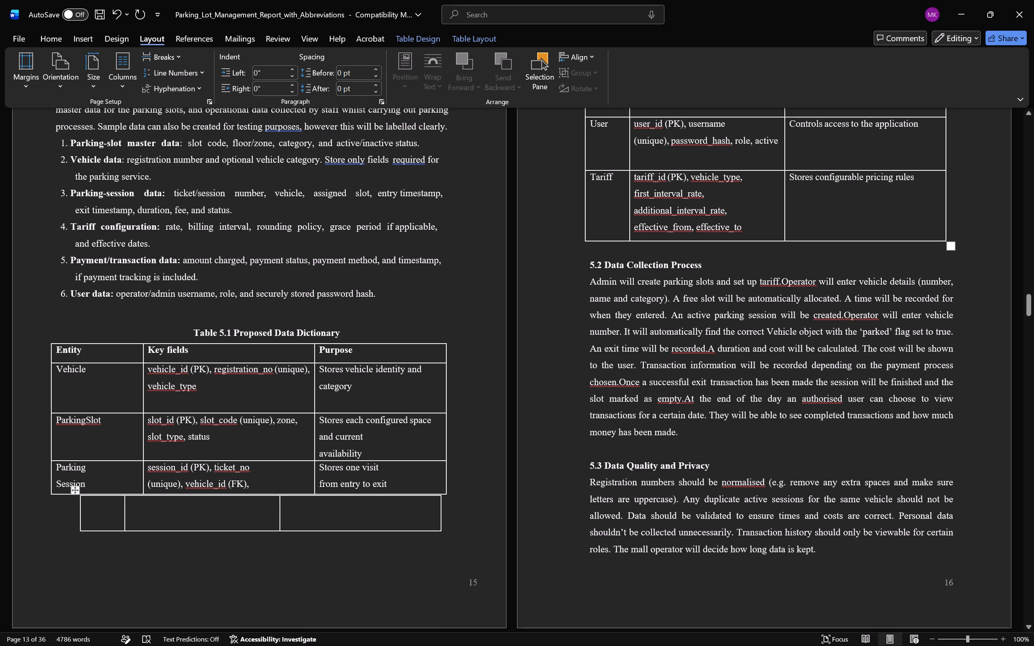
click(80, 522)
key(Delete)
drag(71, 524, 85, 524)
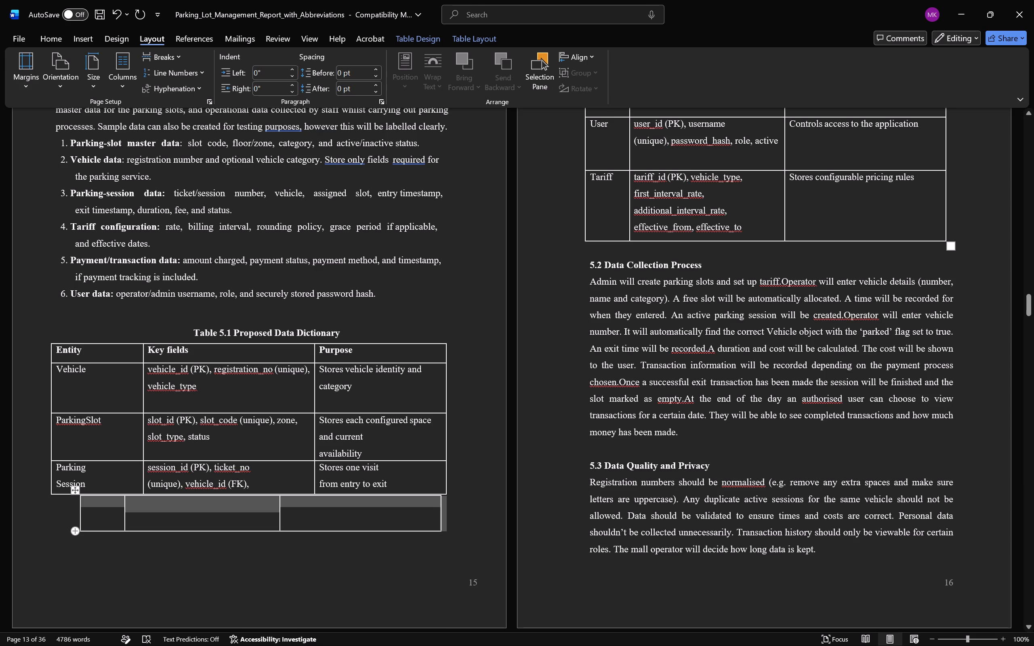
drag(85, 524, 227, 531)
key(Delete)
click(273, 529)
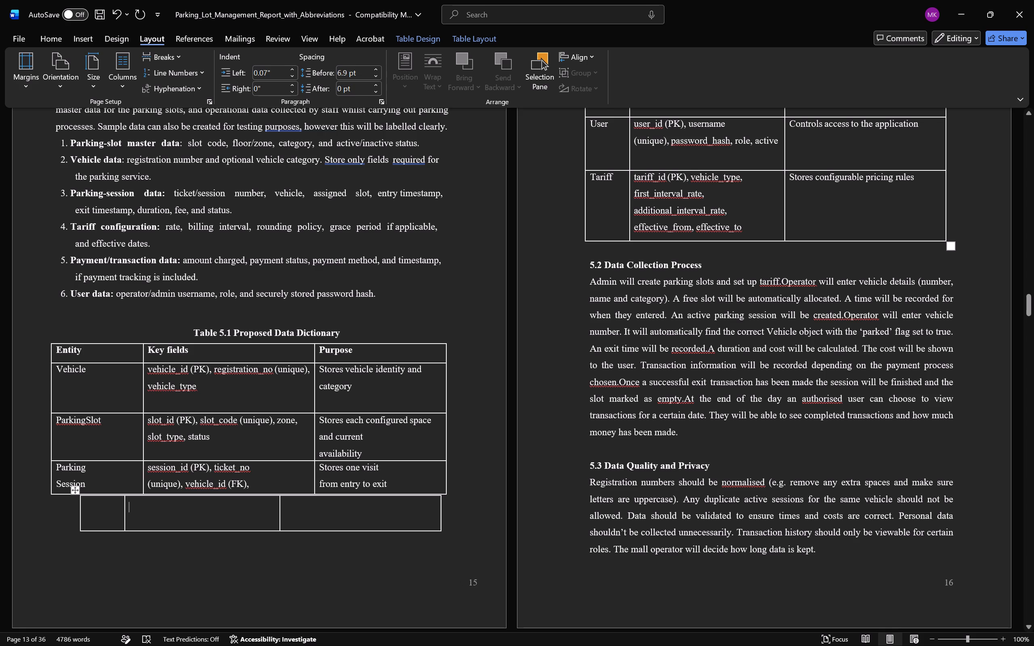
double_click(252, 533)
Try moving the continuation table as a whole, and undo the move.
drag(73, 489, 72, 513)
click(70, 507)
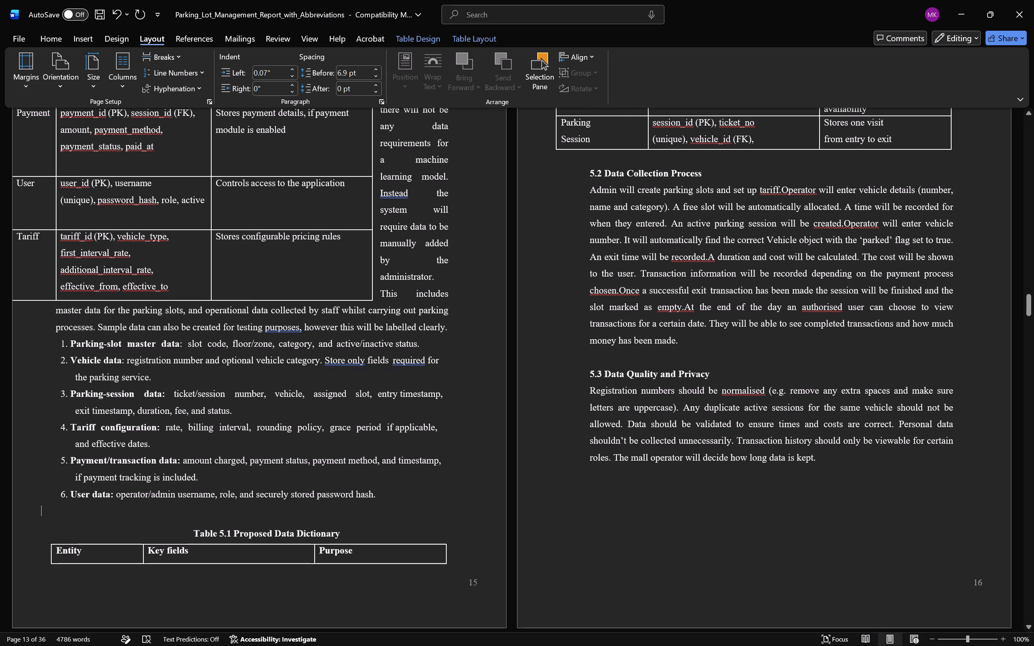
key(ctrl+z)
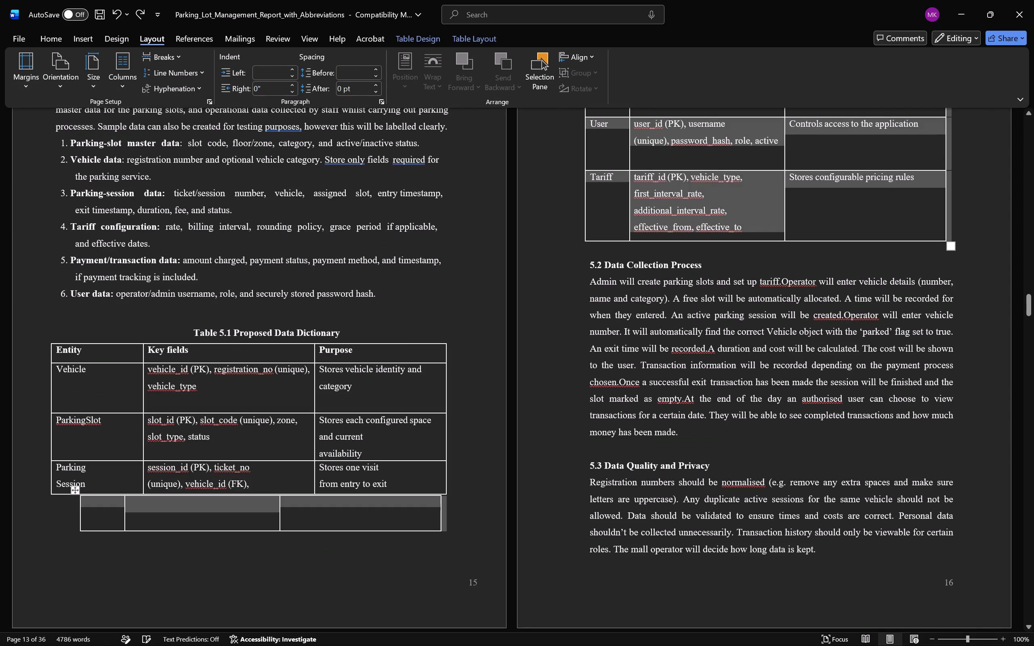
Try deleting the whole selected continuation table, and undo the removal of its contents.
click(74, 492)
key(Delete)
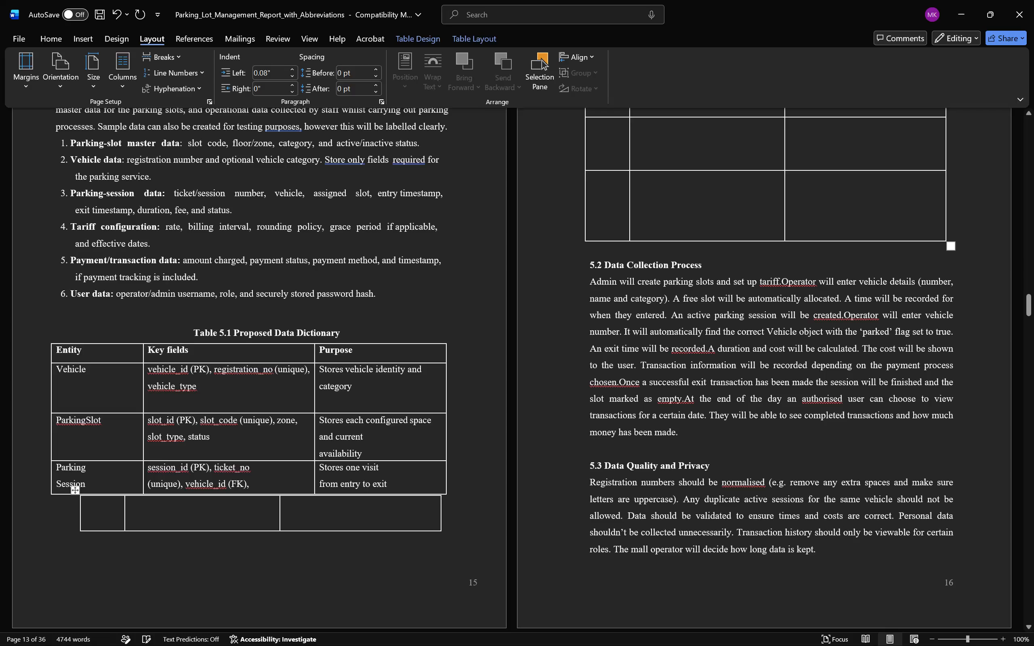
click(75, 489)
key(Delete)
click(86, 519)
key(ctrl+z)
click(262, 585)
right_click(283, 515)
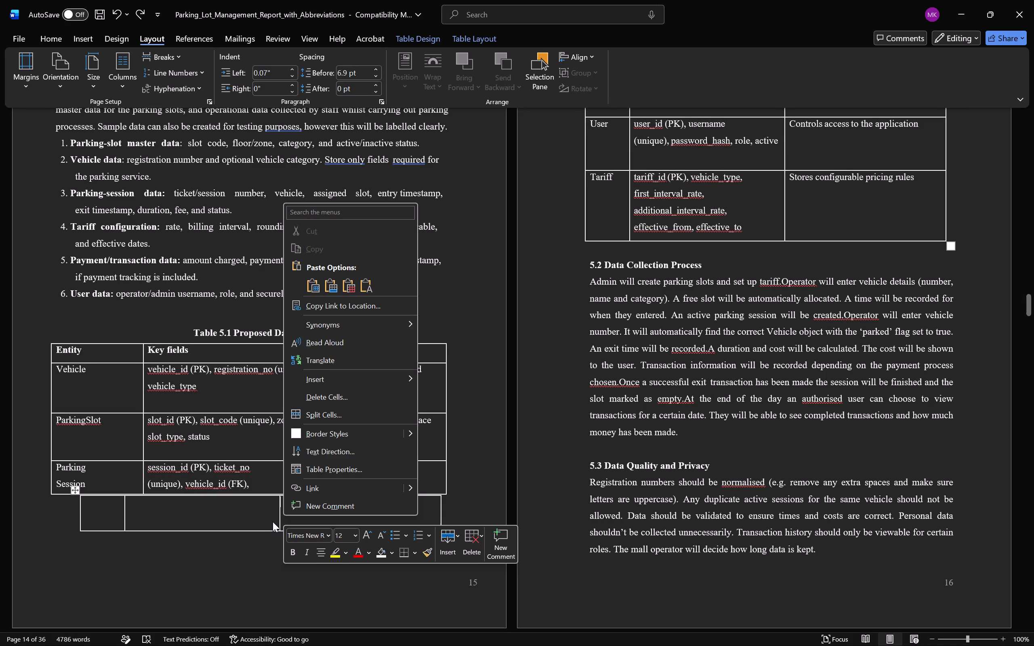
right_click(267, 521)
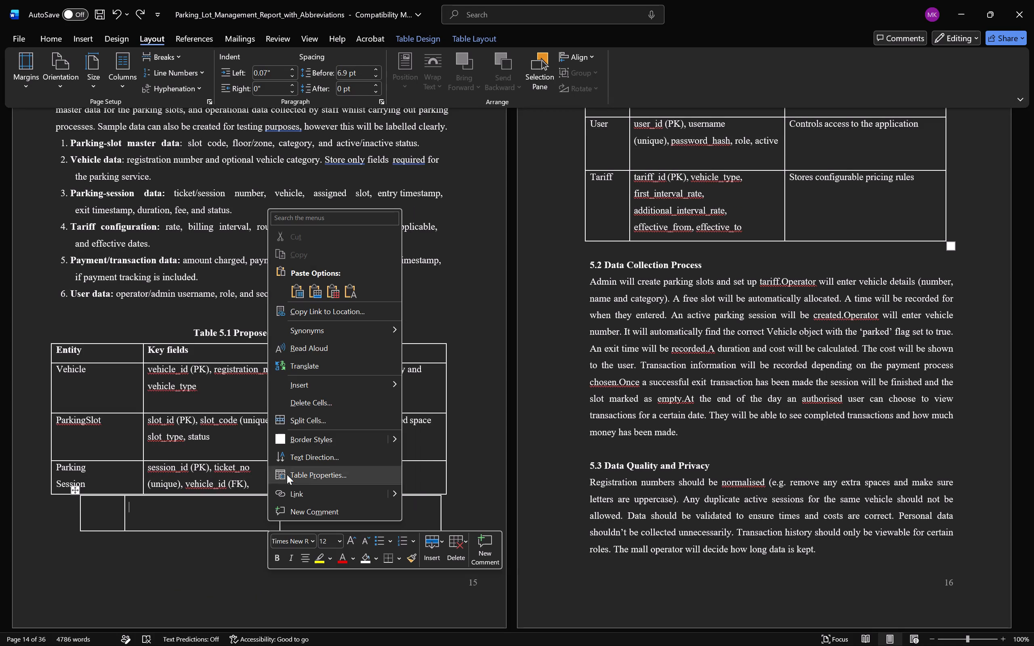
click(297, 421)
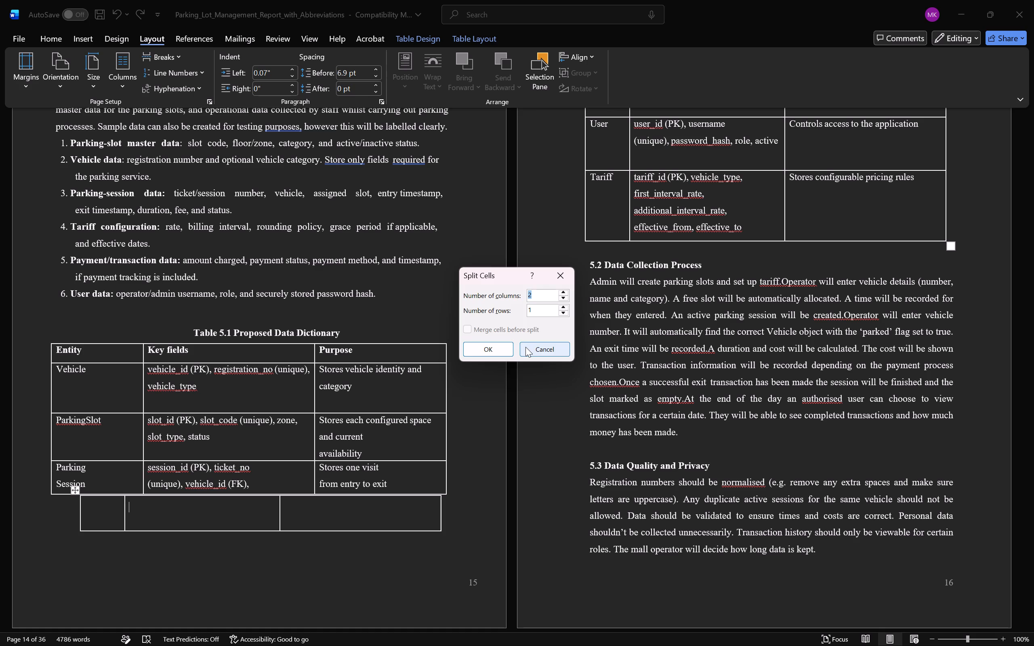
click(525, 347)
Delete the entire empty row above the Payment row in the continuation table.
right_click(287, 516)
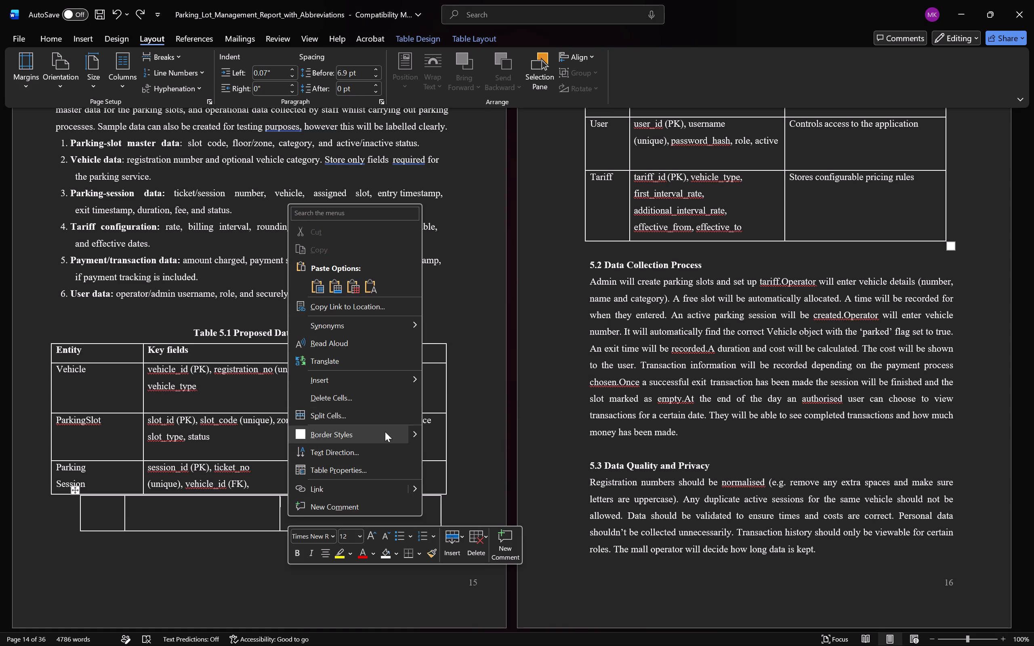
click(349, 398)
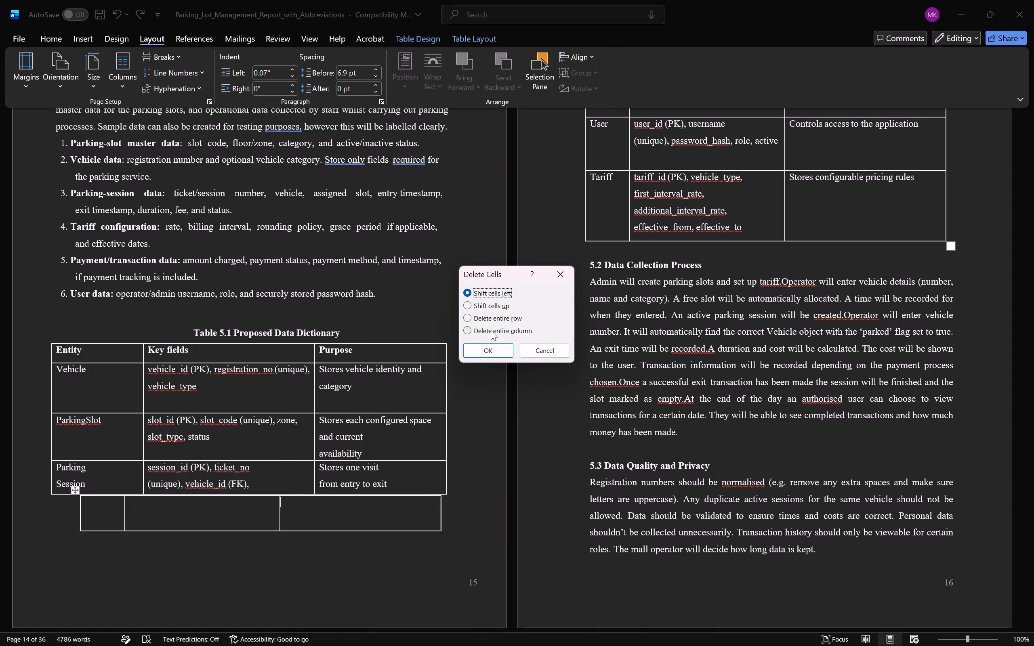
click(489, 318)
click(486, 345)
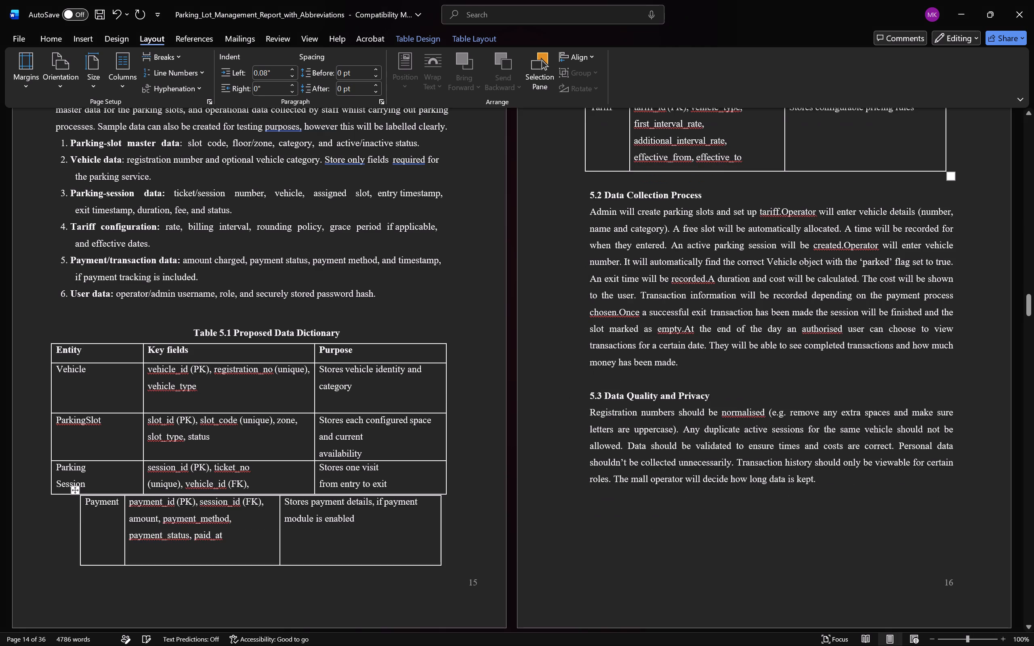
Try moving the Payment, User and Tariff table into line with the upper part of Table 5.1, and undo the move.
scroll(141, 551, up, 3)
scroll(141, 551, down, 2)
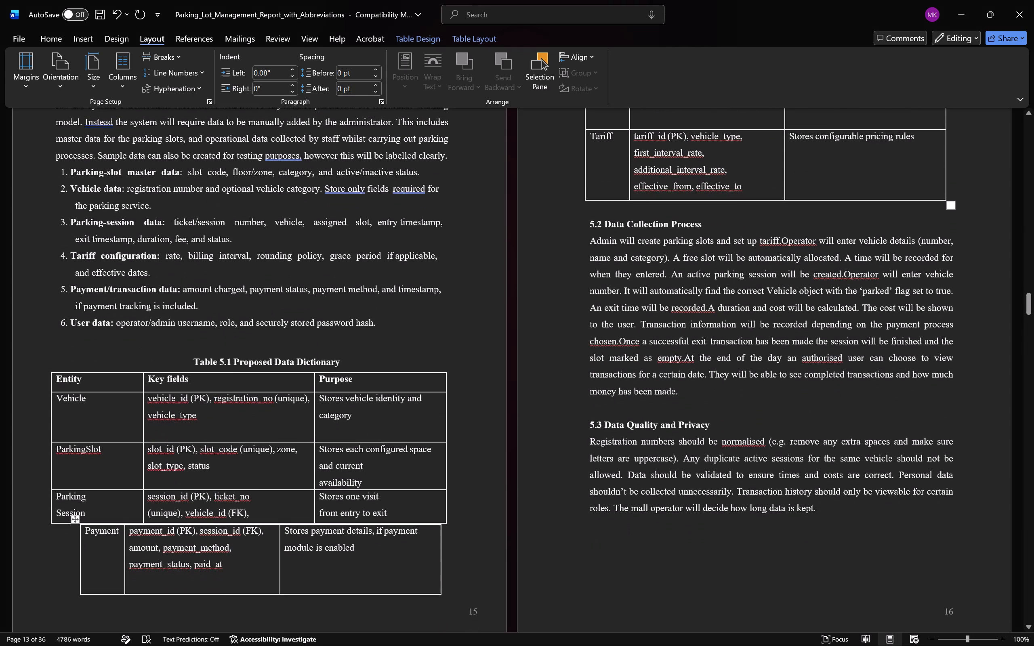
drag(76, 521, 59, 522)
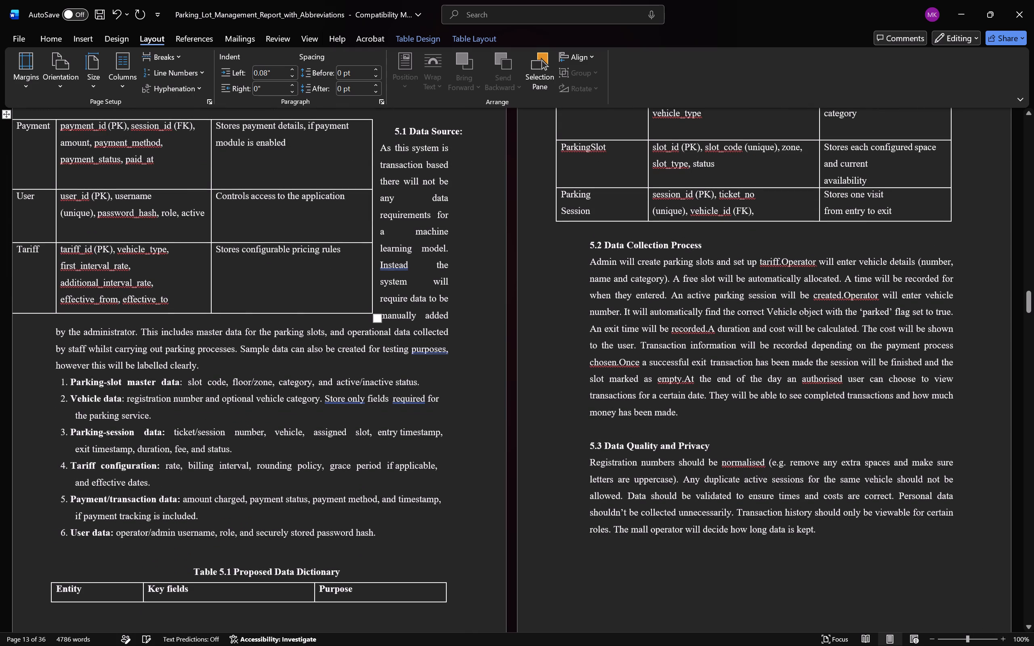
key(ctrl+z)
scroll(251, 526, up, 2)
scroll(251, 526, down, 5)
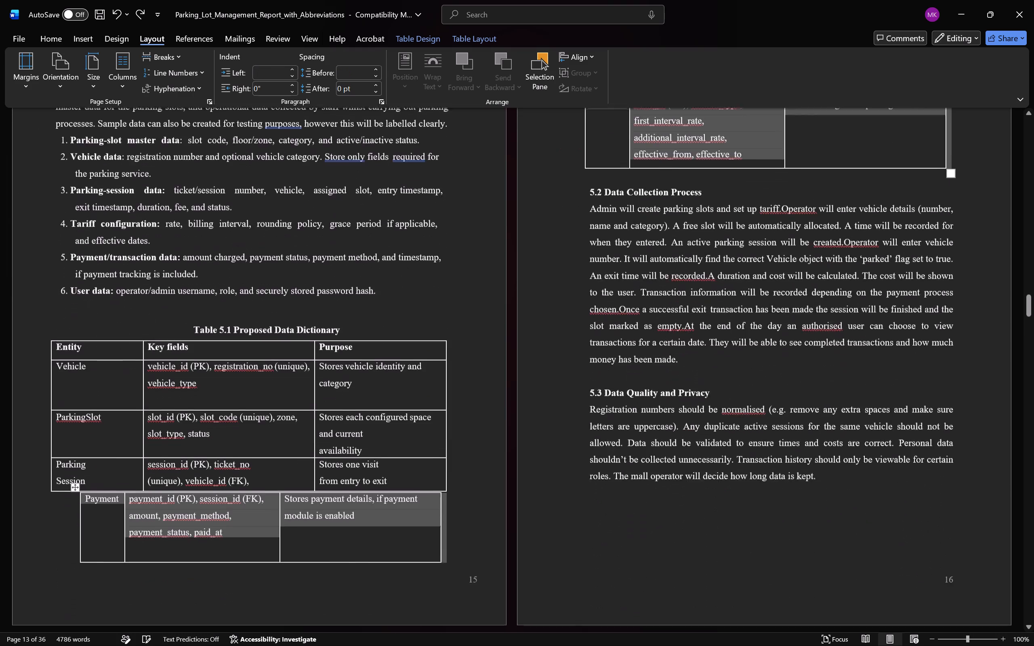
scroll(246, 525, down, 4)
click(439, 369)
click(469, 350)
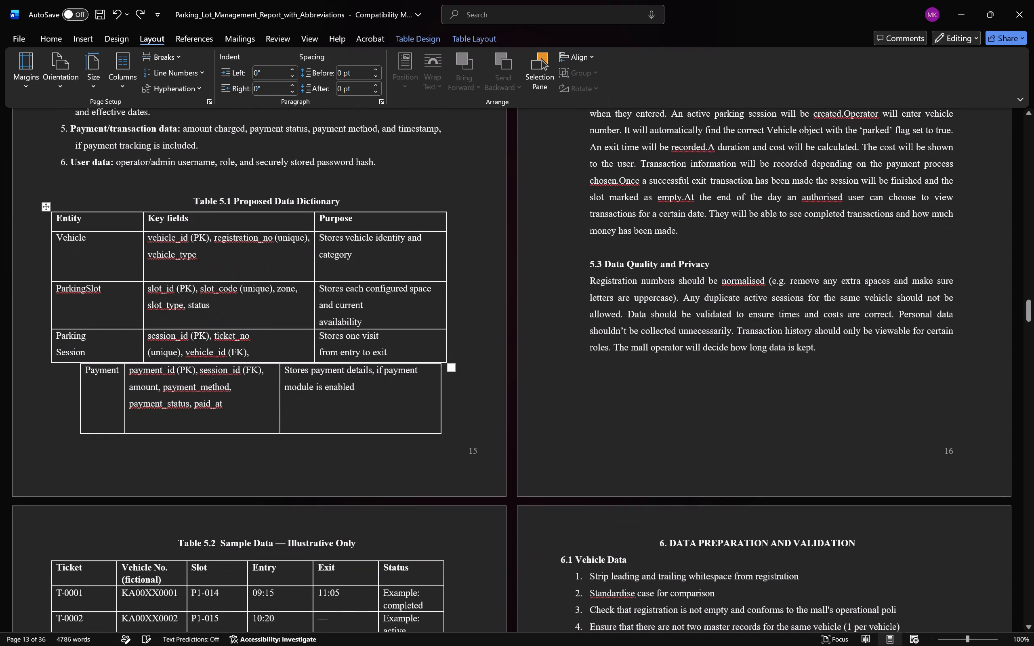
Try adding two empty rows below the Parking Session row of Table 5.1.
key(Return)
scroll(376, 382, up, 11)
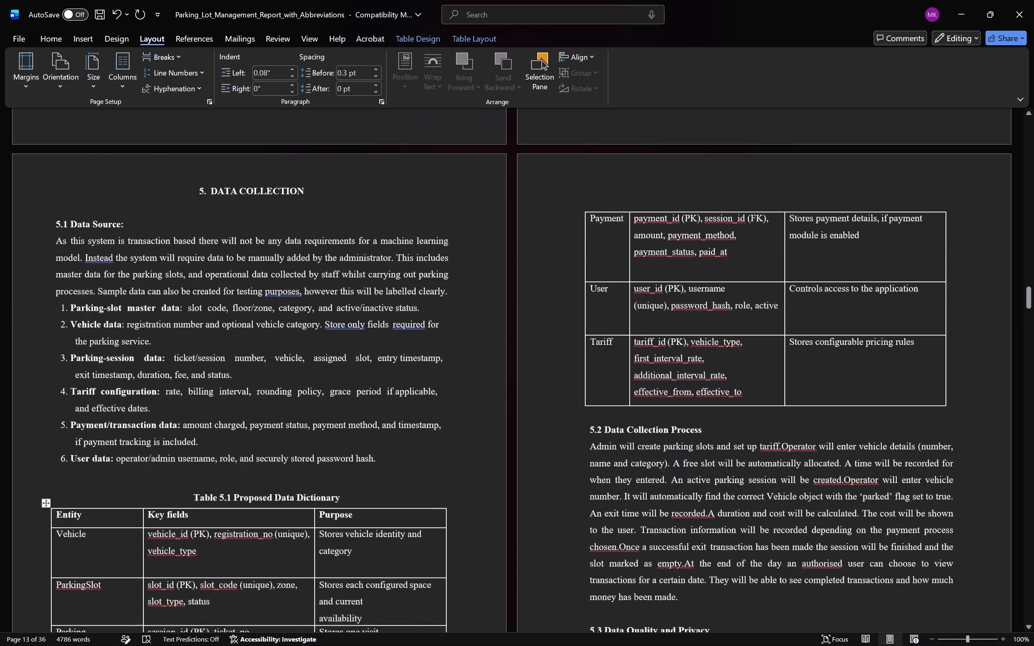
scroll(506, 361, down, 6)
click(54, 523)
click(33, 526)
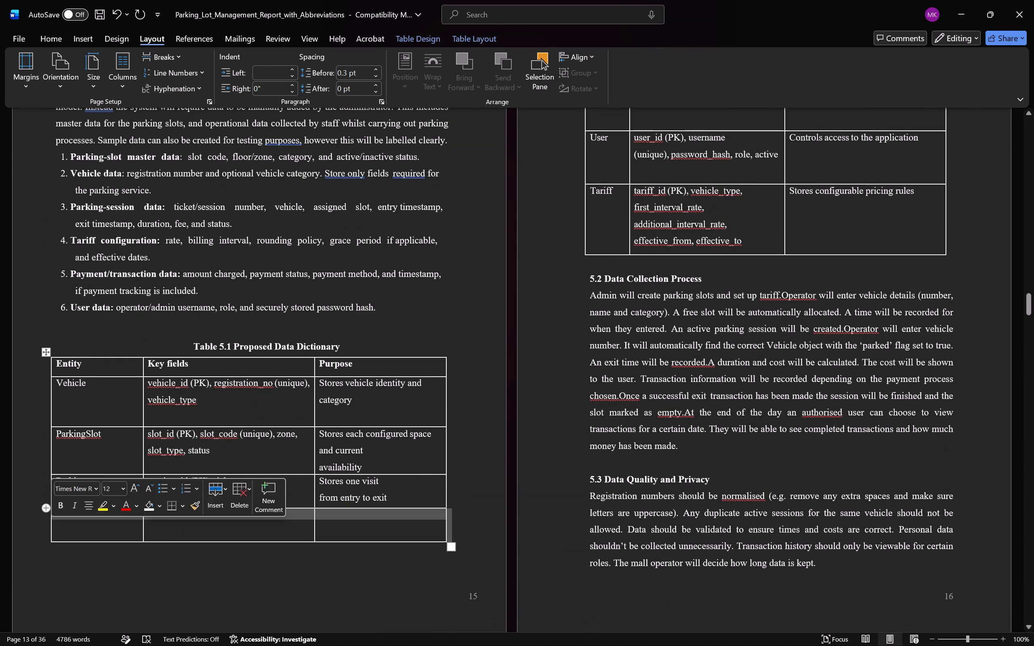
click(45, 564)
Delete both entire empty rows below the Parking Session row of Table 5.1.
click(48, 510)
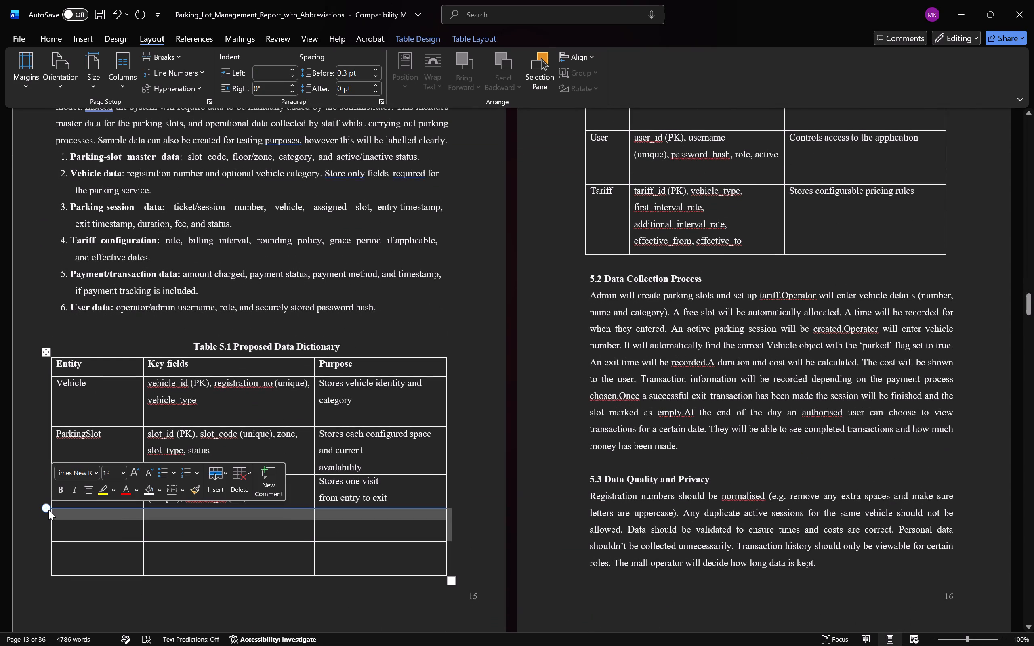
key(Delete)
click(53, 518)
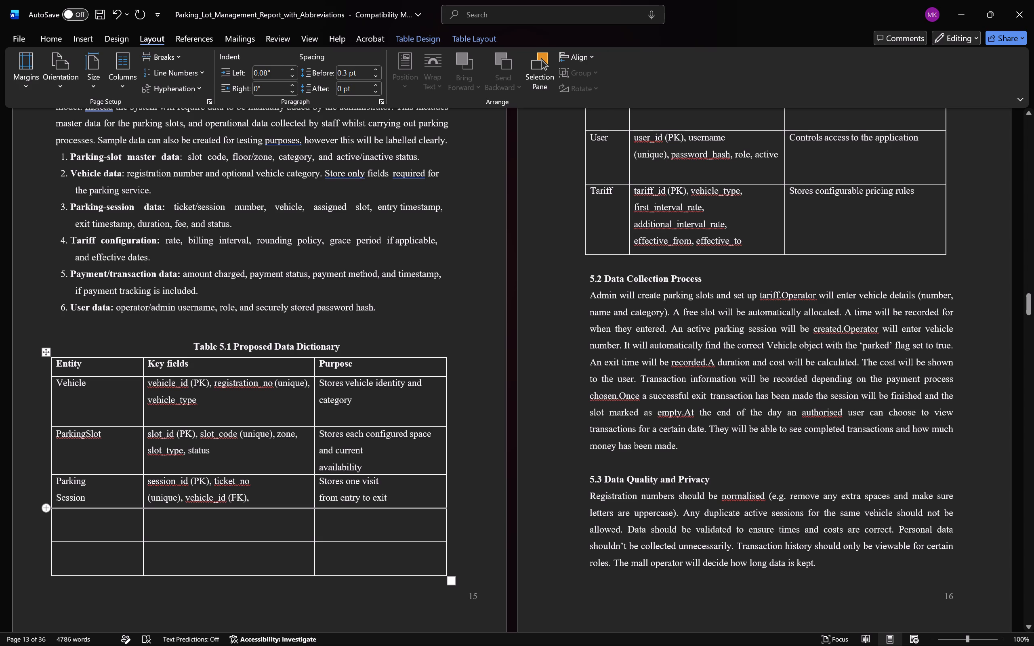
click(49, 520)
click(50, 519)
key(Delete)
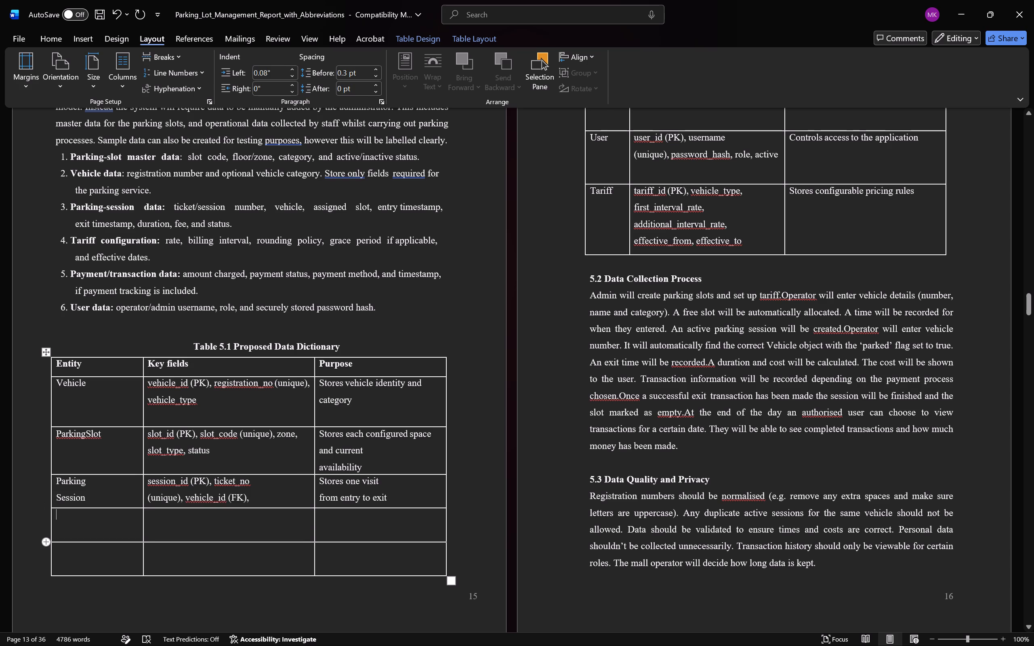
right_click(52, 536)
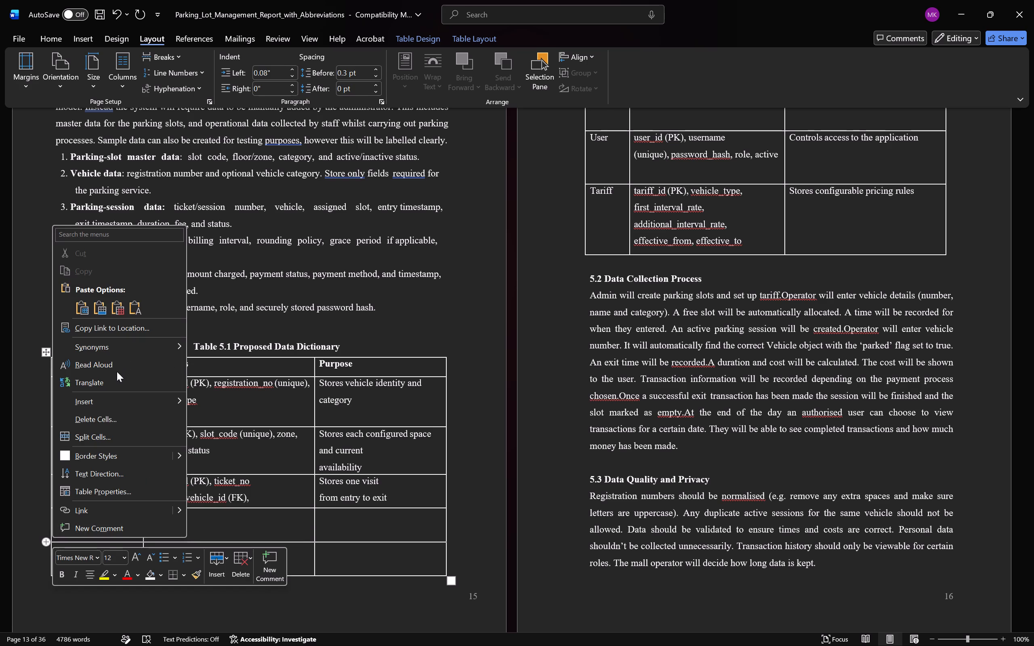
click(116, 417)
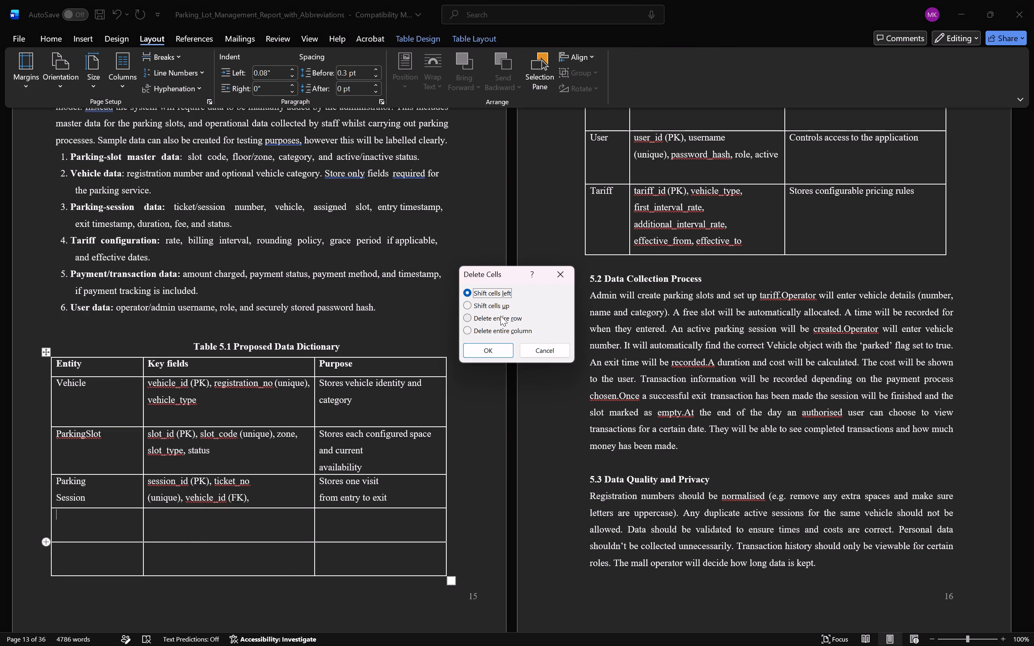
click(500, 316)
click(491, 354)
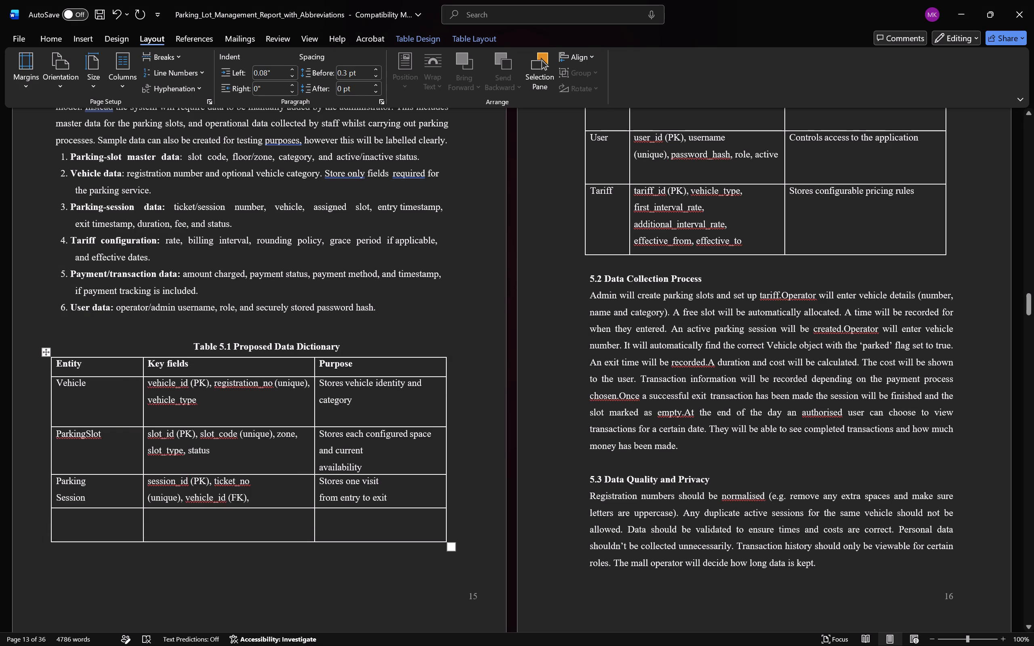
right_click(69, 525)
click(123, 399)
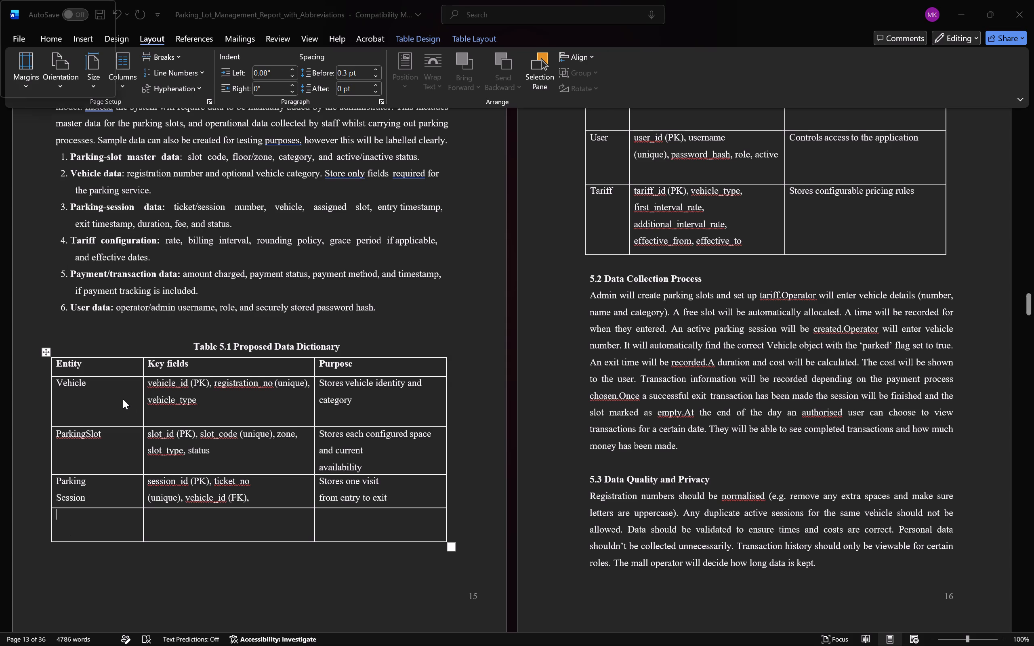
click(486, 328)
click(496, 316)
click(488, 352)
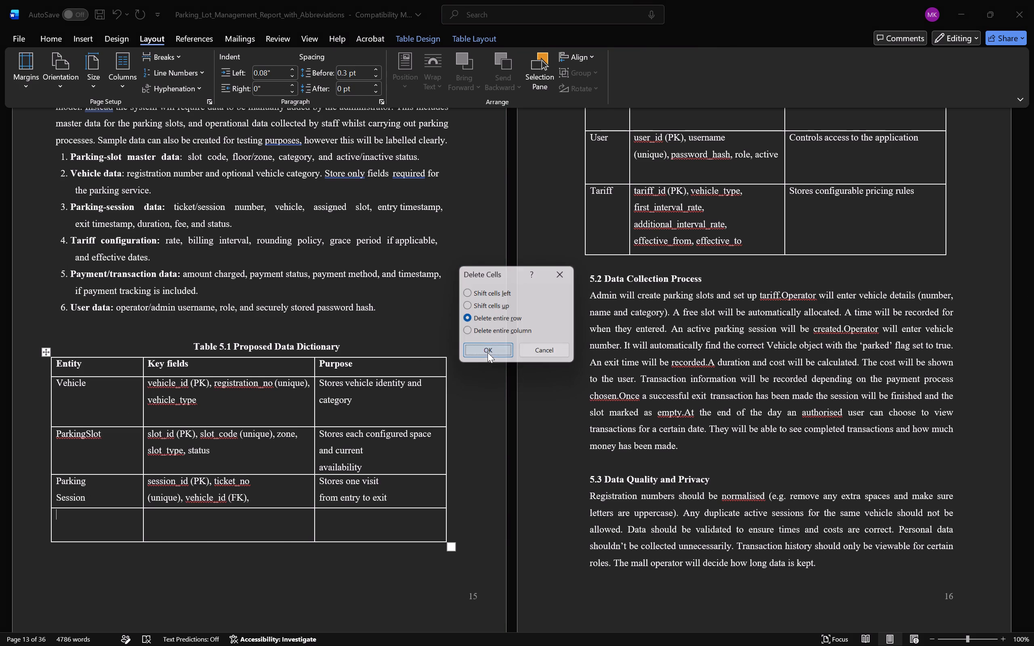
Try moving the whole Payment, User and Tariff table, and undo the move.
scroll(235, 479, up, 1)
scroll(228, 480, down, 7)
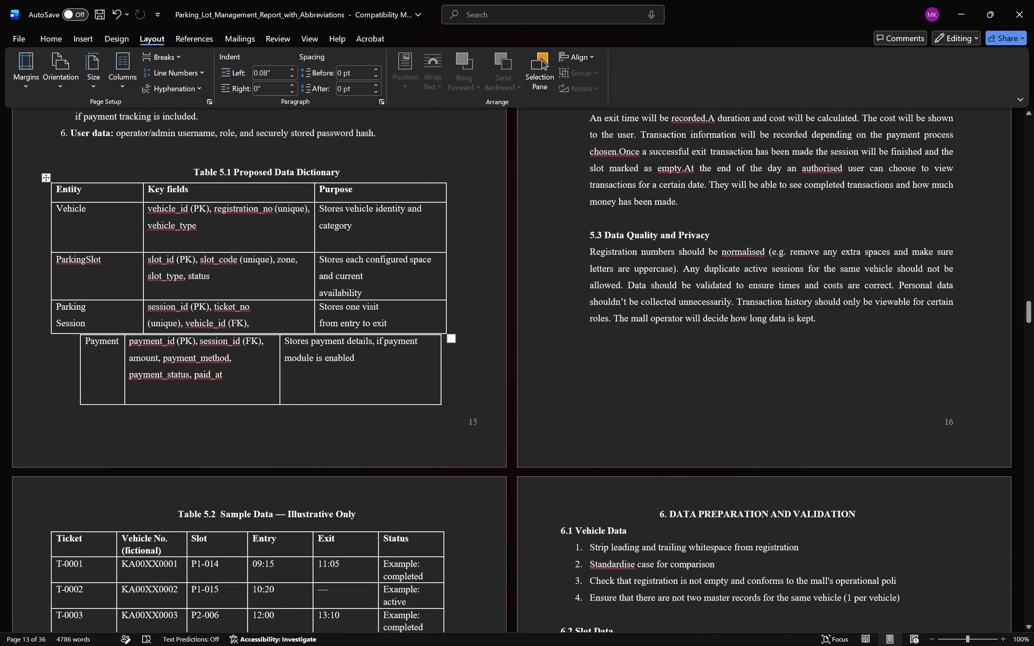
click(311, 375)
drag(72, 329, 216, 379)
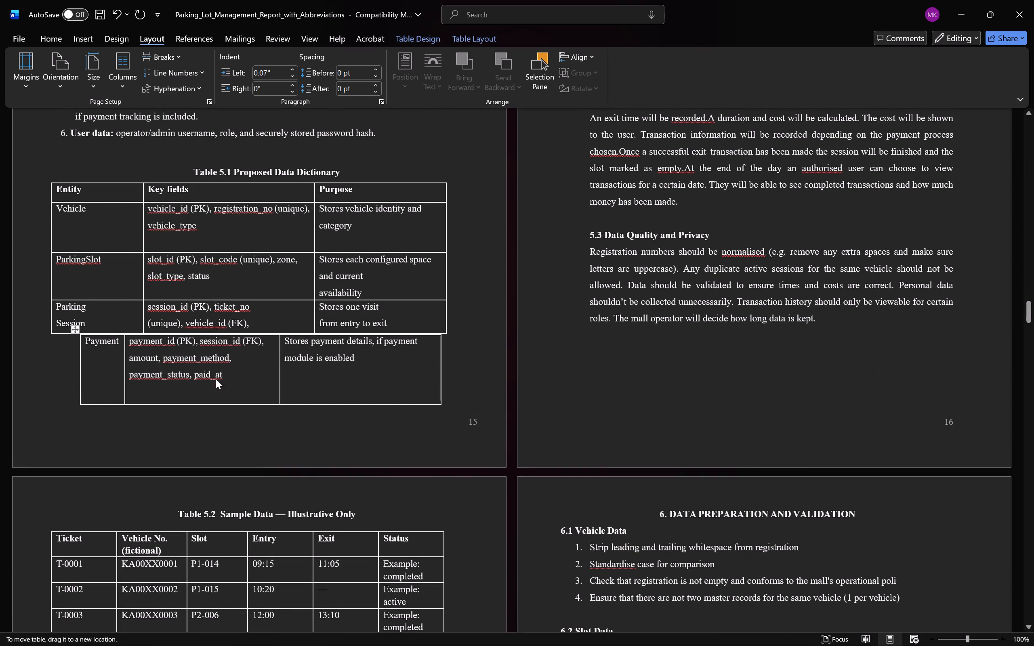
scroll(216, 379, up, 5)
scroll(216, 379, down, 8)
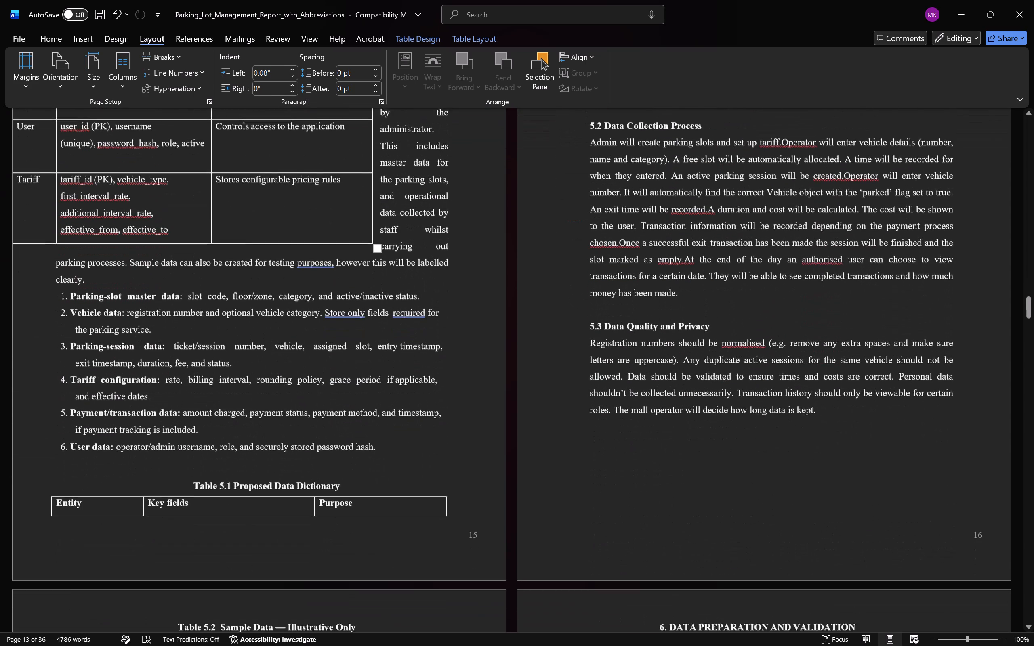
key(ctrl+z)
Extend the first column of the Payment, User and Tariff table leftward so its edge lines up with the upper part of Table 5.1.
scroll(179, 386, down, 2)
click(125, 444)
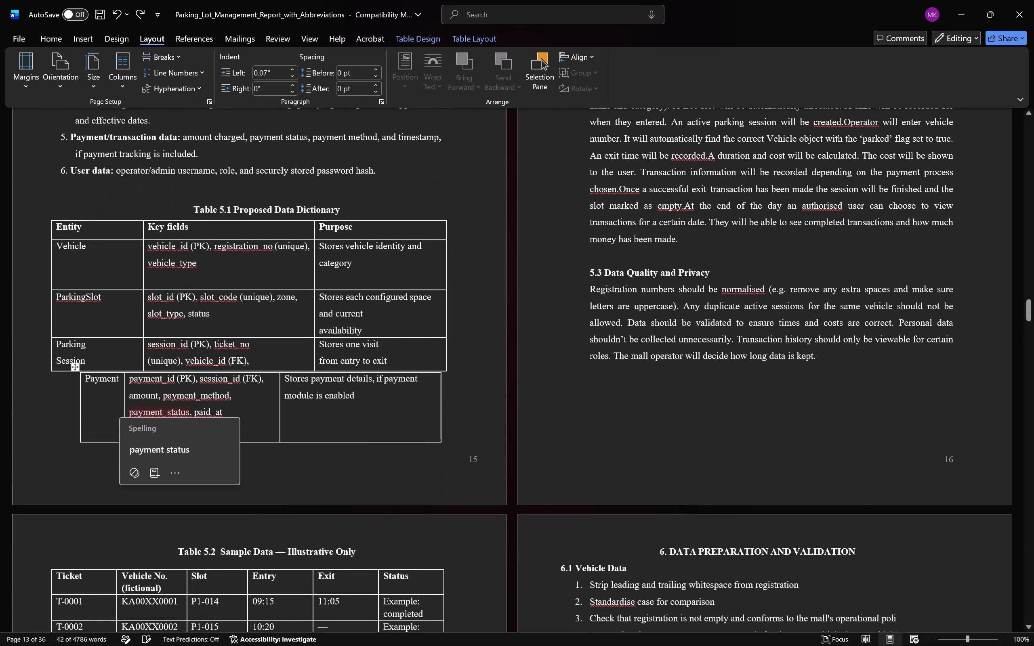
drag(80, 403, 49, 407)
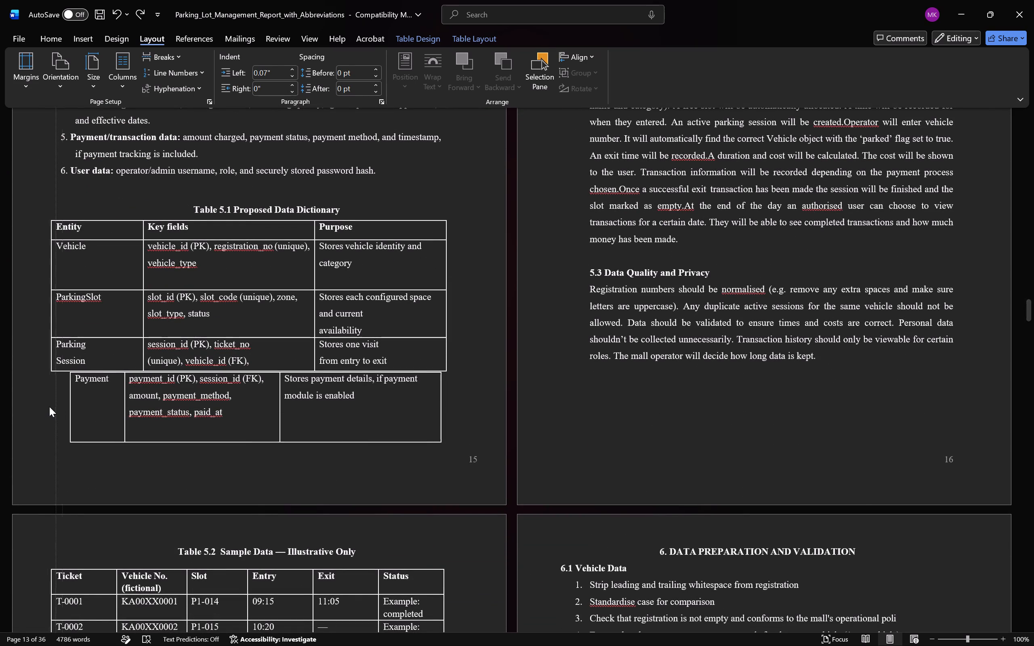
drag(49, 407, 52, 407)
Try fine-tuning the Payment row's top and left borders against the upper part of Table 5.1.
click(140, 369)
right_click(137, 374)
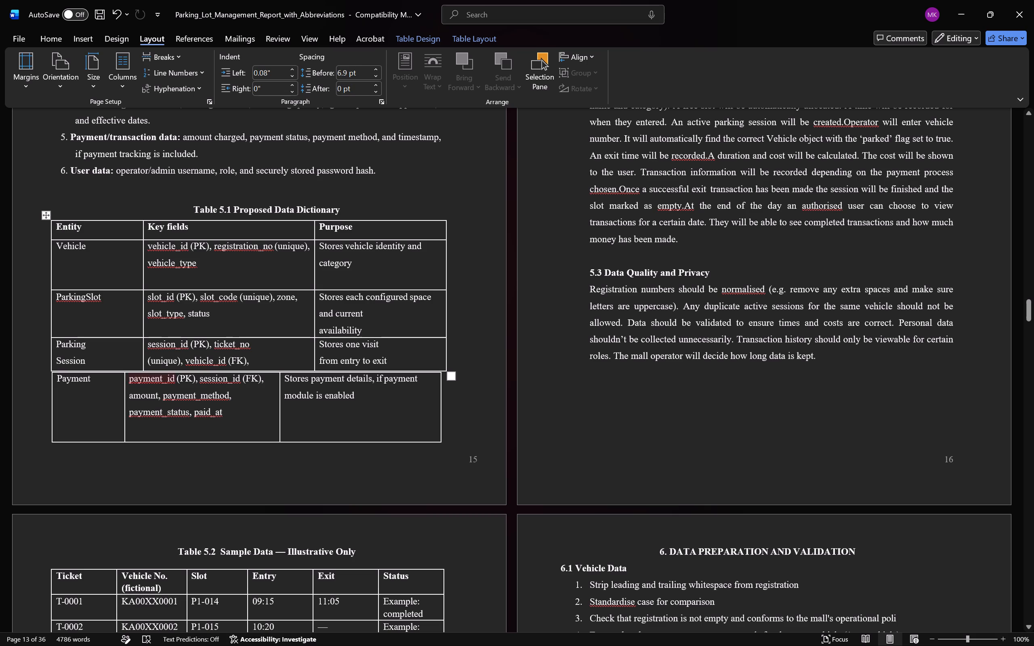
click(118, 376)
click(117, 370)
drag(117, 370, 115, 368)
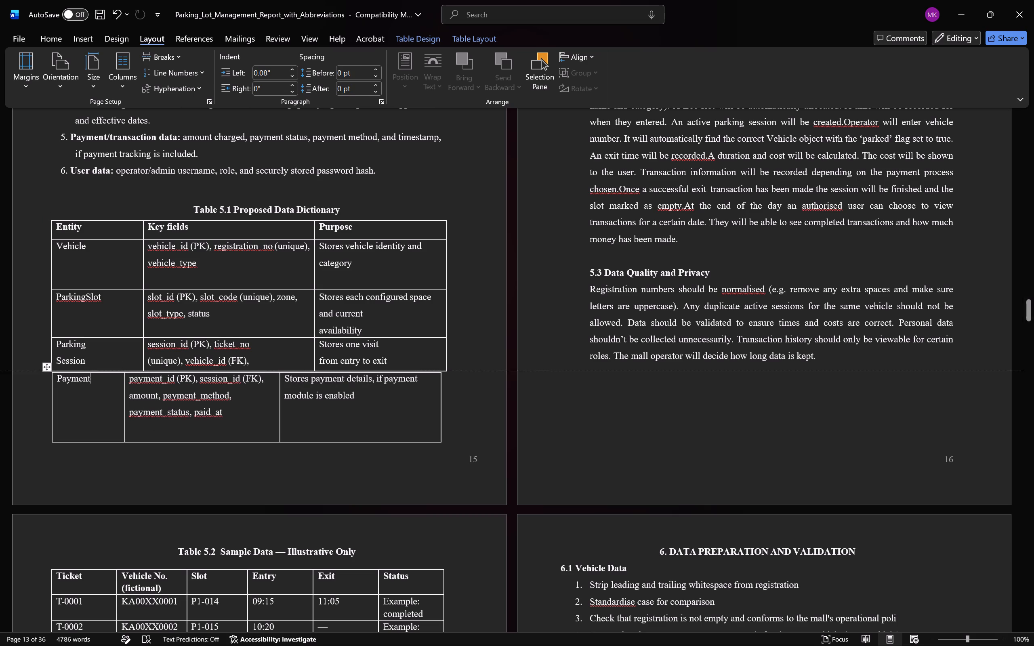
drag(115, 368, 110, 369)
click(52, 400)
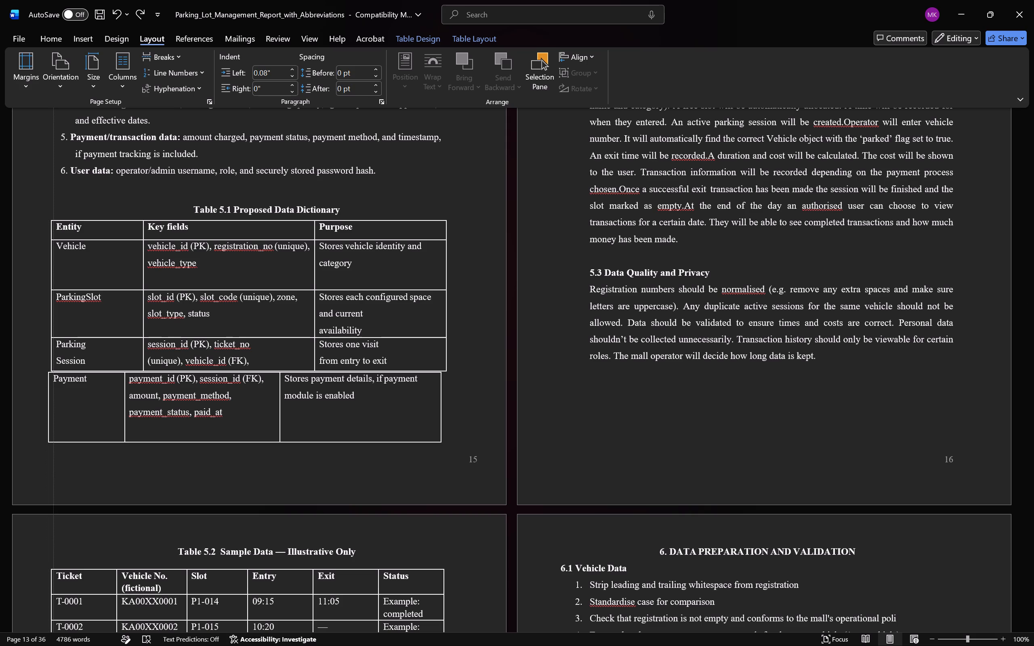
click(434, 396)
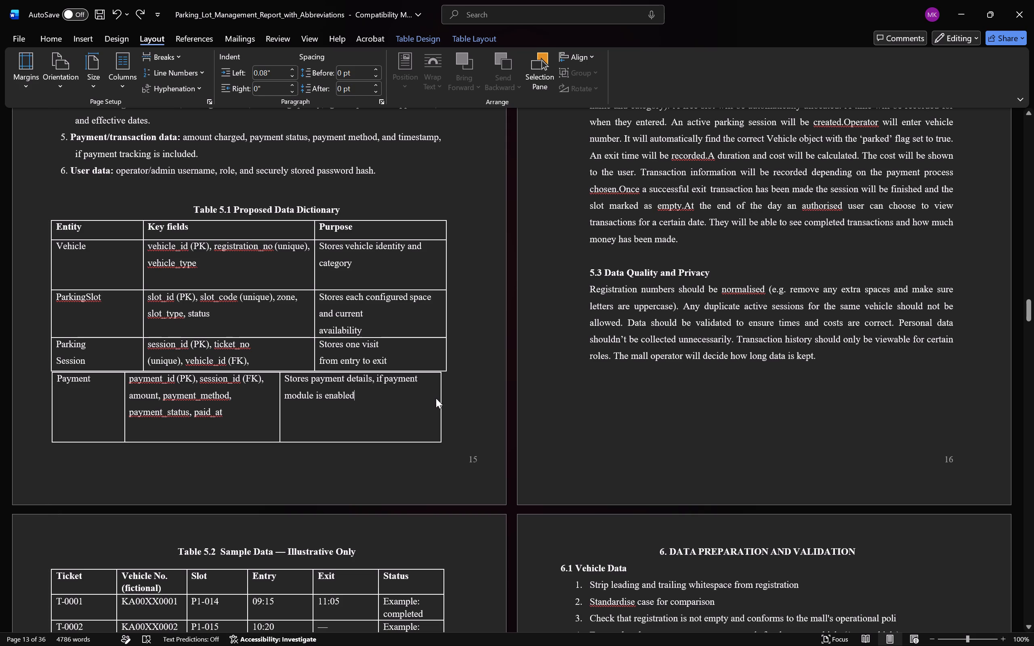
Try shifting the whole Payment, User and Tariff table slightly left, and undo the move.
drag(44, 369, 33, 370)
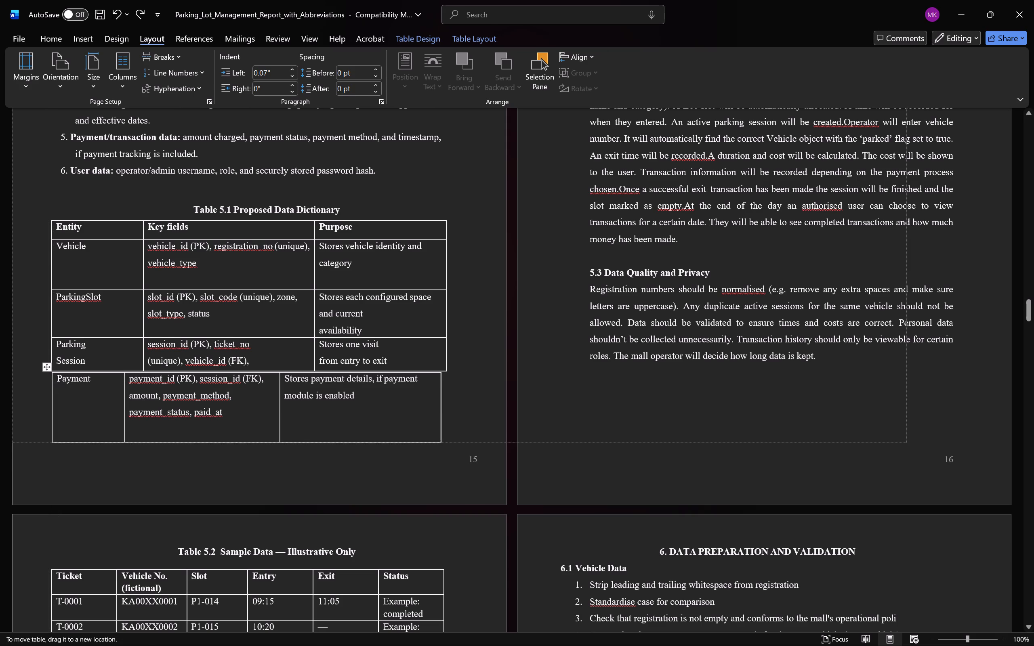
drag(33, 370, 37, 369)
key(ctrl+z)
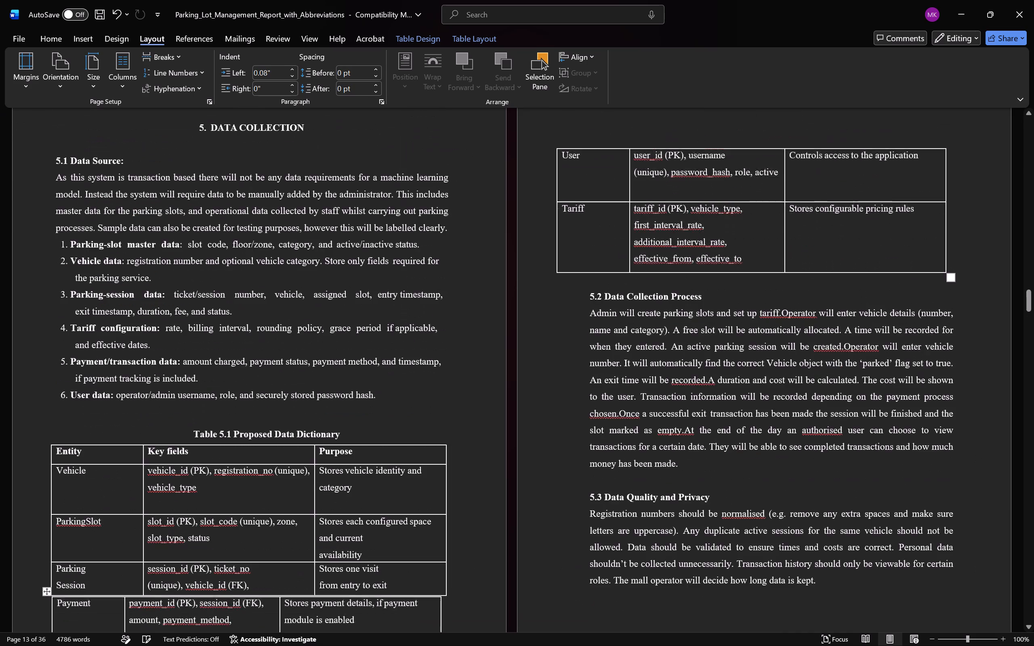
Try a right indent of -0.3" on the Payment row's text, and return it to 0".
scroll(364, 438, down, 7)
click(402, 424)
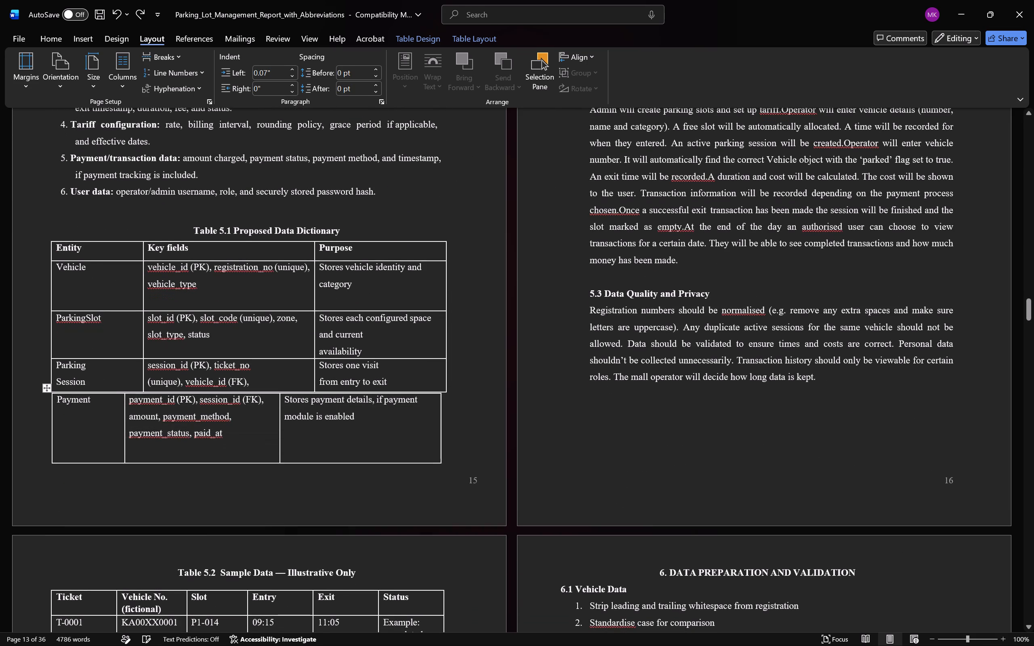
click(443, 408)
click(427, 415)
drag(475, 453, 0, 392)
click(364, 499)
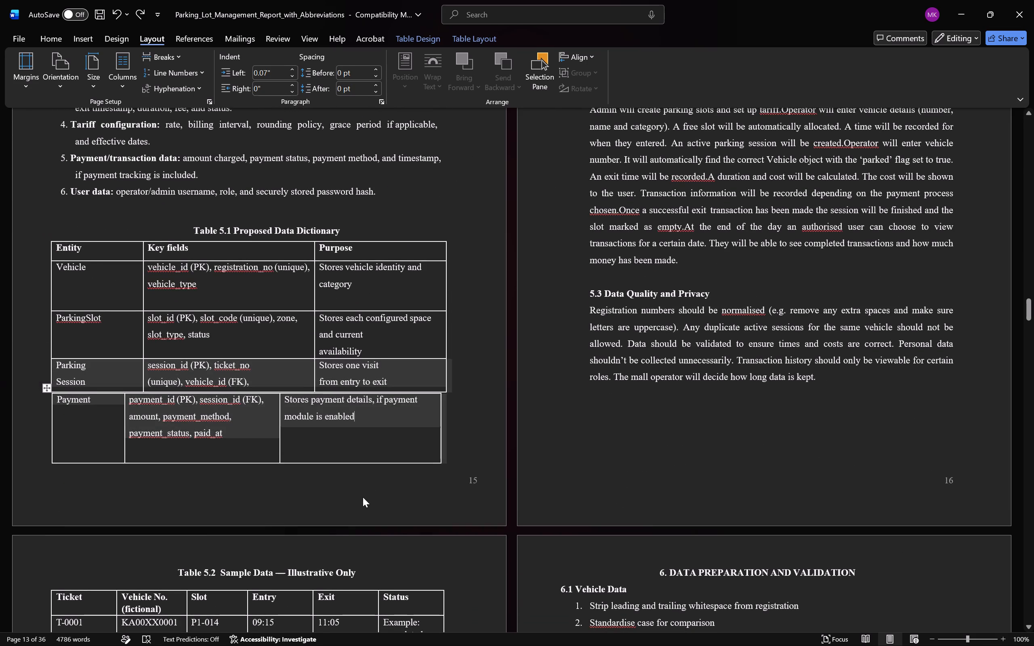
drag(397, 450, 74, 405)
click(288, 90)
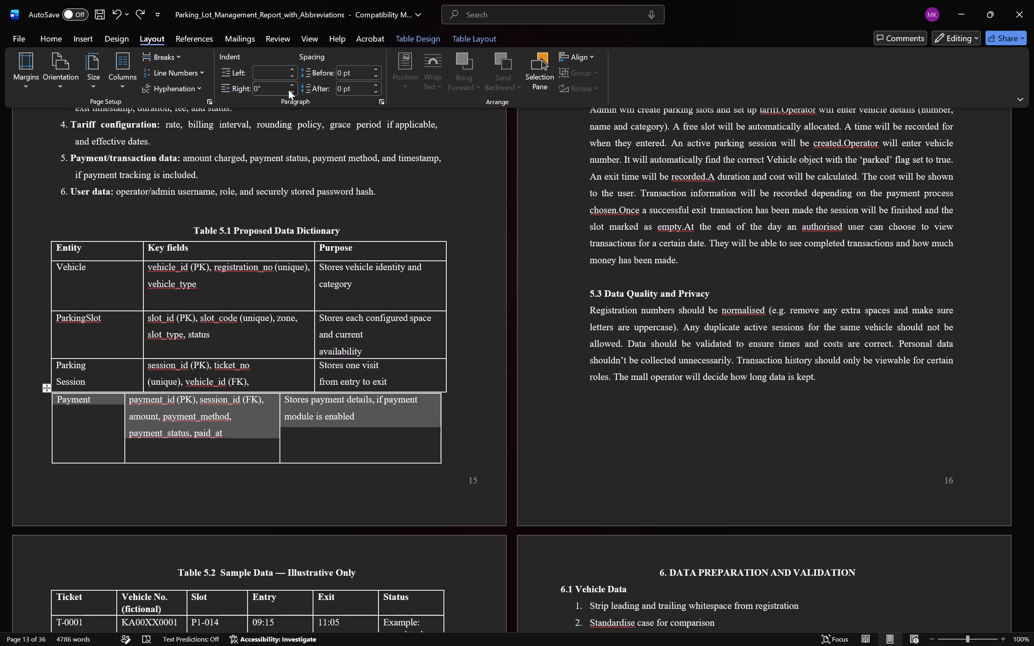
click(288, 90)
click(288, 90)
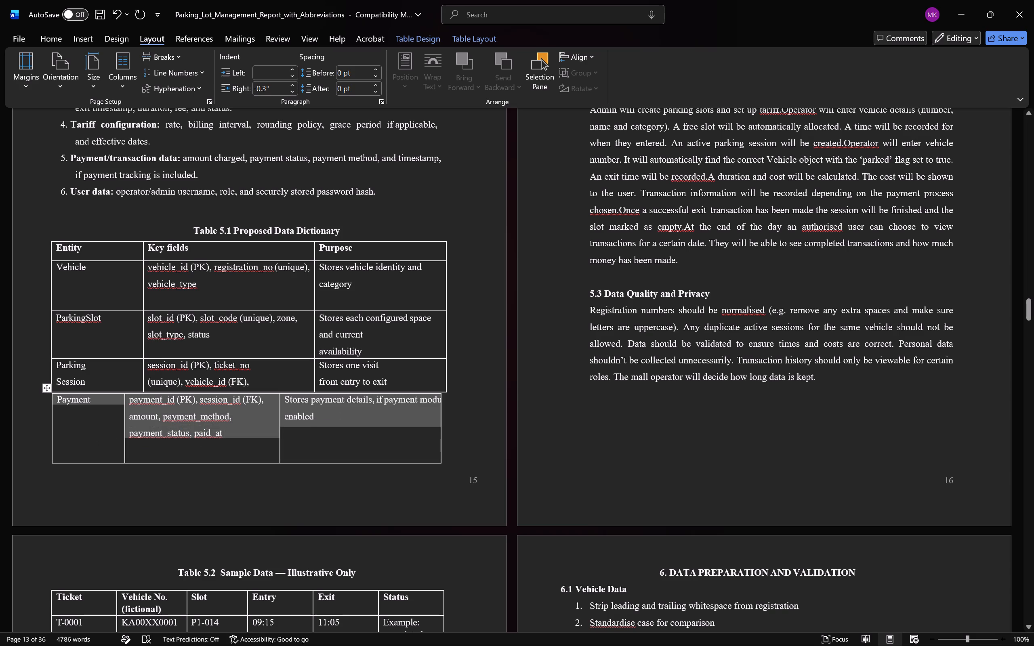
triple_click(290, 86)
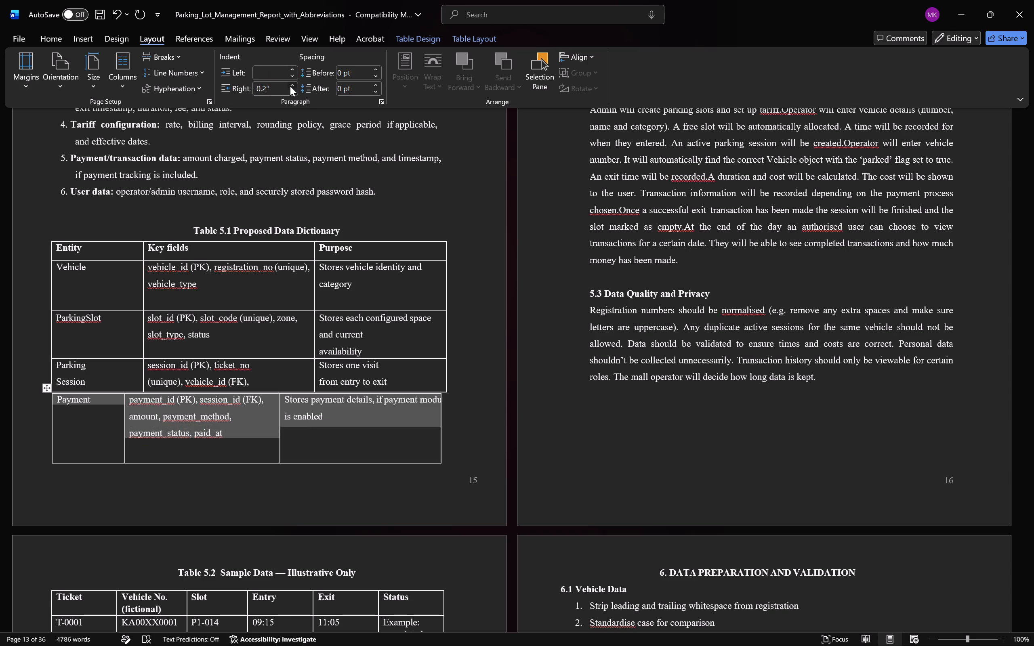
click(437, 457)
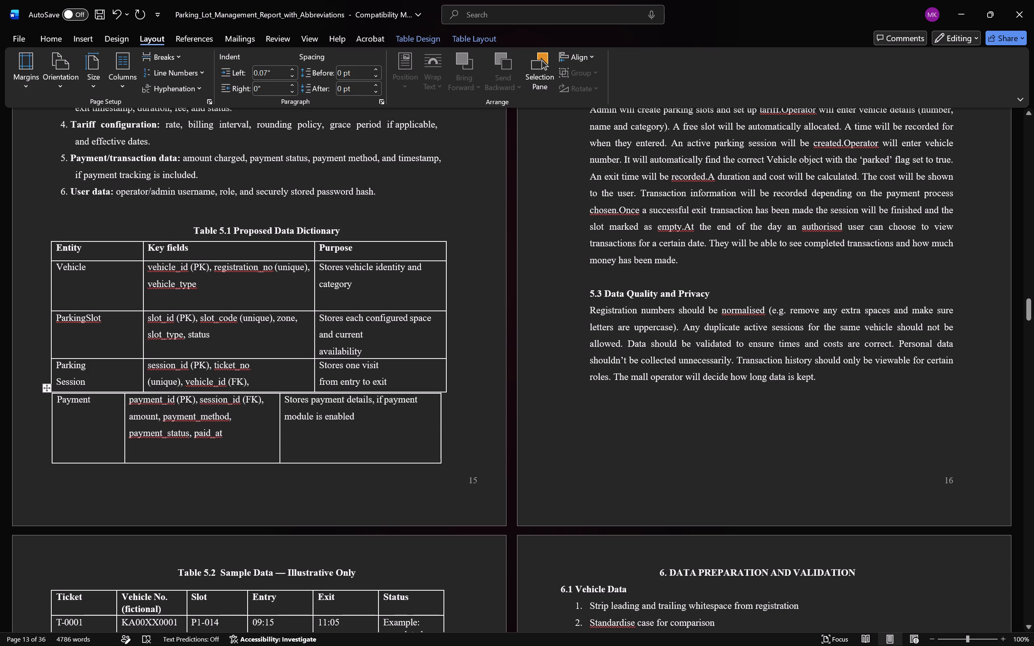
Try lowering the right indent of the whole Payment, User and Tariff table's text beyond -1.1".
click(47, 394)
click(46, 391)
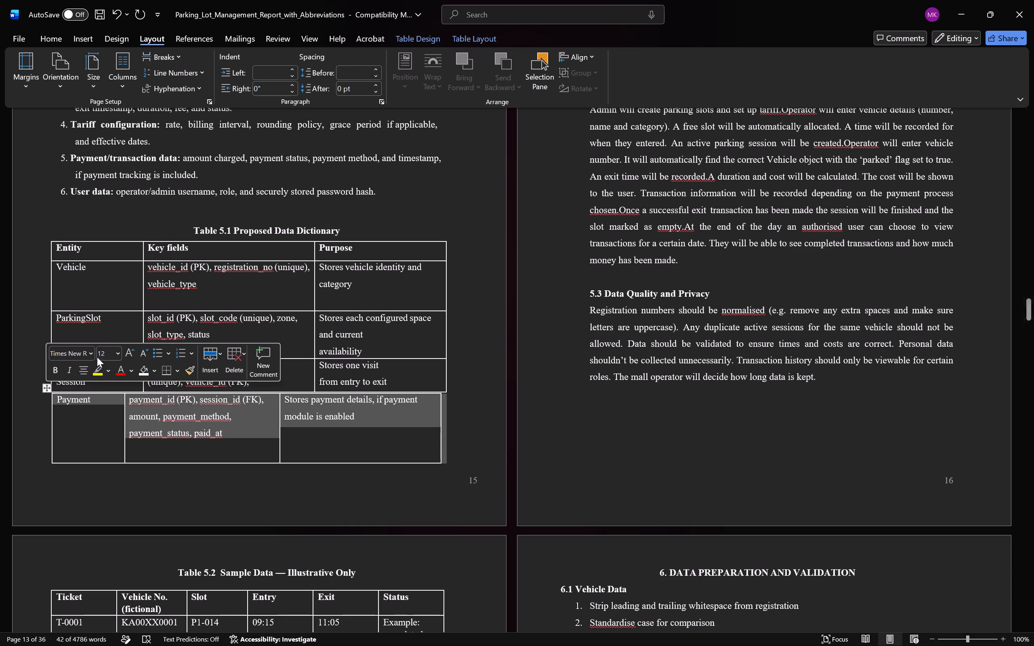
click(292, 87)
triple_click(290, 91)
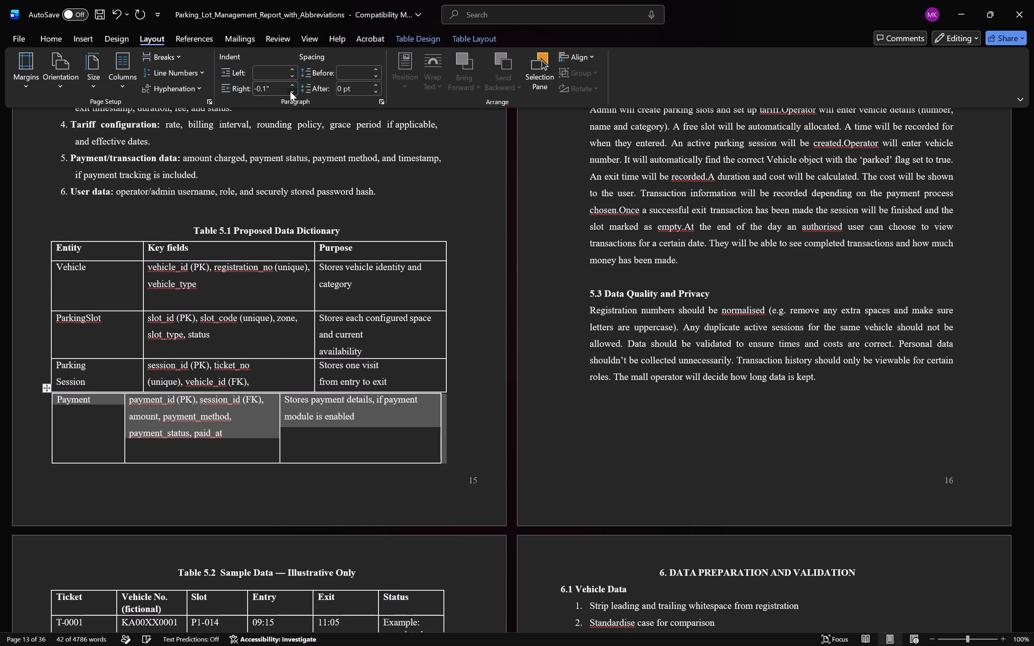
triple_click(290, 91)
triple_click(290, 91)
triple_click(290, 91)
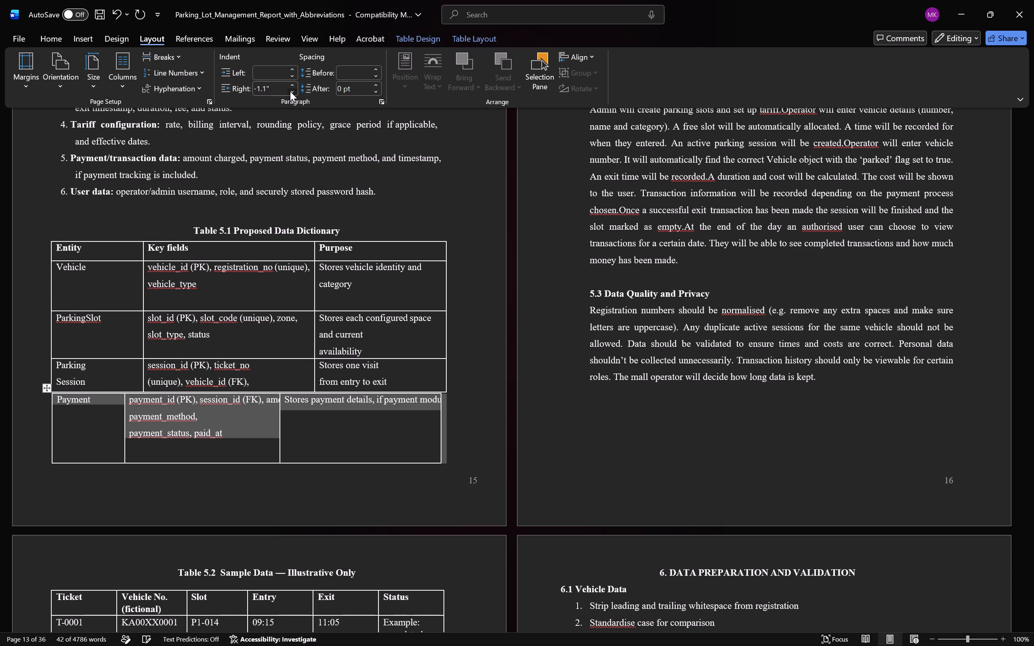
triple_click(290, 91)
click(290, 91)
Raise the right indent of the Payment, User and Tariff table's text to 0.1".
triple_click(292, 88)
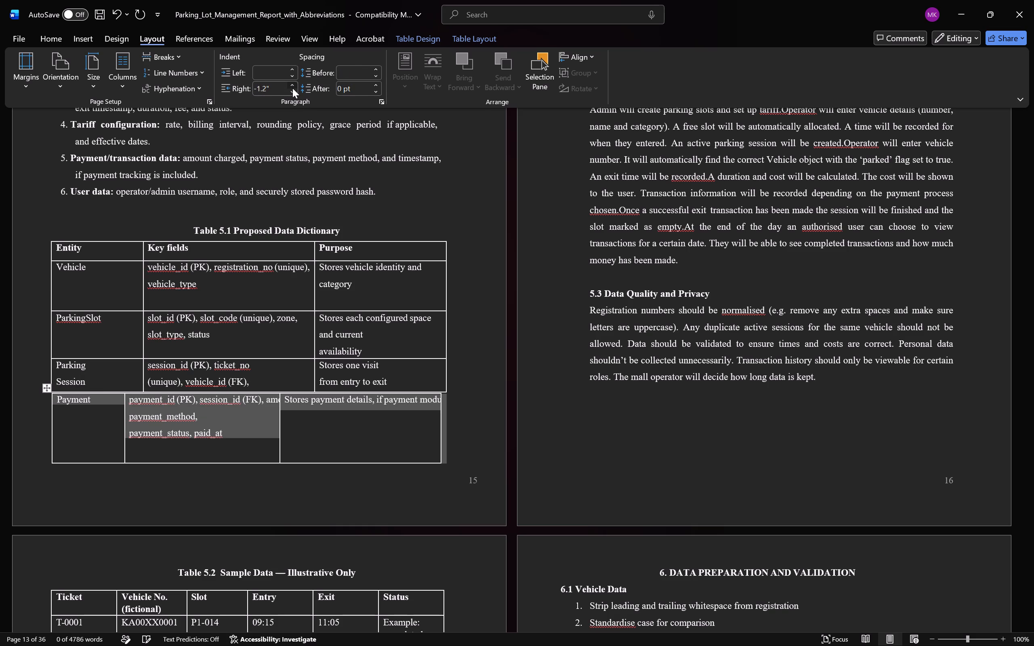
triple_click(292, 88)
triple_click(292, 88)
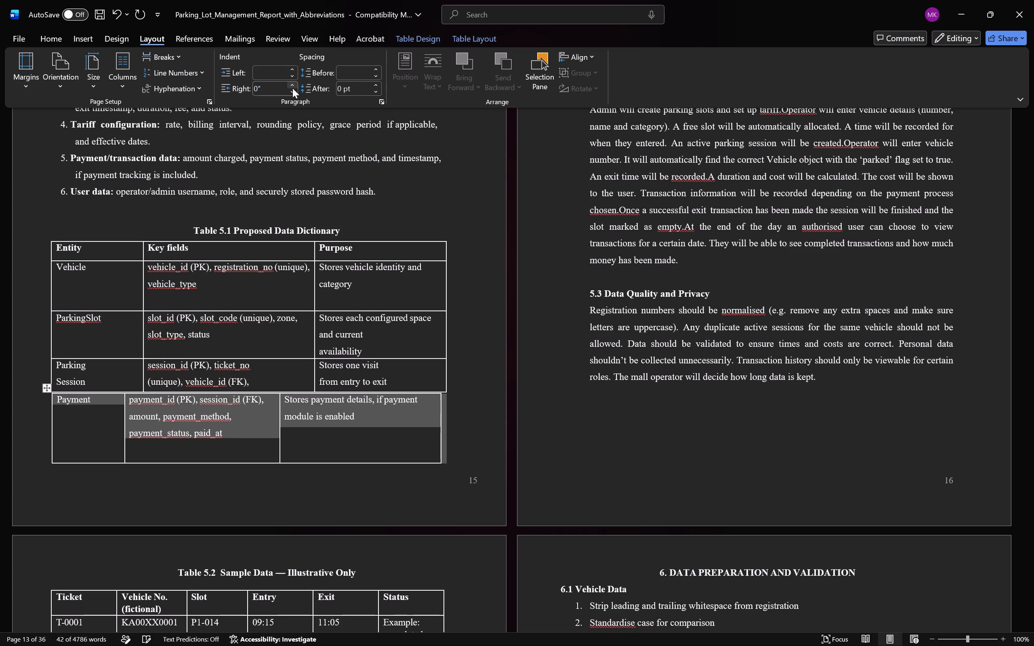
click(515, 406)
key(ctrl+z)
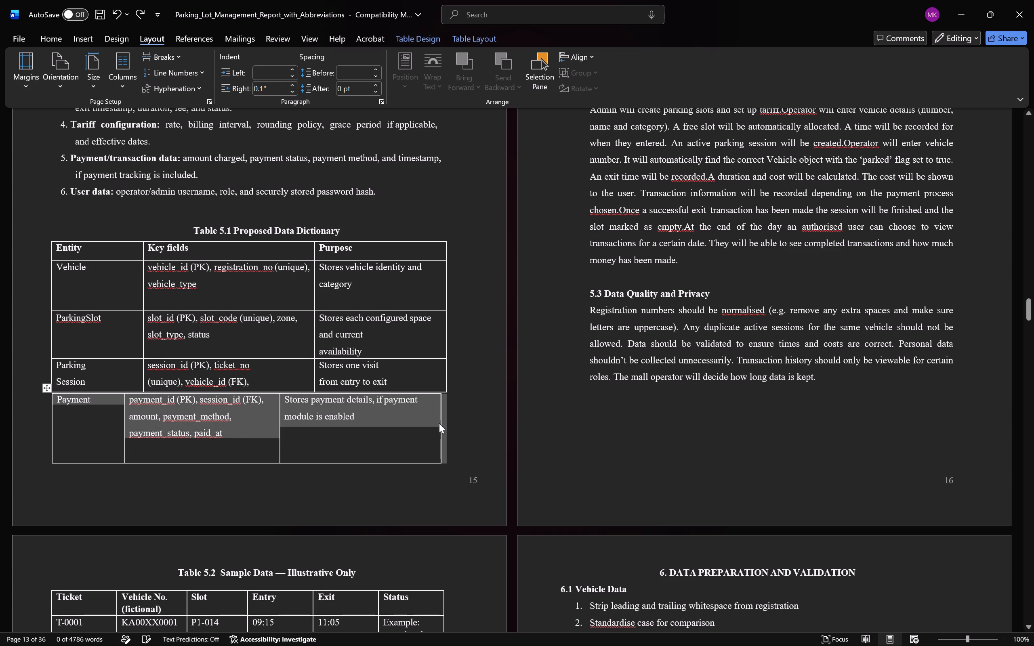
key(z)
key(ctrl+z)
click(454, 424)
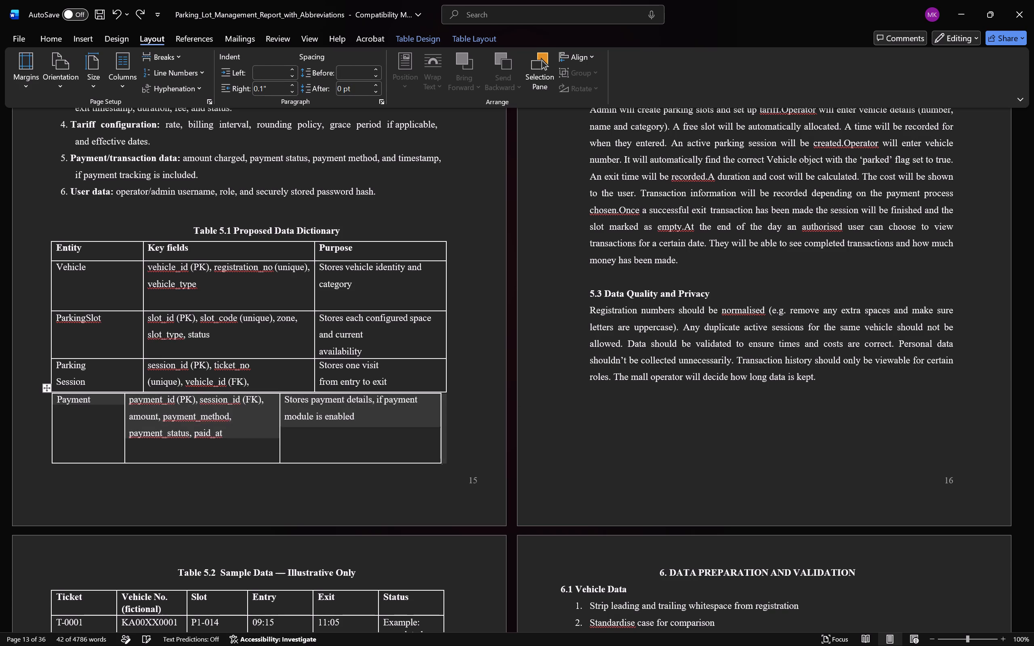
Widen the Purpose column of the Payment table slightly so its outer edge lines up with the Table 5.1 rows above.
drag(440, 429, 446, 425)
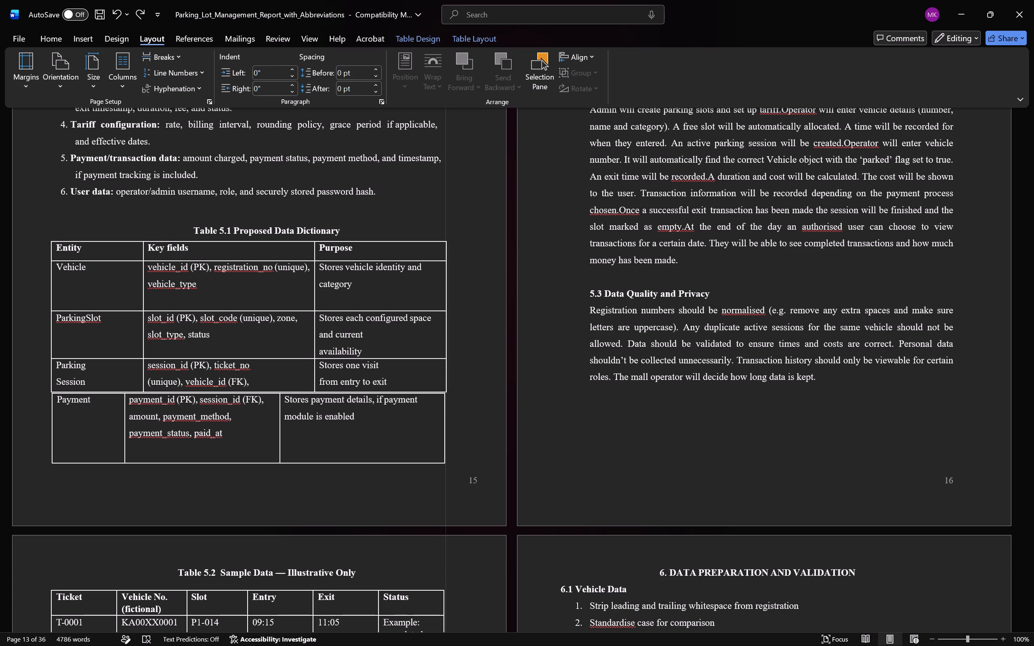
drag(446, 425, 447, 421)
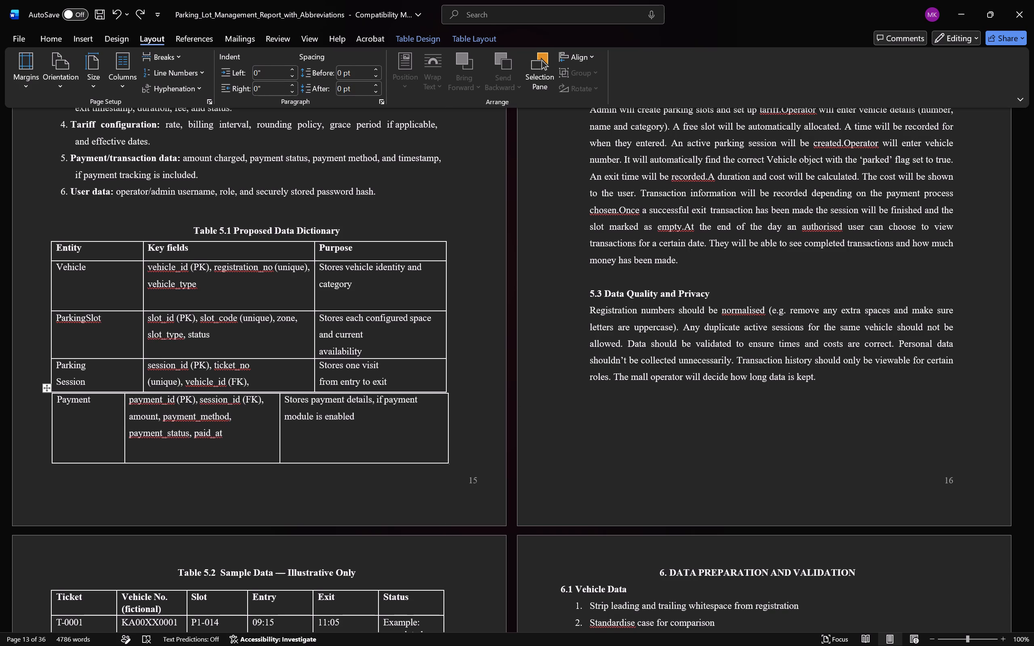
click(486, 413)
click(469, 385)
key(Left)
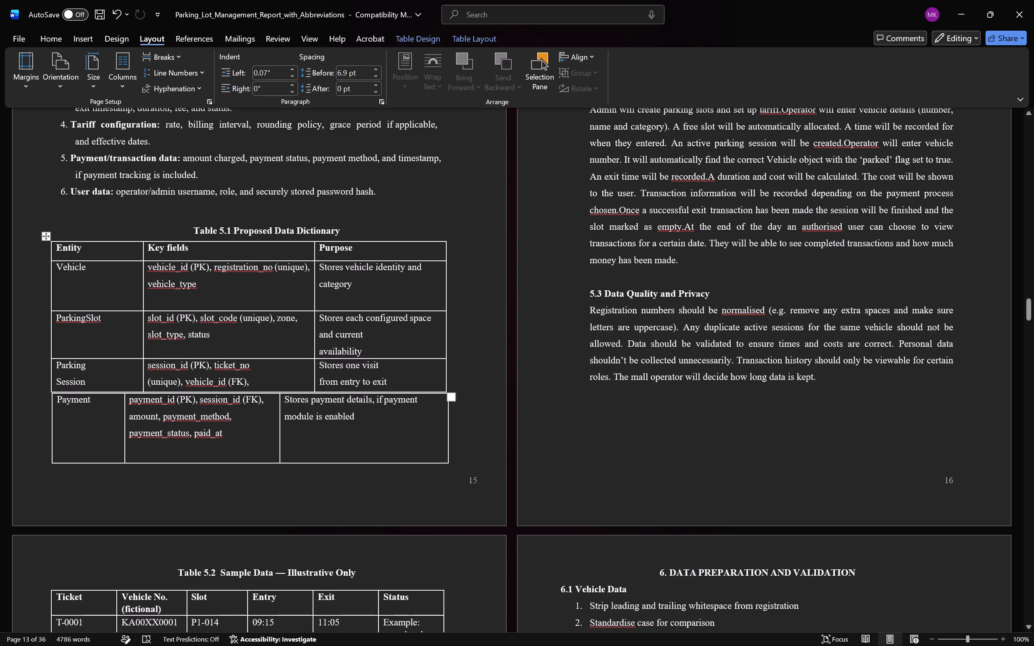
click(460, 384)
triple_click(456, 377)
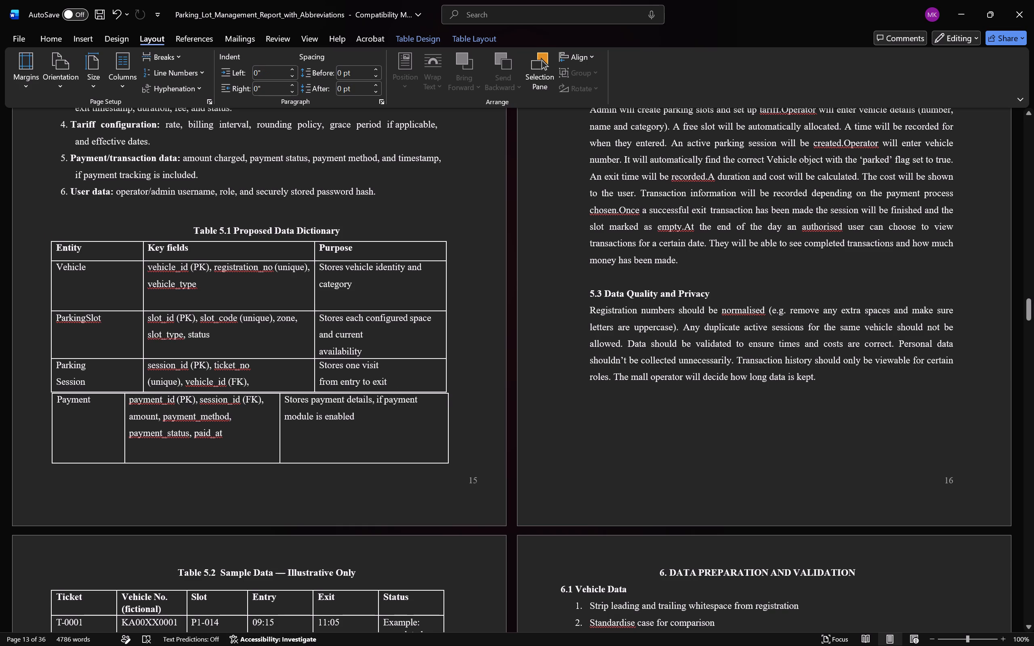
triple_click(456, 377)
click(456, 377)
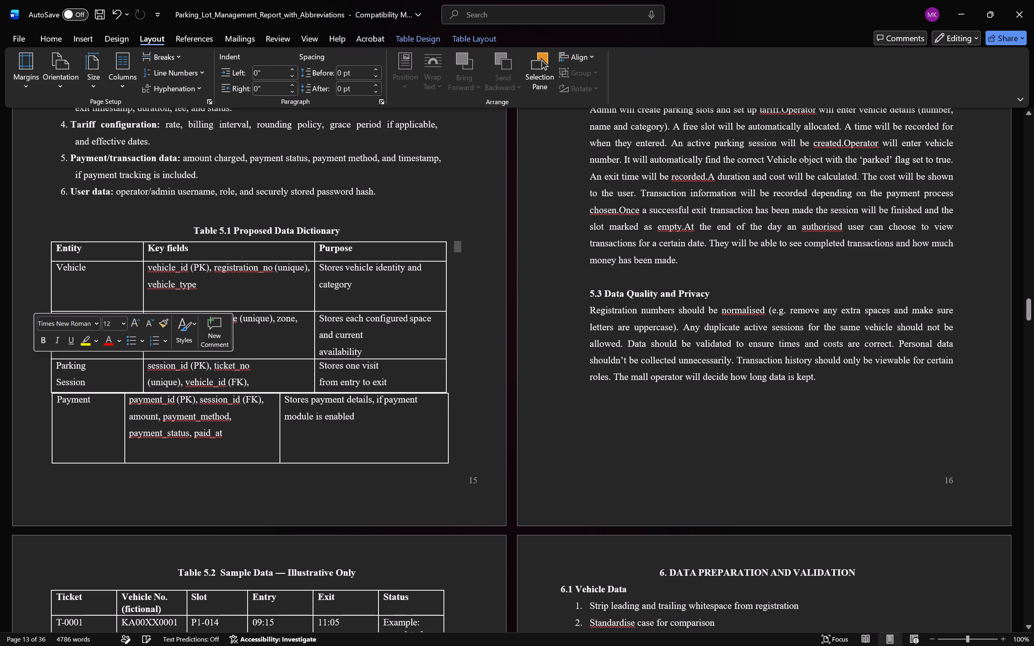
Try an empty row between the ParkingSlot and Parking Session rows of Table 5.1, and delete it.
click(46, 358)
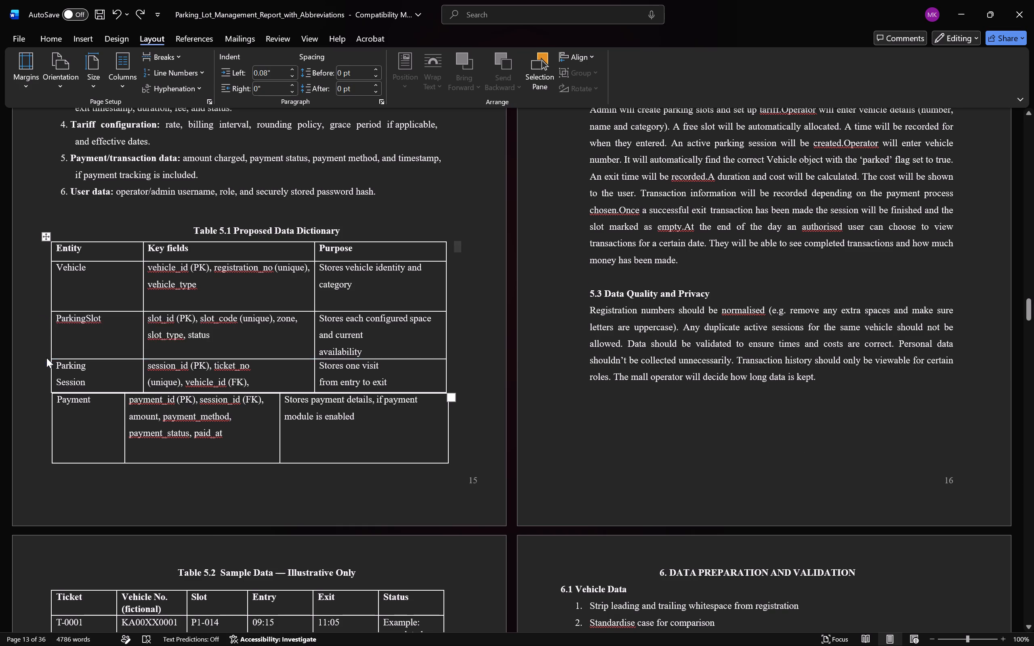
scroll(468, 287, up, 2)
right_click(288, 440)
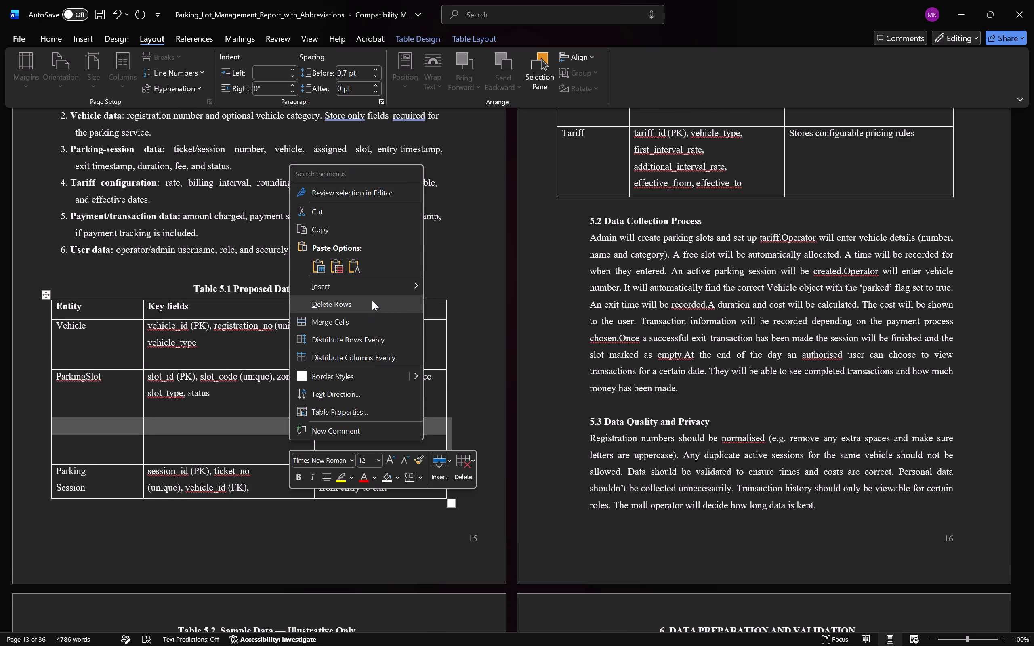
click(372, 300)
Add blank lines after the Parking Session row so the Payment, User and Tariff table starts on the next page.
click(463, 437)
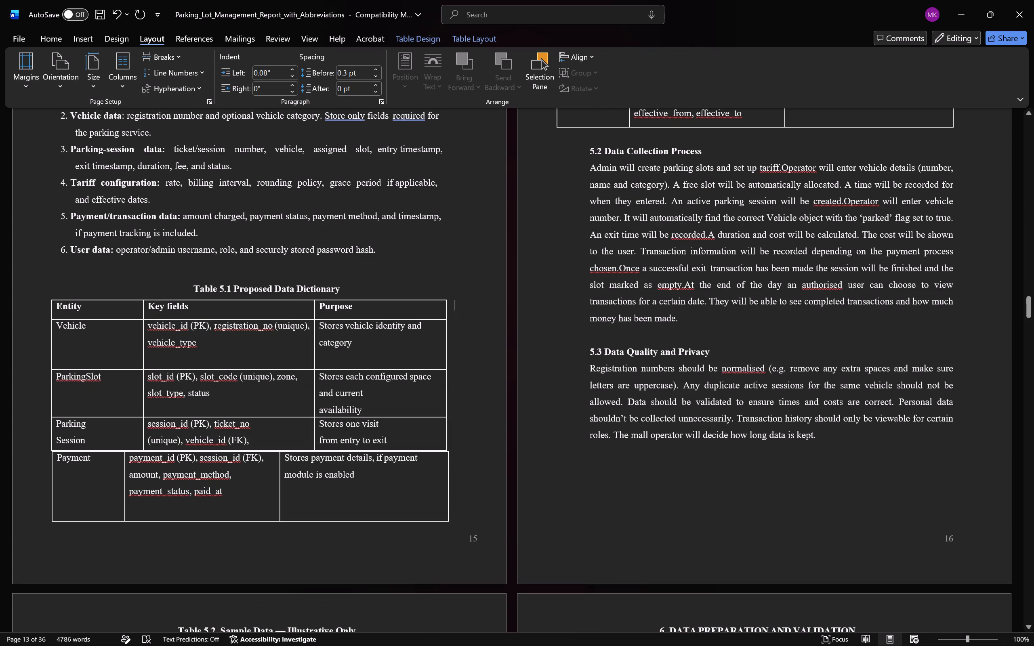
click(463, 437)
key(Return)
key(Return)
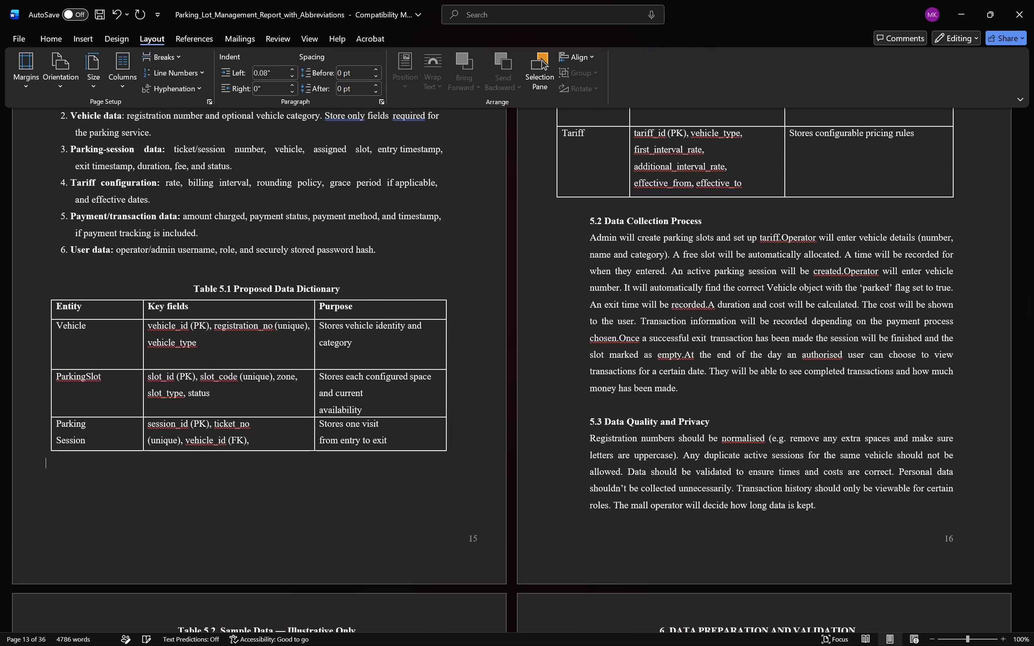
Enlarge the Vehicle, ParkingSlot and Parking Session table so it fills more of the free space at the foot of page 15.
click(330, 513)
scroll(472, 485, up, 8)
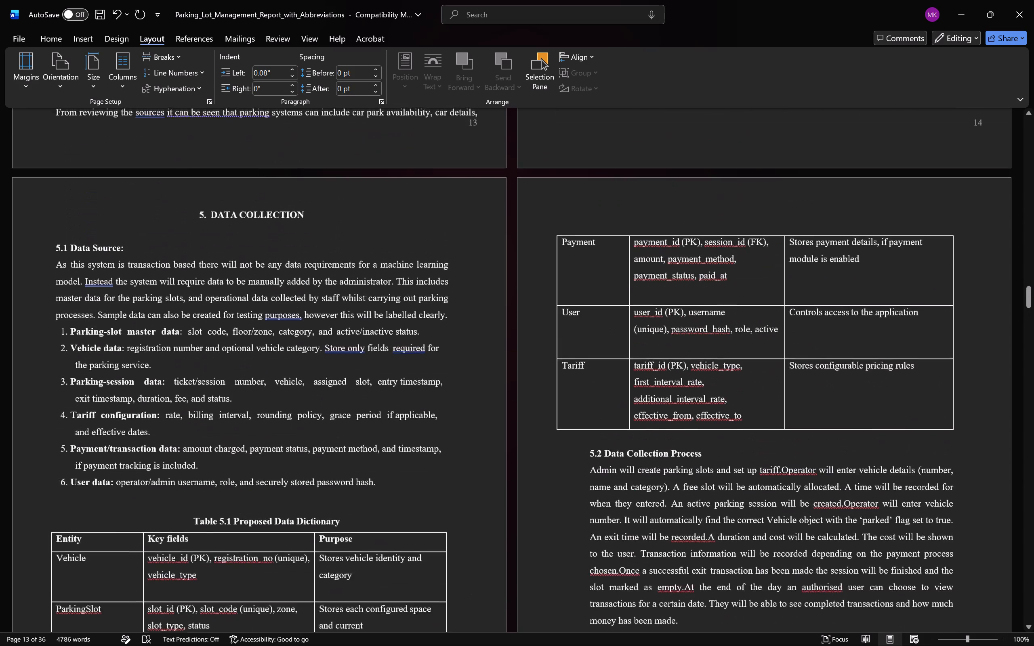
scroll(606, 436, down, 11)
scroll(606, 436, up, 1)
click(313, 389)
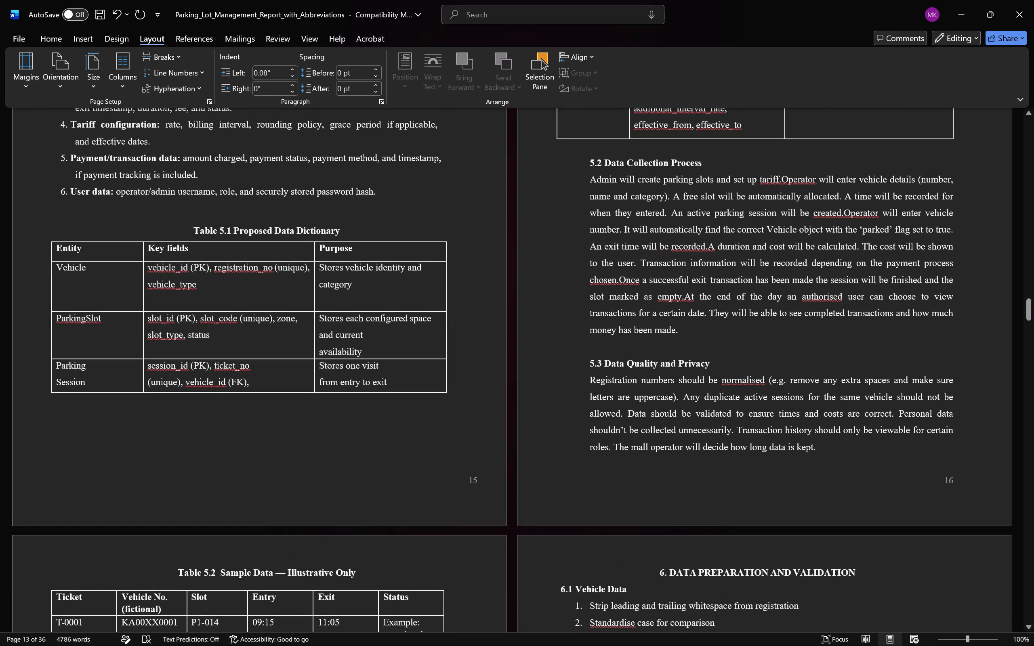
drag(453, 399, 447, 428)
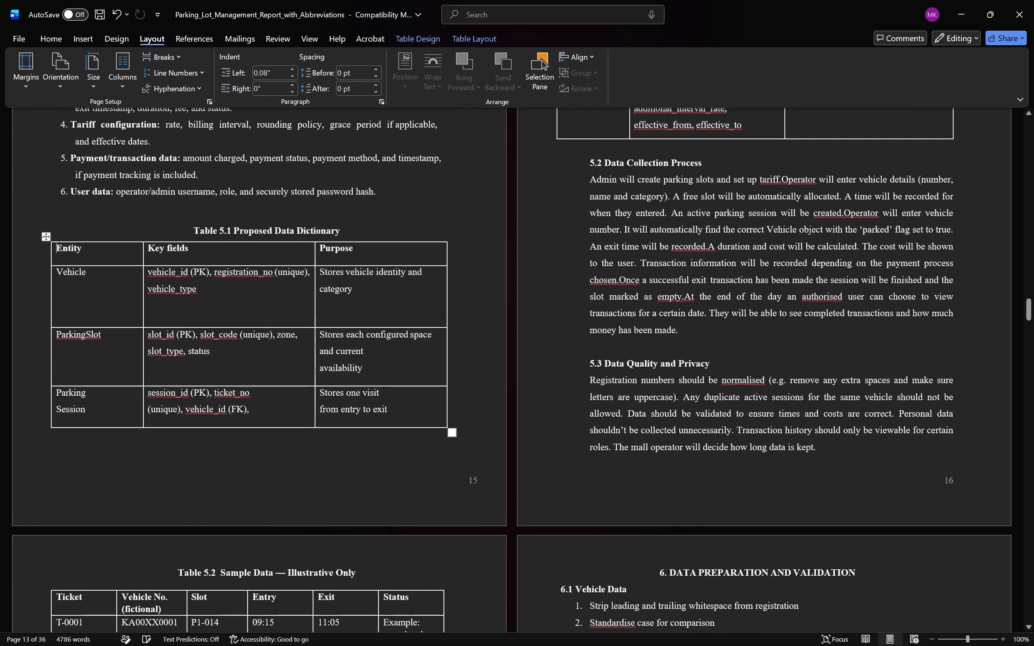
drag(451, 437, 452, 455)
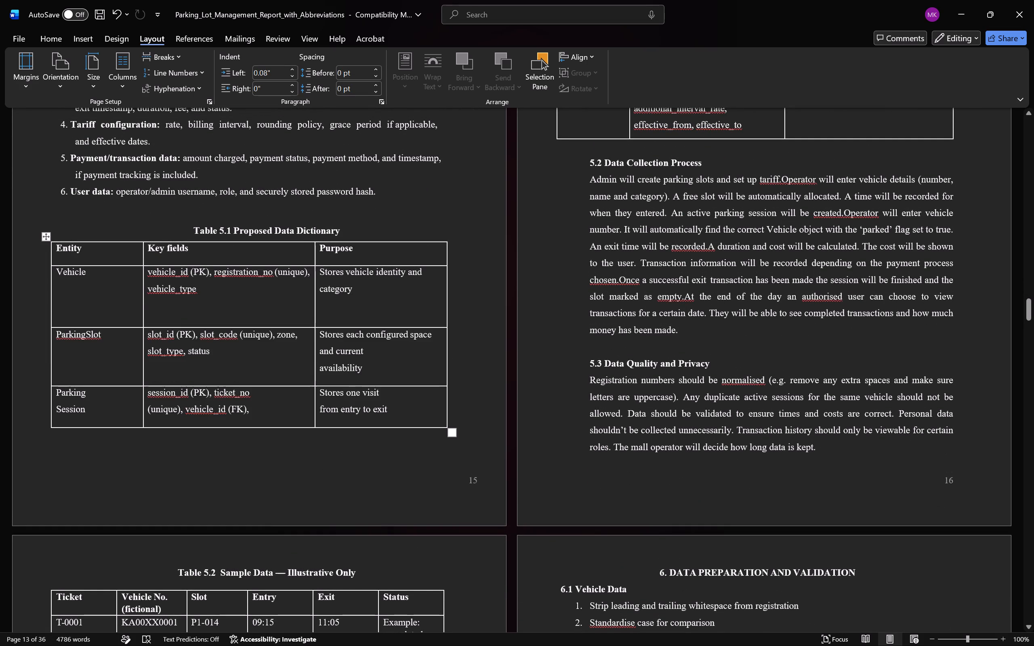
drag(454, 434, 453, 453)
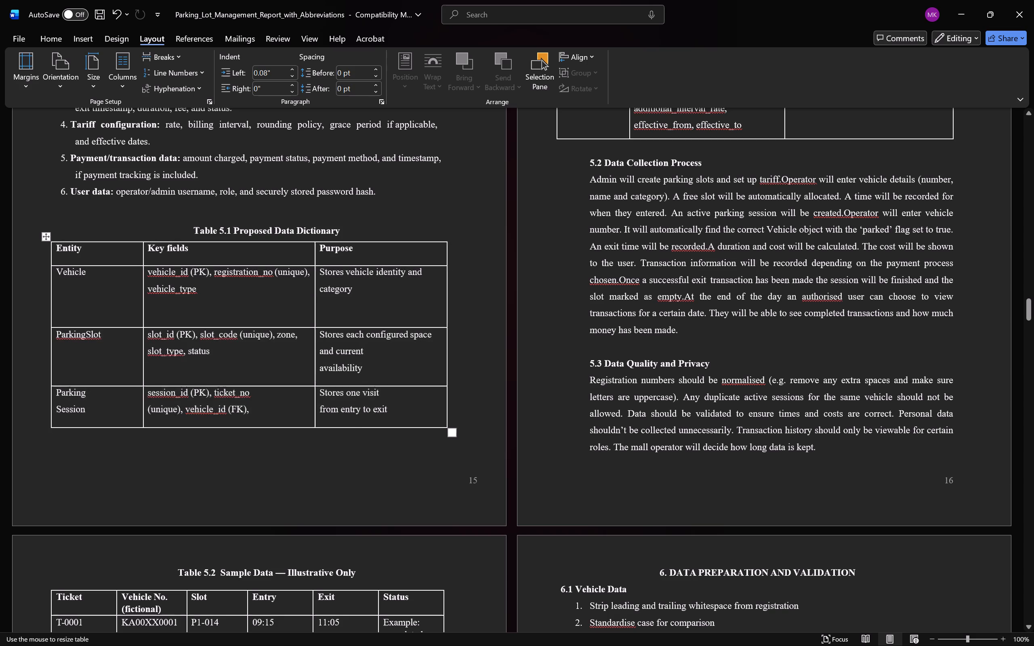
click(474, 424)
Set the left indent of sections 5.2 Data Collection Process and 5.3 Data Quality and Privacy to -0.1".
scroll(539, 448, up, 7)
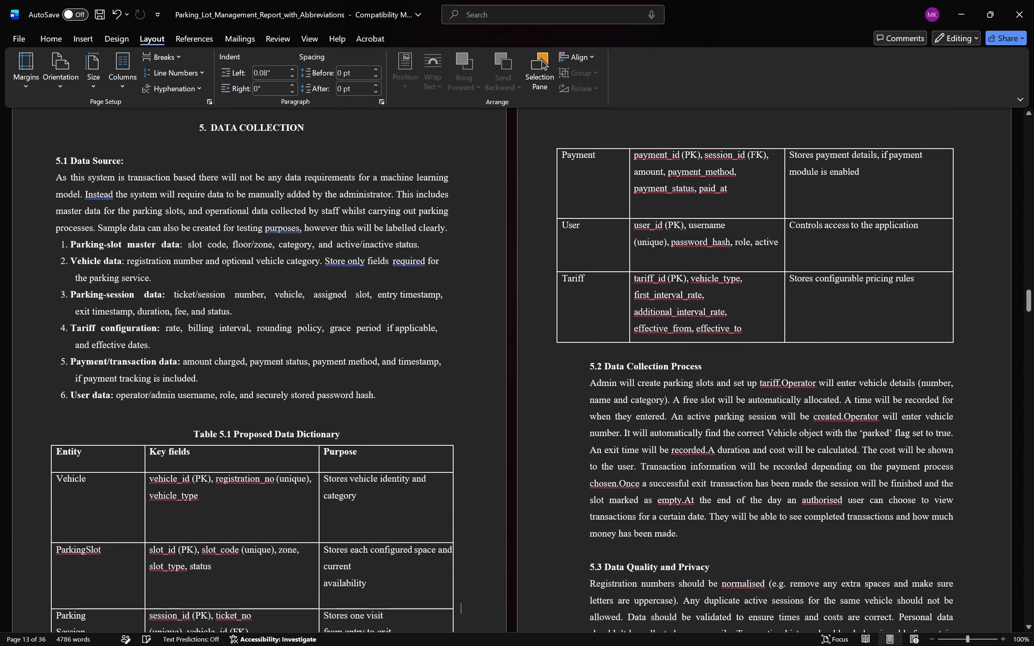
scroll(833, 363, down, 4)
drag(588, 245, 761, 444)
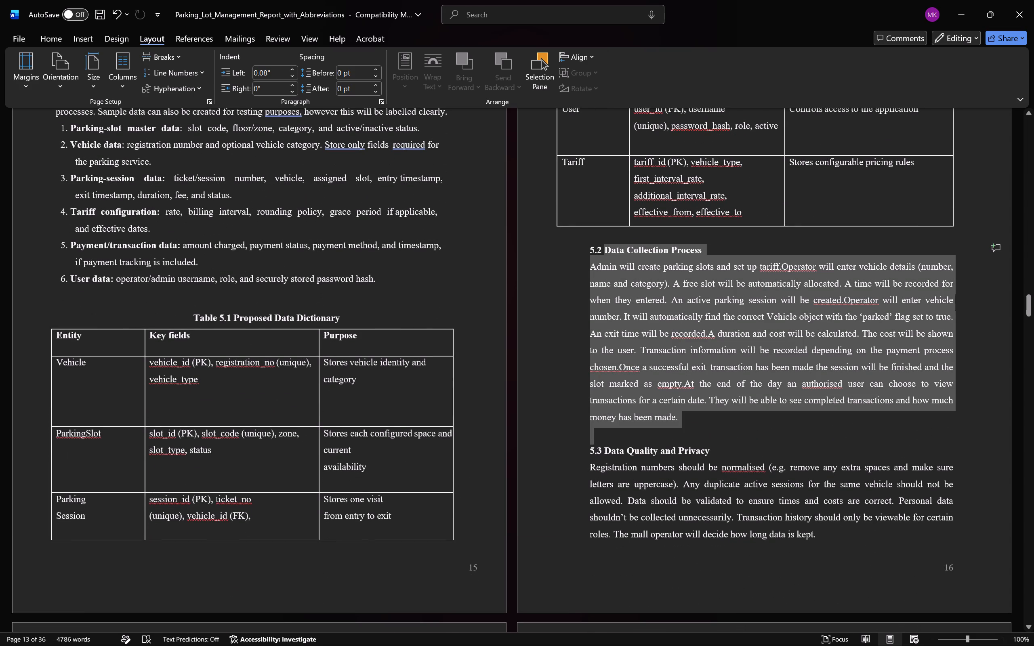
drag(761, 444, 833, 545)
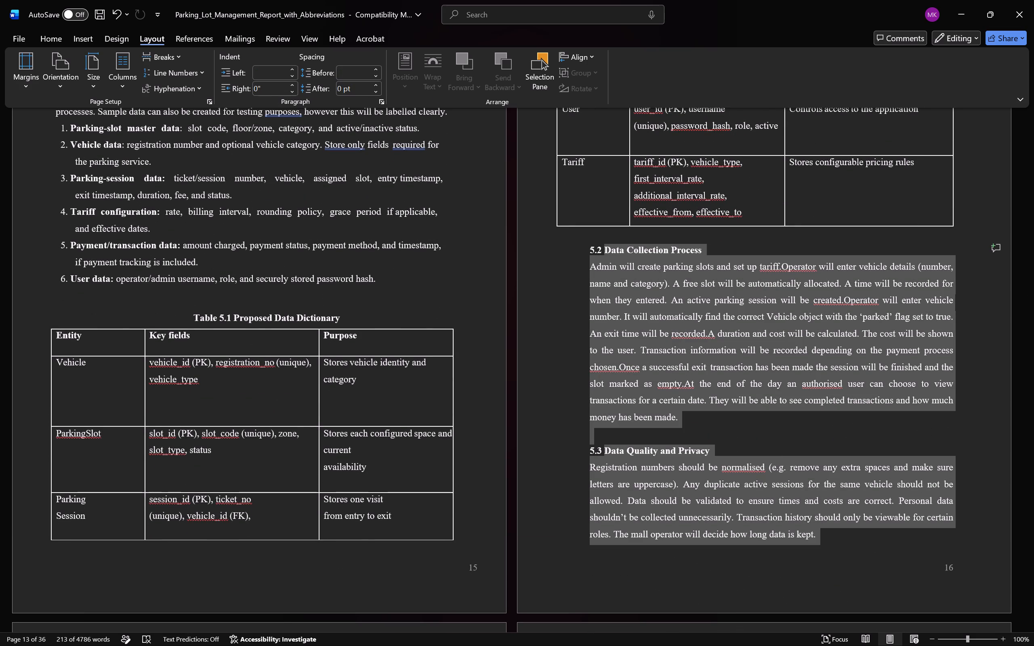
click(291, 75)
click(291, 75)
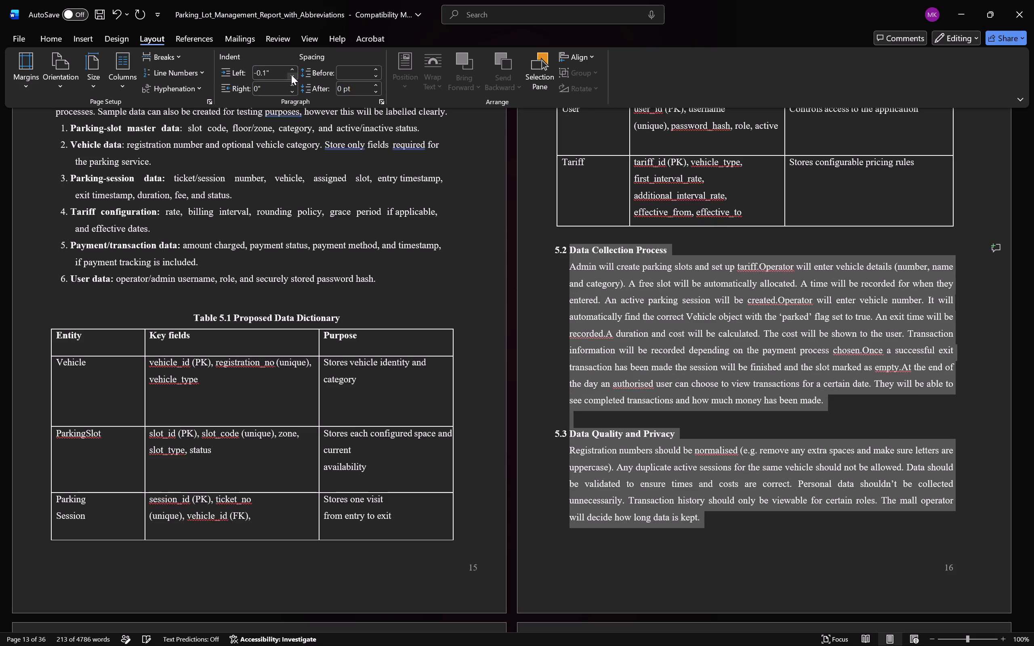
click(292, 71)
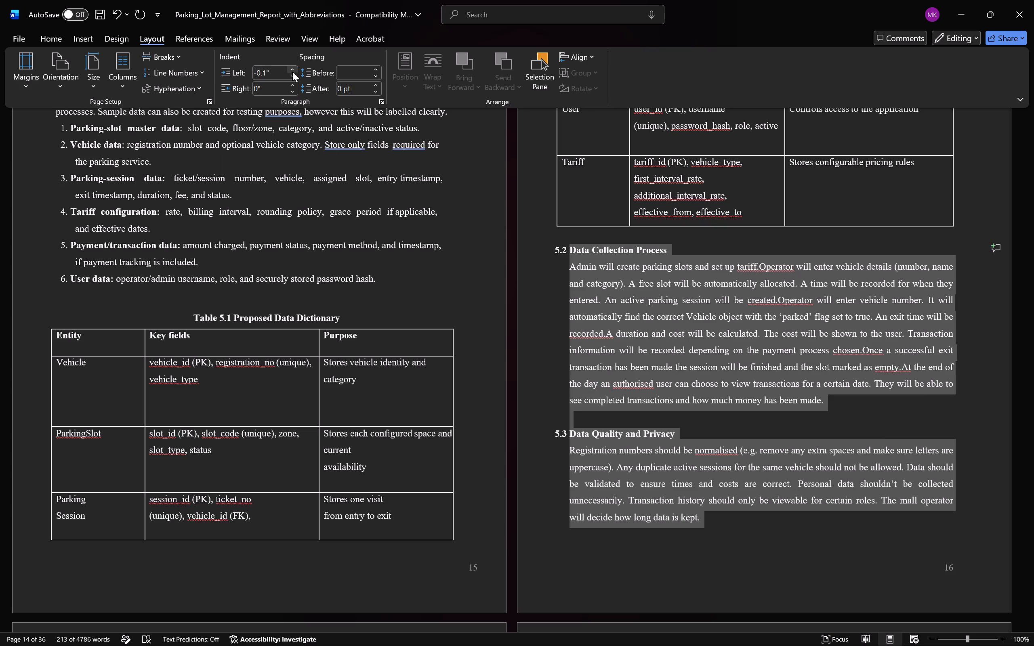
click(296, 76)
click(546, 333)
click(486, 293)
Save the report.
scroll(528, 310, up, 2)
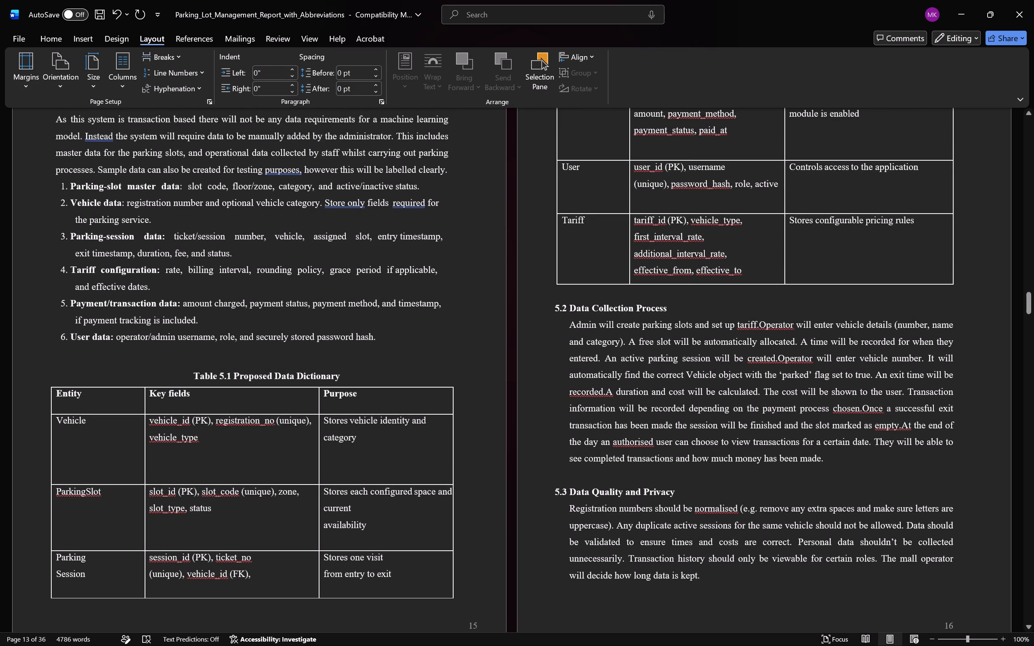
key(ctrl+s)
Review the page layout from section 5 Data Collection through section 6 Data Preparation and Validation.
scroll(432, 317, up, 3)
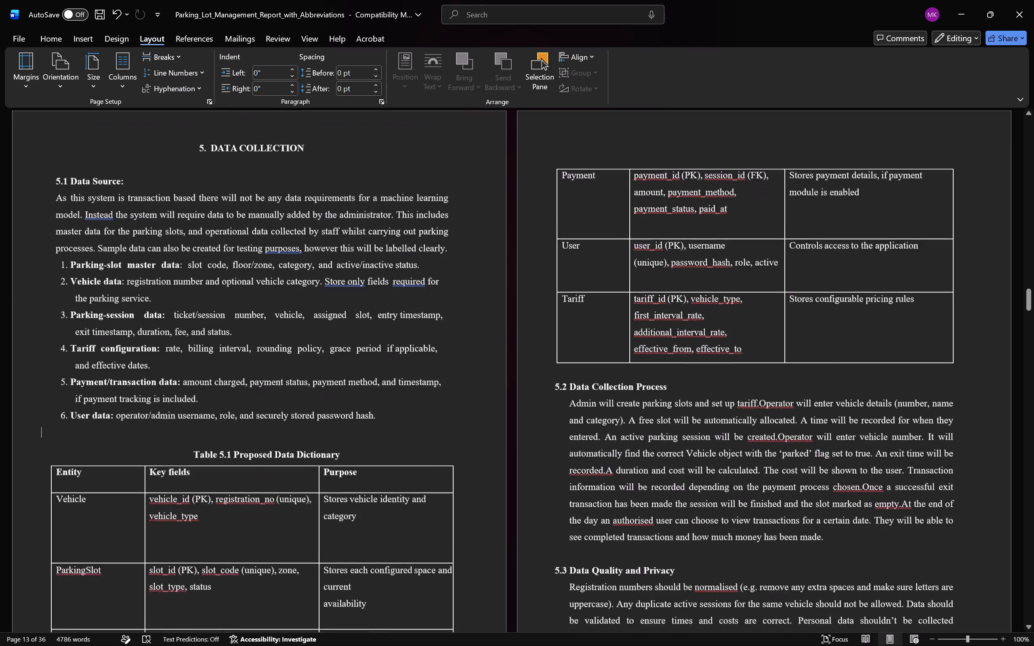
scroll(432, 317, up, 1)
scroll(432, 317, down, 14)
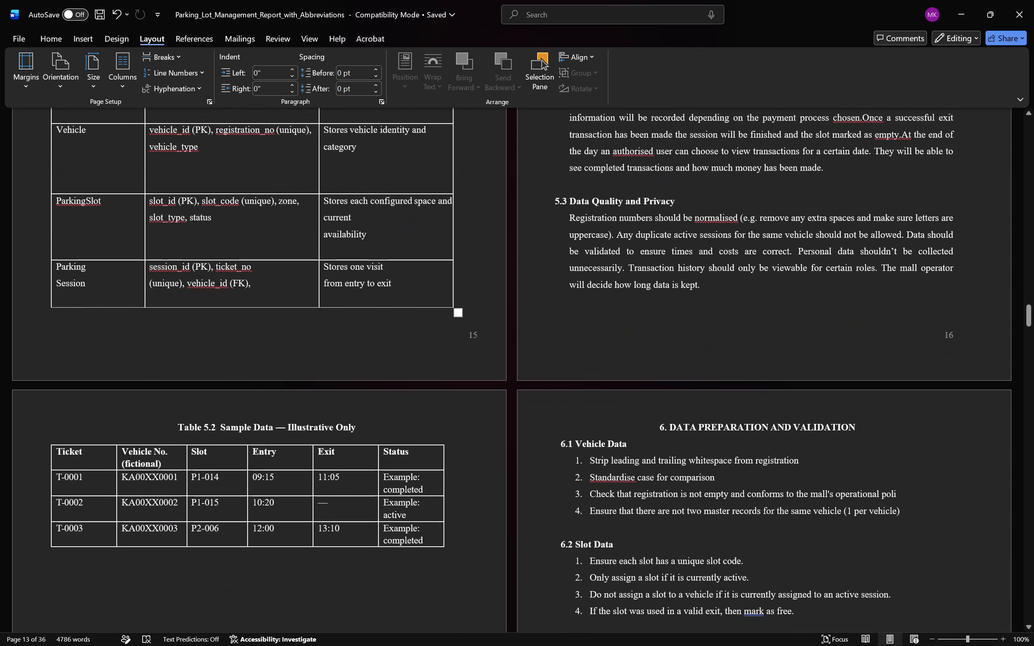
scroll(431, 318, down, 13)
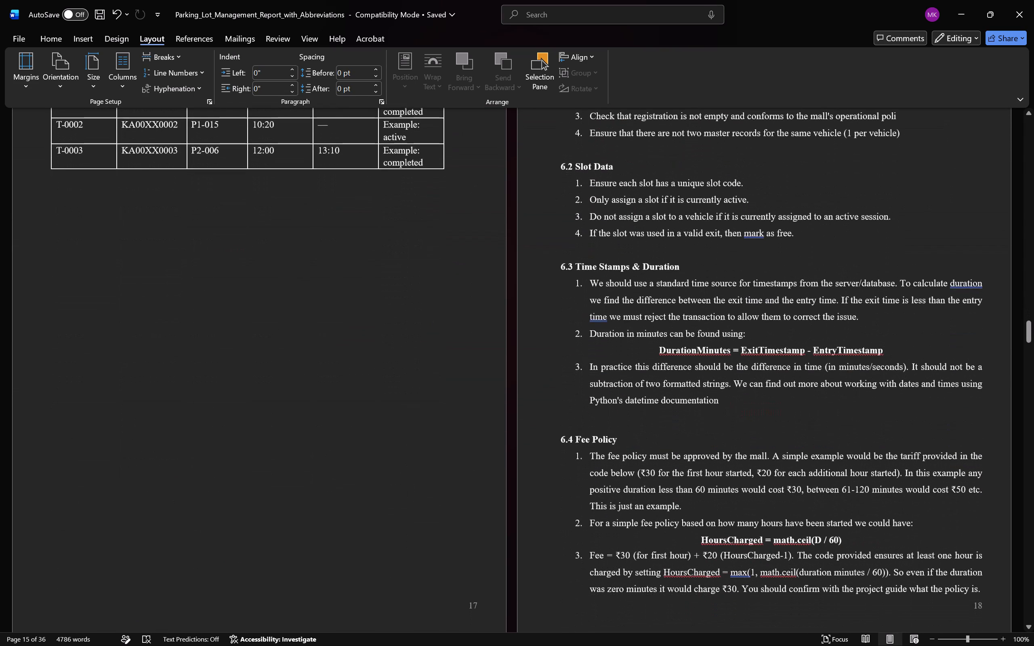
scroll(431, 318, up, 1)
scroll(431, 318, down, 2)
scroll(431, 318, up, 4)
scroll(431, 318, down, 3)
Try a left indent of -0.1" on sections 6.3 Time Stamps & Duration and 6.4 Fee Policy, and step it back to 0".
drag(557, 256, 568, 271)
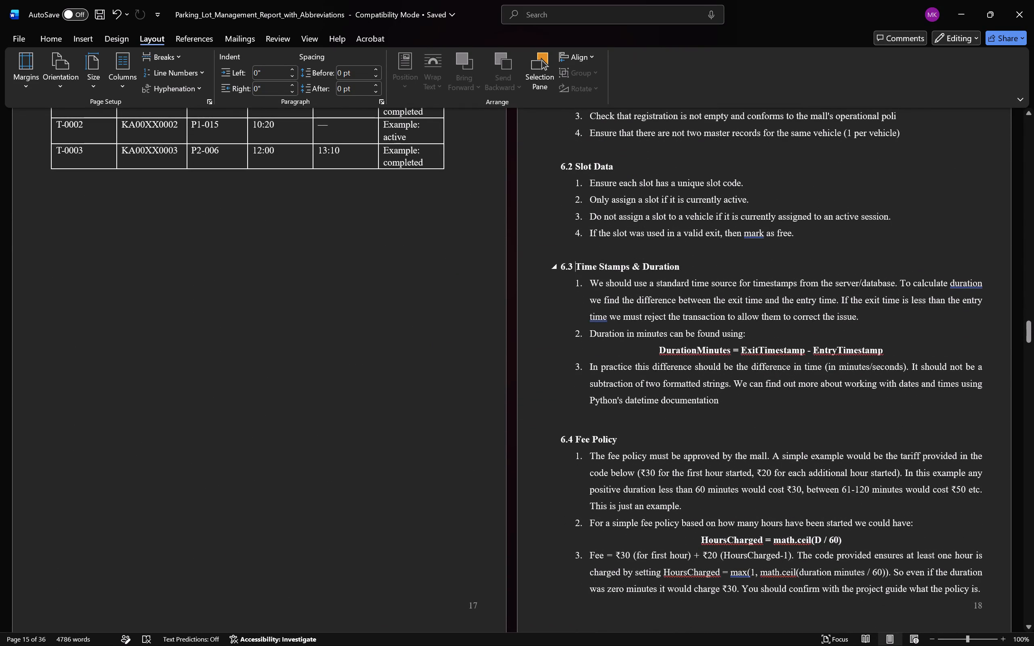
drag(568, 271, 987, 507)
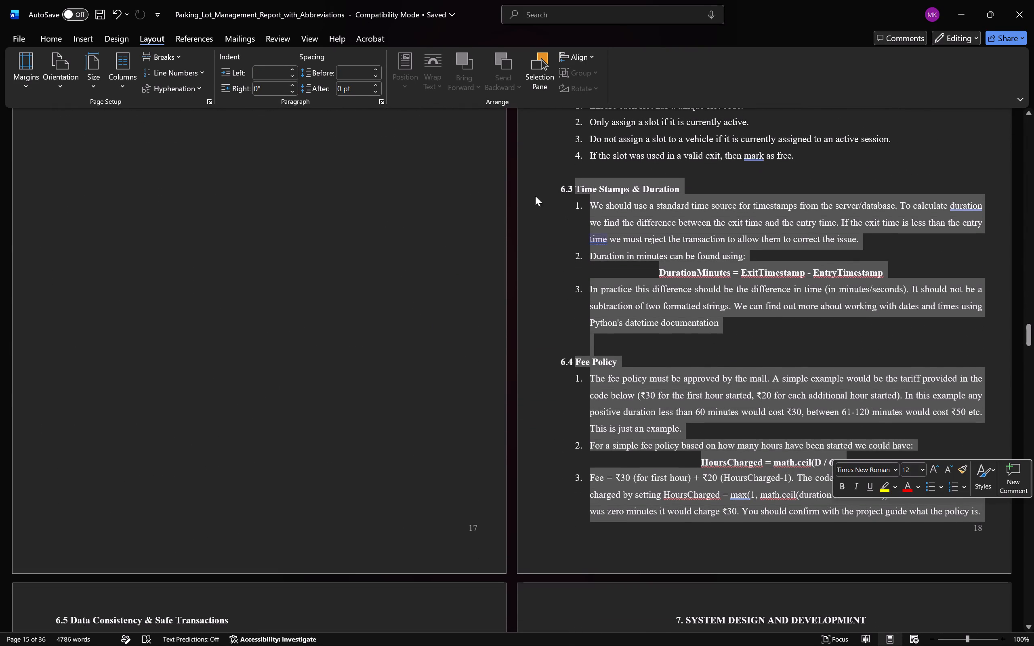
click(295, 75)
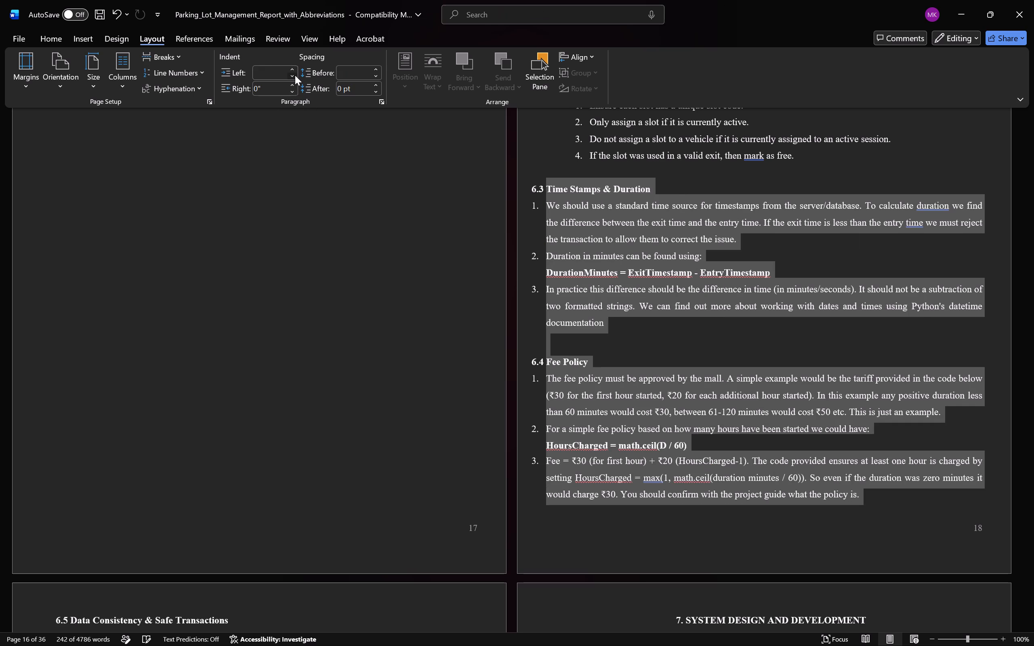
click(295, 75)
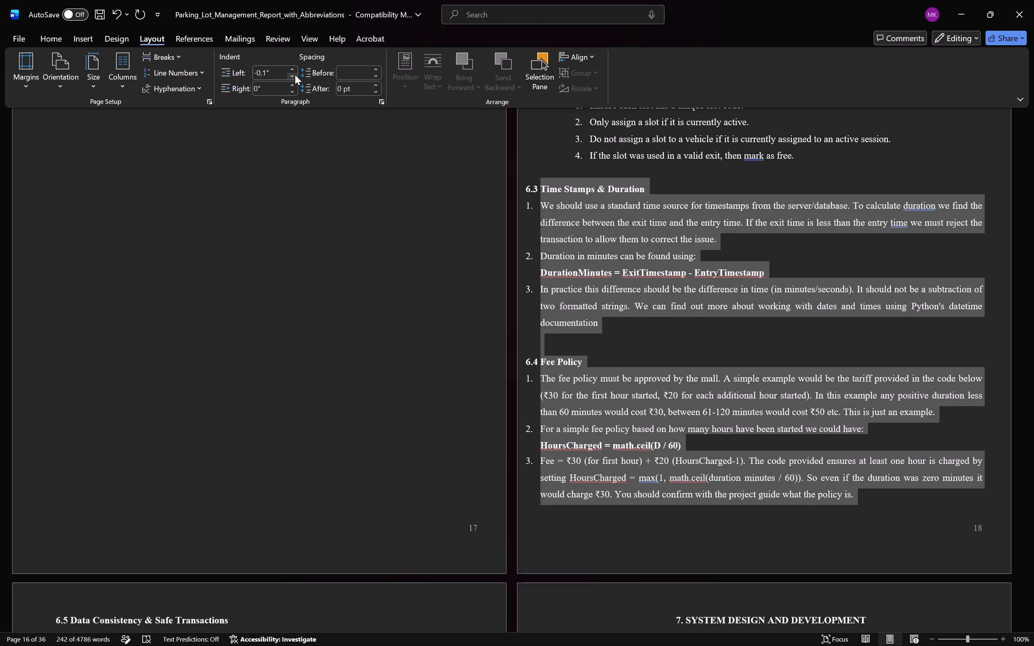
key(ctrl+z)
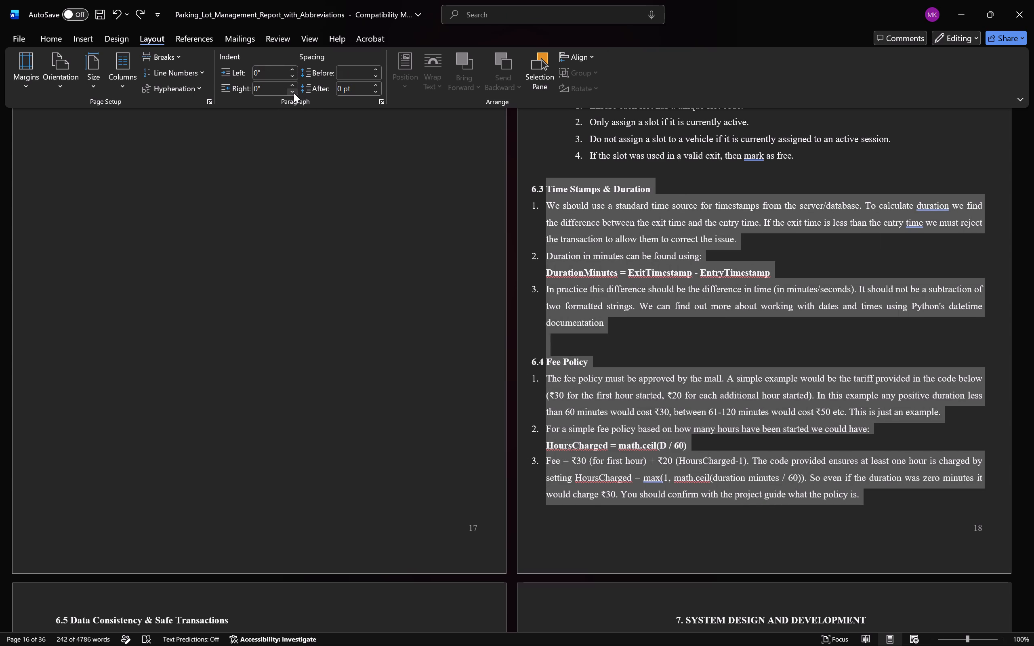
Try a right indent of -0.3" on sections 6.3 and 6.4, and raise it to 0.4".
click(294, 93)
double_click(294, 93)
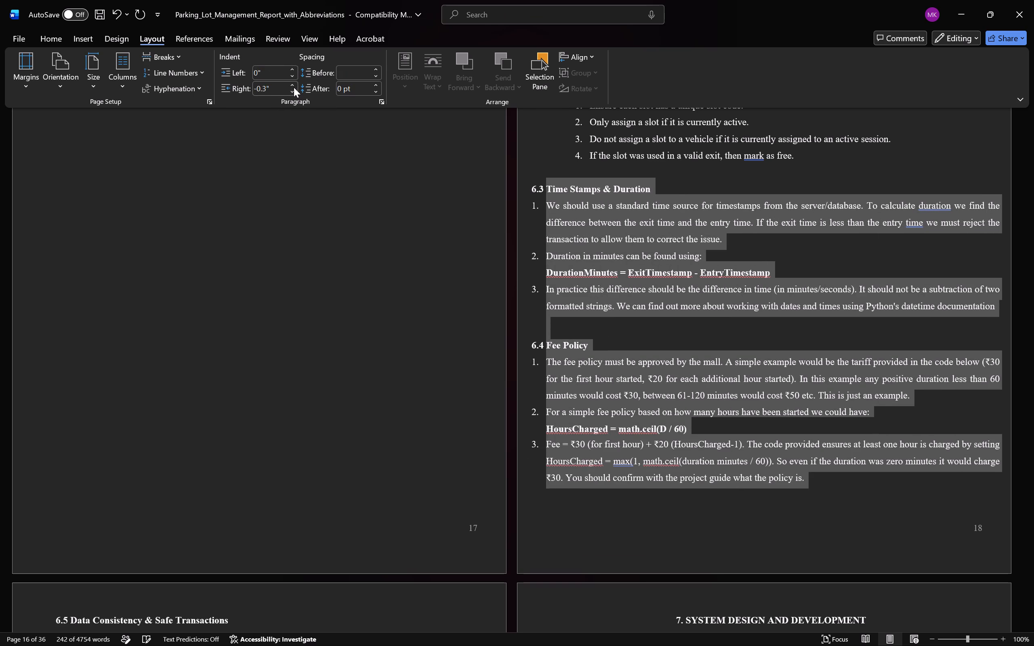
triple_click(294, 87)
triple_click(294, 87)
click(294, 87)
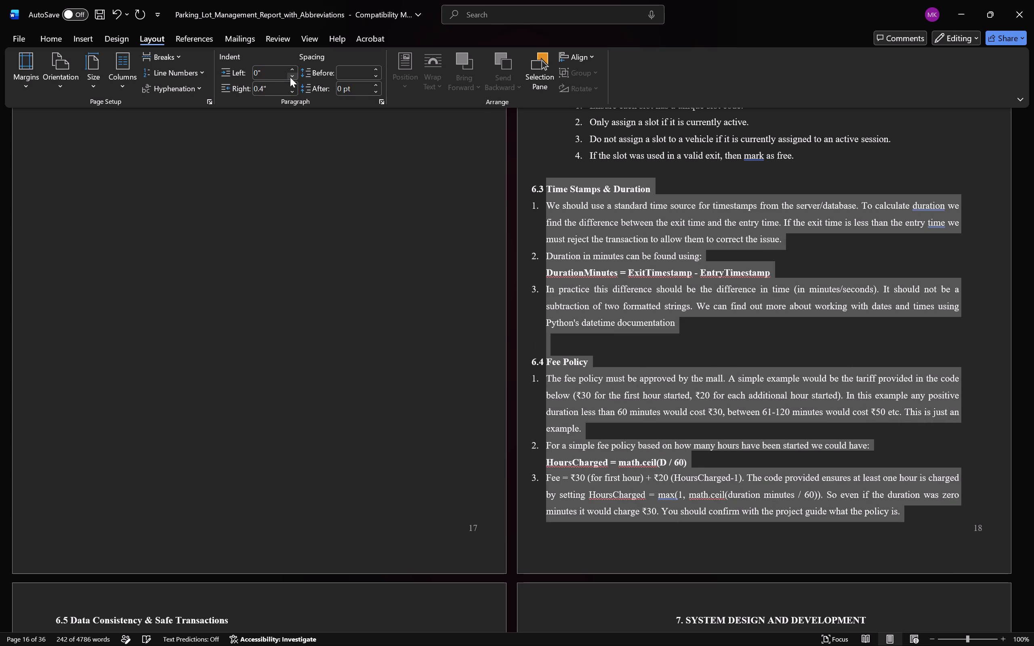
Try a left indent of -0.2" on sections 6.3 and 6.4, raise it to 0.5", and check it against the neighbouring sections.
click(292, 74)
click(292, 74)
click(294, 65)
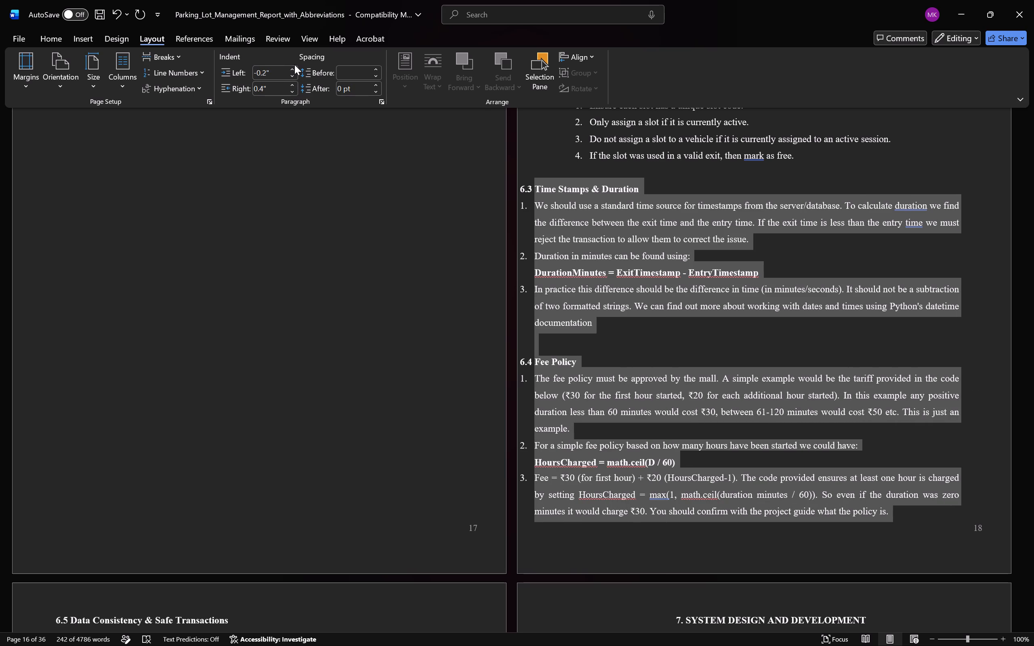
triple_click(294, 67)
triple_click(294, 67)
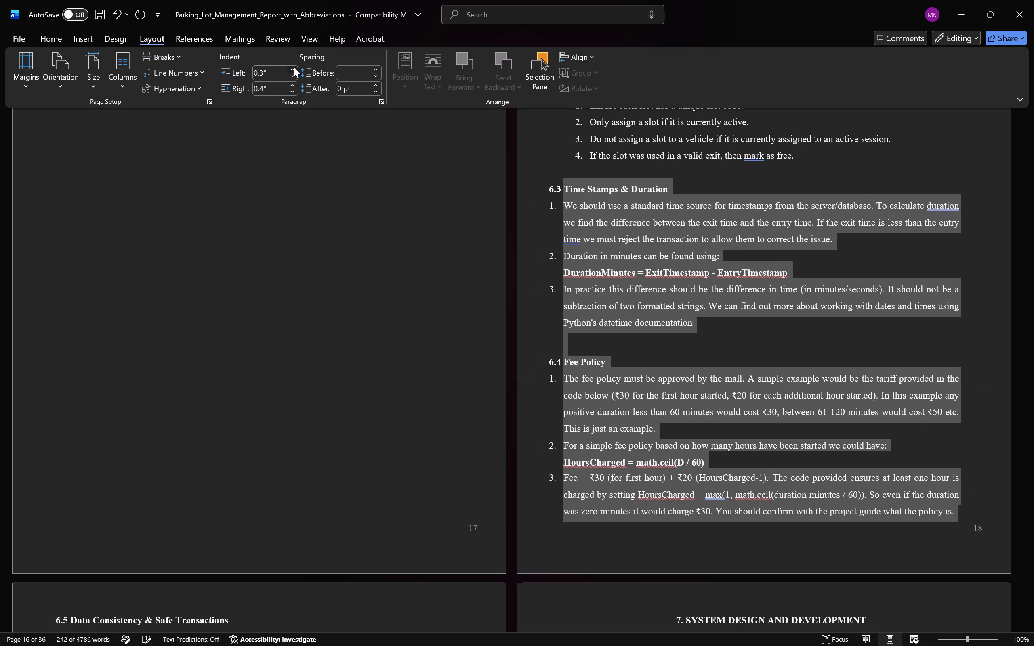
click(294, 67)
scroll(628, 262, up, 2)
scroll(631, 264, down, 2)
scroll(631, 264, up, 2)
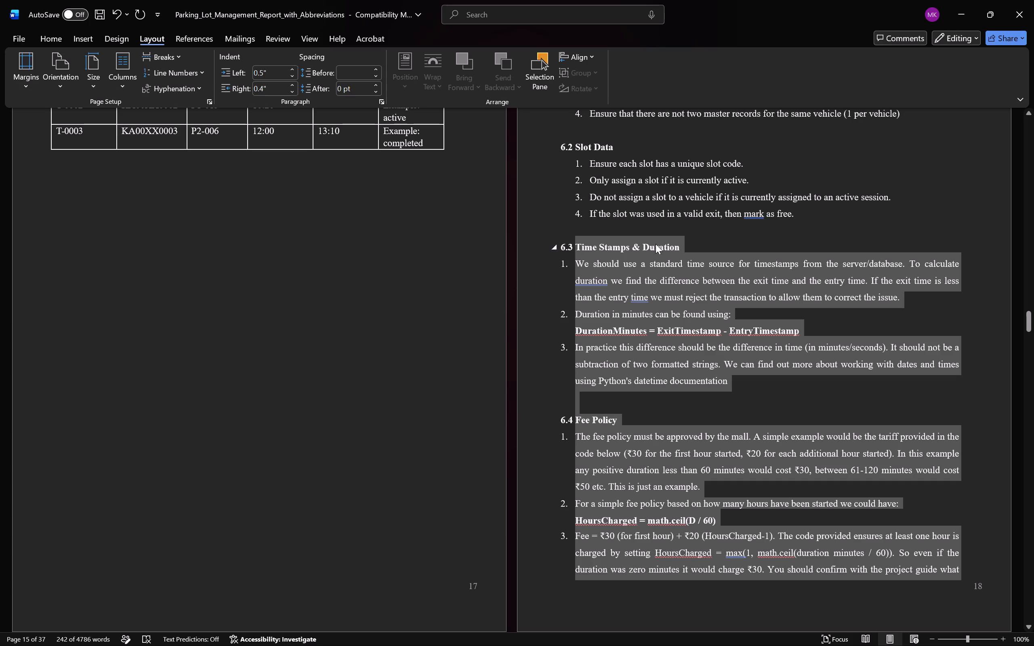
scroll(993, 178, up, 5)
scroll(993, 178, down, 13)
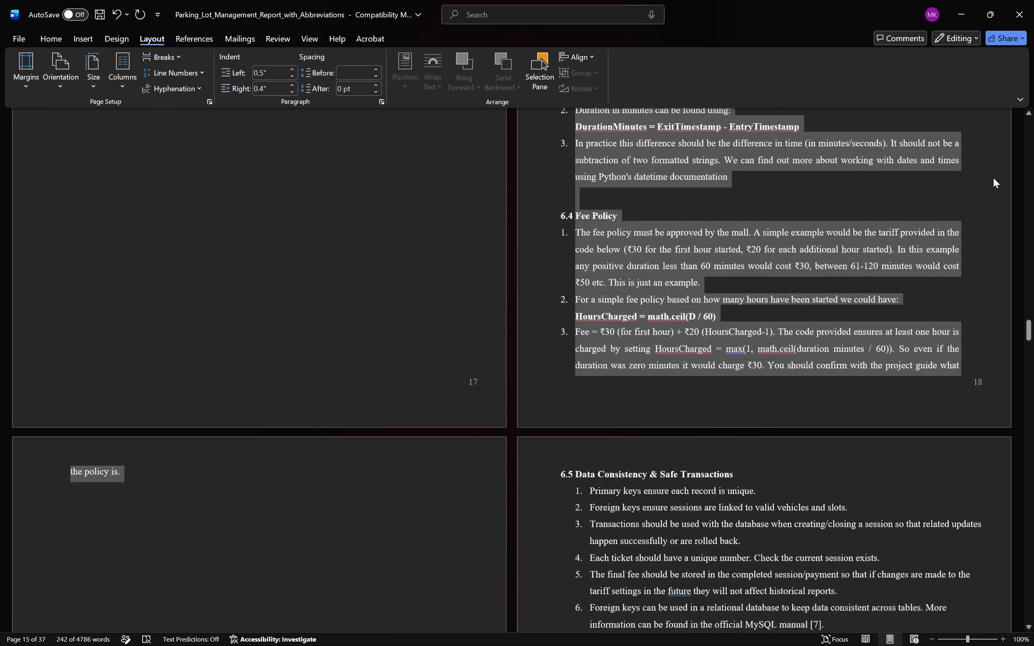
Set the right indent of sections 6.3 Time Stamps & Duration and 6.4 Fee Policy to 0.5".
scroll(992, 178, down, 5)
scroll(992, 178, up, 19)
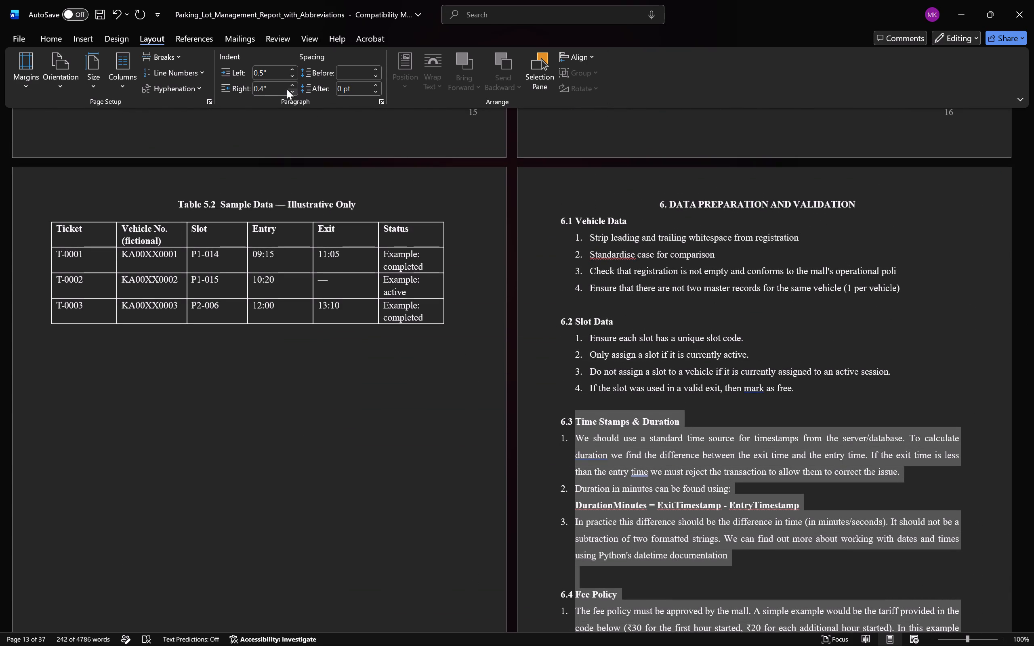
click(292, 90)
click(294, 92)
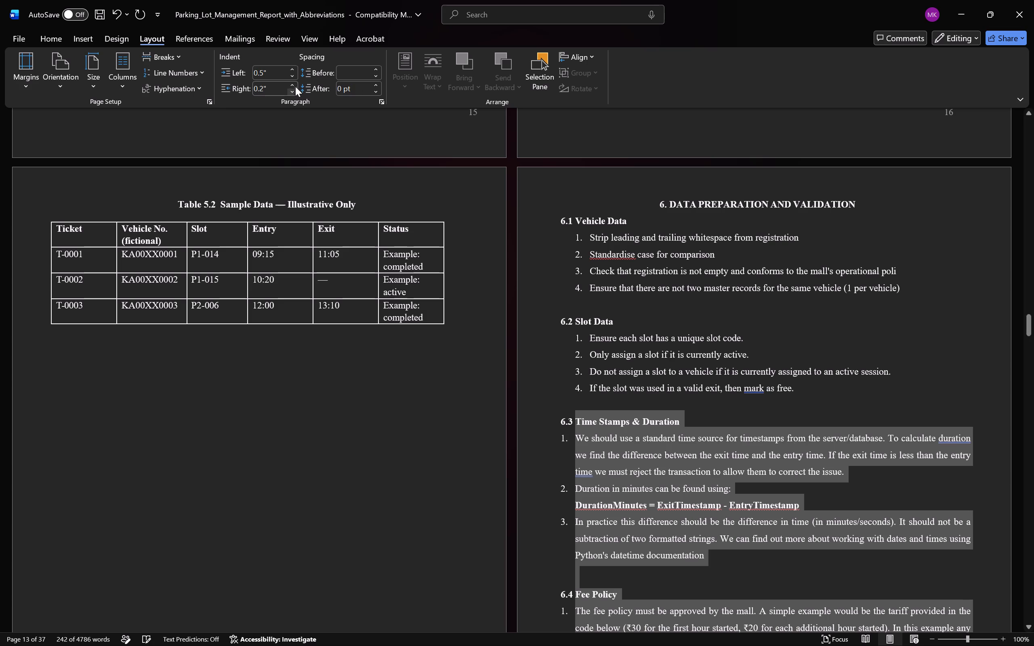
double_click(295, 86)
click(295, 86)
Compare the text width of sections 6.3 and 6.4 with the paragraphs and tables of section 5 Data Collection.
scroll(649, 305, down, 4)
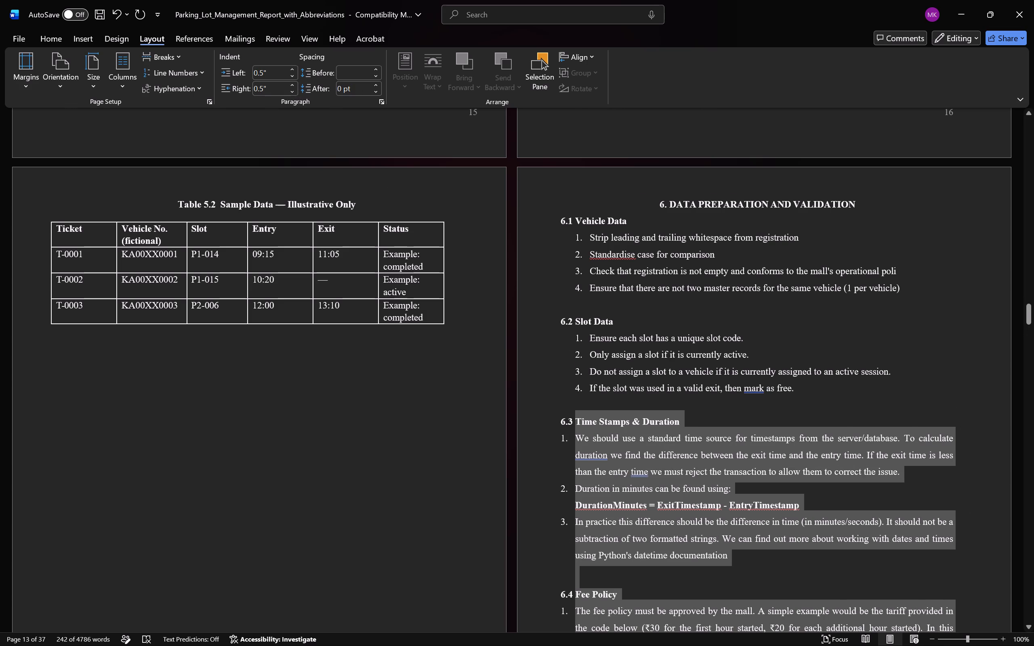
scroll(659, 312, down, 3)
scroll(670, 319, up, 9)
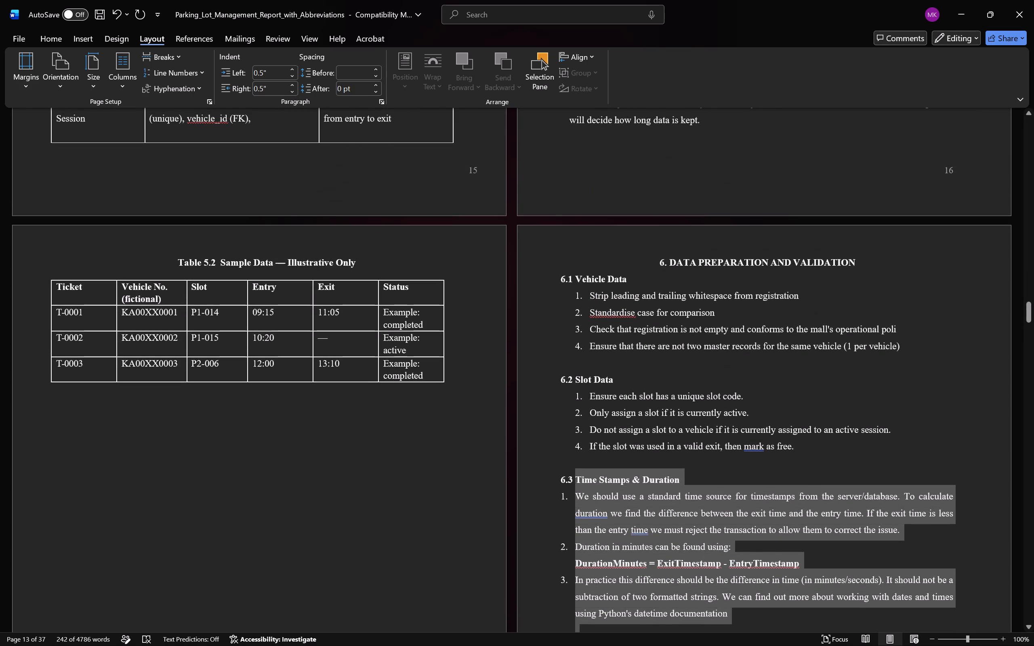
scroll(491, 274, up, 7)
scroll(491, 274, down, 11)
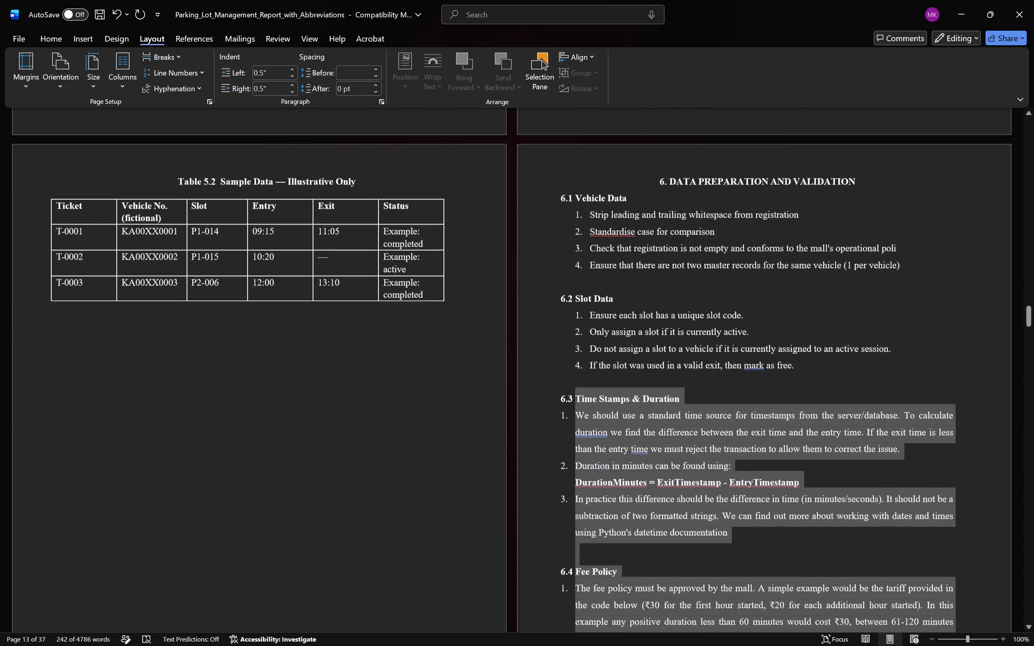
scroll(405, 189, down, 3)
scroll(350, 254, down, 3)
scroll(350, 254, up, 13)
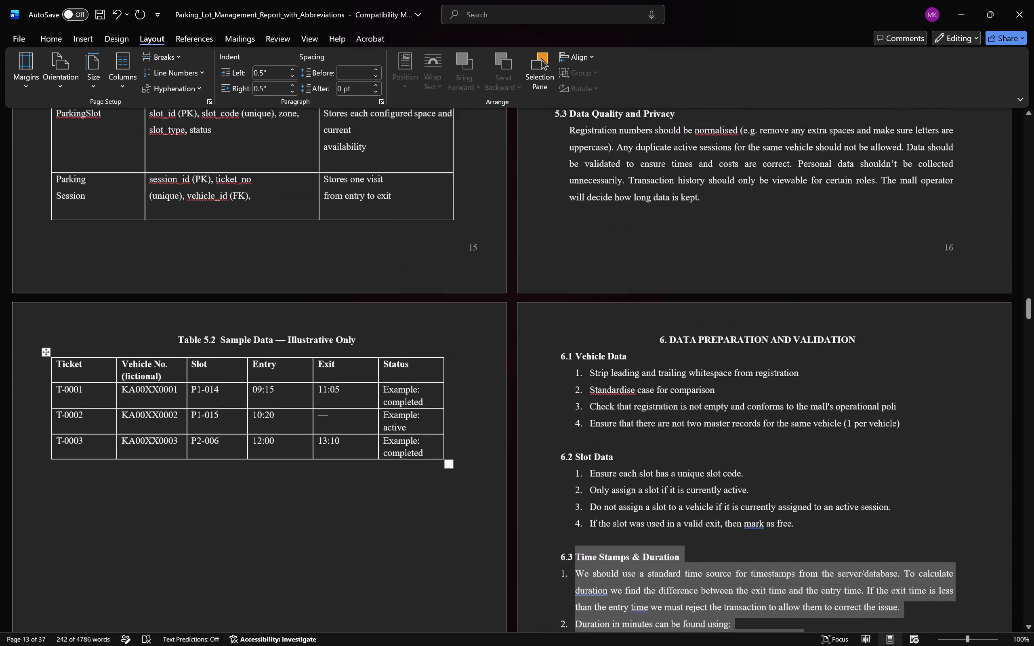
scroll(443, 222, up, 20)
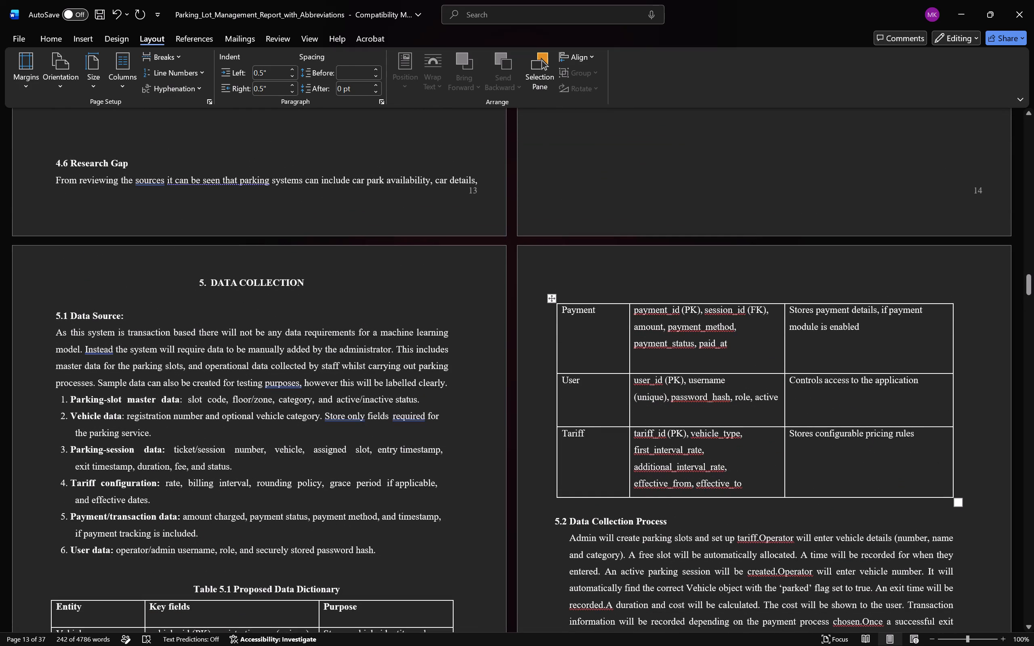
Deselect the indented text and save the report.
click(894, 366)
scroll(938, 390, down, 20)
scroll(938, 390, down, 2)
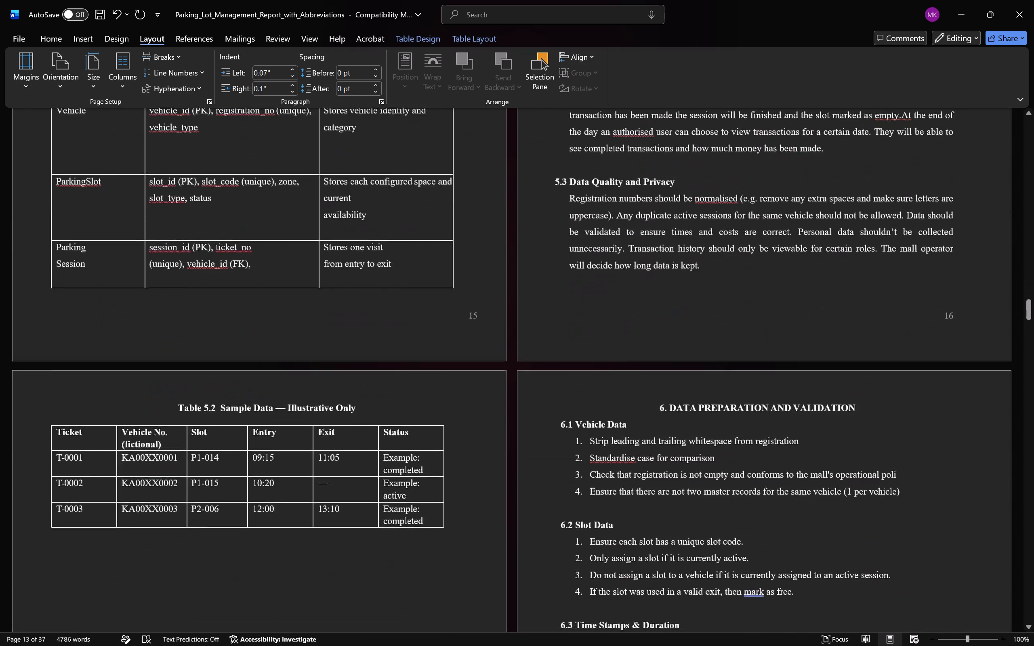
scroll(797, 388, down, 14)
key(ctrl+s)
Narrow the last column of the table holding the Payment, User and Tariff rows, moving its outer edge inward.
scroll(767, 388, up, 5)
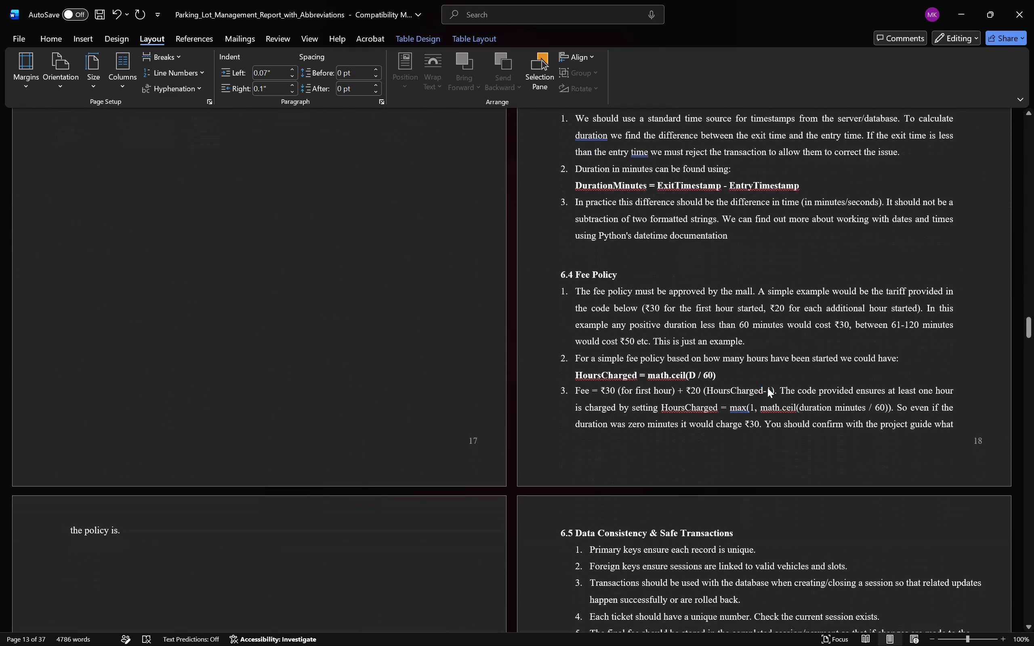
scroll(767, 388, up, 11)
scroll(851, 371, up, 16)
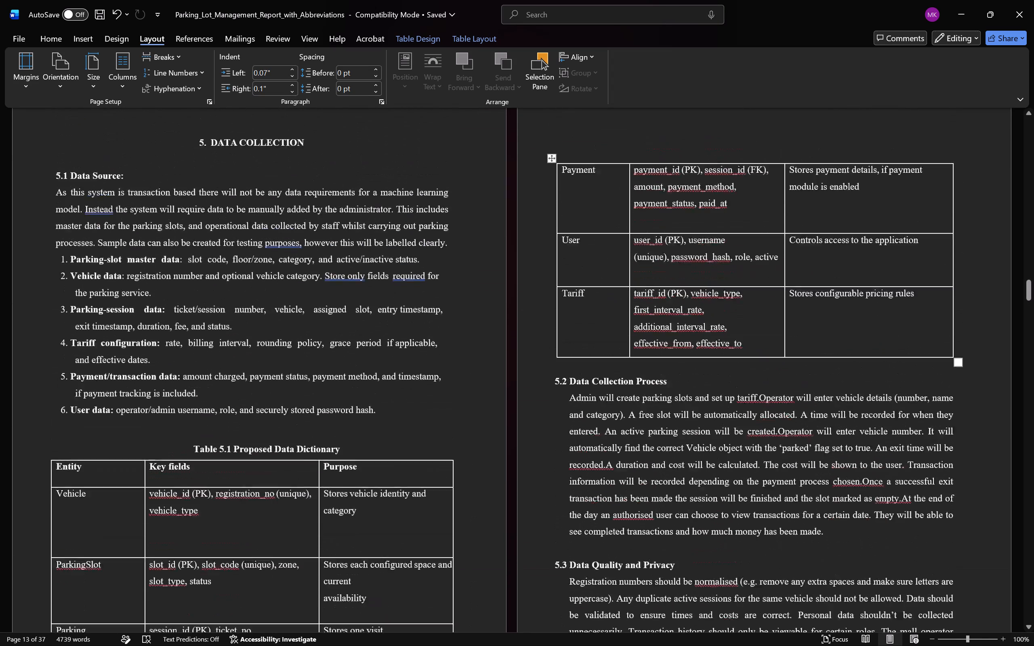
scroll(941, 342, up, 1)
drag(953, 312, 948, 312)
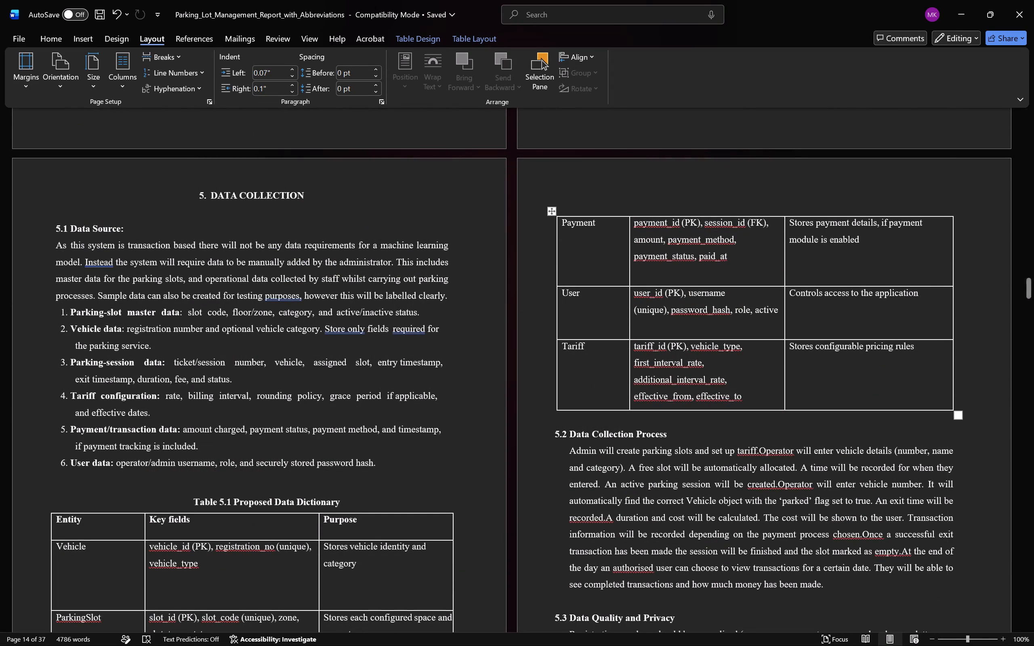
drag(948, 312, 930, 316)
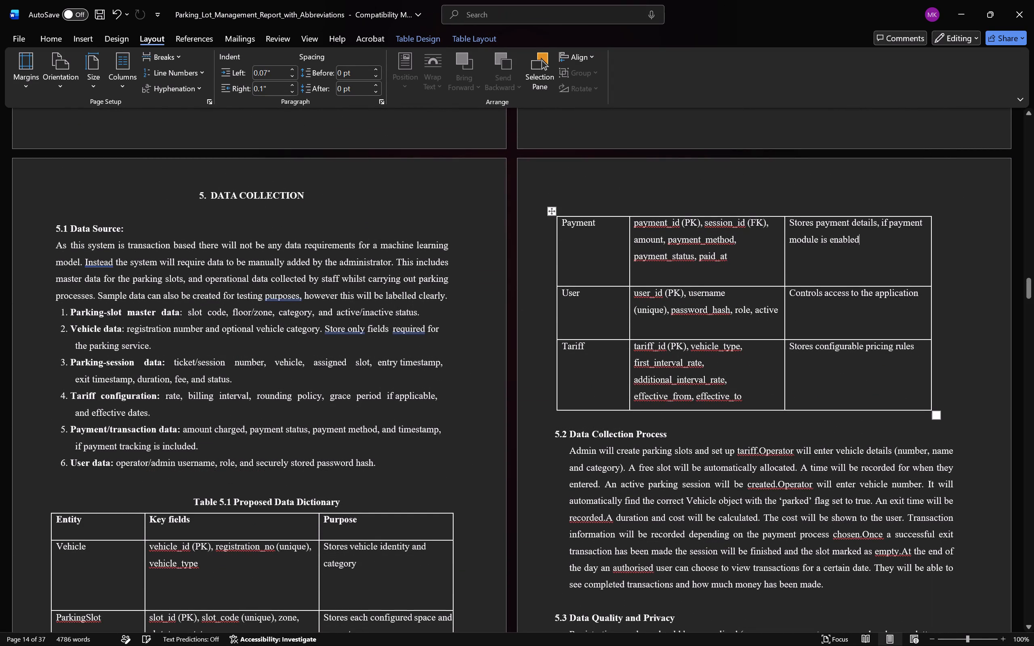
click(950, 316)
Set the right indent of sections 5.2 Data Collection Process and 5.3 Data Quality and Privacy to 0.4", and save the report.
scroll(950, 316, down, 5)
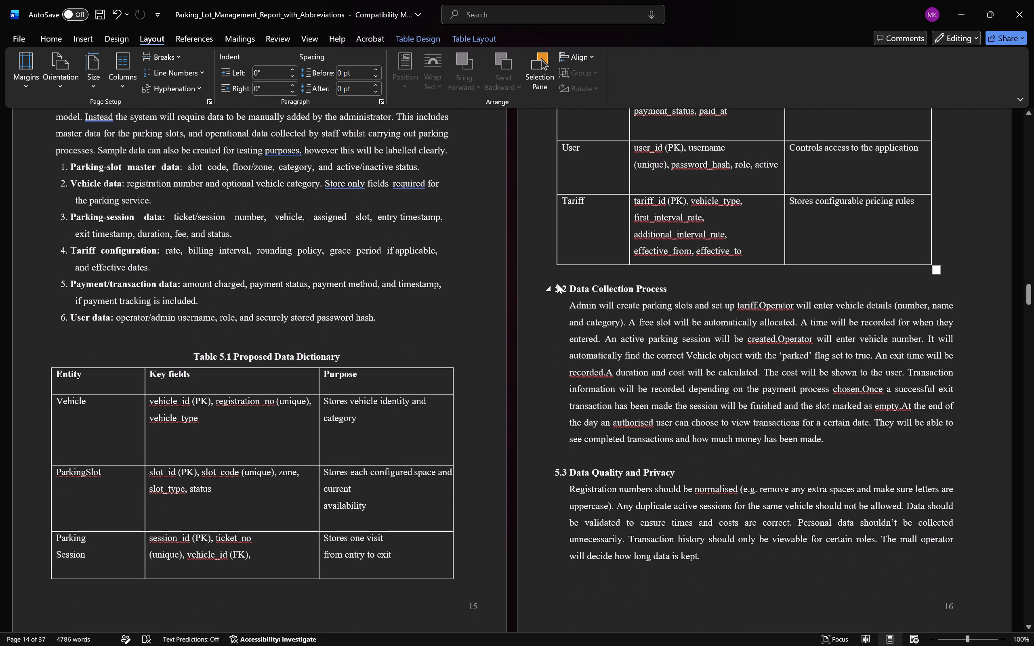
drag(557, 283, 813, 591)
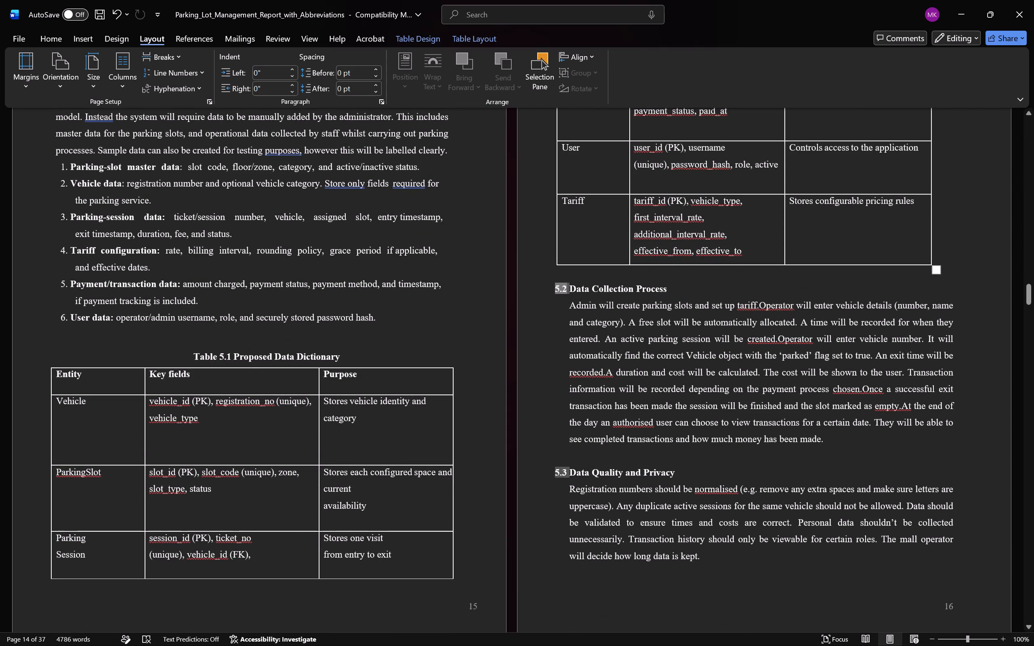
drag(809, 587, 528, 283)
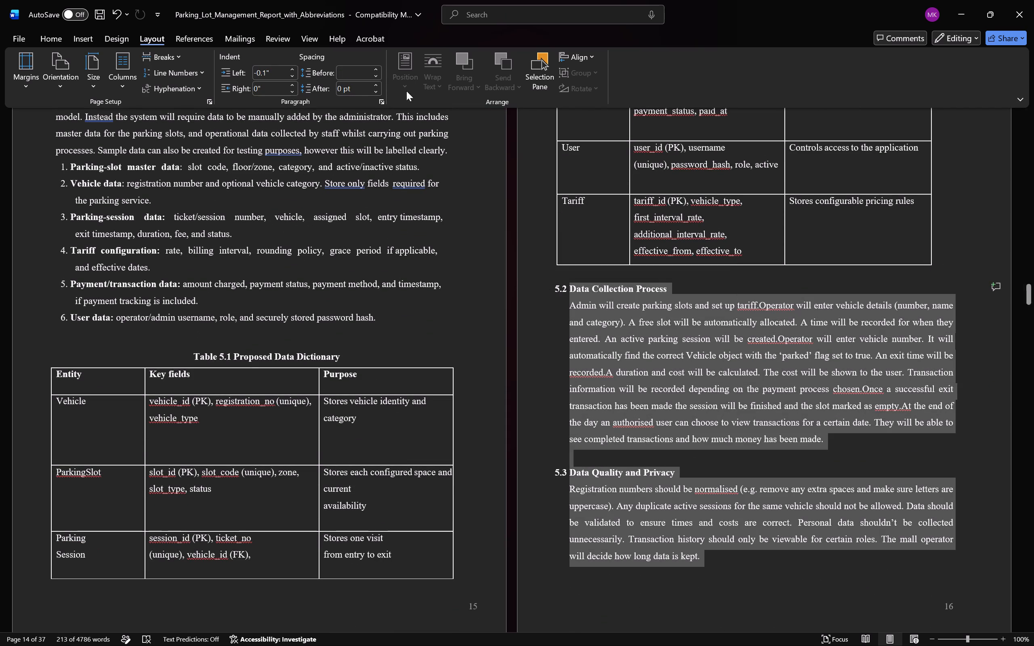
click(290, 87)
click(290, 87)
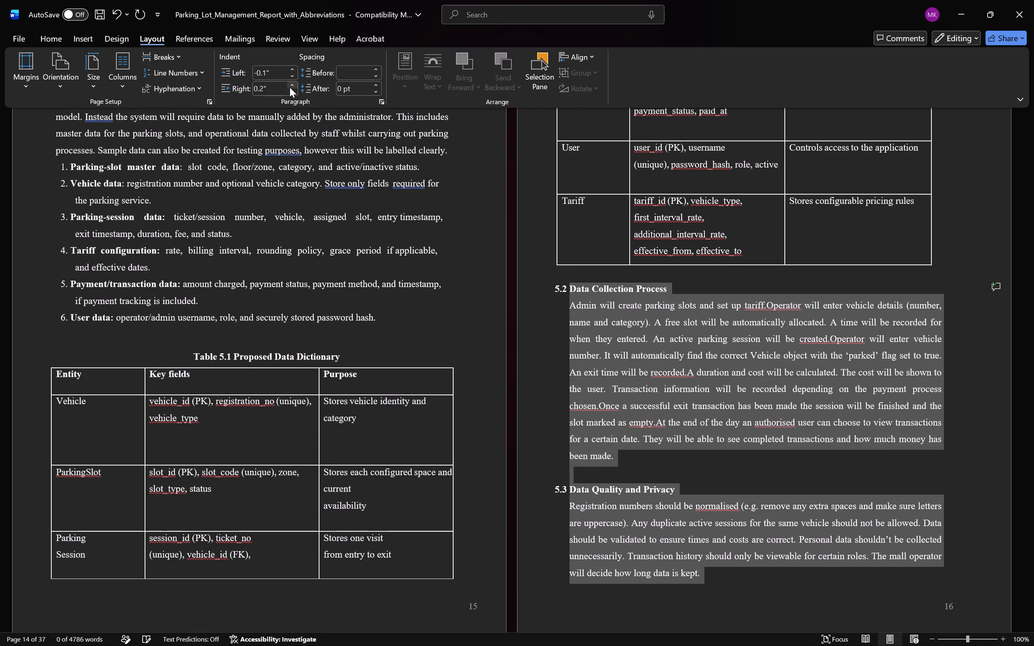
triple_click(290, 87)
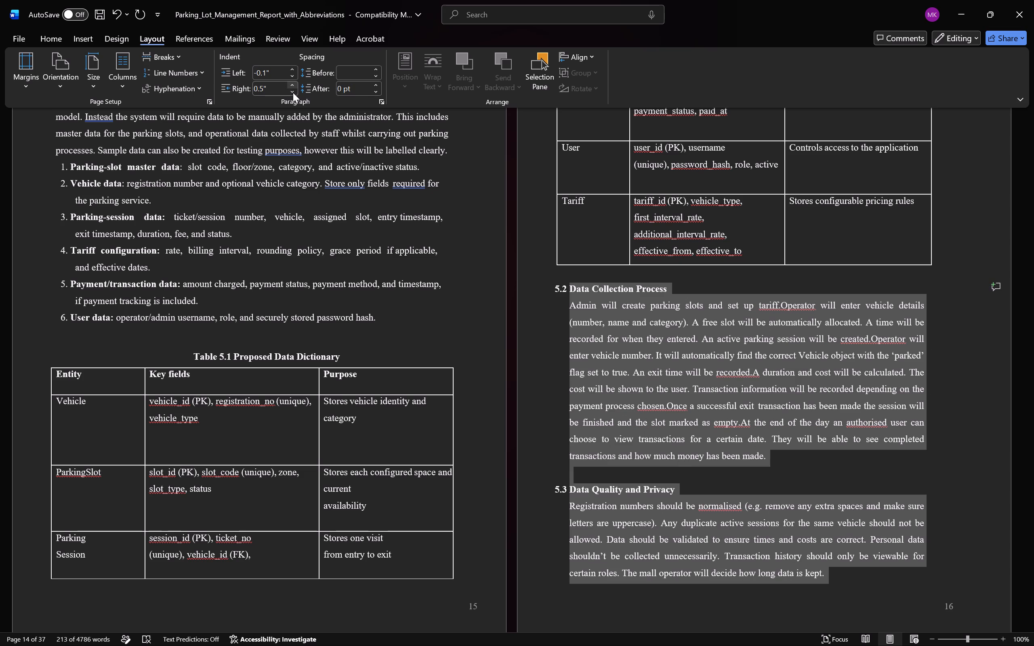
click(293, 92)
scroll(685, 178, down, 11)
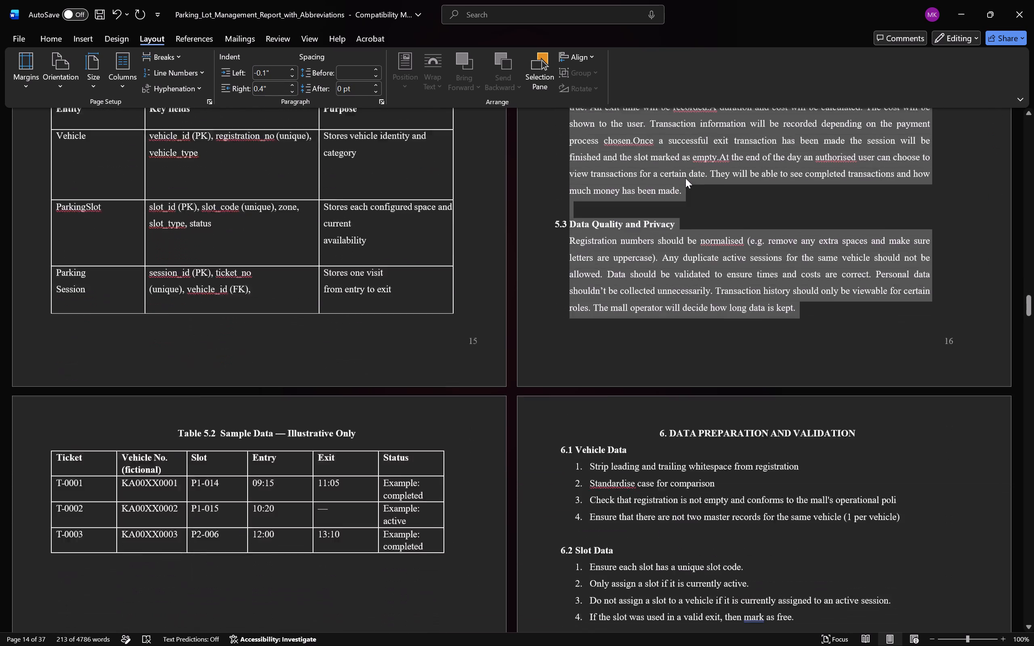
click(711, 254)
scroll(715, 298, down, 3)
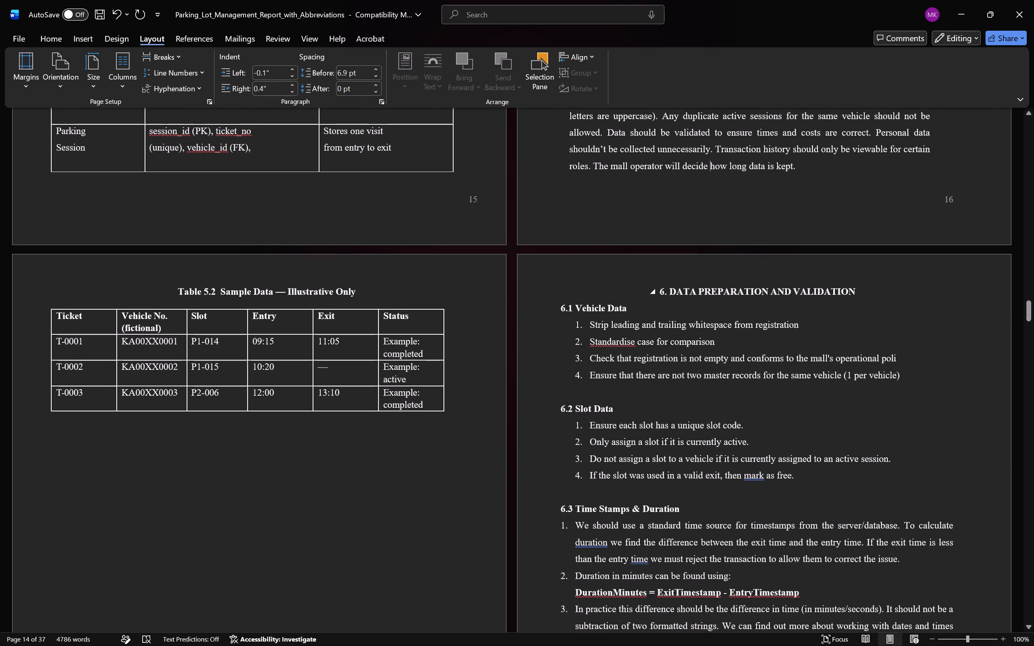
key(ctrl+s)
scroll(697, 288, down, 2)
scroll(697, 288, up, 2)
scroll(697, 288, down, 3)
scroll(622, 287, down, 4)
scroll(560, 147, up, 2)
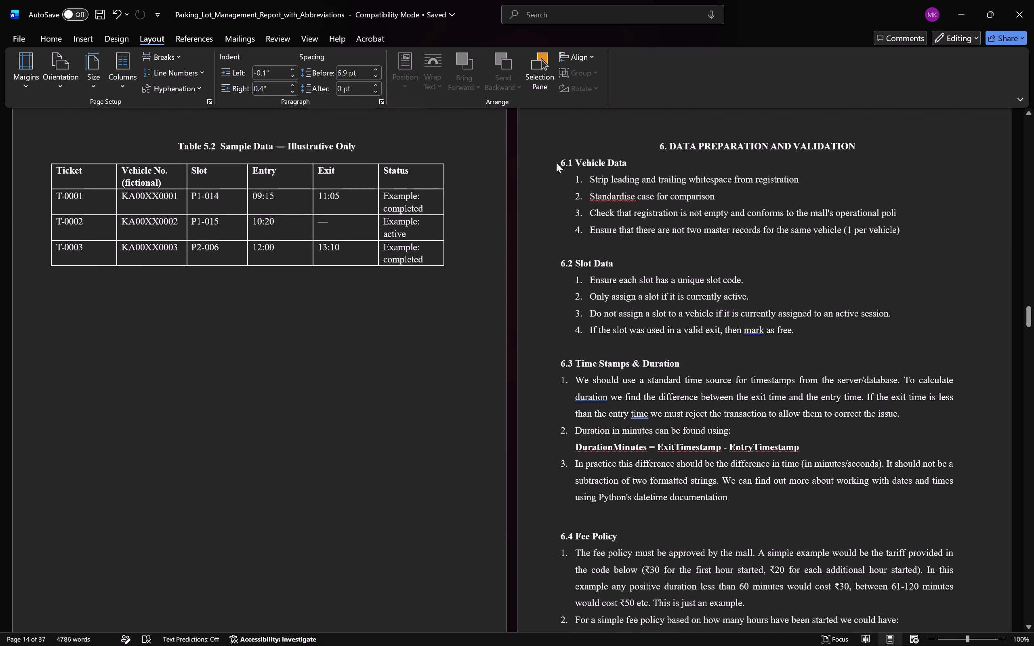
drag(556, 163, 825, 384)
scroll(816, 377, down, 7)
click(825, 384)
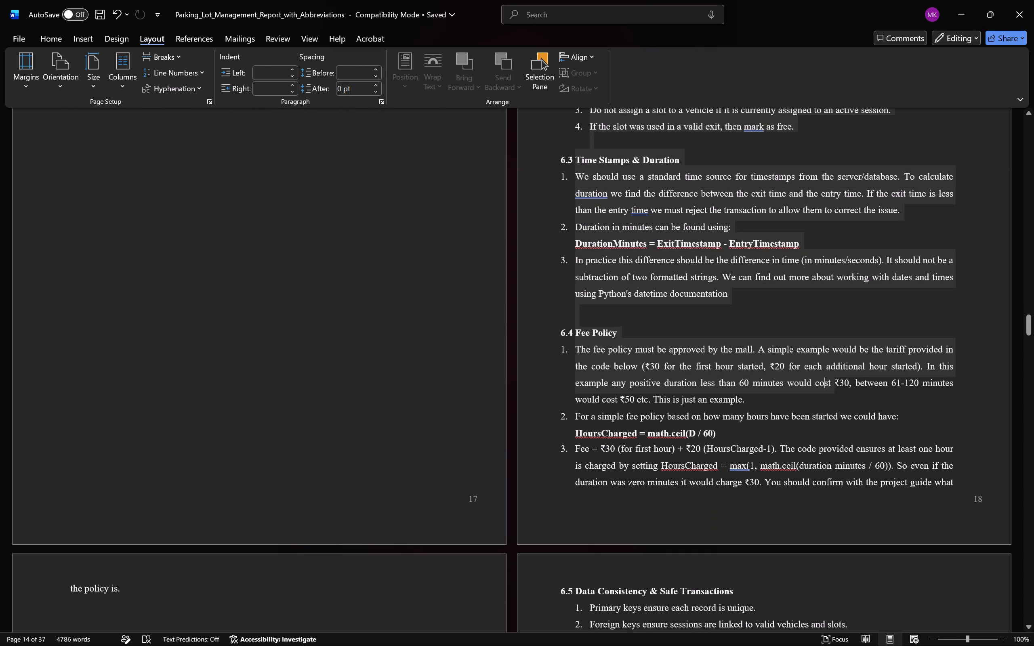
Set the right indent of sections 6.1 Vehicle Data through 6.4 Fee Policy to 1".
drag(958, 485, 635, 88)
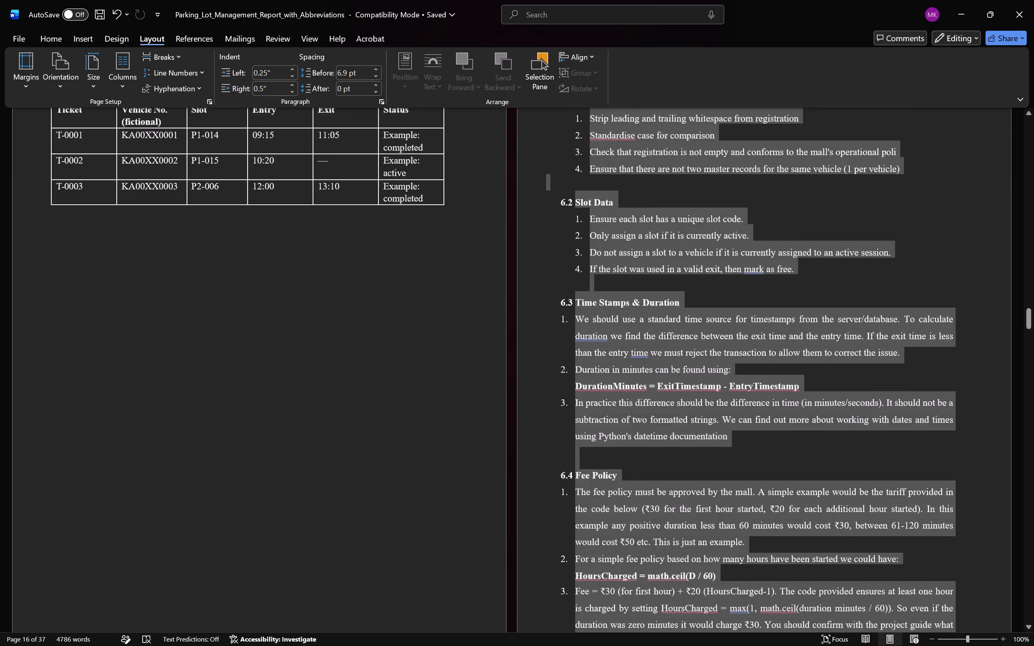
drag(635, 88, 558, 245)
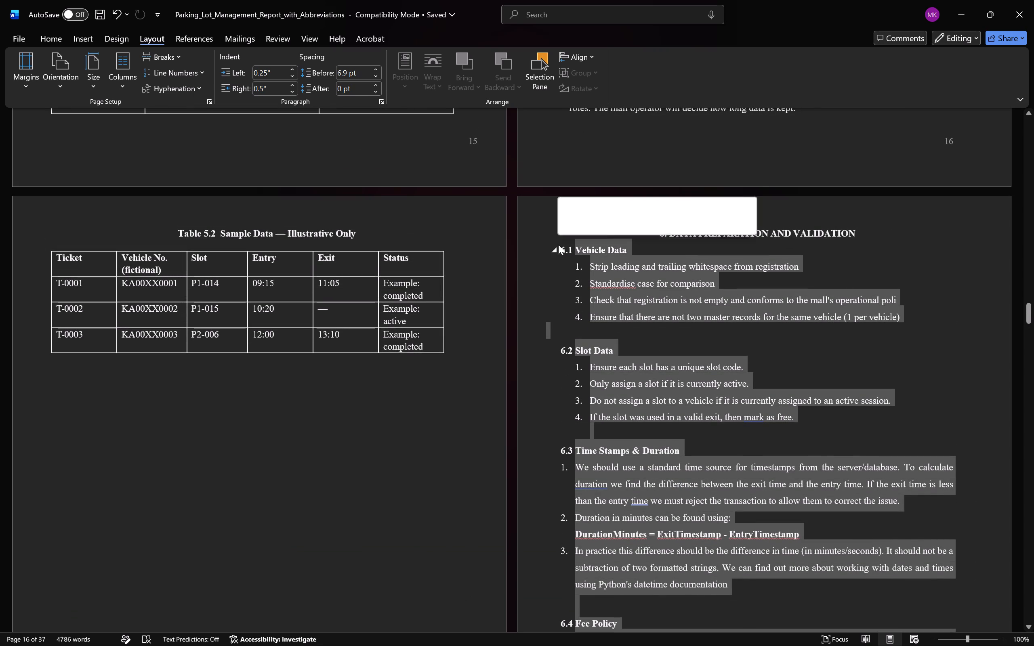
scroll(664, 241, up, 7)
scroll(463, 204, down, 6)
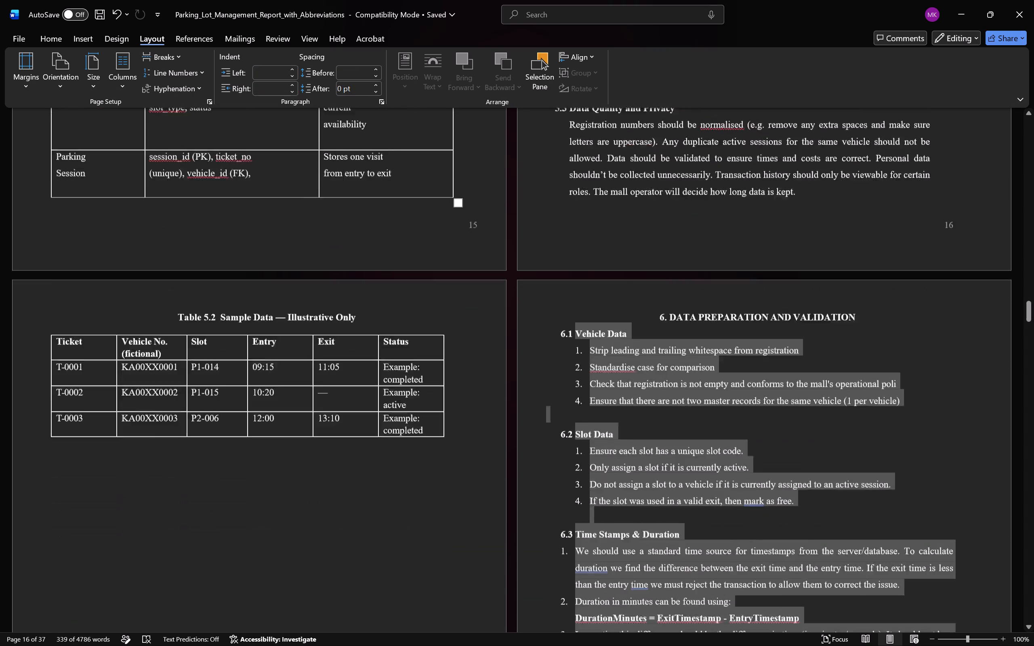
scroll(463, 204, down, 1)
scroll(463, 205, up, 3)
scroll(463, 205, down, 2)
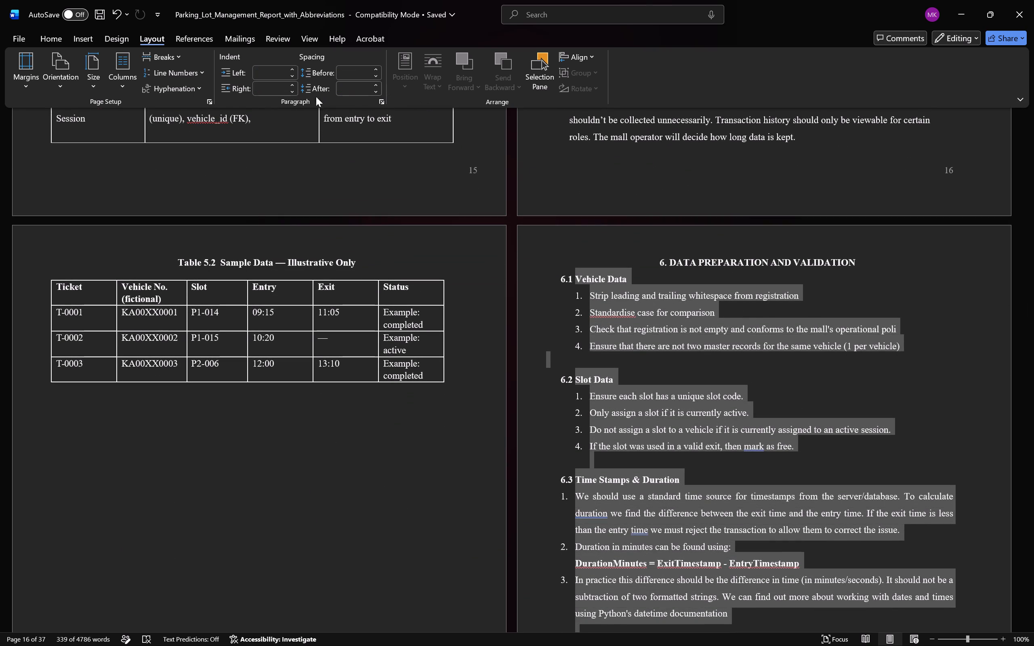
click(294, 92)
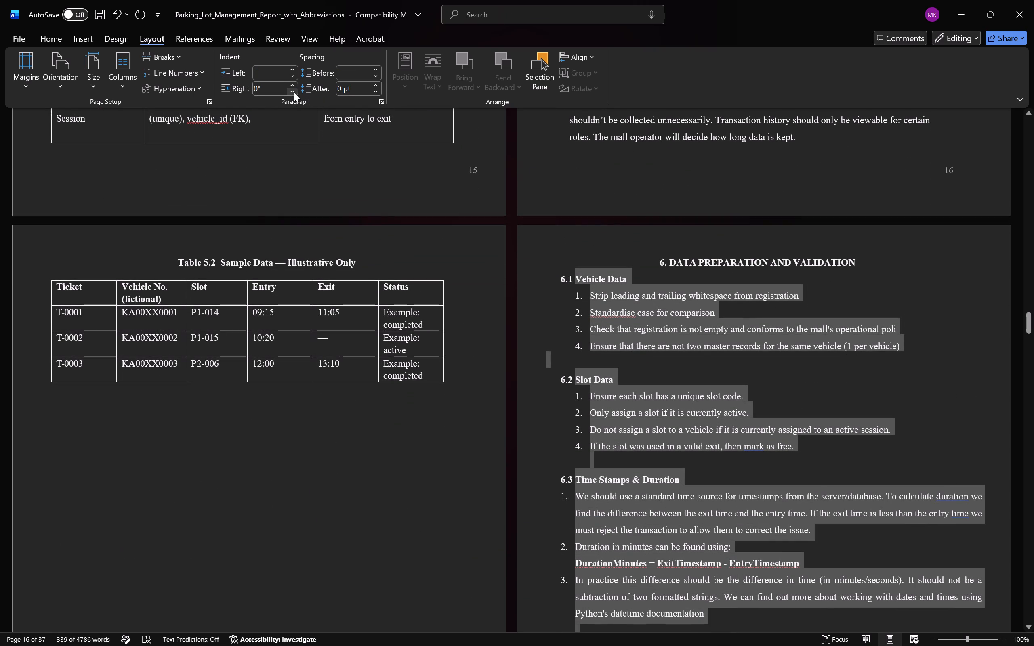
triple_click(294, 85)
click(294, 85)
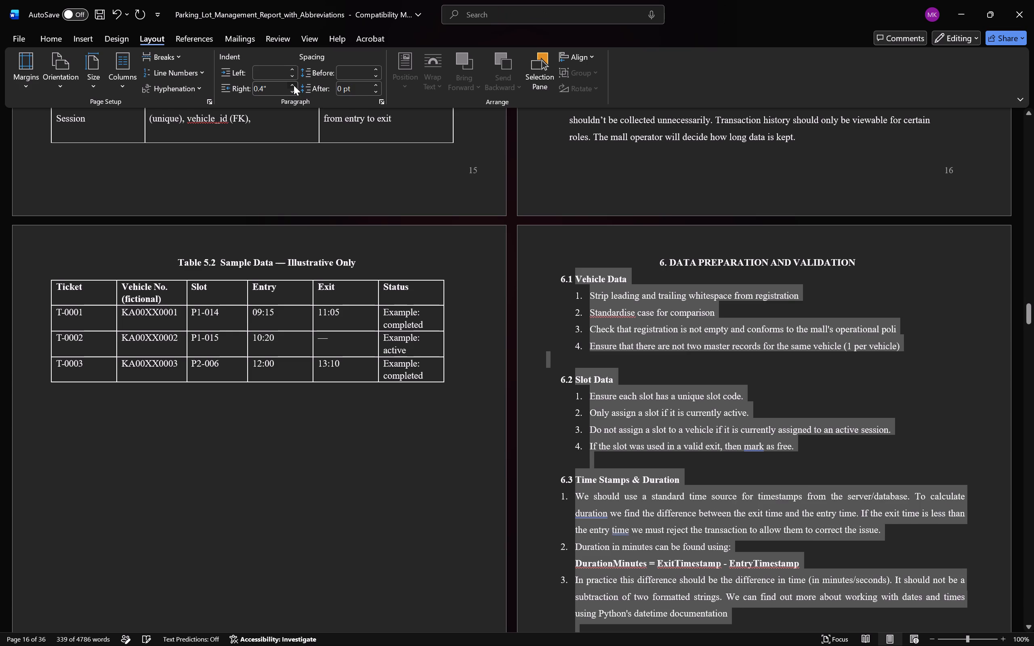
triple_click(294, 85)
triple_click(294, 85)
click(294, 85)
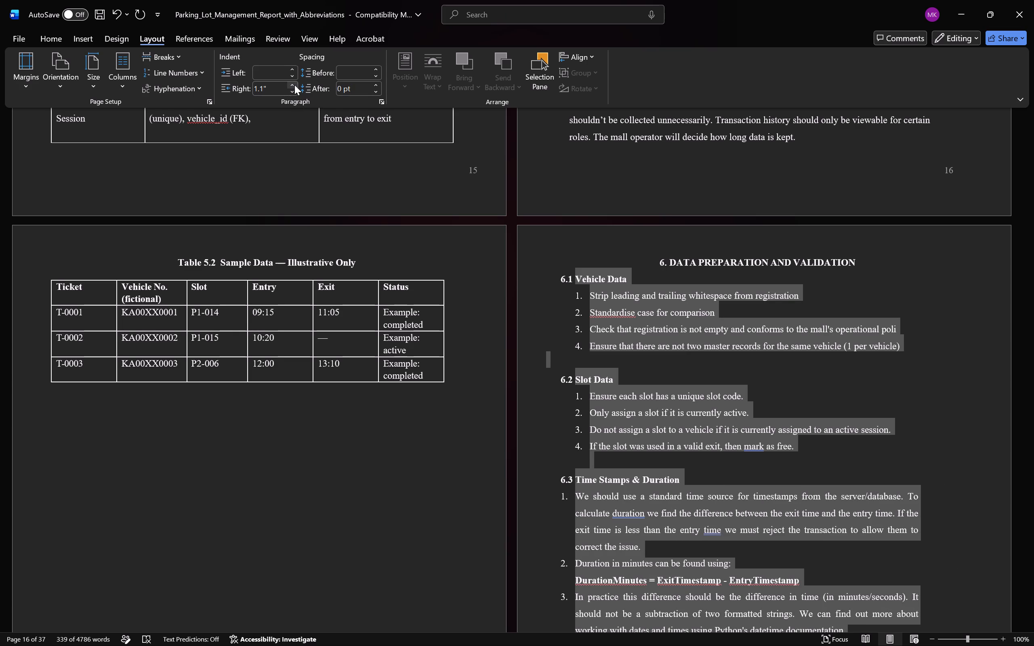
click(294, 89)
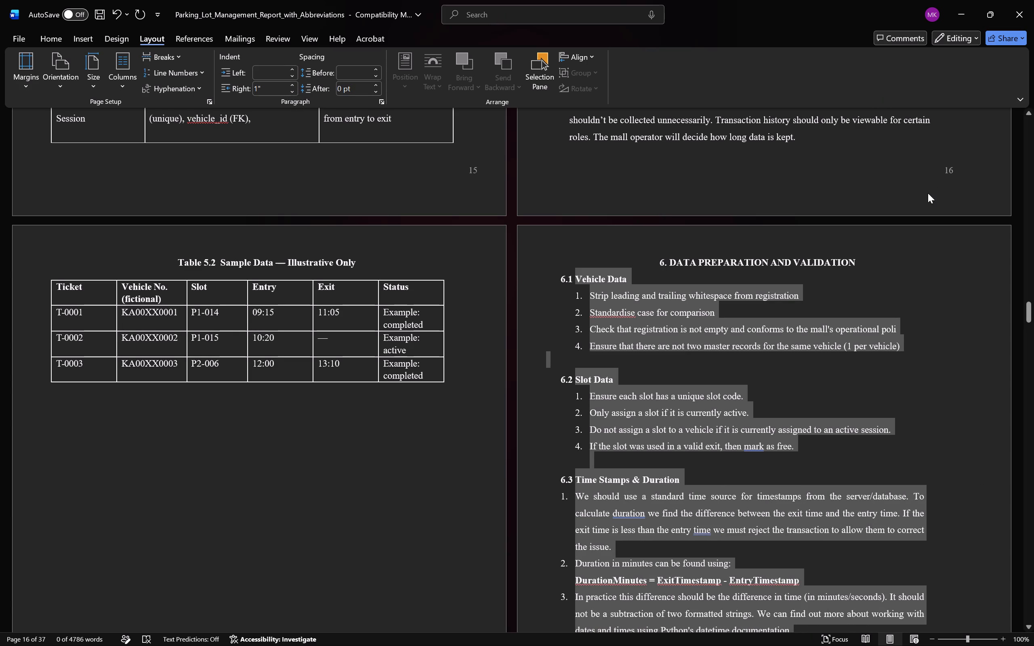
Check the rewrapped text down to the end of section 6.4 and save the report.
scroll(908, 480, down, 10)
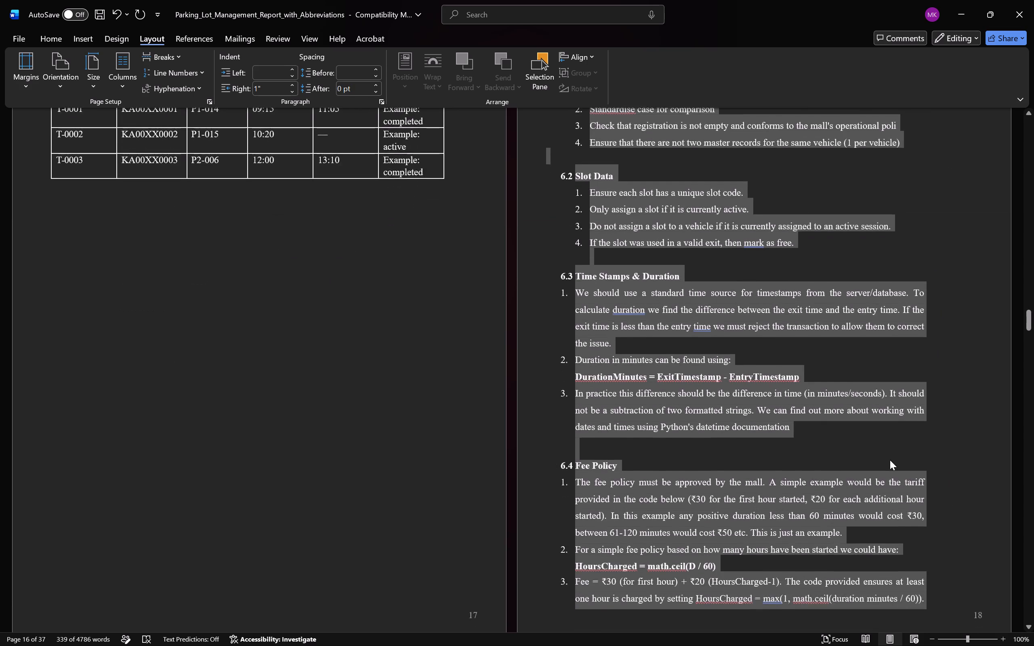
scroll(890, 460, down, 5)
click(868, 427)
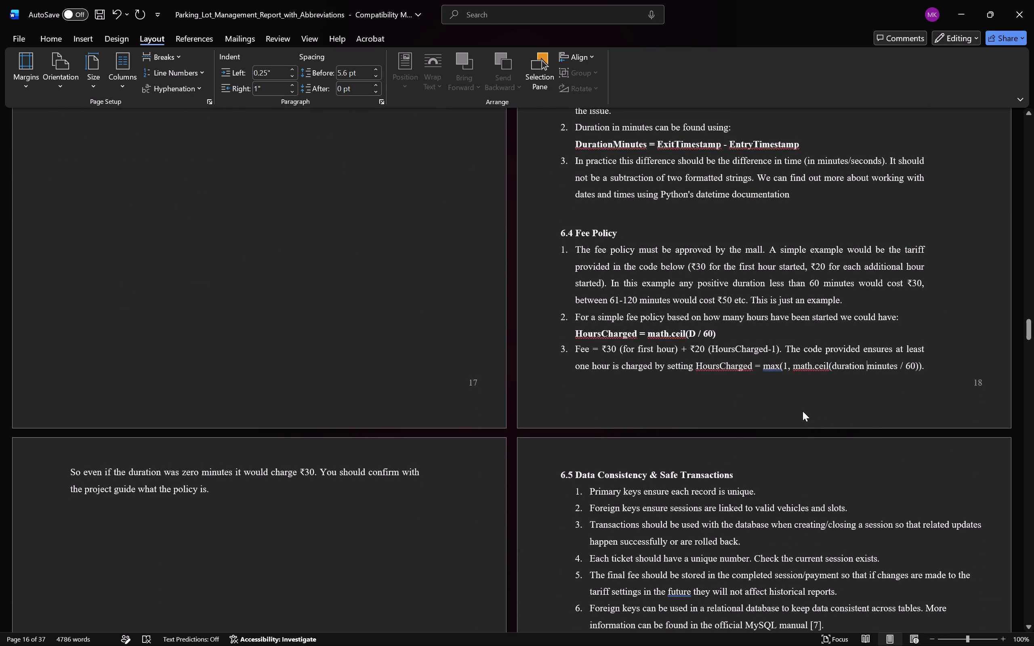
key(ctrl+s)
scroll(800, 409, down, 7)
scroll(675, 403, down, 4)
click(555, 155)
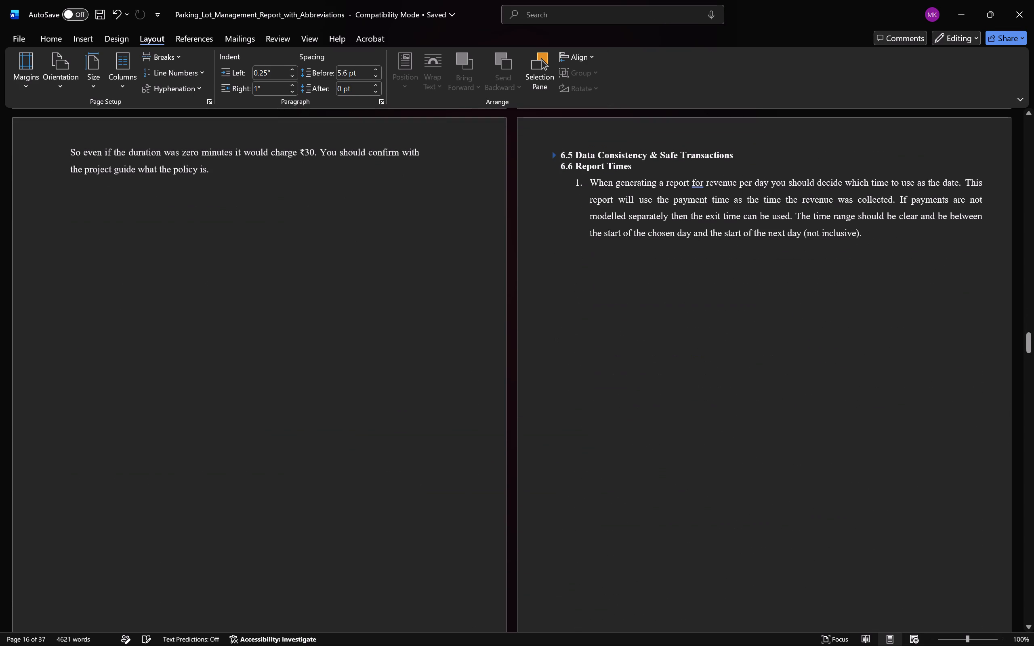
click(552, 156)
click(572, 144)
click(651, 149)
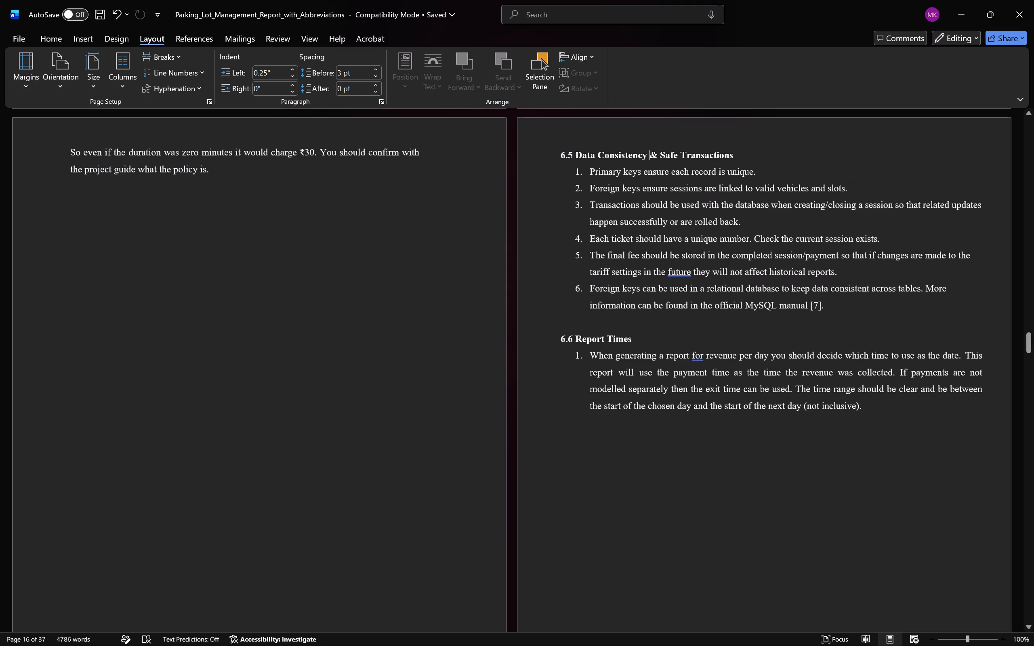
Delete the page break after section 6.4 so that section 6.5 Data Consistency & Safe Transactions follows on the same page.
click(363, 190)
key(Delete)
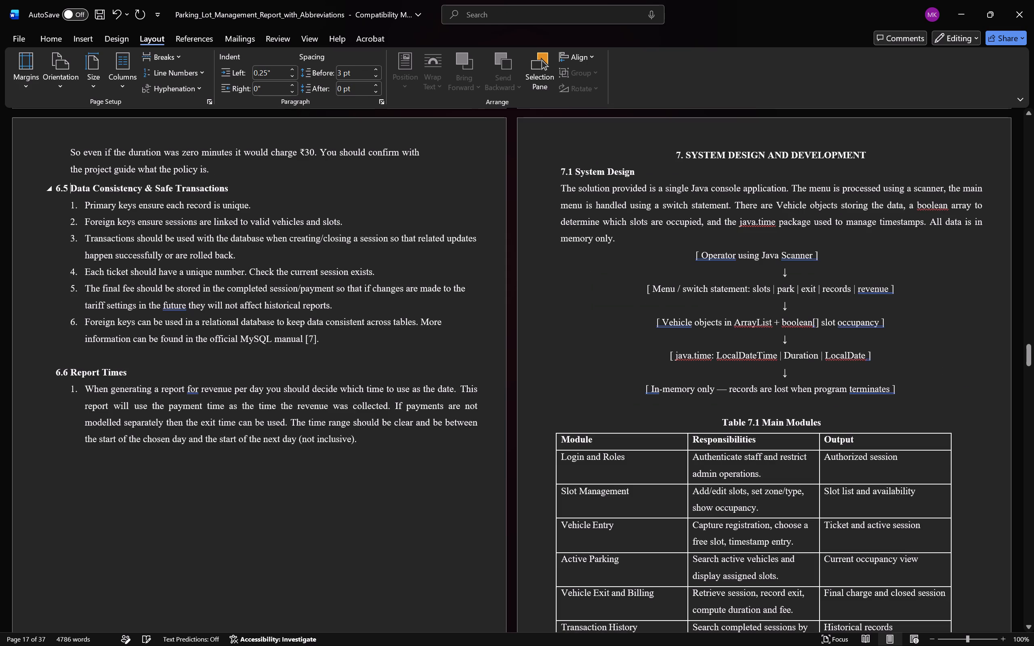
Insert an unnumbered blank line between the end of section 6.4's text and the 6.5 Data Consistency & Safe Transactions heading.
click(246, 171)
key(Return)
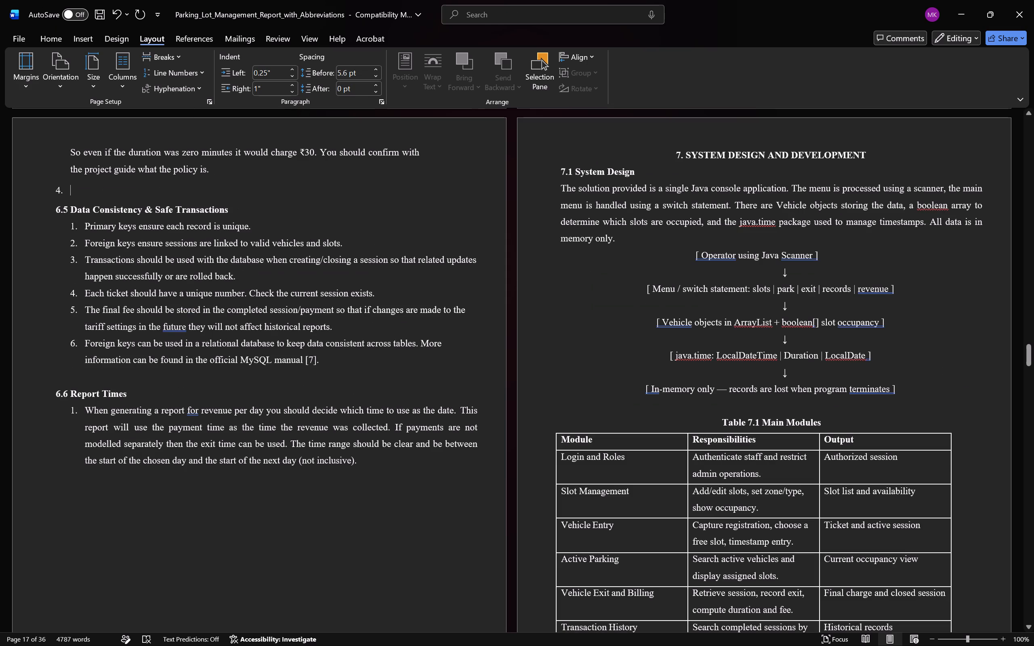
key(BackSpace)
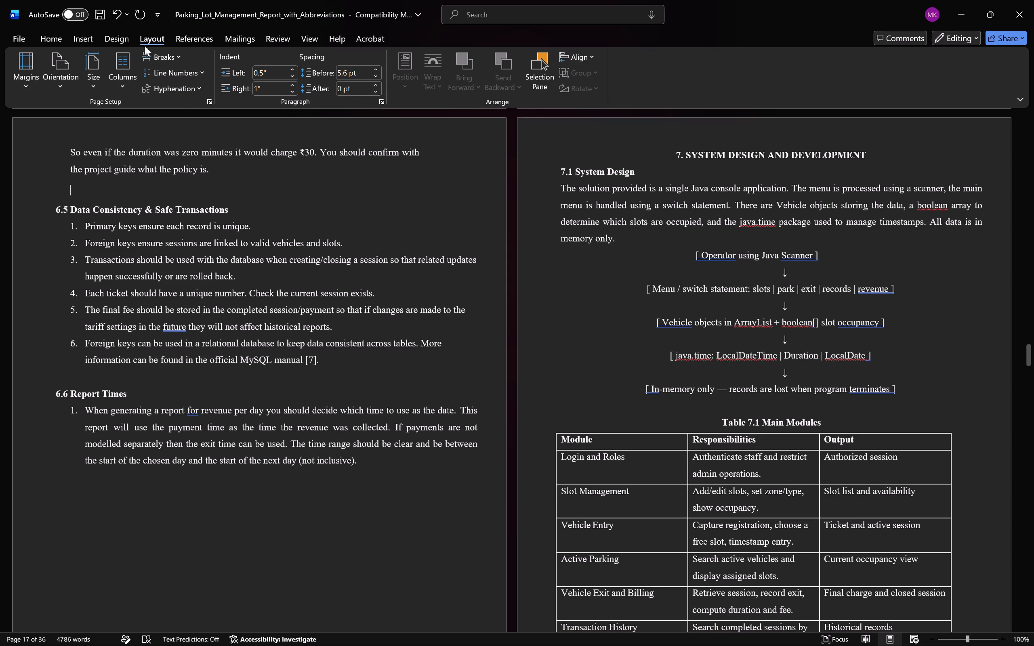
click(85, 38)
click(53, 34)
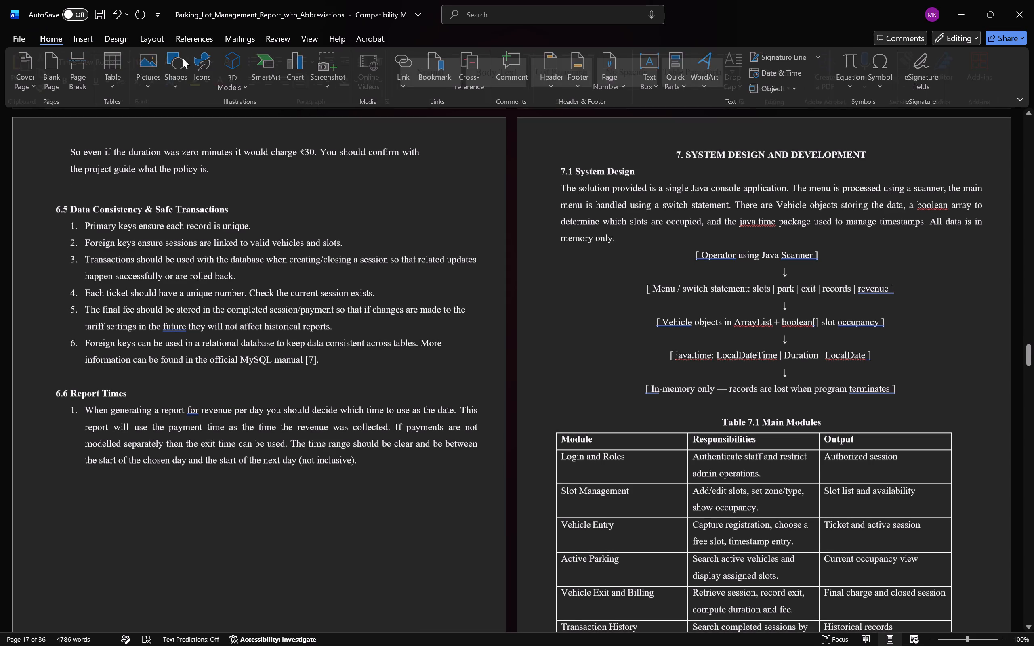
click(336, 82)
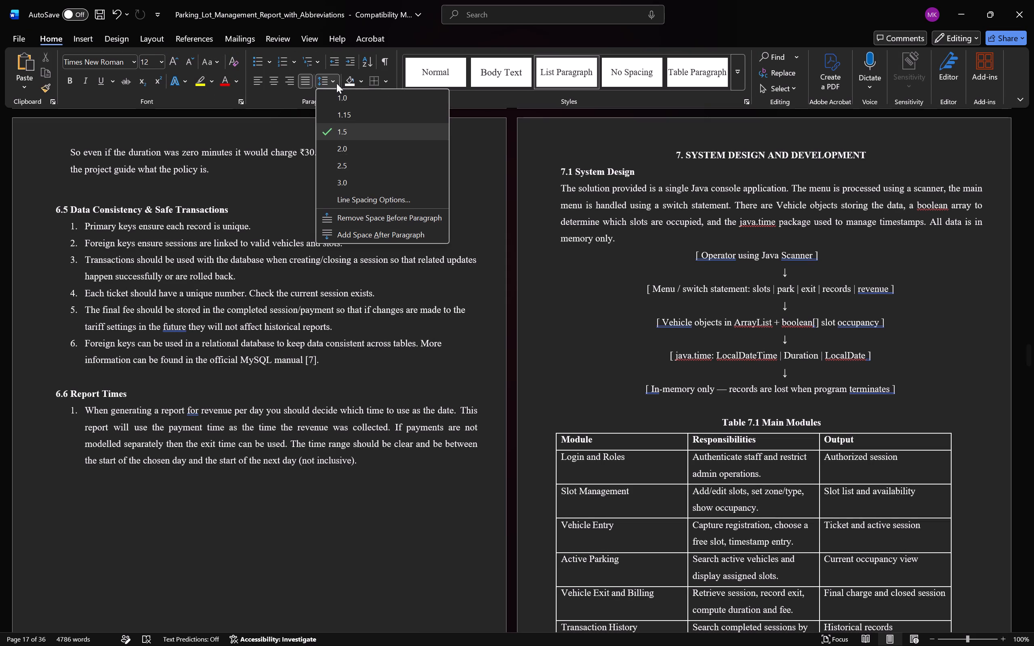
click(252, 178)
Set sections 6.5 Data Consistency & Safe Transactions and 6.6 Report Times to a 0" left indent and a 0.8" right indent.
click(149, 36)
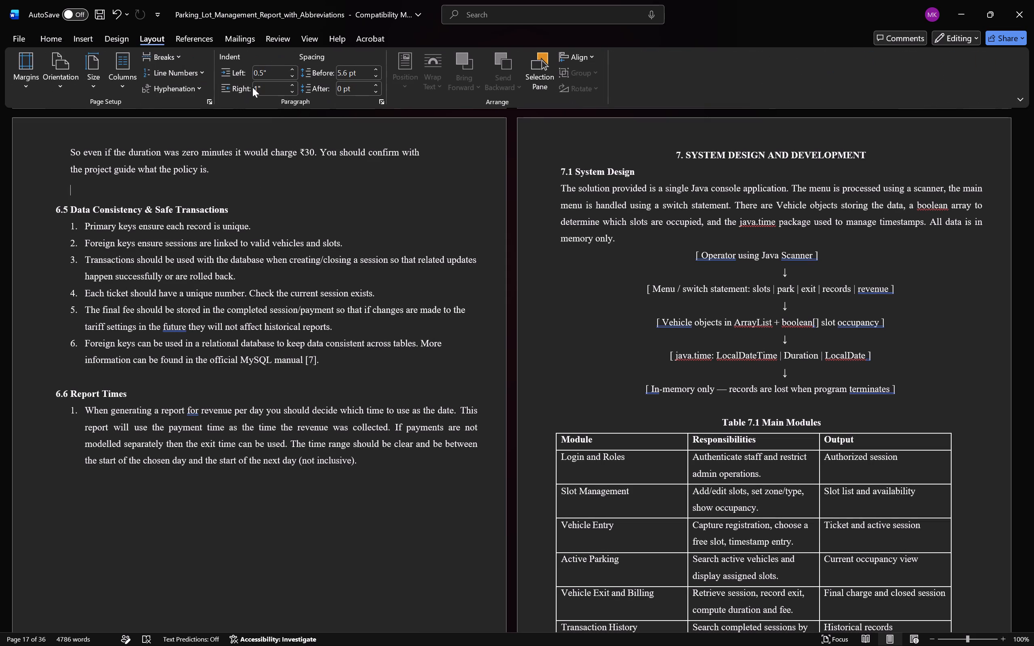
scroll(598, 252, down, 1)
drag(444, 456, 0, 153)
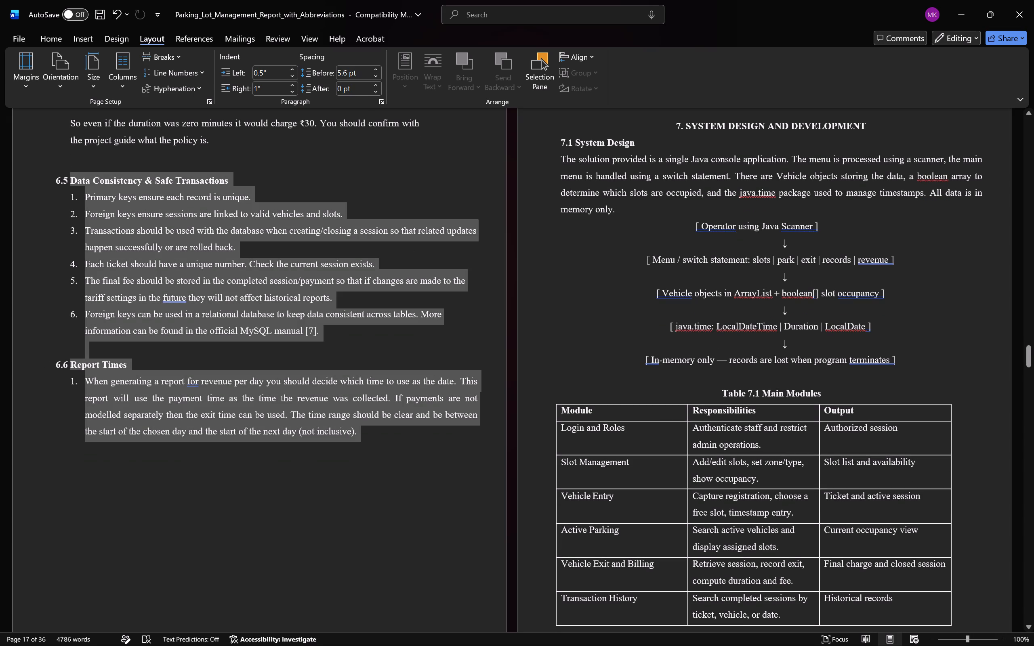
drag(0, 153, 21, 179)
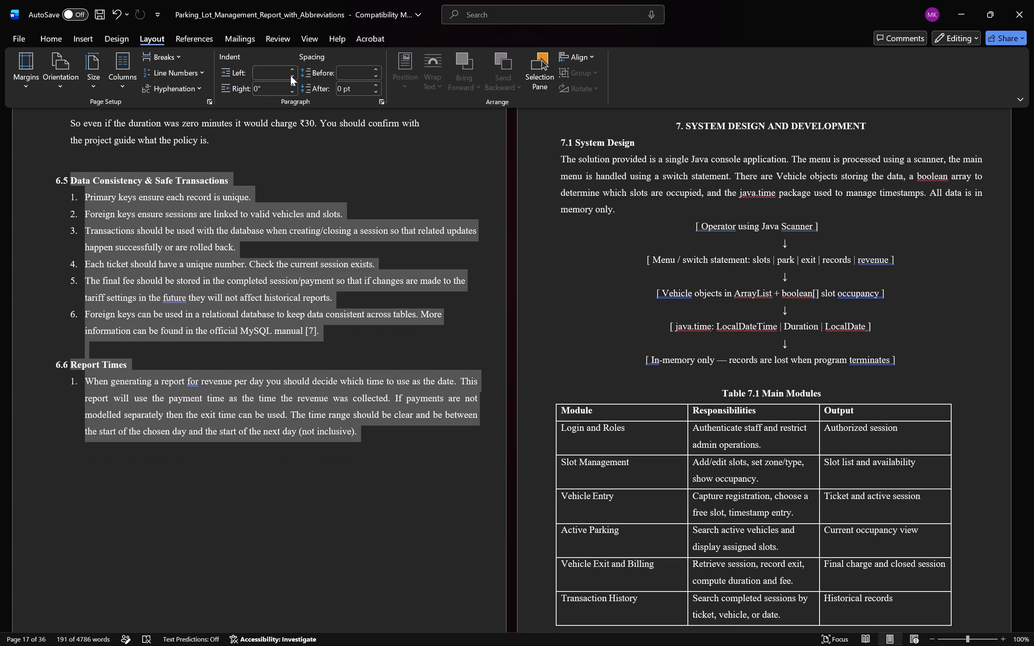
click(292, 92)
triple_click(292, 84)
triple_click(292, 84)
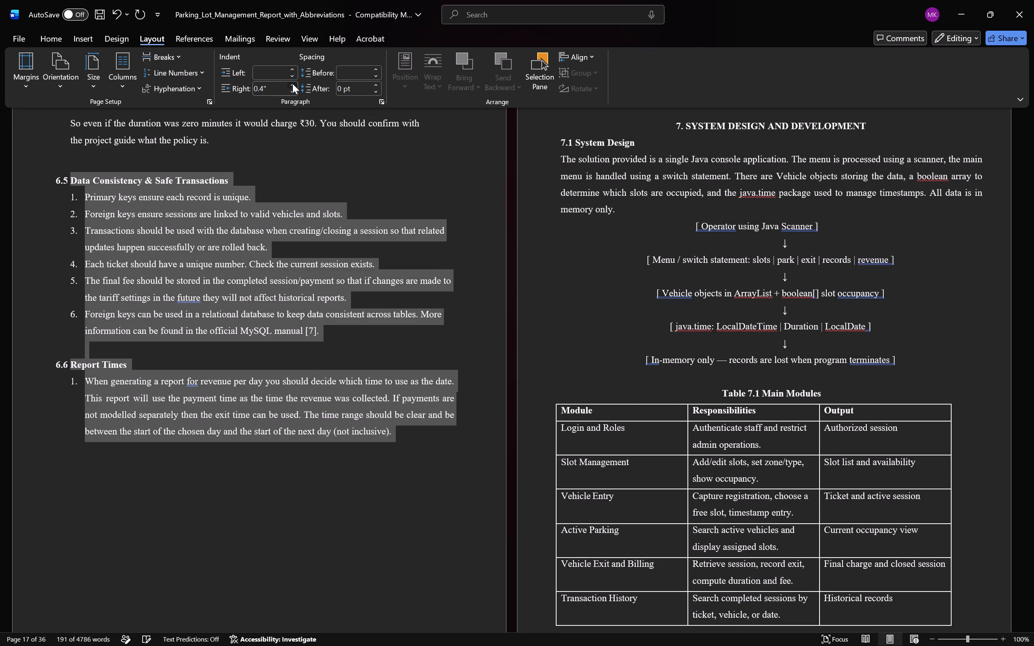
click(292, 84)
scroll(326, 119, up, 7)
scroll(353, 135, down, 4)
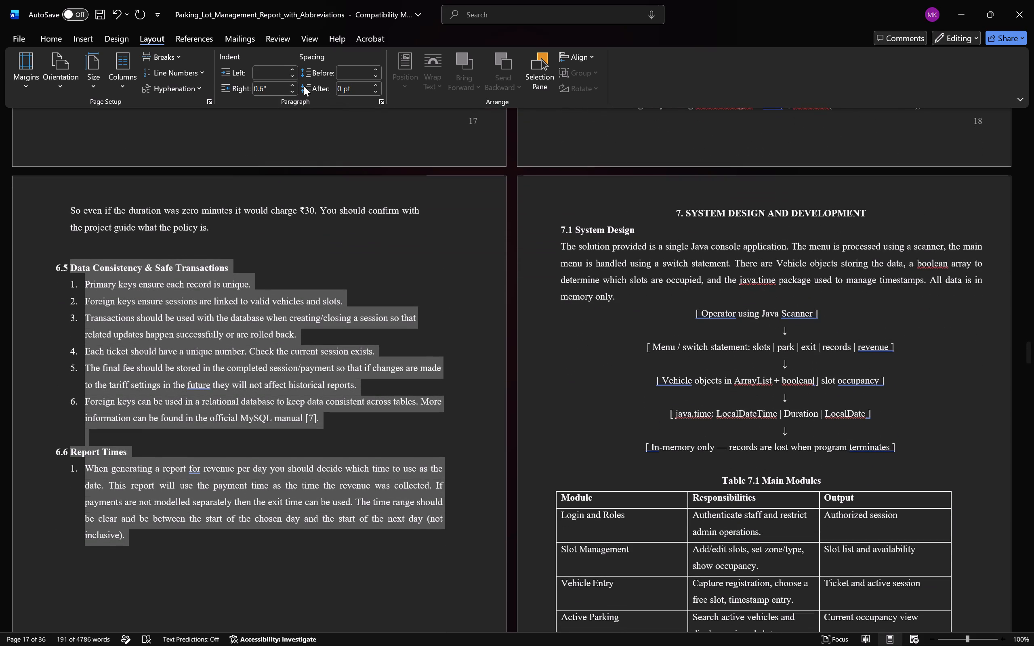
click(296, 88)
click(292, 90)
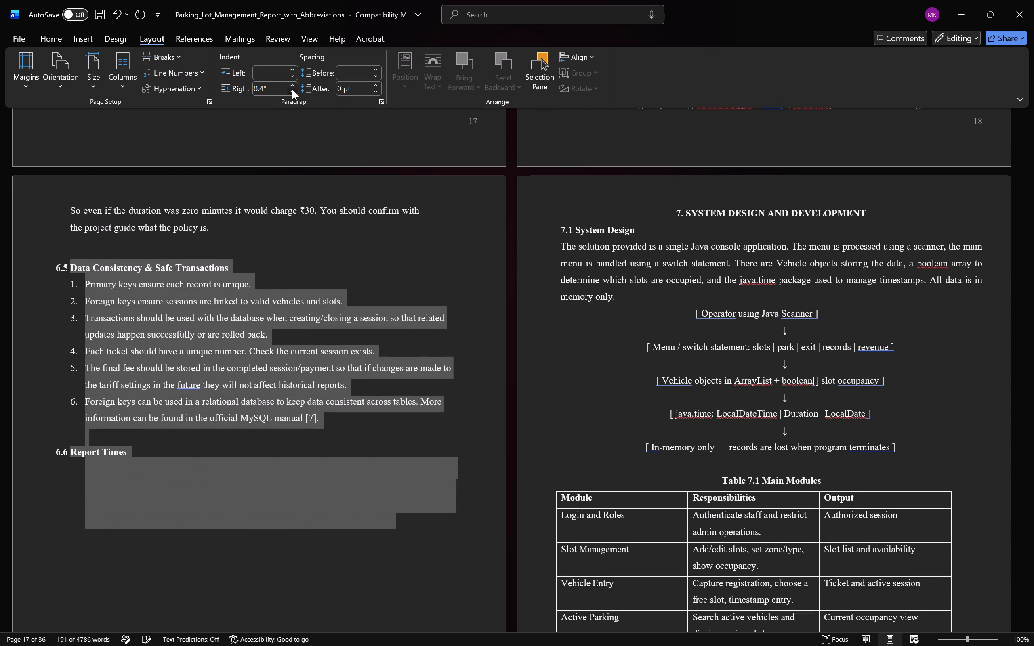
click(292, 90)
click(292, 79)
triple_click(294, 84)
click(294, 84)
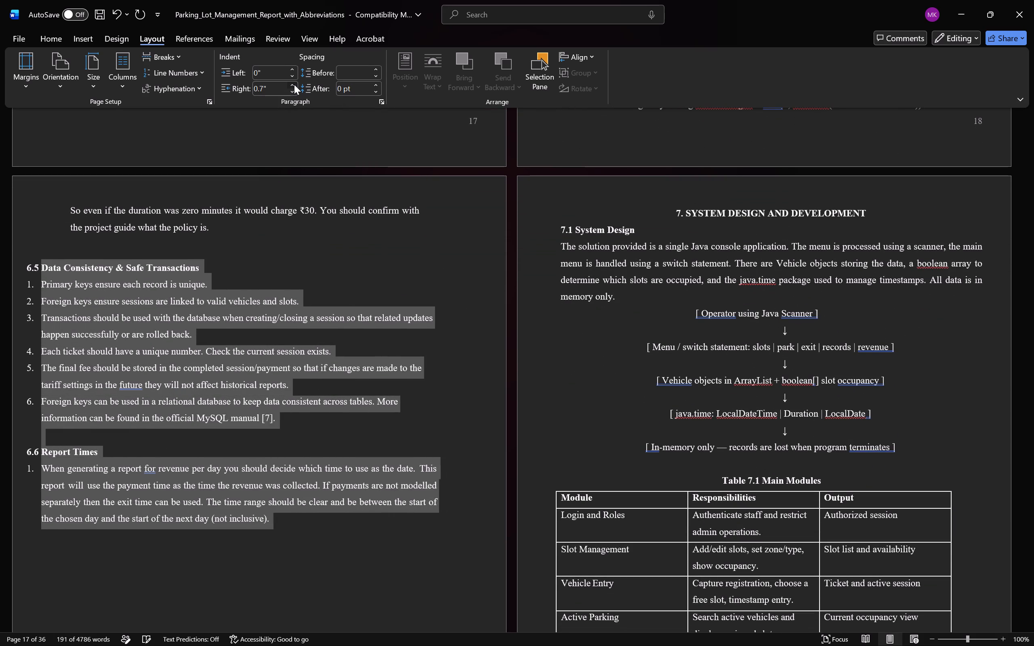
click(294, 84)
click(294, 84)
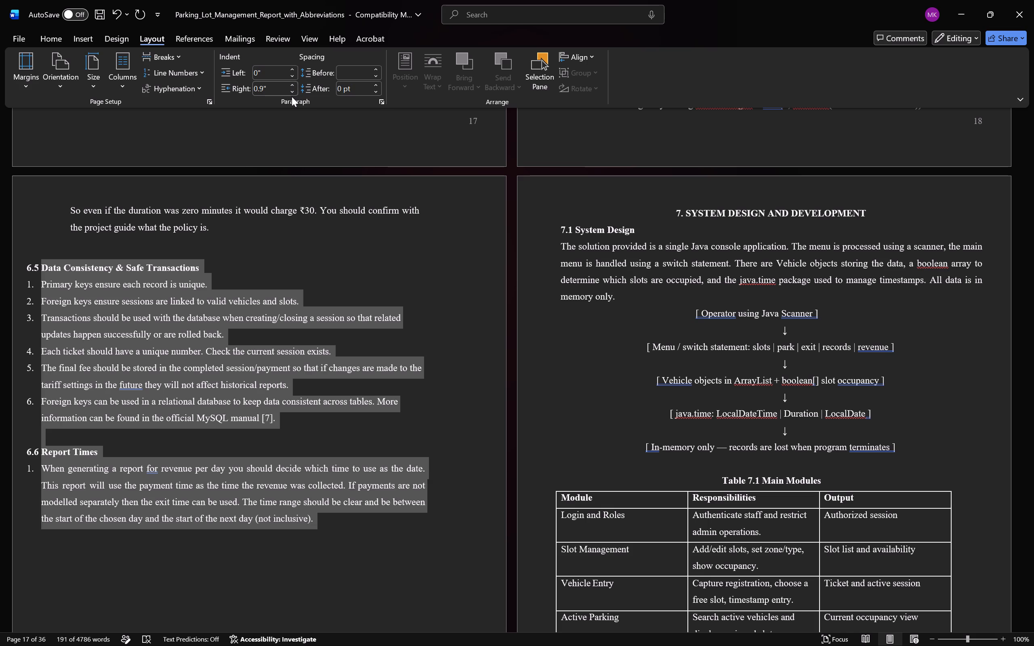
double_click(292, 91)
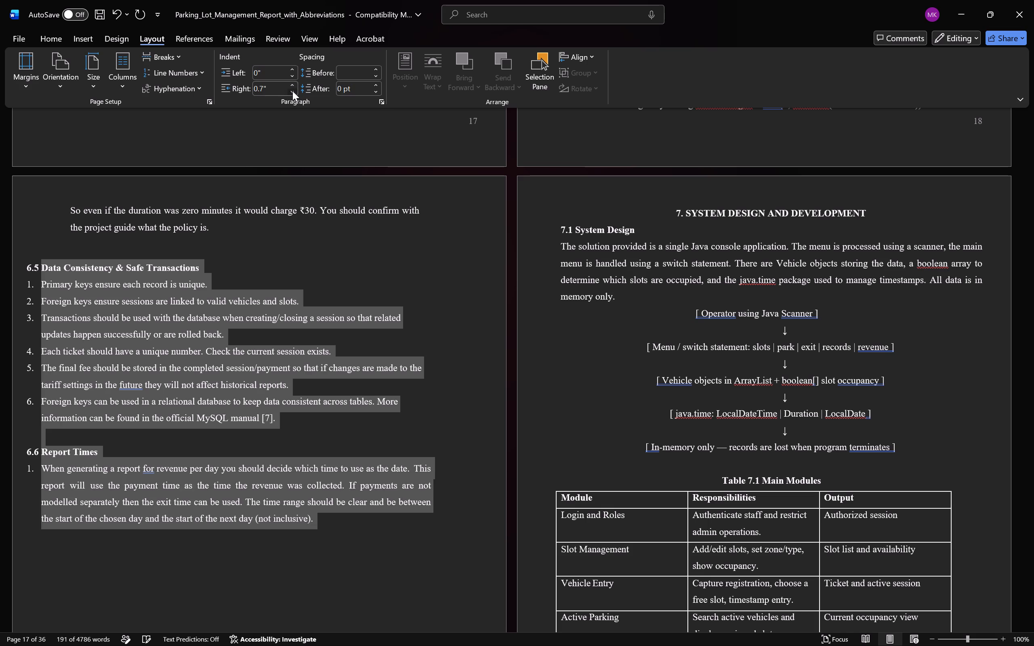
click(292, 82)
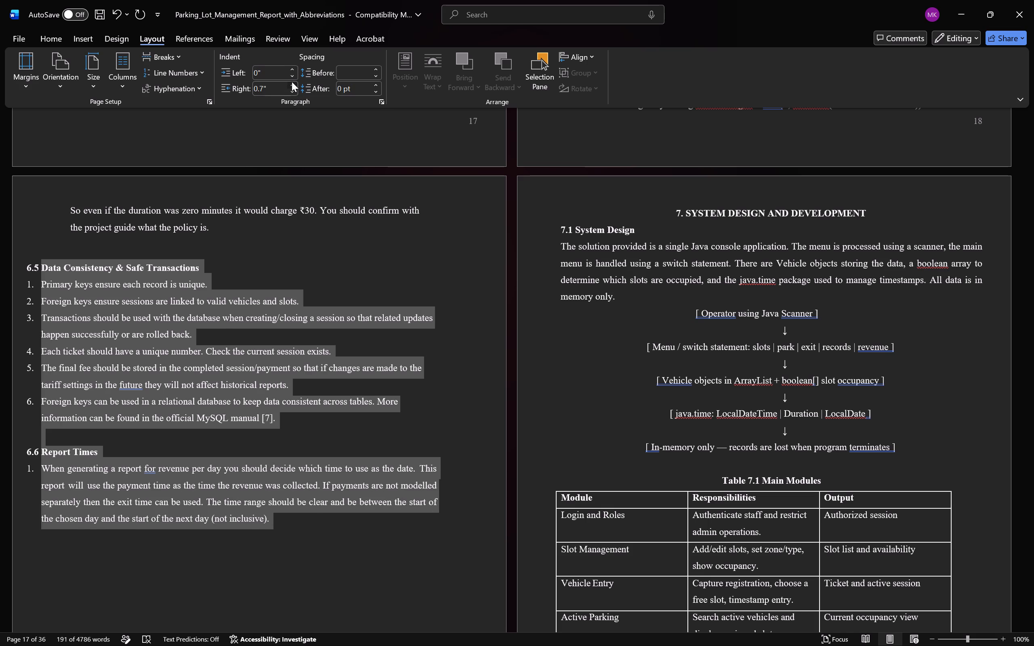
Justify the text of sections 6.5 Data Consistency & Safe Transactions and 6.6 Report Times.
click(395, 233)
drag(420, 563, 217, 360)
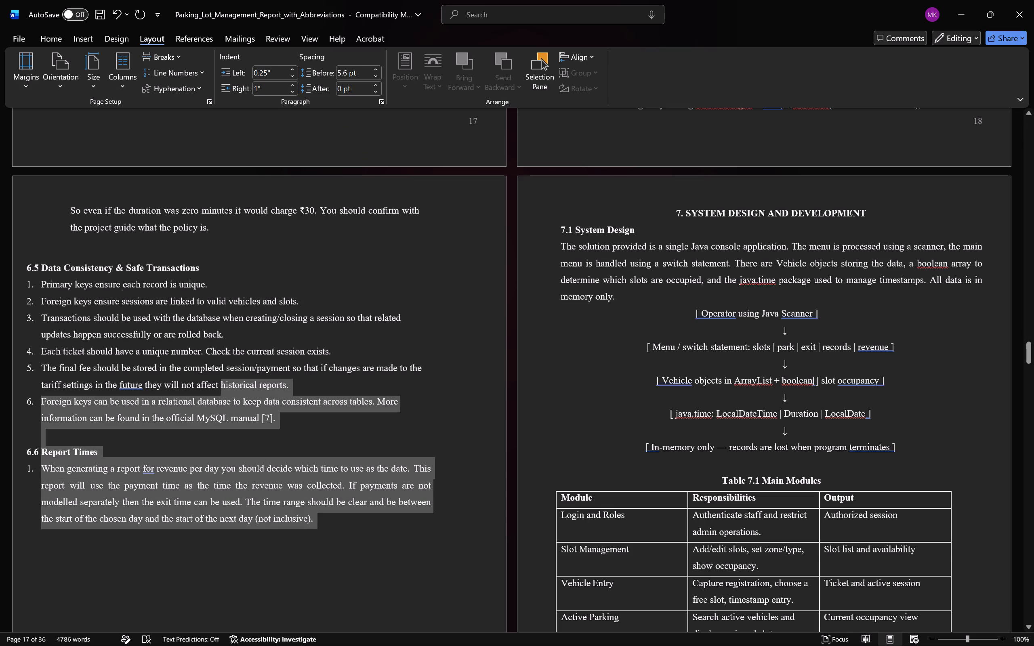
drag(217, 360, 15, 254)
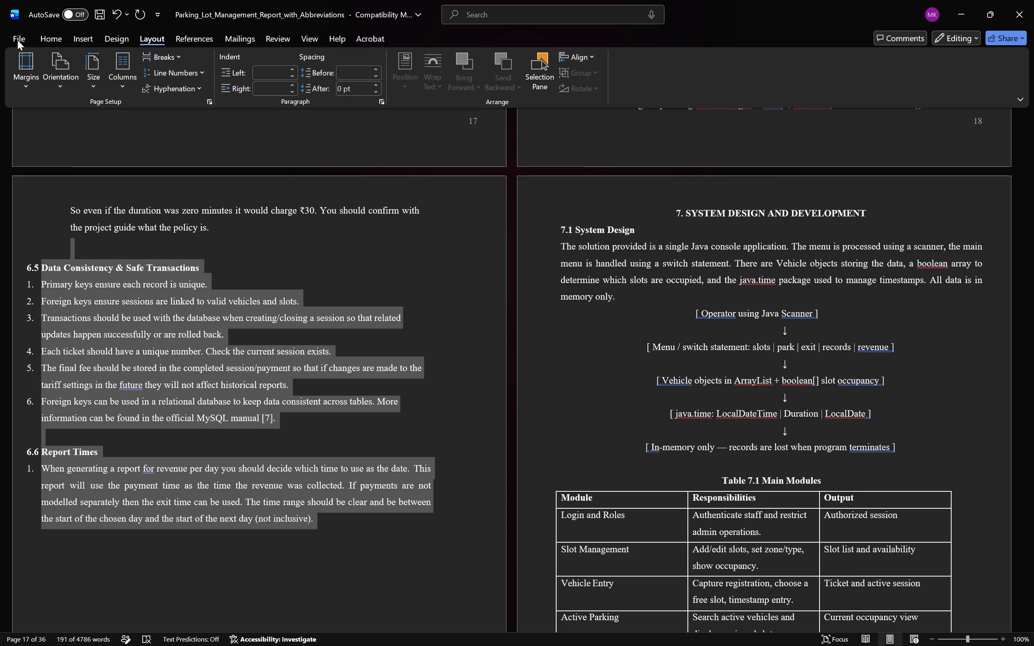
click(45, 29)
click(309, 84)
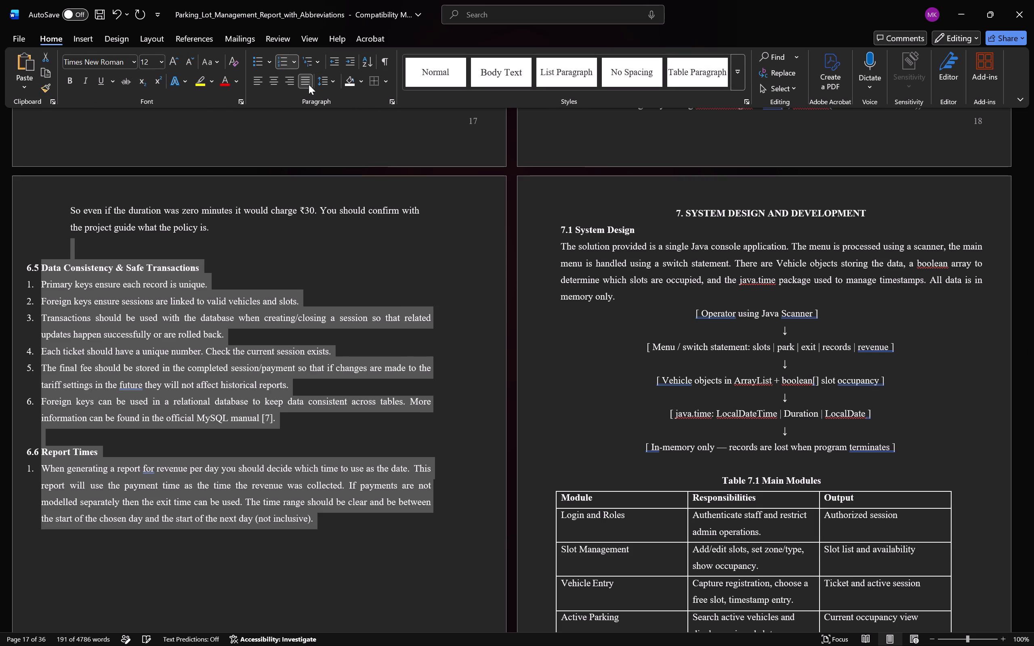
Set the left indent of sections 6.5 Data Consistency & Safe Transactions and 6.6 Report Times to 0.4".
click(127, 36)
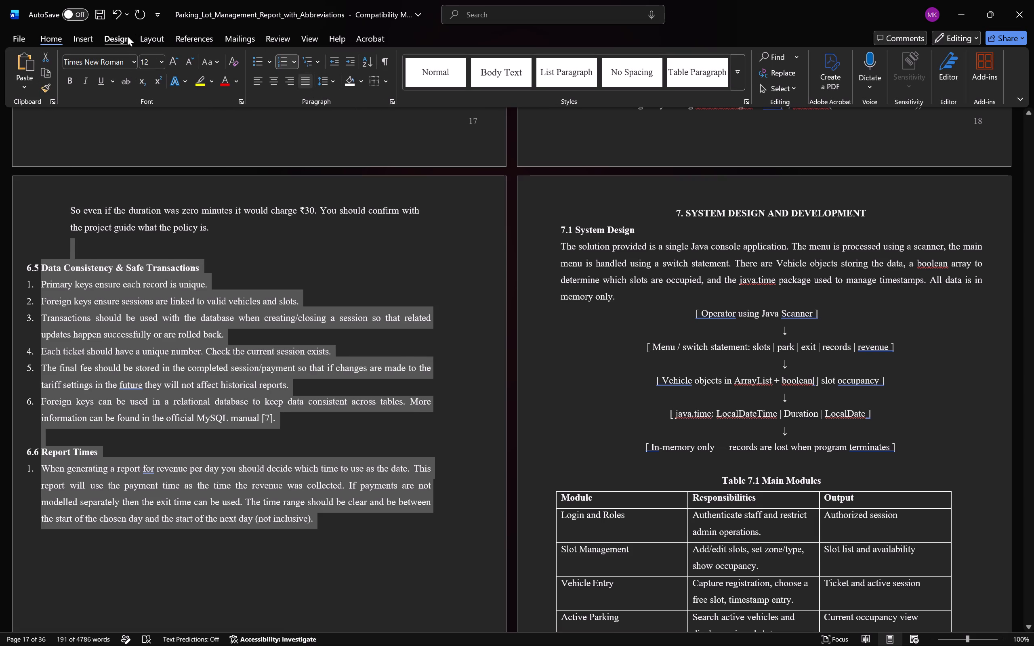
click(93, 42)
click(155, 30)
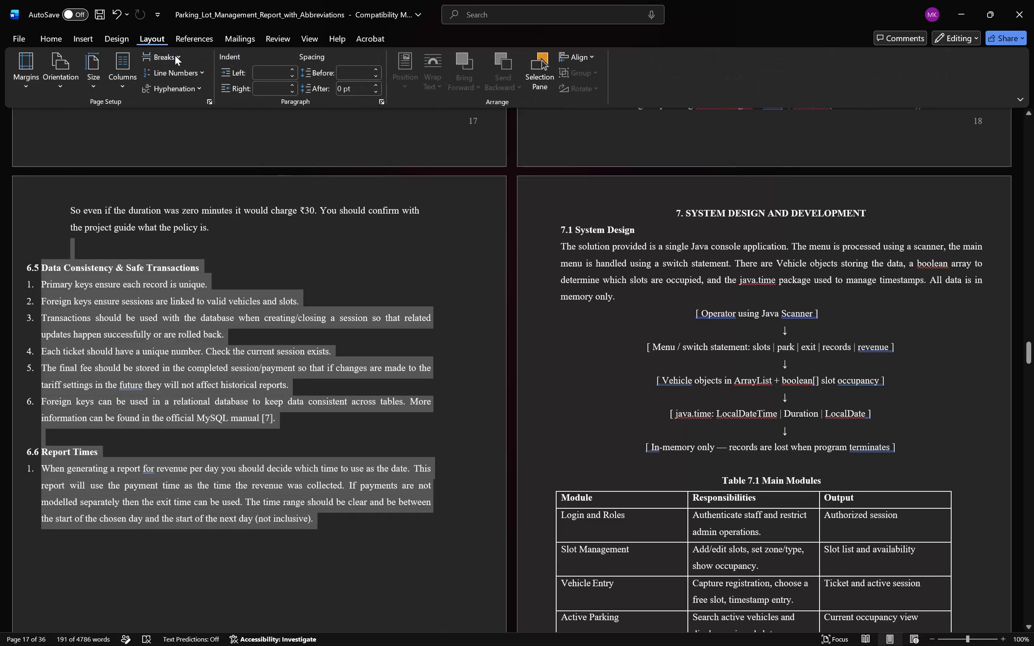
click(455, 287)
scroll(455, 287, down, 3)
scroll(455, 288, up, 7)
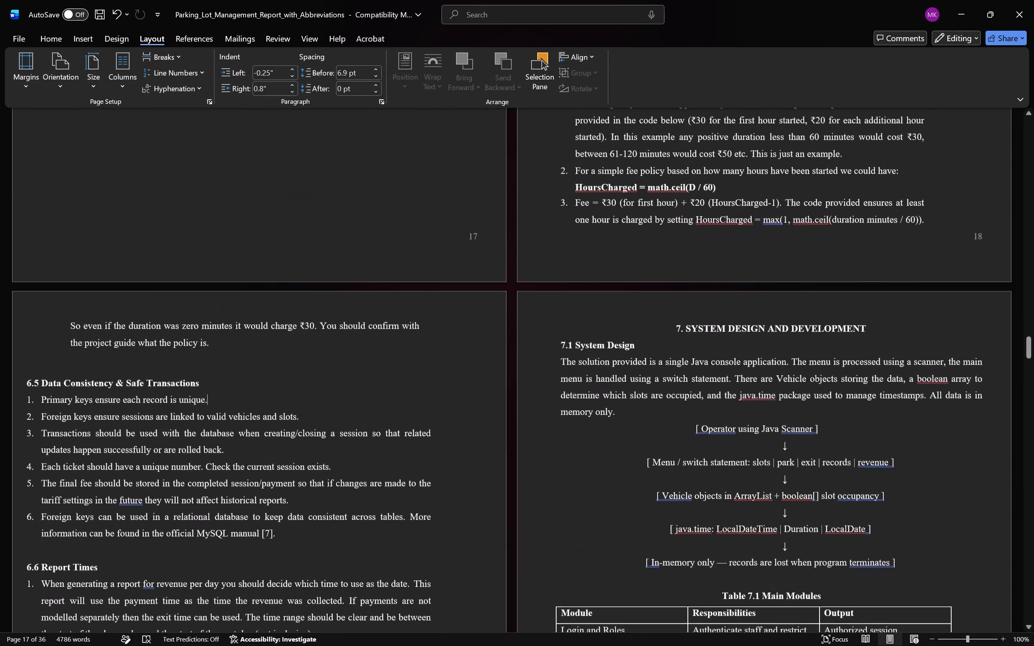
scroll(455, 288, up, 2)
scroll(414, 294, down, 4)
scroll(165, 388, down, 3)
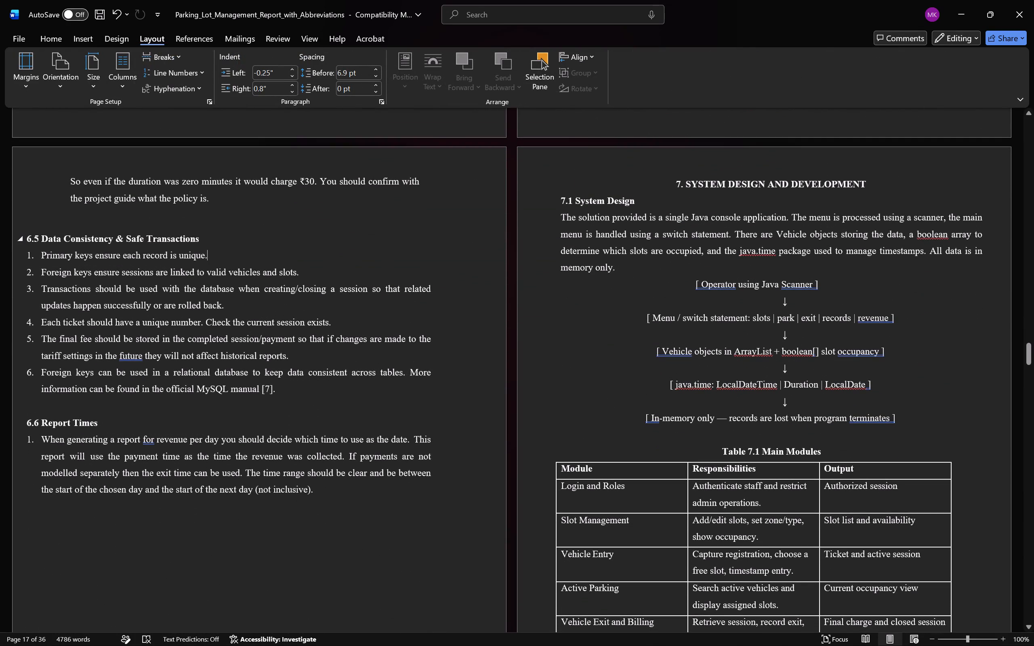
drag(25, 233, 444, 497)
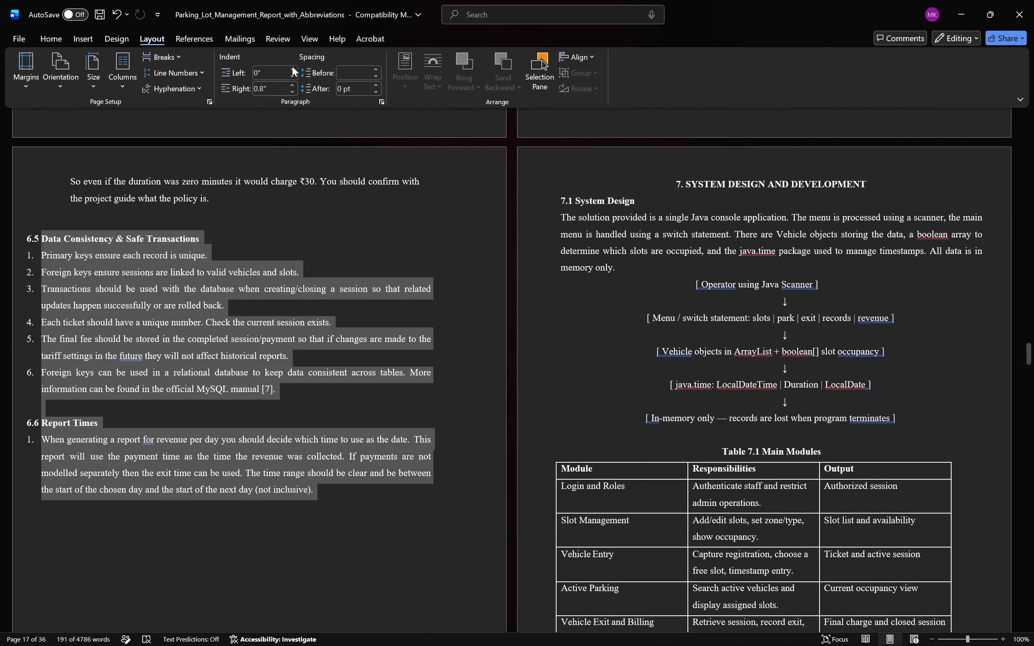
triple_click(294, 70)
triple_click(293, 71)
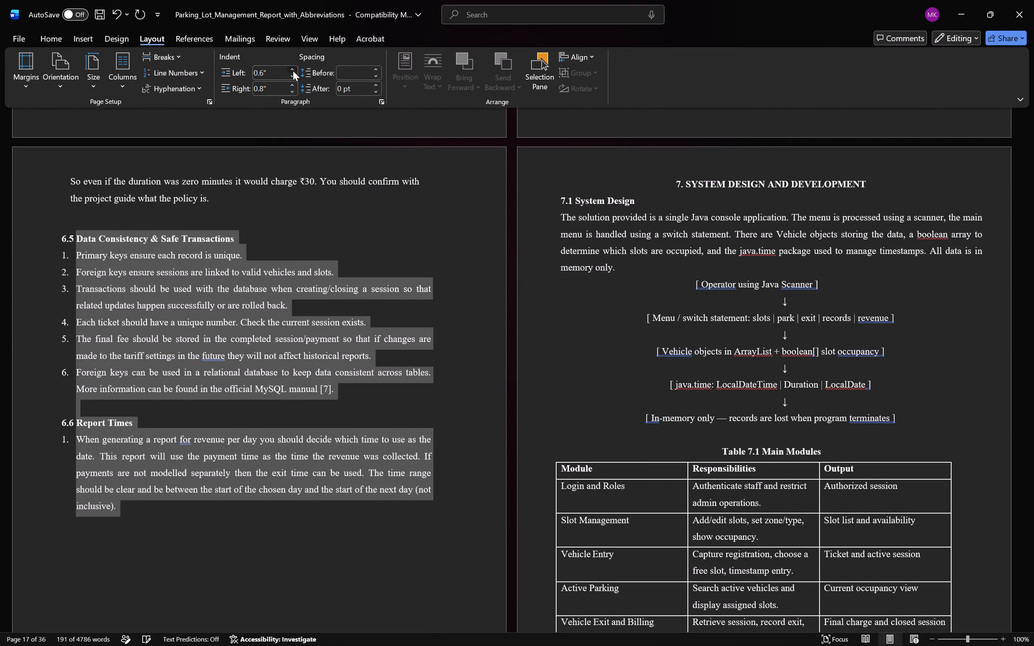
click(293, 71)
triple_click(290, 75)
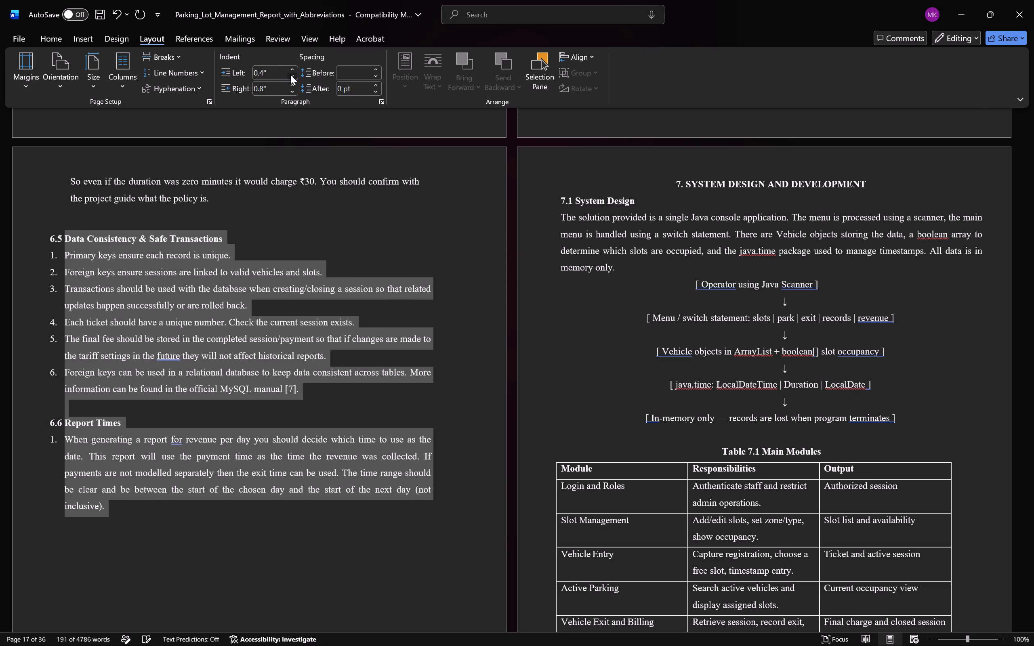
scroll(299, 238, up, 7)
scroll(300, 238, down, 7)
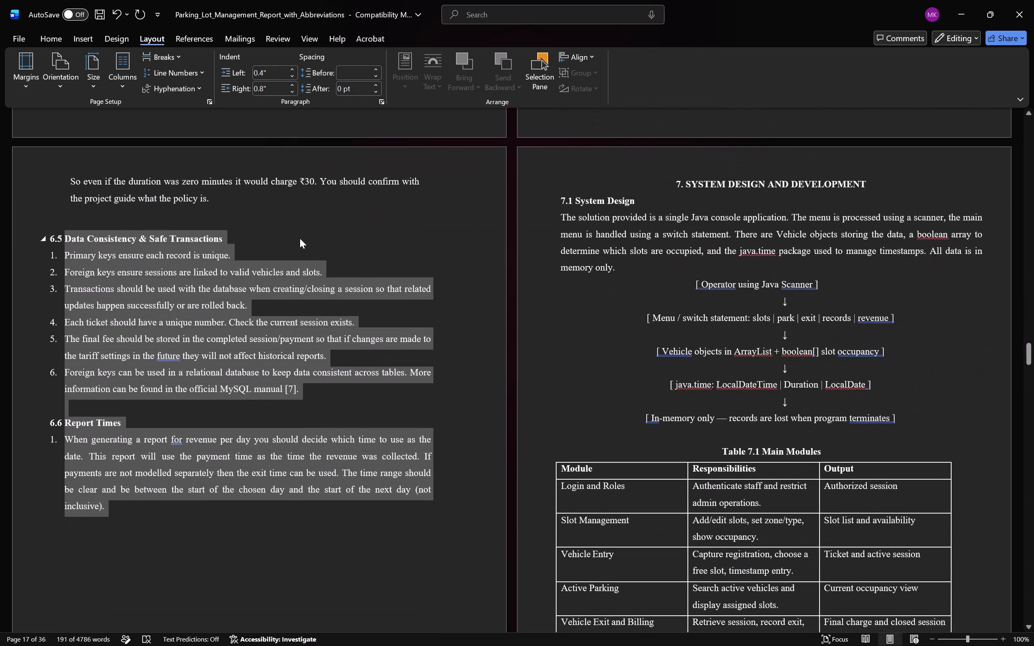
click(437, 321)
Compare the indents and text alignment of sections 6.1 to 6.6 across the chapter 6 pages.
scroll(468, 331, down, 2)
scroll(468, 331, up, 5)
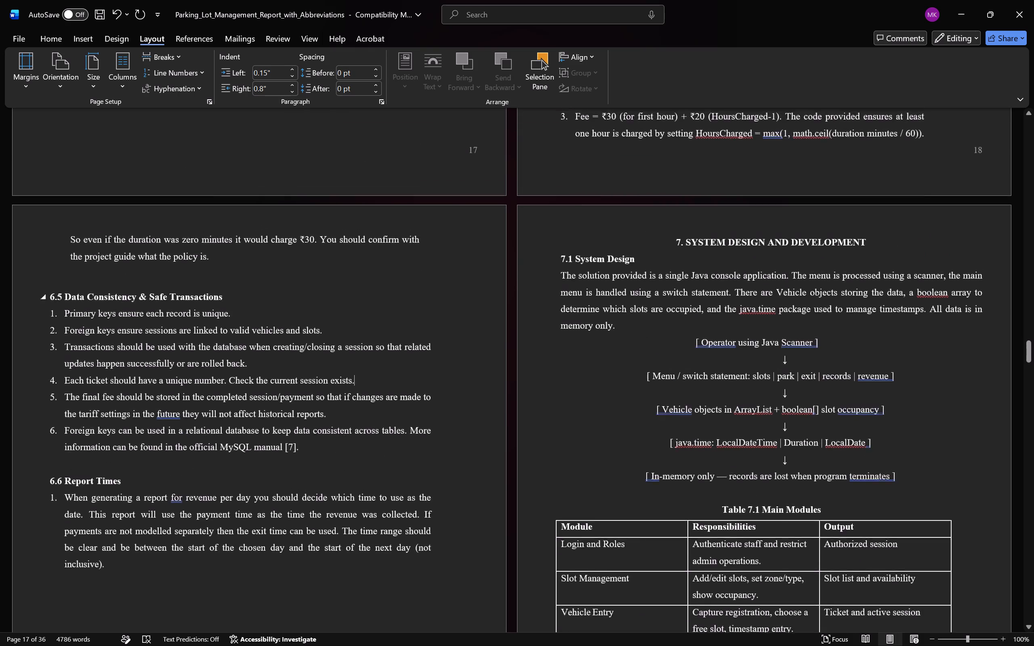
scroll(468, 331, up, 20)
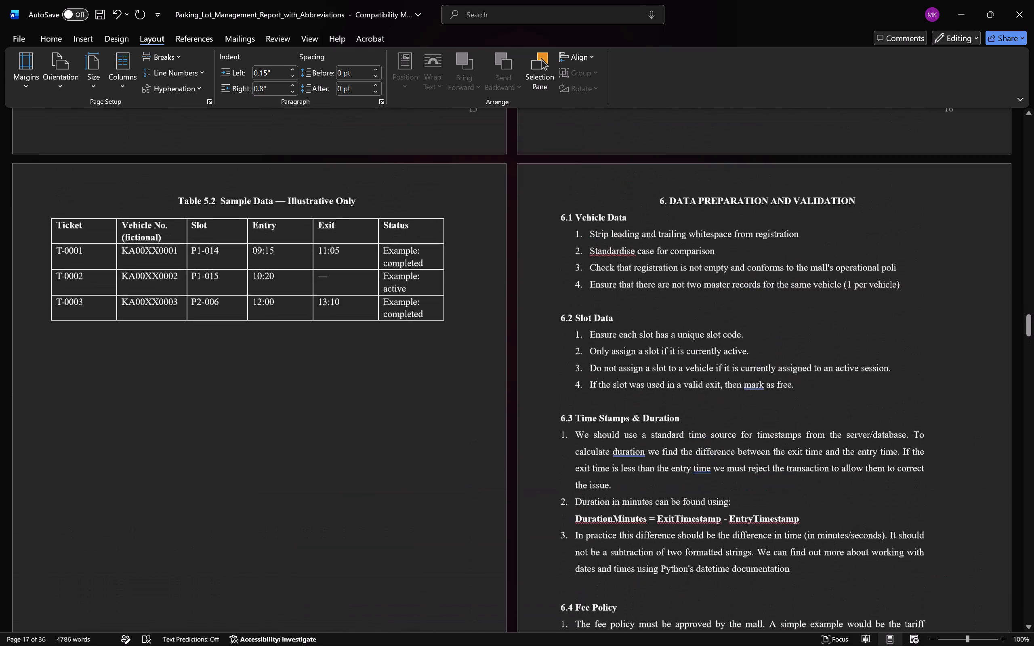
scroll(468, 331, up, 2)
scroll(468, 331, down, 7)
click(727, 334)
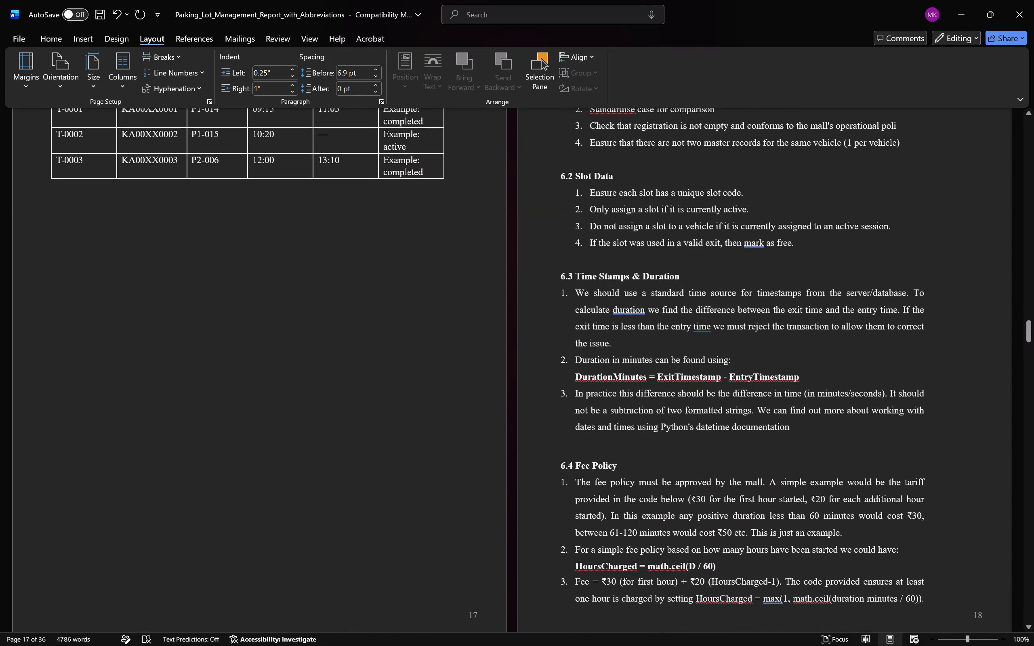
scroll(857, 273, down, 17)
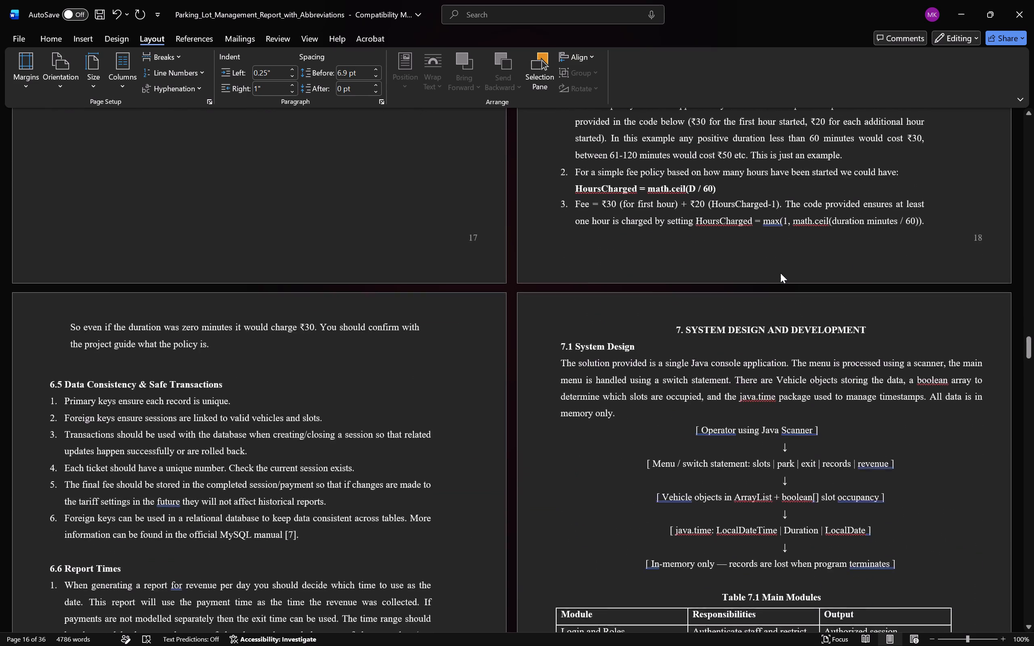
click(46, 34)
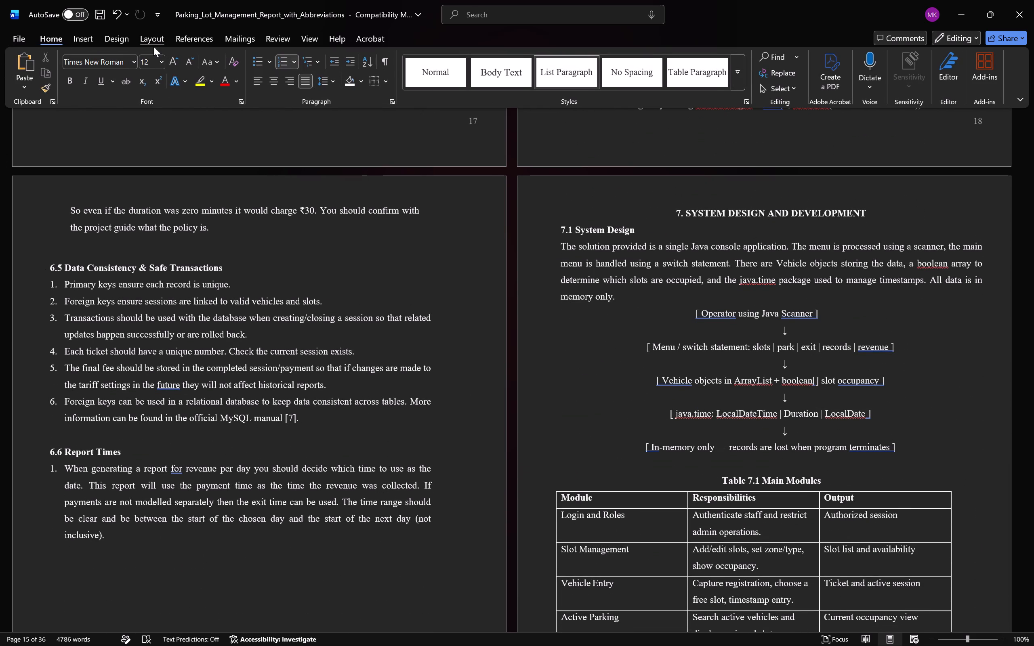
click(153, 46)
scroll(527, 254, down, 6)
scroll(729, 283, up, 4)
scroll(729, 283, down, 1)
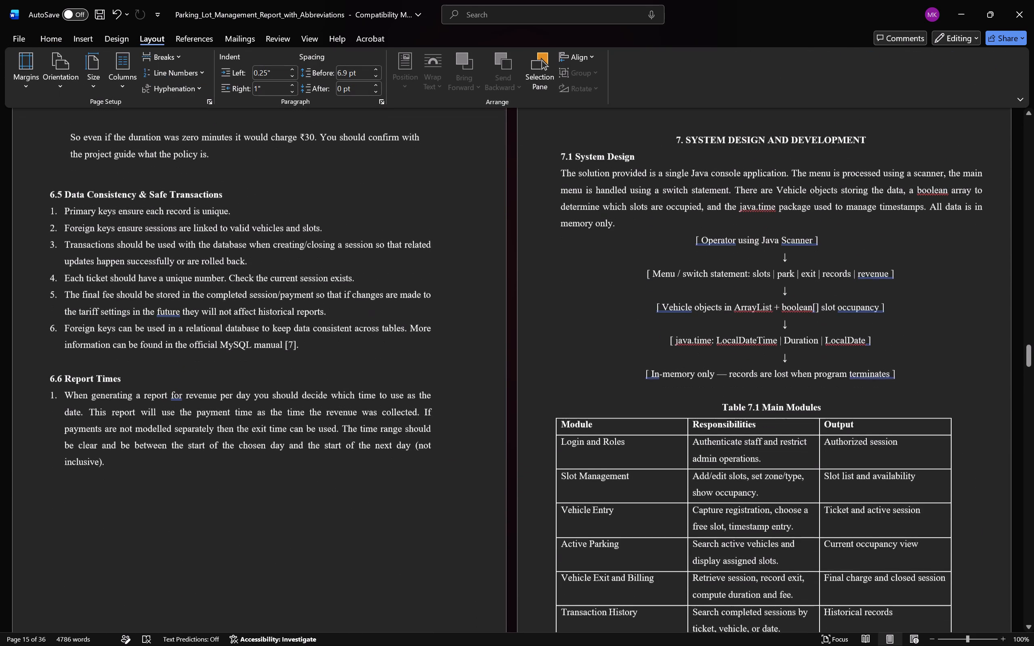
scroll(729, 283, up, 1)
Set a -0.1" right indent on the chapter 7 title and section 7.1 System Design text, and justify them.
drag(986, 228, 481, 183)
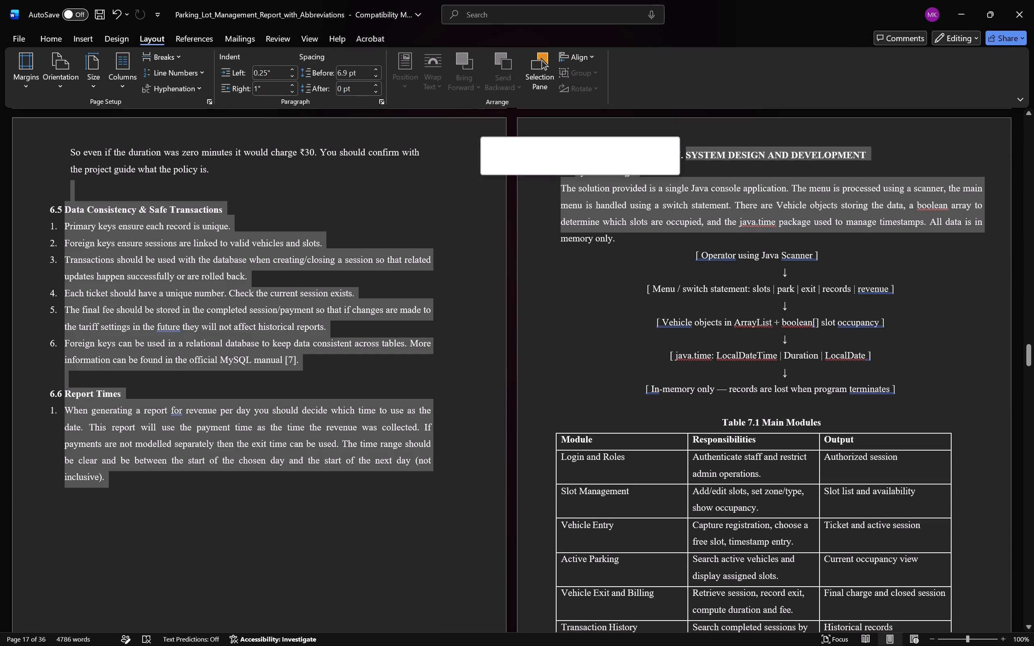
click(520, 225)
click(546, 169)
drag(553, 165, 607, 234)
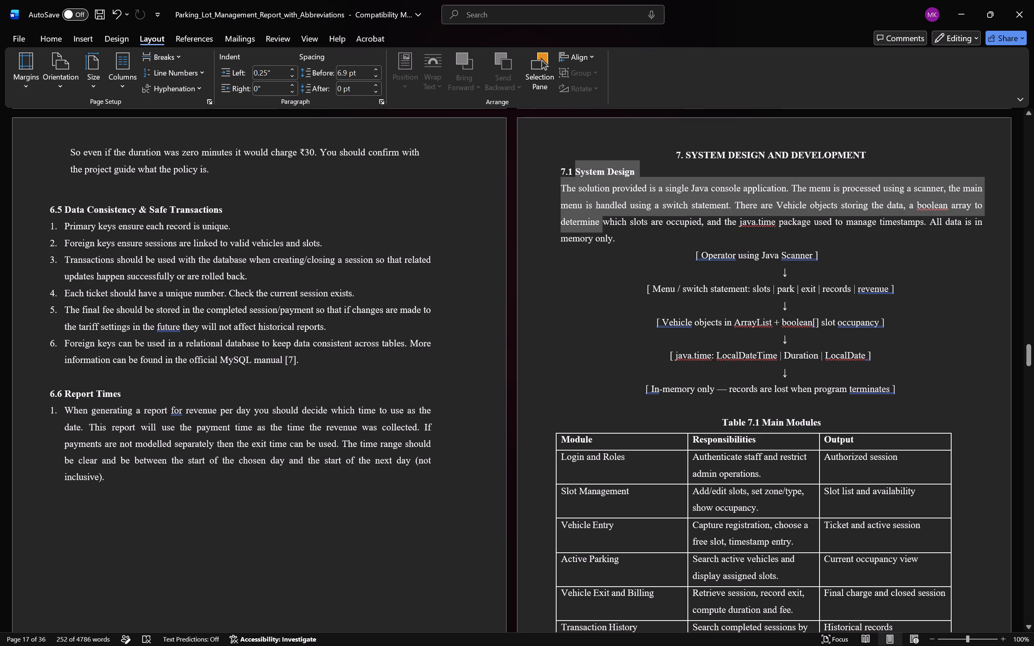
drag(607, 234, 626, 257)
drag(662, 141, 722, 240)
click(288, 94)
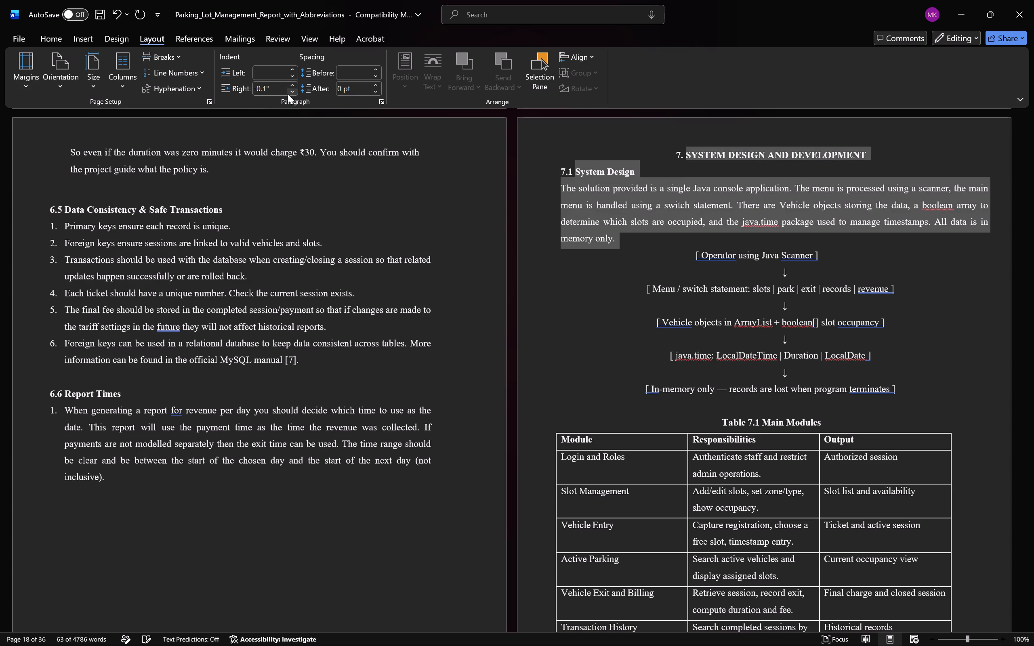
click(46, 41)
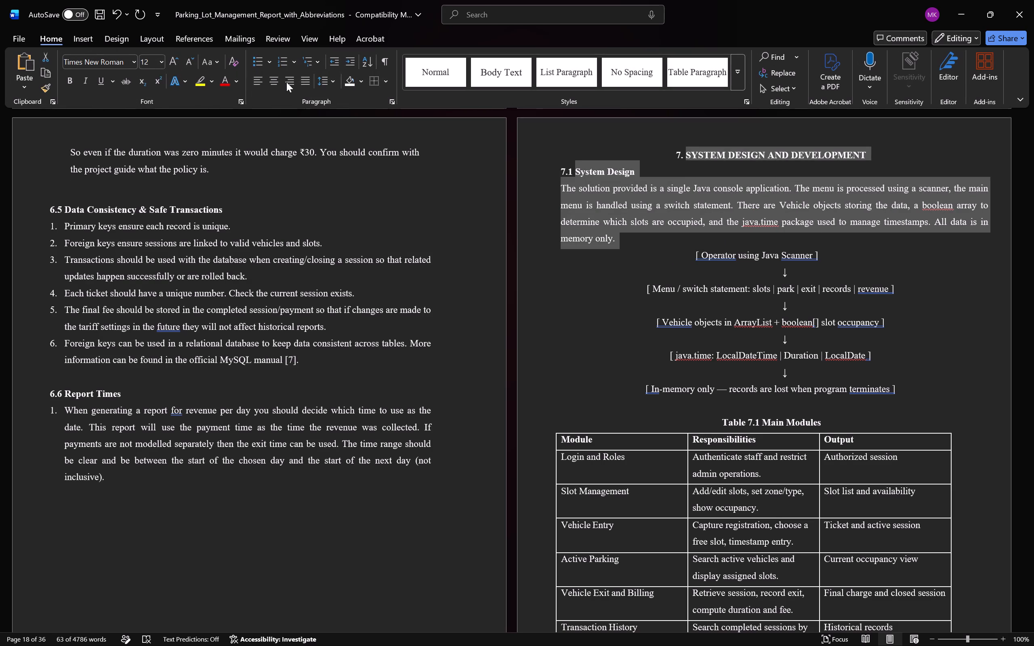
click(300, 82)
Set the right indent of the chapter 7 title and section 7.1 System Design text to 0.6".
click(165, 42)
click(184, 43)
click(185, 43)
click(155, 42)
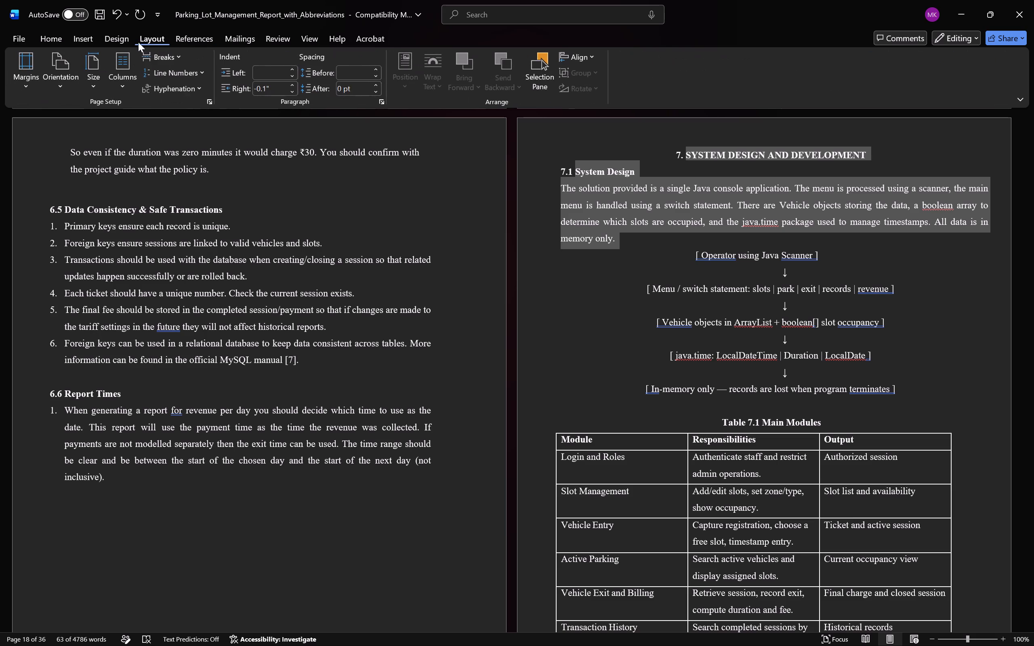
click(130, 44)
click(145, 45)
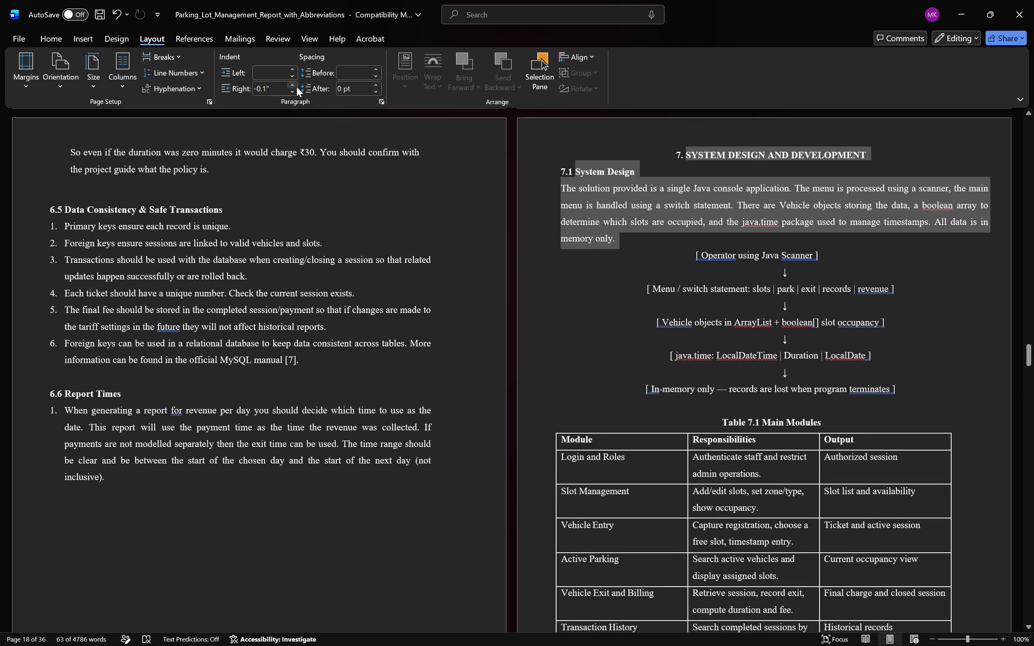
triple_click(294, 87)
triple_click(294, 87)
click(294, 87)
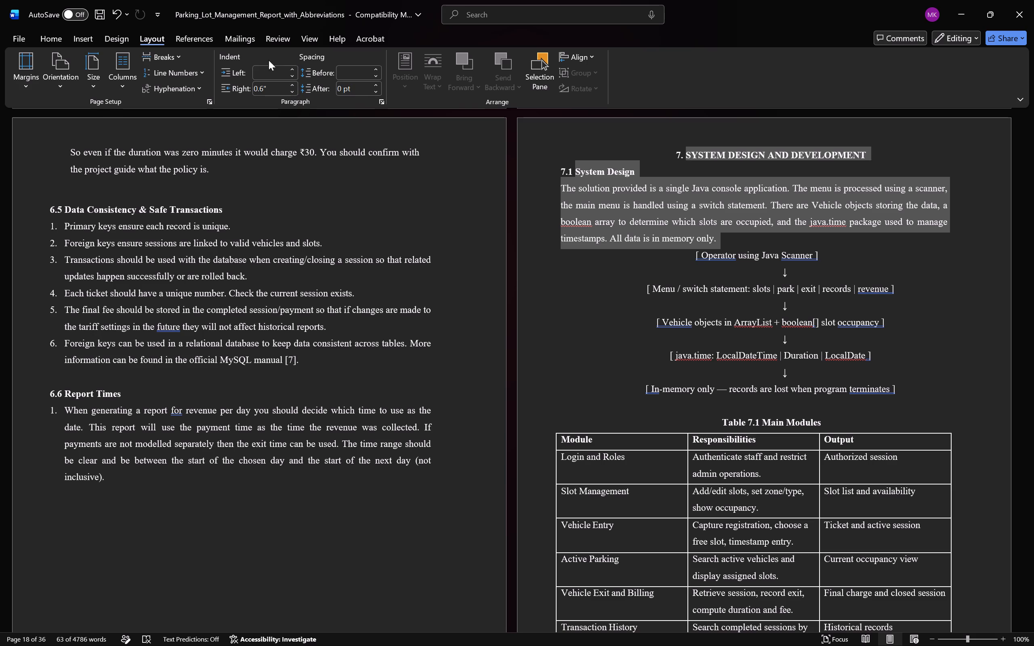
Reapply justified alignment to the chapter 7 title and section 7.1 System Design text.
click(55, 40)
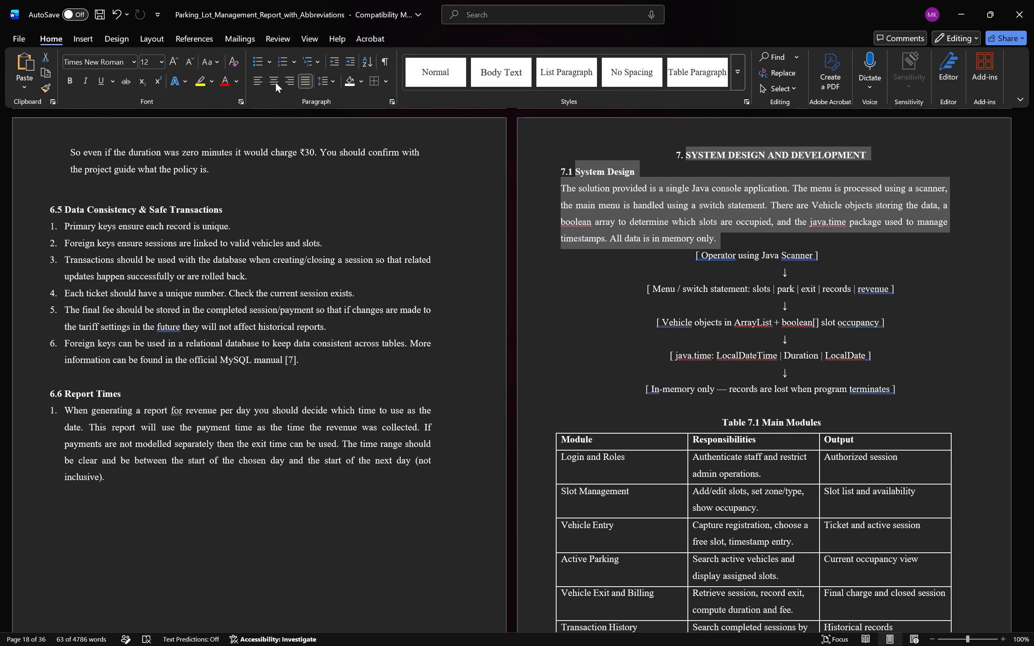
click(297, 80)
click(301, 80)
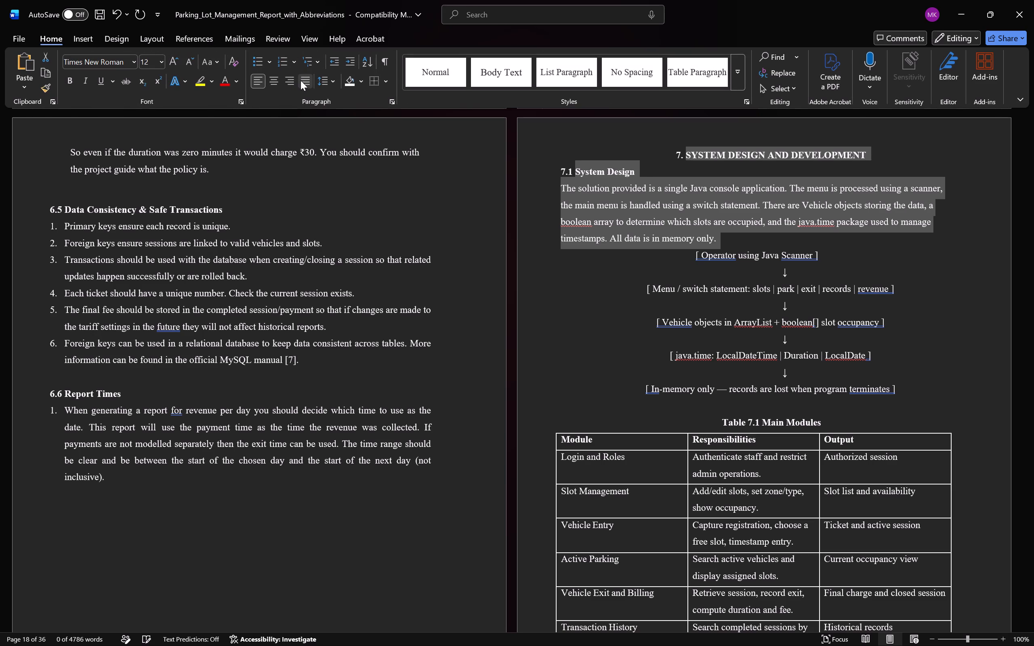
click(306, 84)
Insert an unnumbered blank line between the chapter title SYSTEM DESIGN AND DEVELOPMENT and the System Design section heading.
click(974, 275)
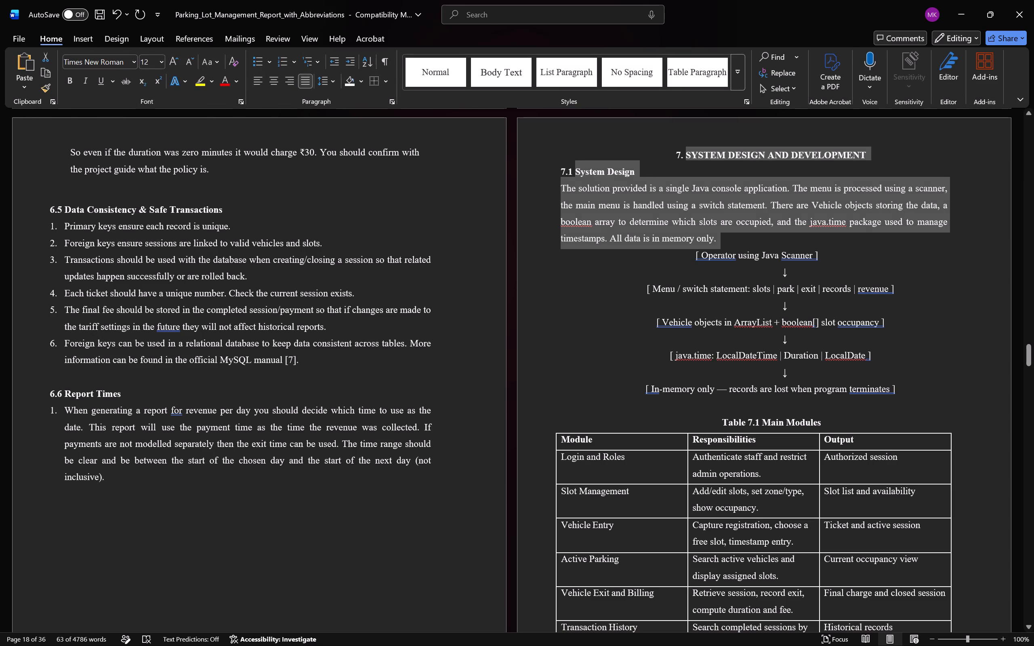
click(885, 160)
key(Return)
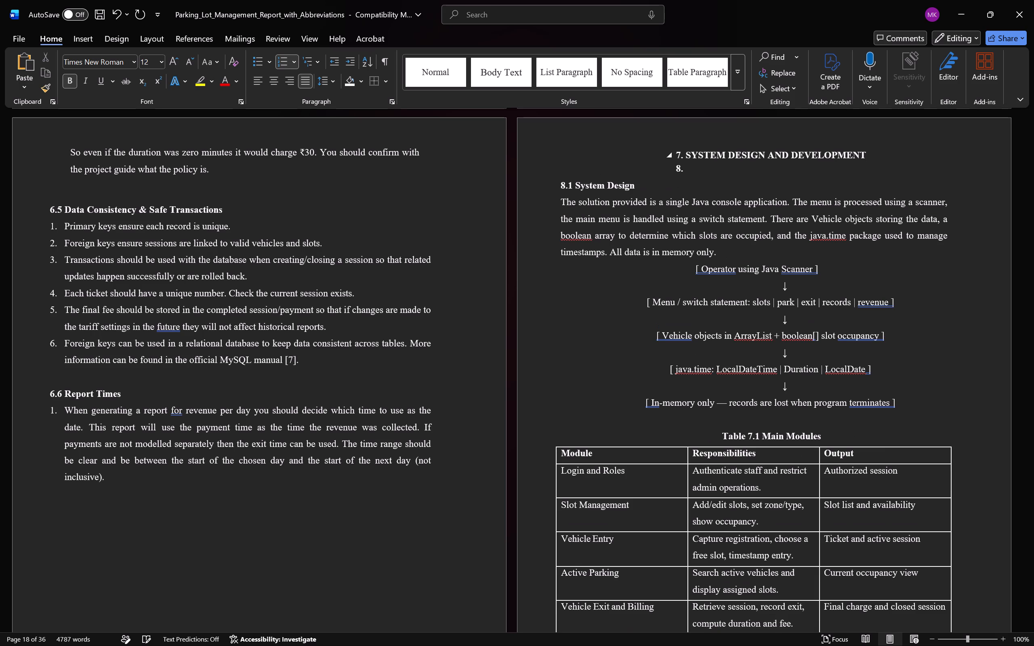
key(BackSpace)
key(BackSpace)
key(BackSpace)
key(BackSpace)
click(902, 291)
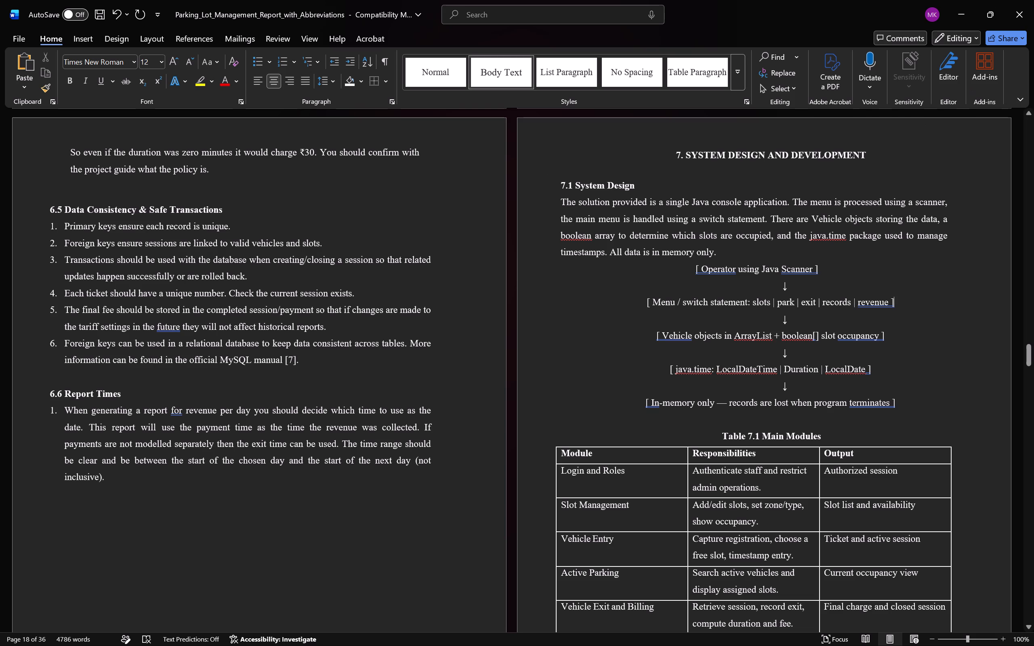
Examine the layout of the chapter 7 pages, from Table 7.1 through section 7.7 Key Constraints.
scroll(670, 248, down, 2)
scroll(750, 198, down, 4)
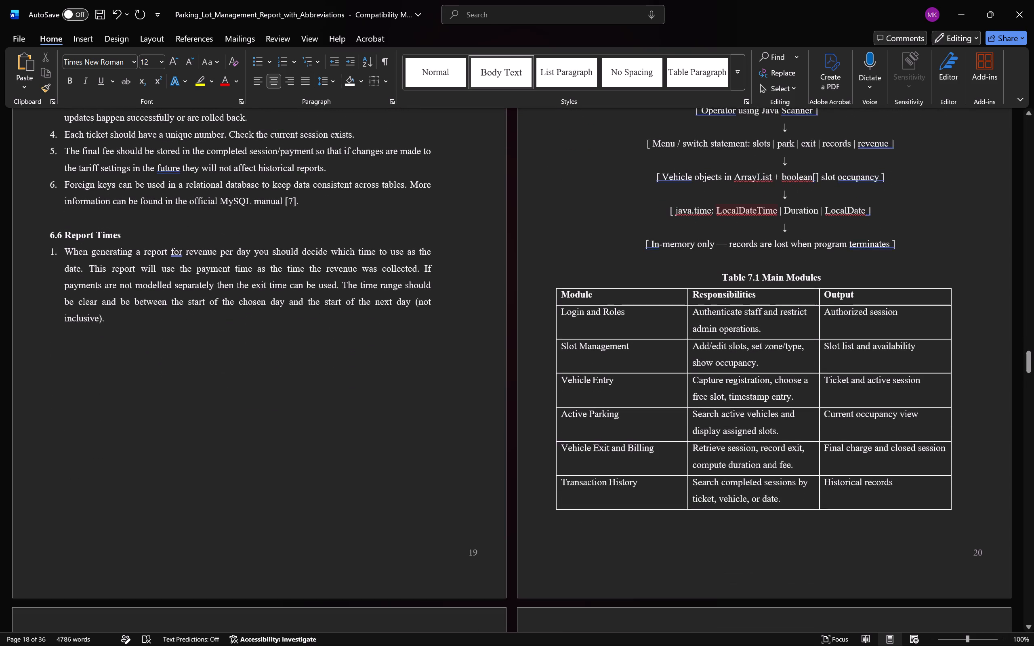
scroll(750, 199, down, 5)
scroll(782, 208, down, 3)
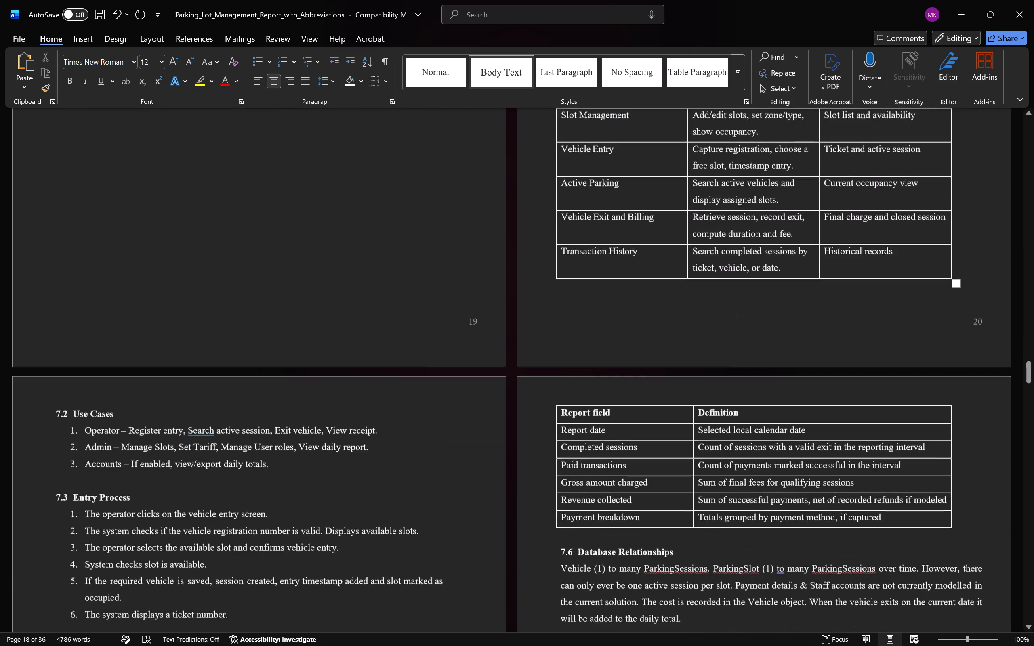
scroll(782, 208, down, 6)
scroll(782, 208, up, 2)
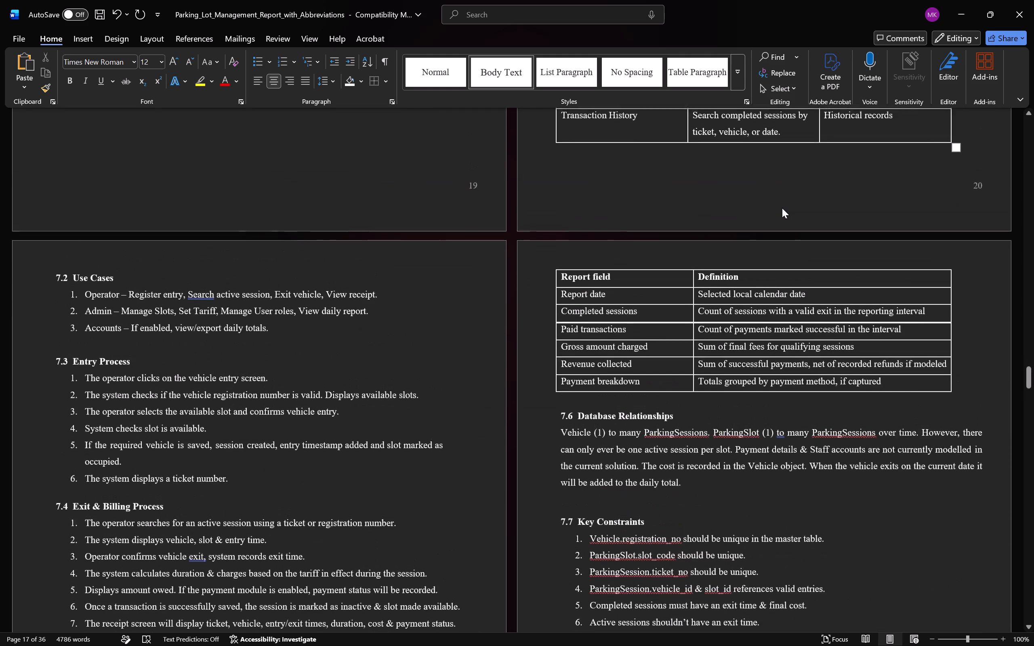
scroll(782, 208, up, 5)
scroll(782, 208, down, 12)
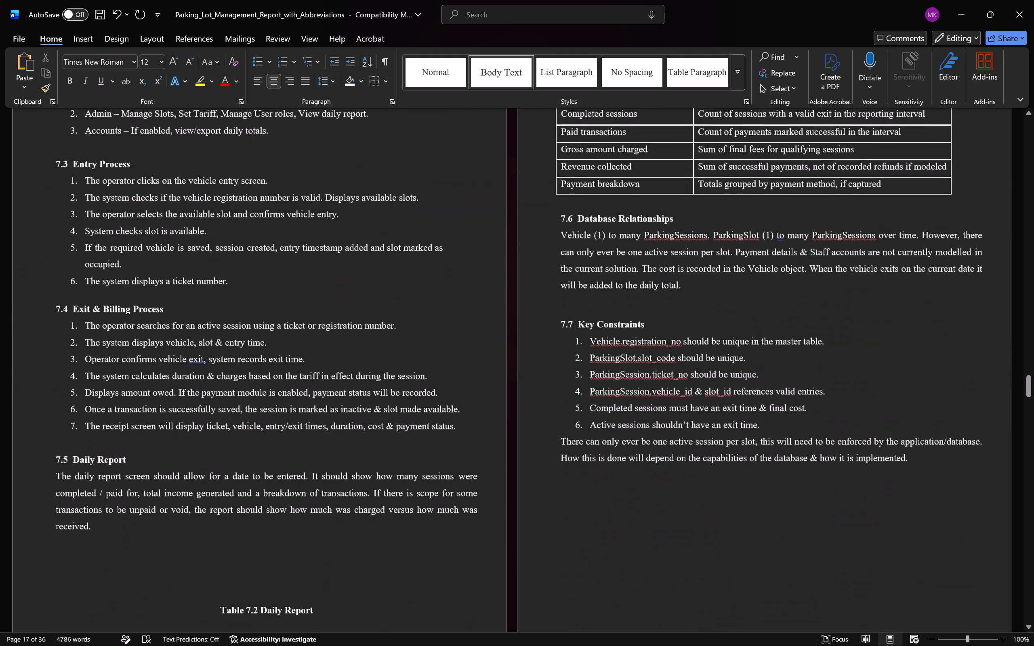
scroll(782, 208, down, 4)
scroll(782, 208, up, 3)
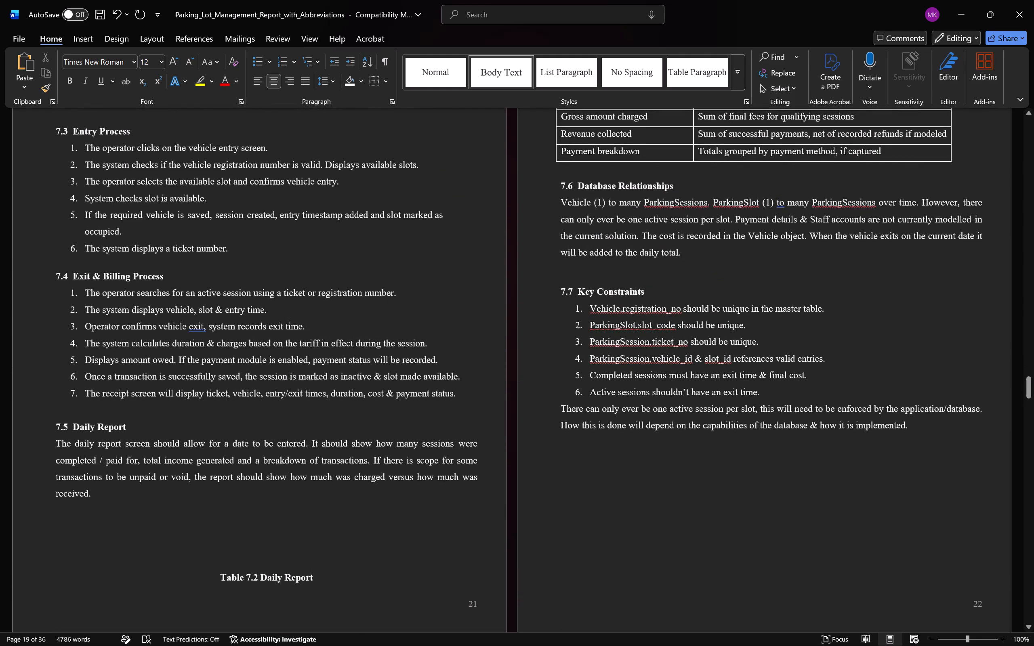
Add a blank line below the 7.5 Daily Report paragraph to push the Table 7.2 caption onto the table's page.
click(345, 525)
key(Return)
Cut the Fig 7.1 Flow Diagram caption from above the flowchart picture.
scroll(343, 525, down, 16)
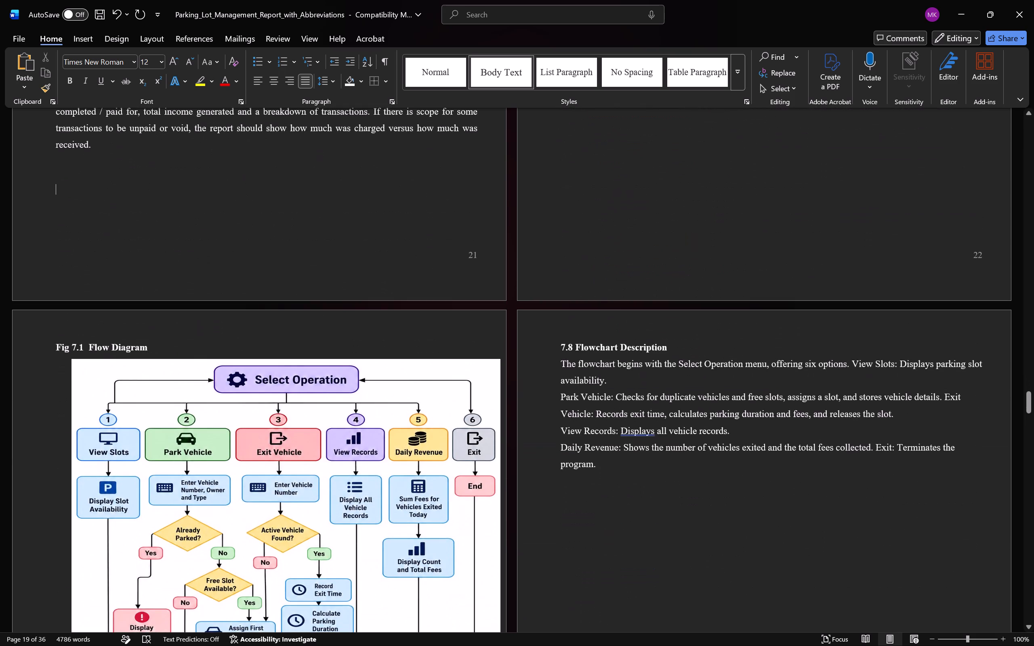
scroll(343, 525, down, 2)
scroll(310, 518, down, 4)
scroll(310, 518, up, 6)
triple_click(101, 236)
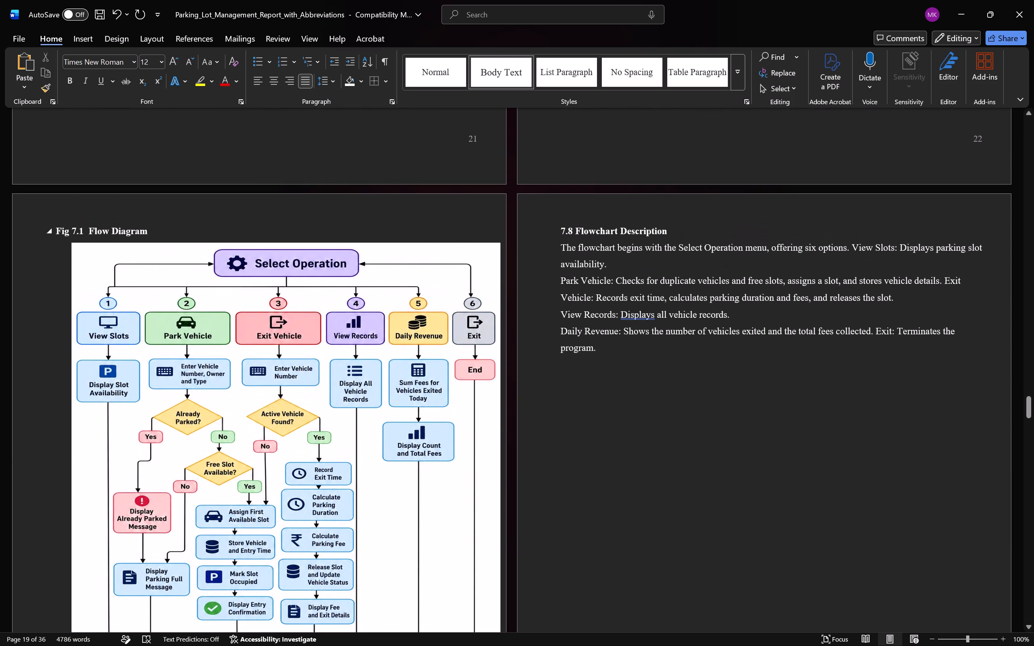
triple_click(101, 234)
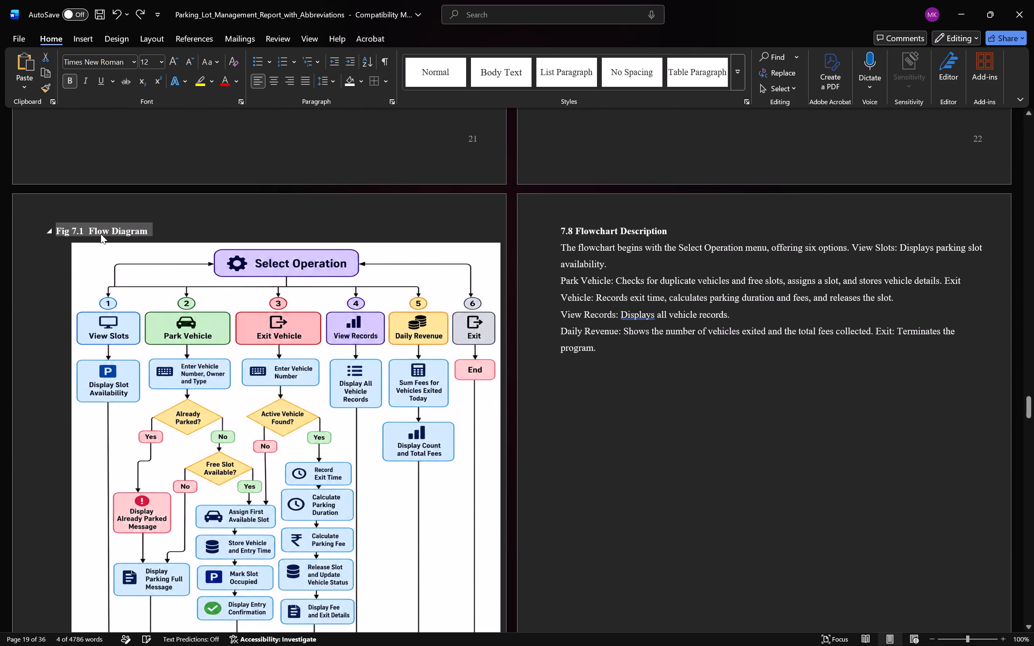
key(ctrl+x)
Narrow the Fig 7.1 flowchart picture so that it stays within the page's text area.
scroll(245, 280, down, 14)
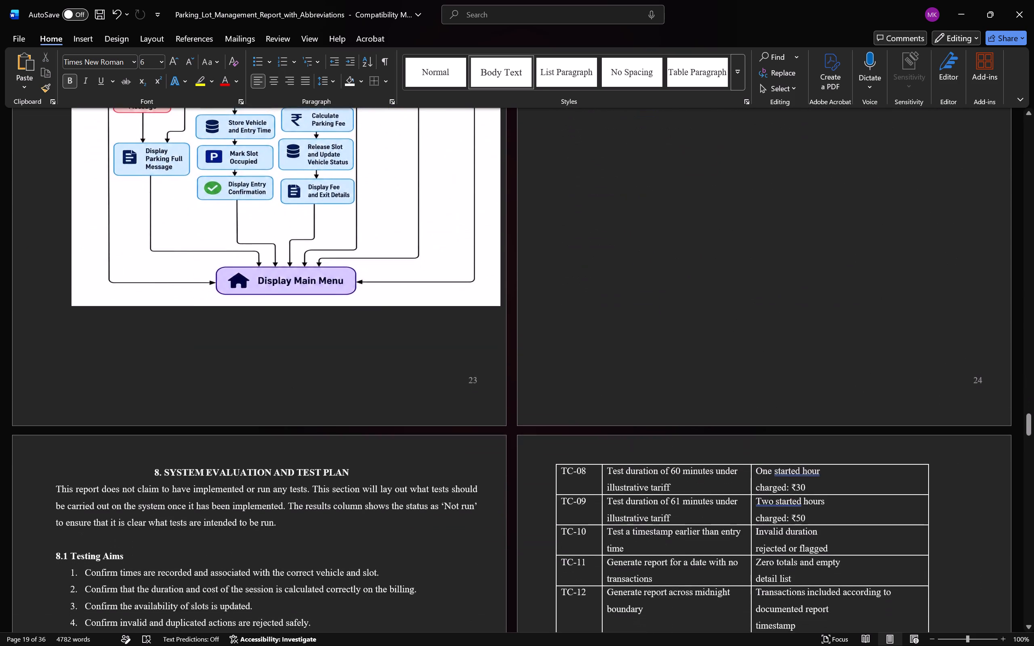
click(293, 358)
scroll(293, 403, down, 8)
click(483, 360)
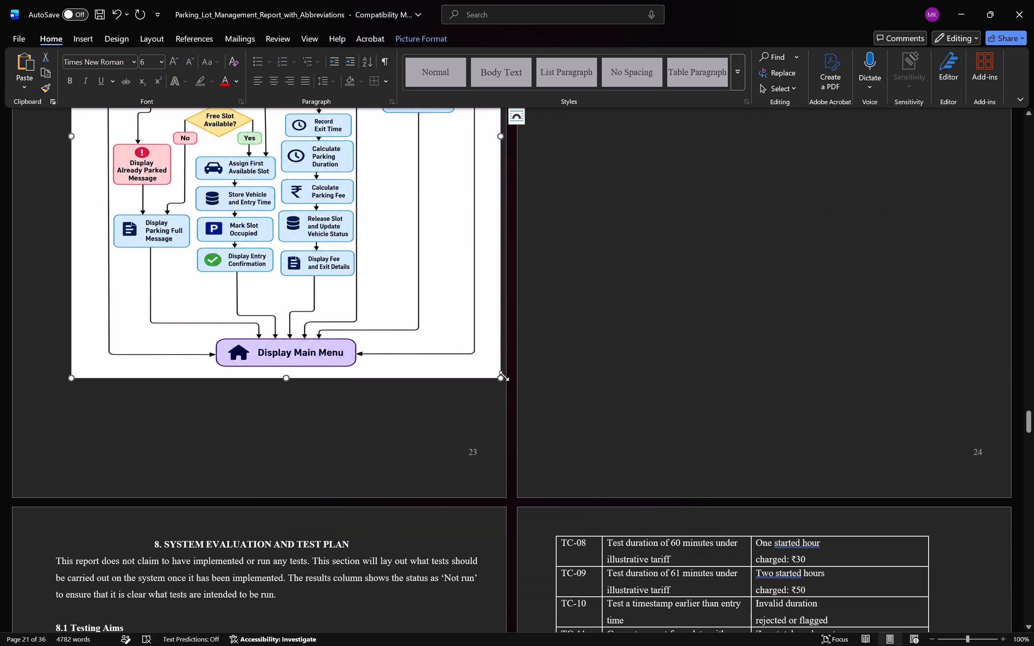
drag(500, 379, 447, 380)
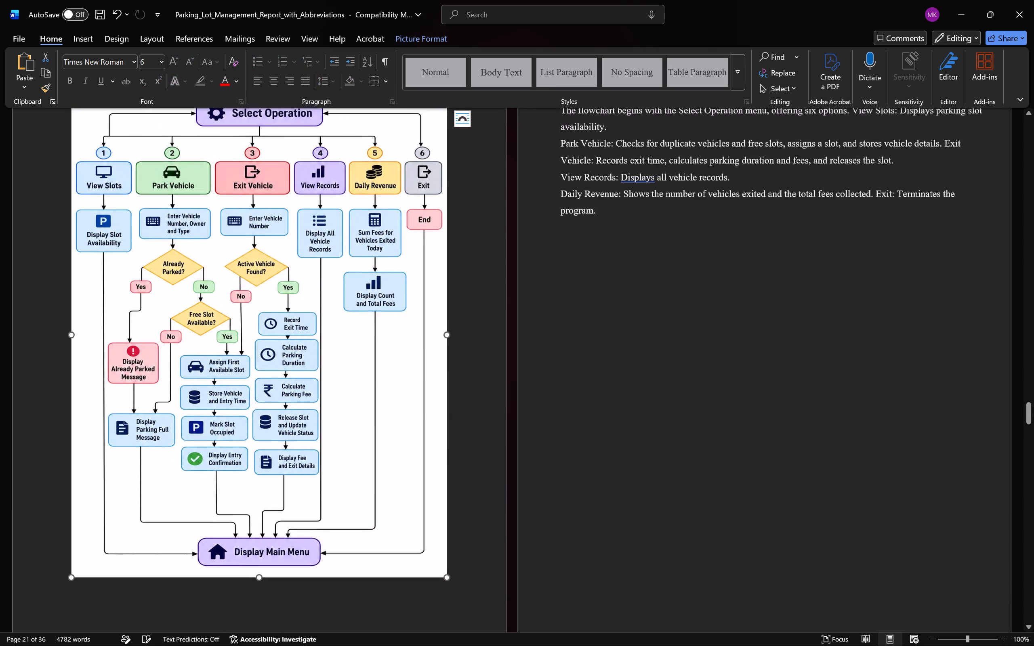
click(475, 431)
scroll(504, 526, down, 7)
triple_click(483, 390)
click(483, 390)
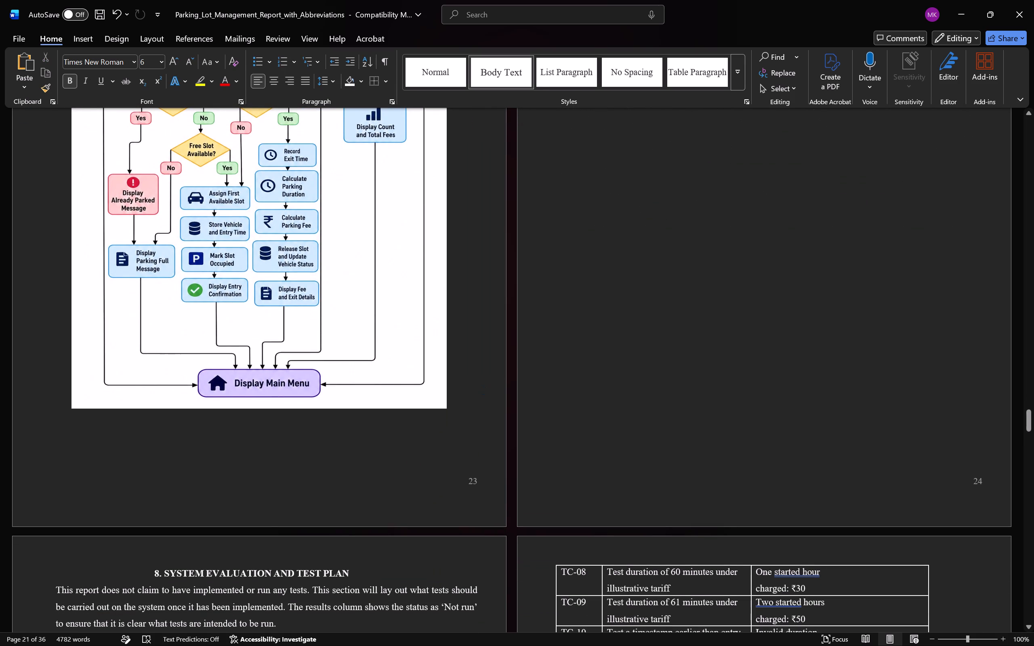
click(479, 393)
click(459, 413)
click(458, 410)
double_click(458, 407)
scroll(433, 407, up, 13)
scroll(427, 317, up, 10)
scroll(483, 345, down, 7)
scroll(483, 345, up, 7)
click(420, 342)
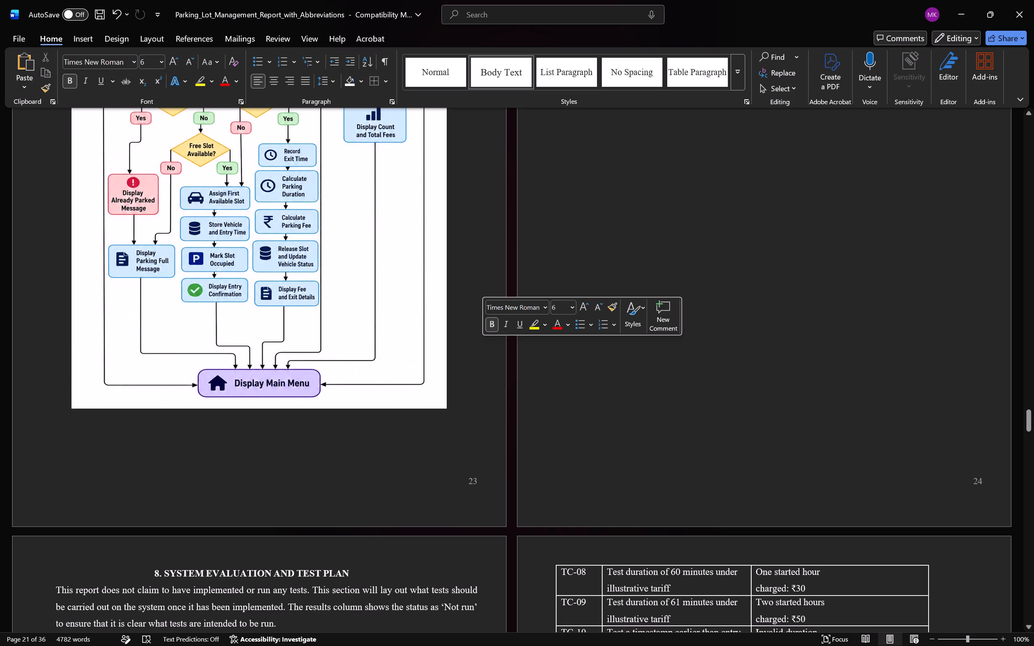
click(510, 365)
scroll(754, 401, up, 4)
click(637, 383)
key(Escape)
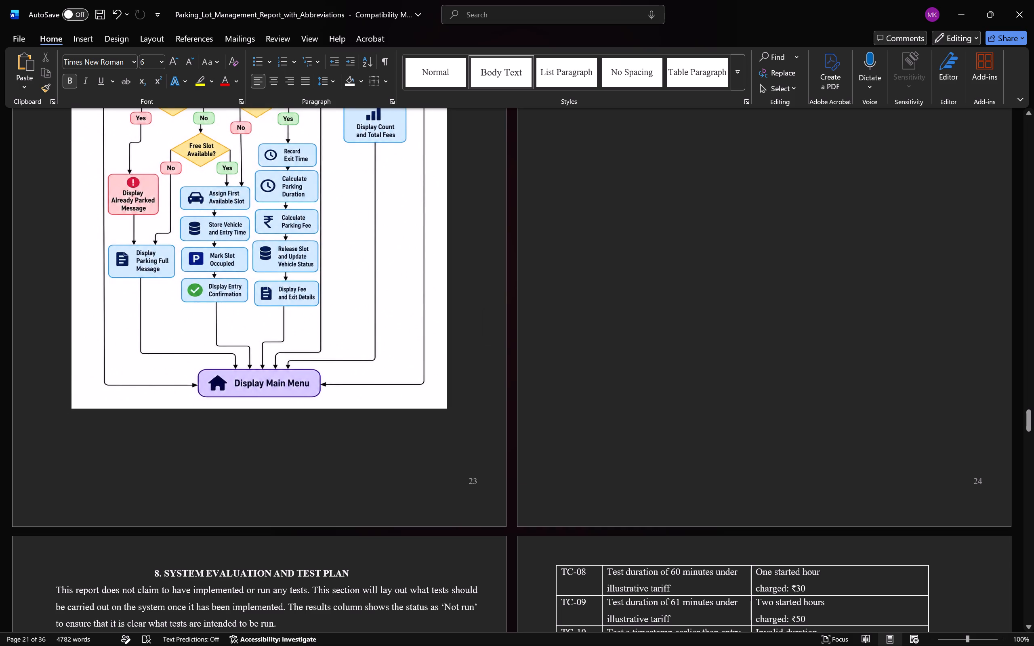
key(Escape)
Review the chapter 7 pages from section 7.1 to the flowchart picture, checking table captions, spacing and picture fit.
scroll(295, 290, up, 4)
scroll(295, 290, down, 7)
scroll(295, 290, up, 3)
scroll(295, 290, right, 2)
scroll(318, 363, up, 8)
scroll(318, 363, right, 4)
scroll(318, 363, up, 8)
click(318, 363)
scroll(318, 363, down, 2)
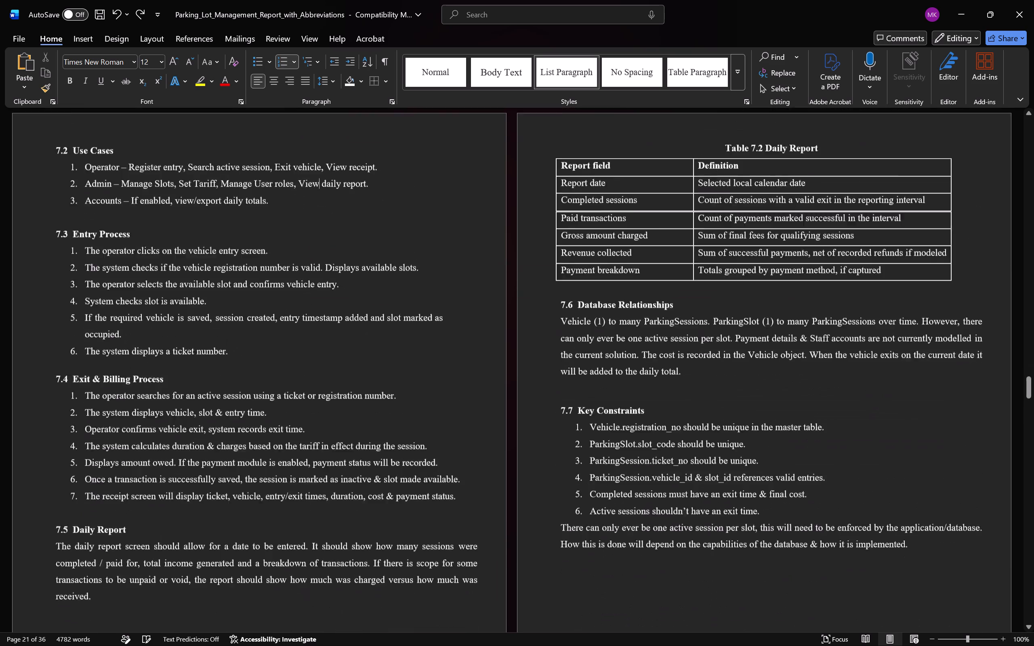
scroll(318, 363, down, 3)
scroll(318, 363, up, 8)
scroll(318, 363, down, 1)
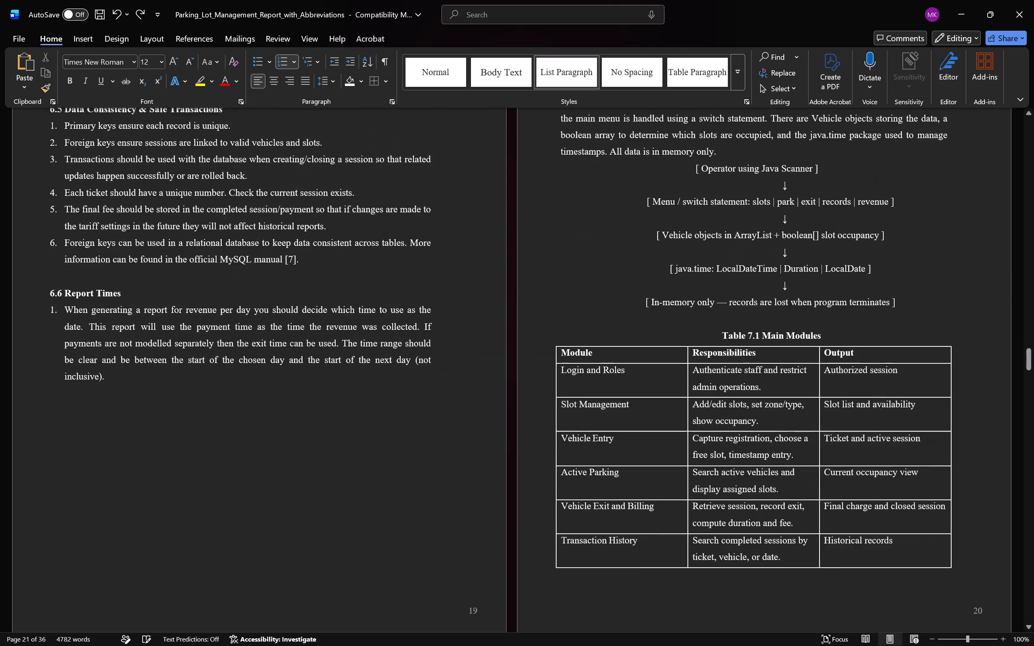
scroll(318, 363, down, 2)
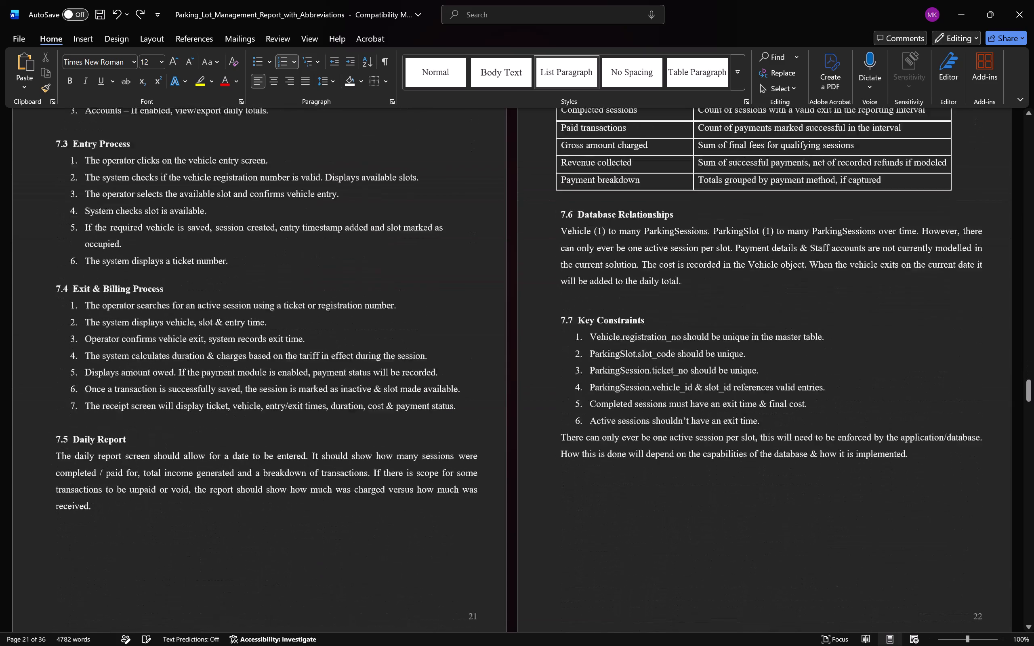
scroll(318, 363, down, 1)
scroll(405, 306, down, 1)
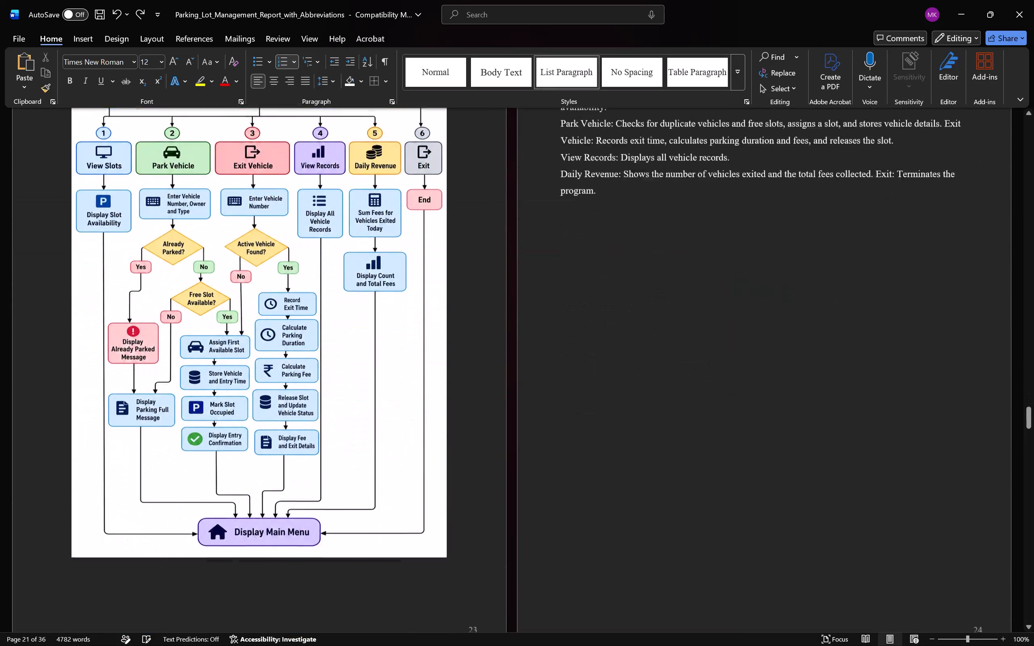
Cut the flowchart picture from the page facing section 7.8 and try to remove the empty line it leaves.
scroll(405, 306, down, 1)
double_click(335, 483)
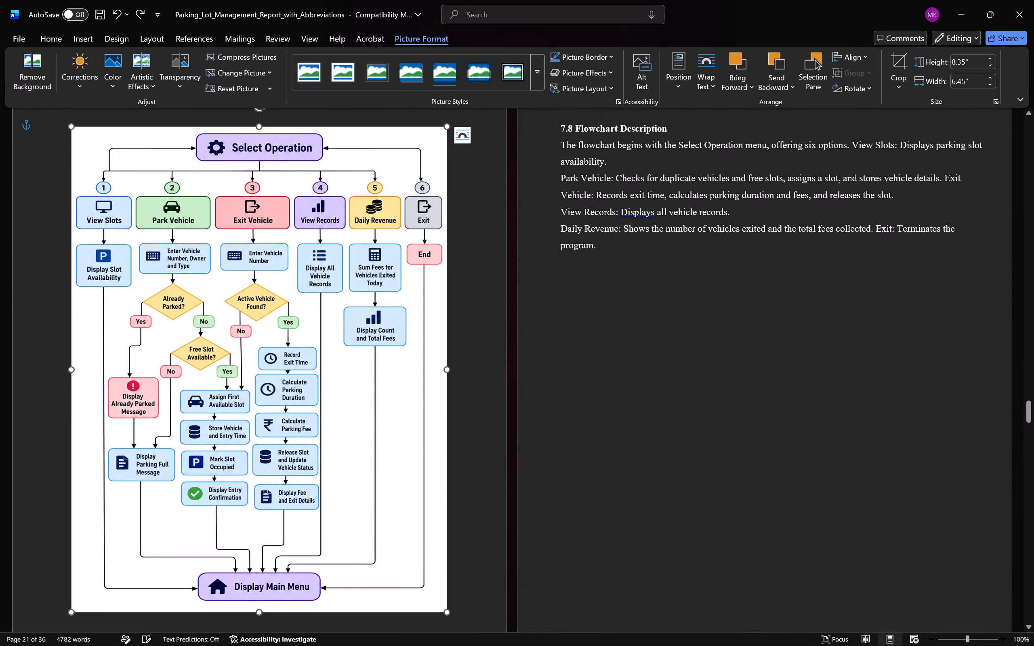
click(441, 374)
key(ctrl+x)
scroll(267, 302, up, 1)
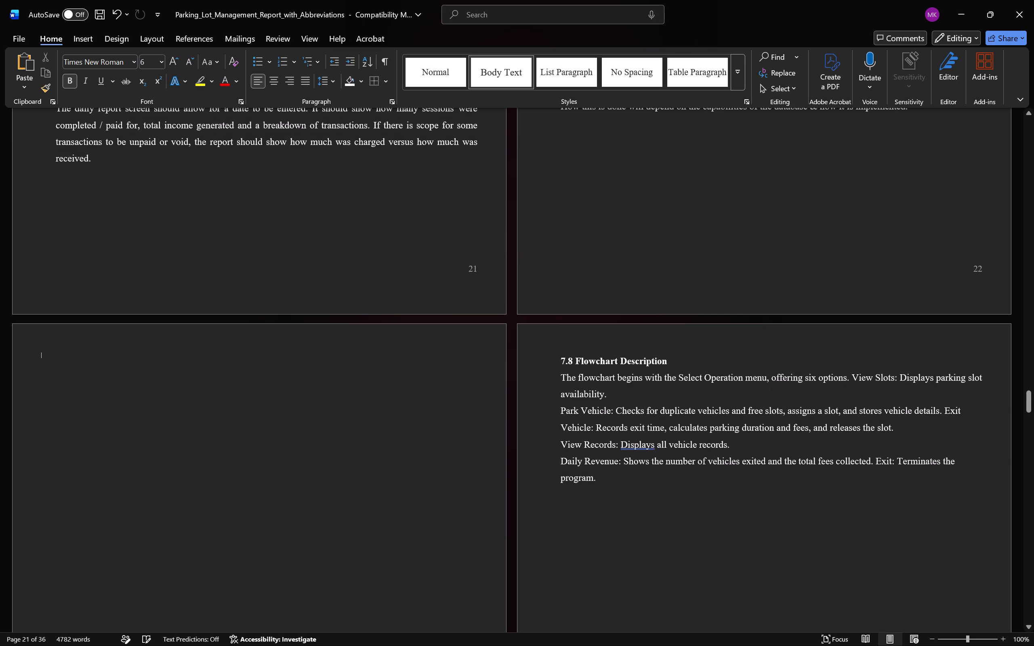
key(BackSpace)
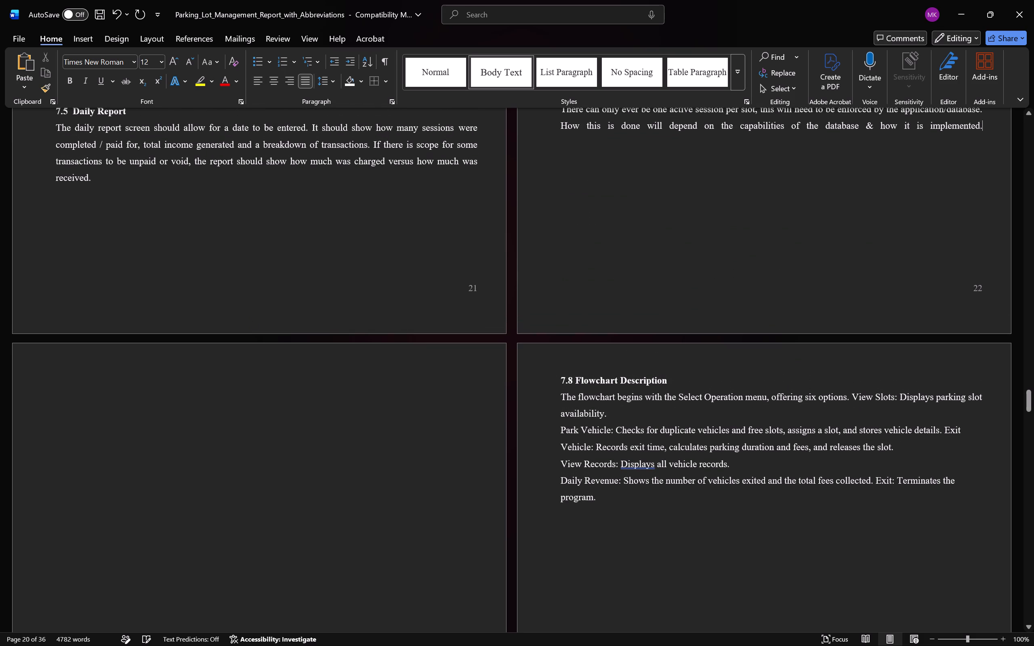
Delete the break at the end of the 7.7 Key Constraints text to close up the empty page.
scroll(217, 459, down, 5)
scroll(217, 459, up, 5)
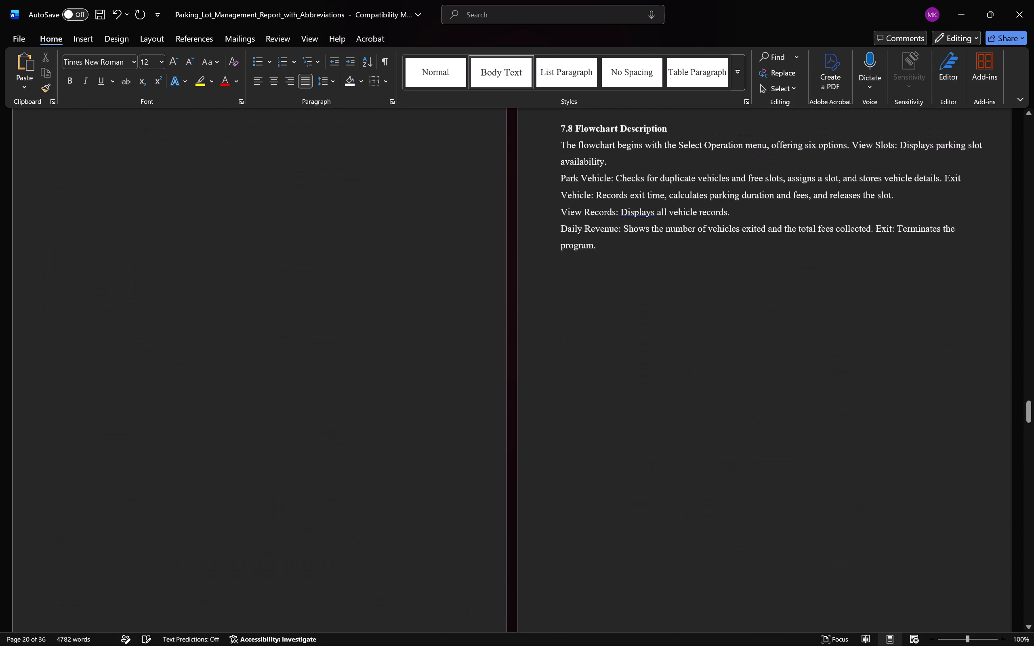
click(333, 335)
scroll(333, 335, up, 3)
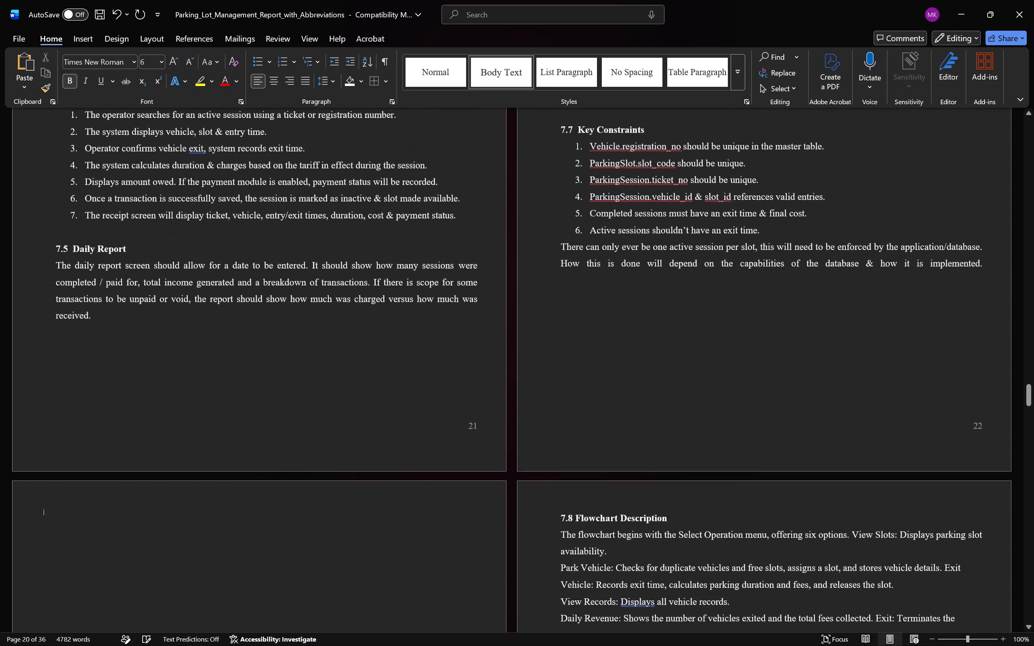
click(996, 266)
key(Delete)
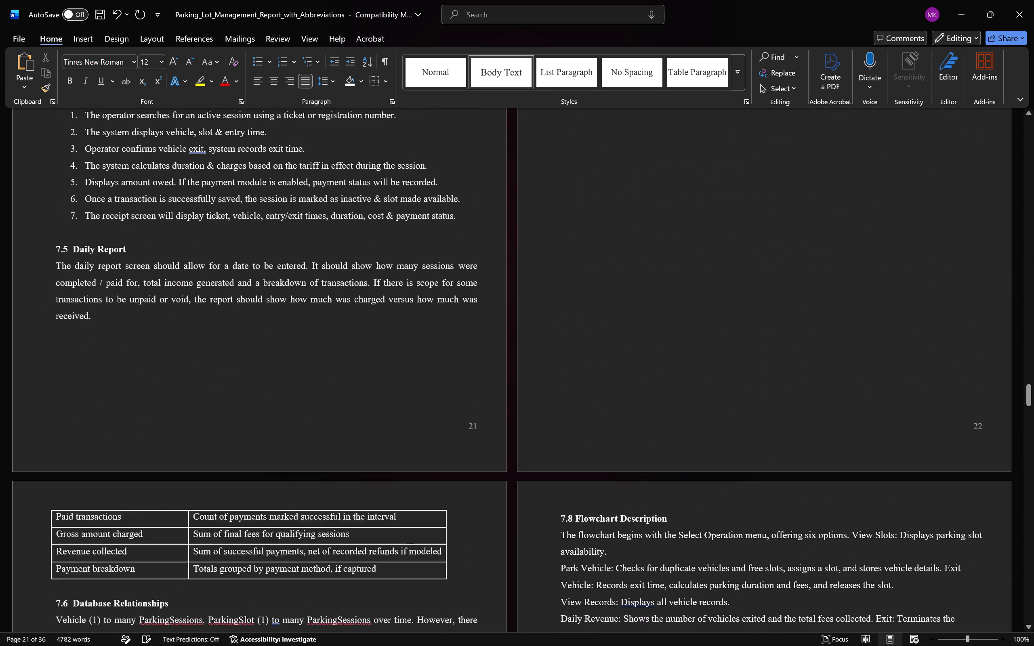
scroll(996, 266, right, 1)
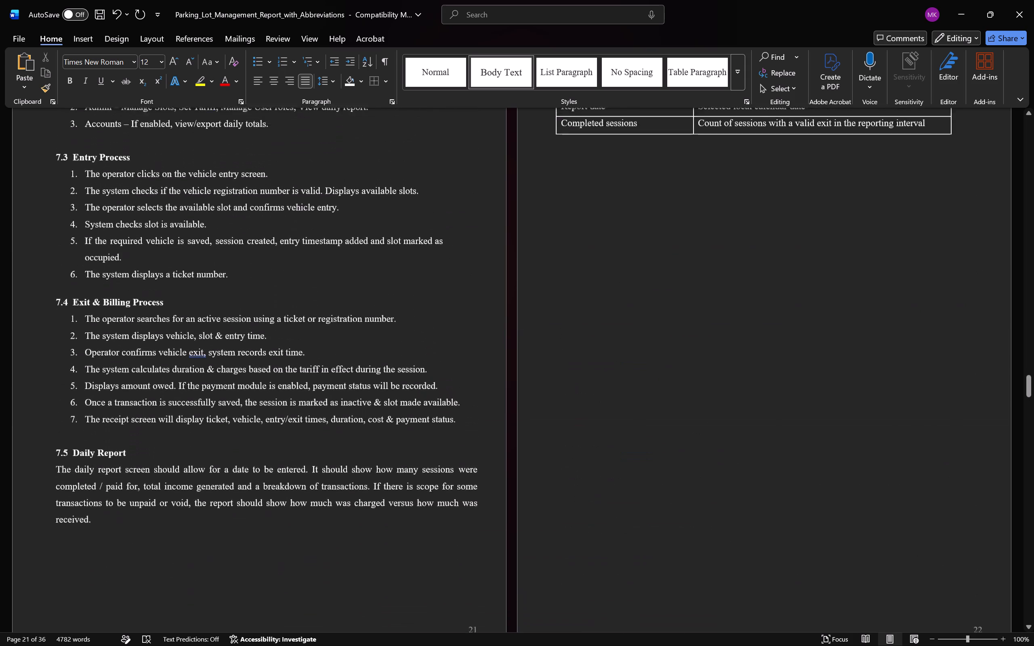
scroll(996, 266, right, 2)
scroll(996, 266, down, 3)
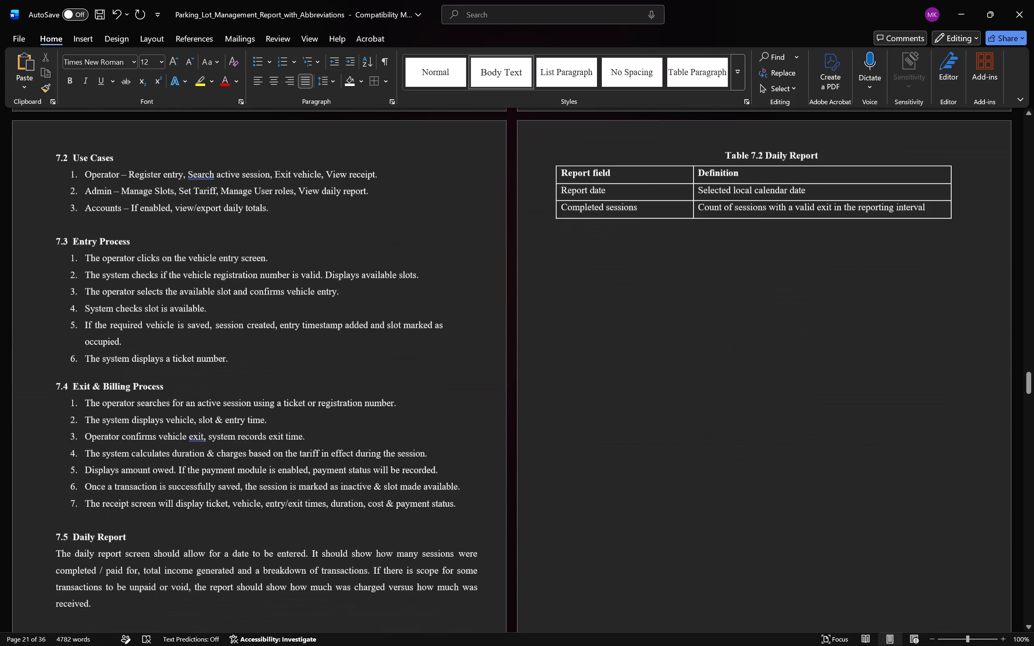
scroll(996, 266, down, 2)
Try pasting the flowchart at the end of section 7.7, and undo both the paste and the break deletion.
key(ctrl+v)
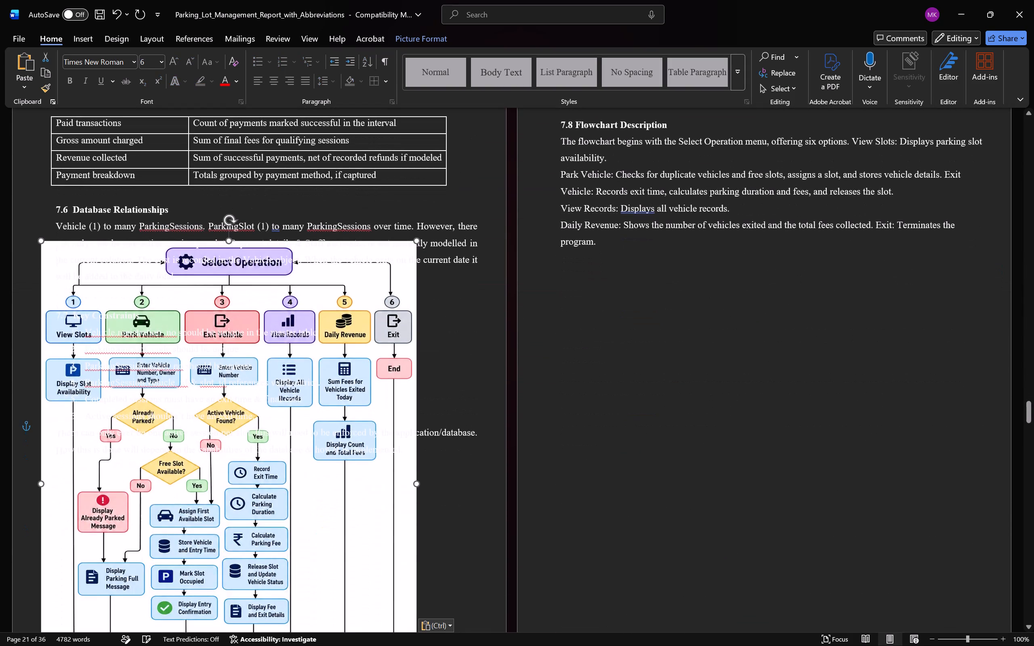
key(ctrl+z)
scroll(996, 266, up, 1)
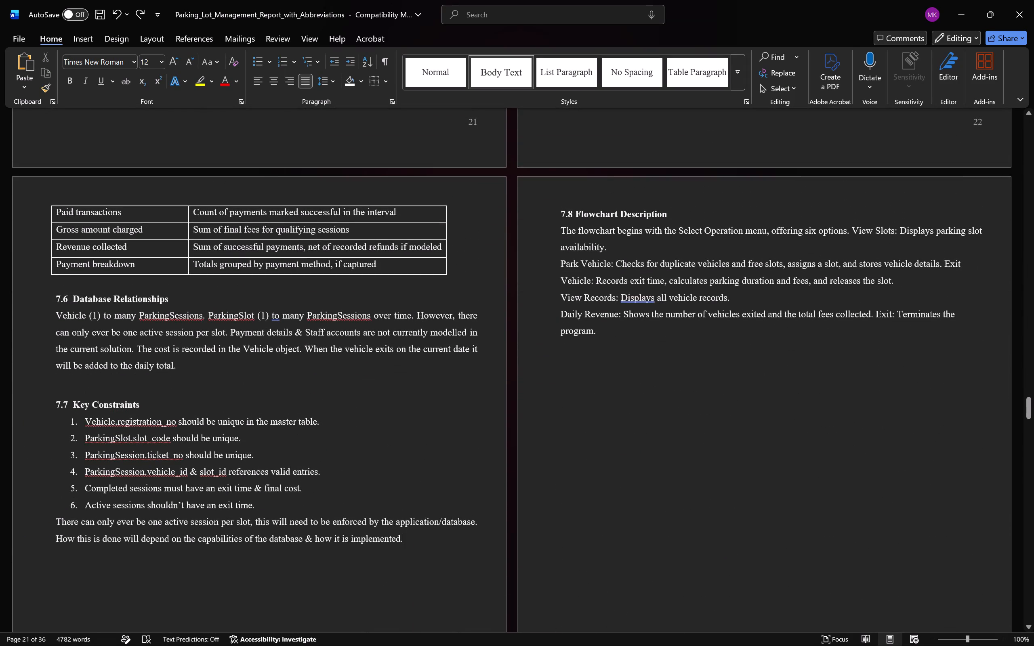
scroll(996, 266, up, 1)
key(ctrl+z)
Paste the flowchart picture onto the empty page facing section 7.8 Flowchart Description.
ctrl+scroll(996, 266, up, 1)
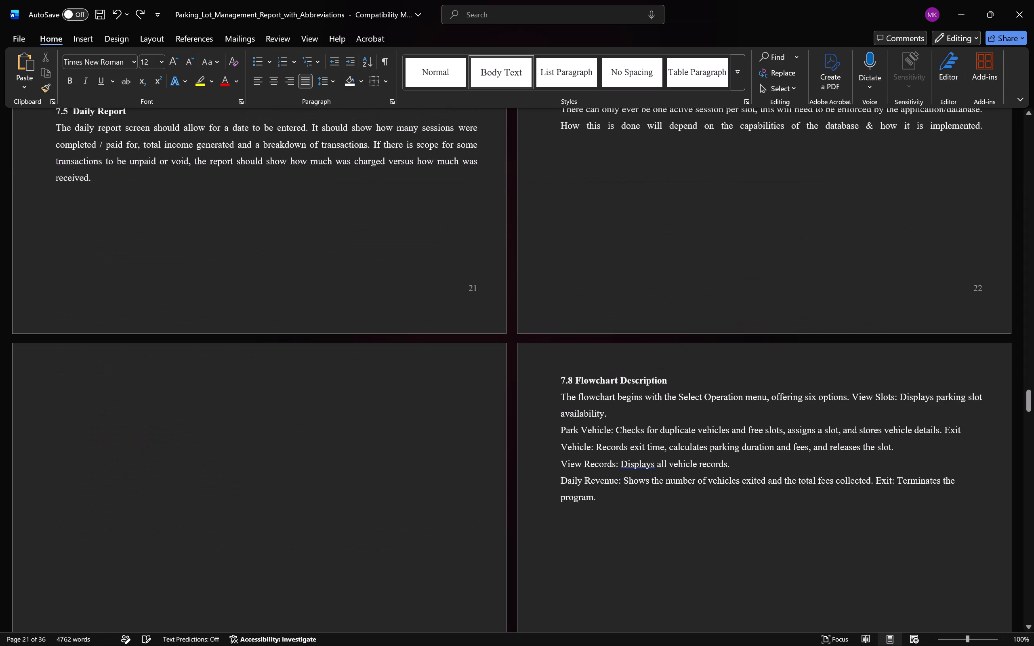
ctrl+scroll(996, 266, up, 1)
scroll(996, 266, up, 1)
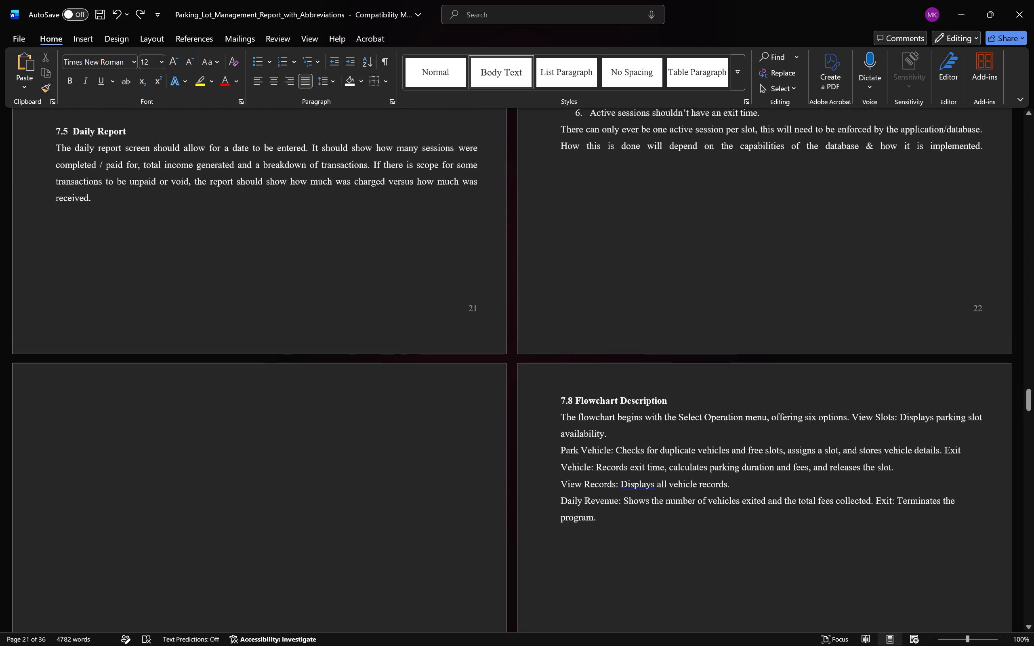
click(329, 441)
key(ctrl+v)
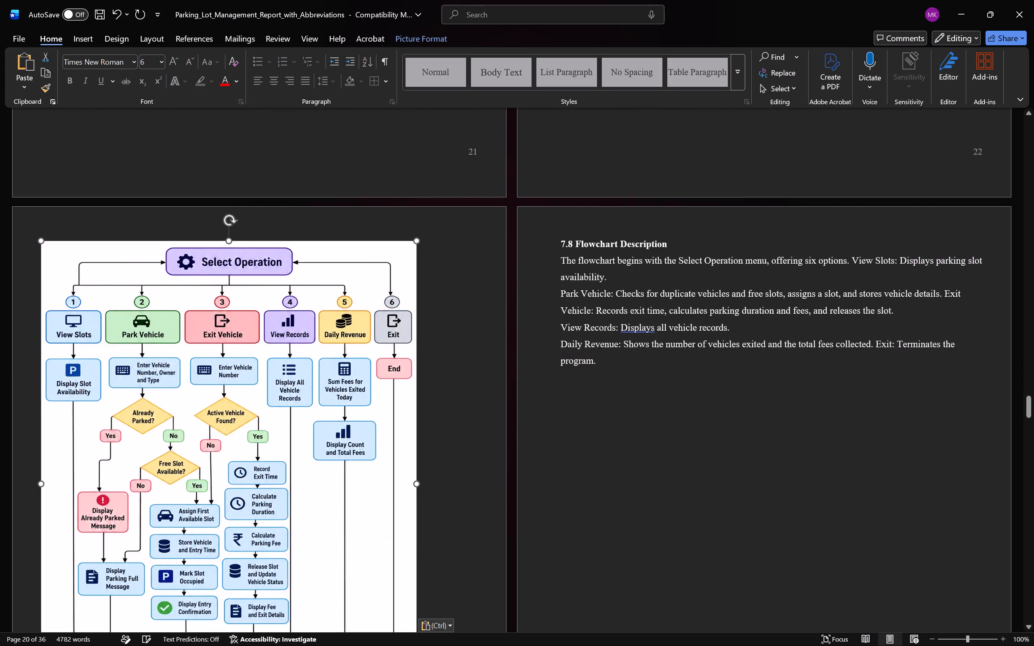
scroll(339, 438, down, 1)
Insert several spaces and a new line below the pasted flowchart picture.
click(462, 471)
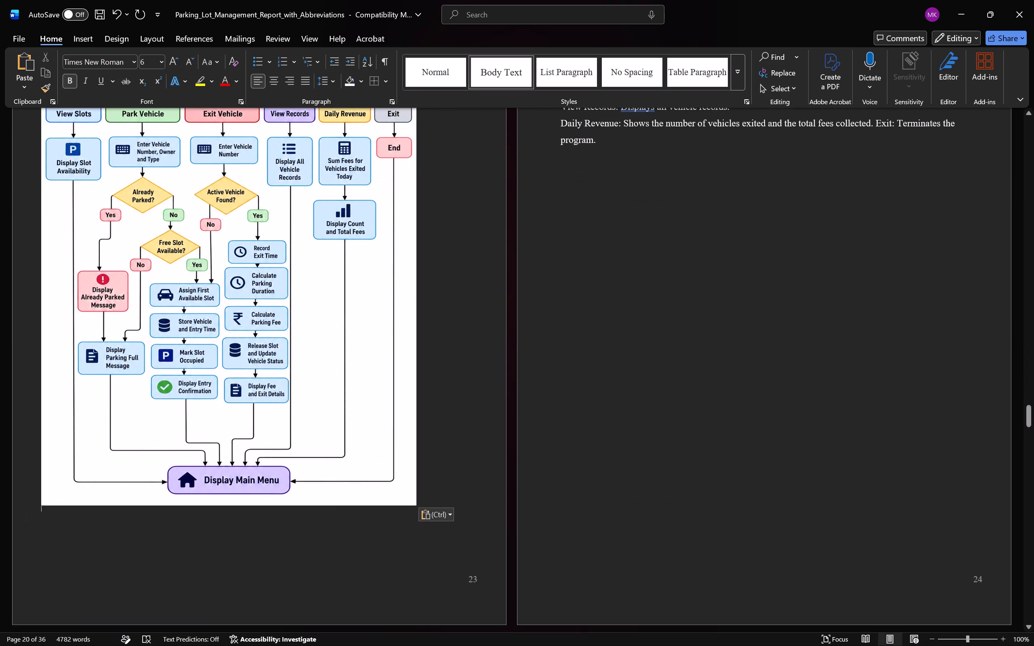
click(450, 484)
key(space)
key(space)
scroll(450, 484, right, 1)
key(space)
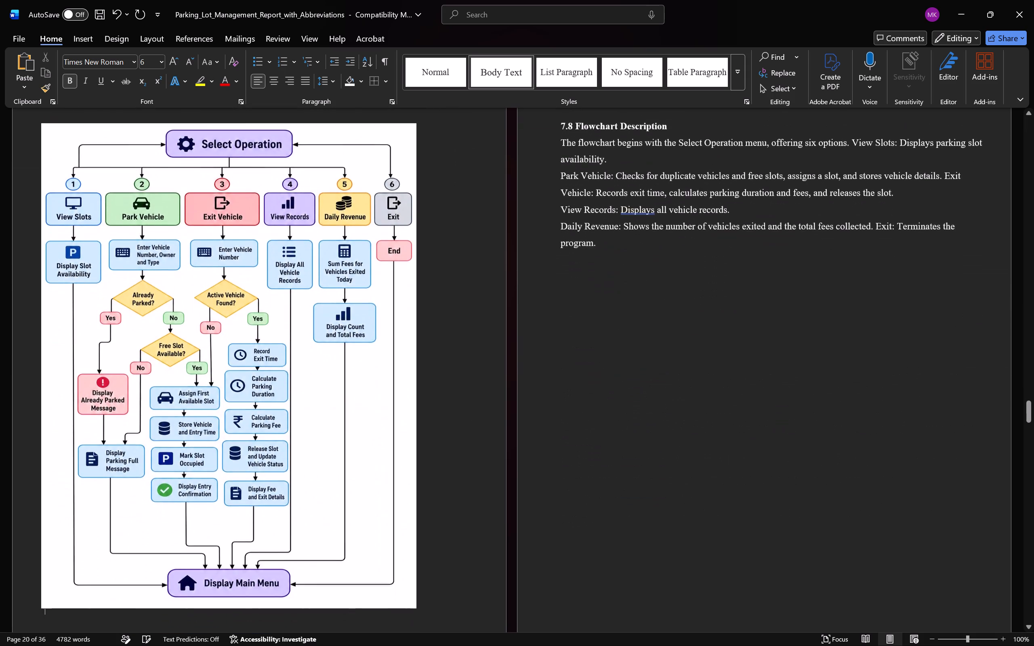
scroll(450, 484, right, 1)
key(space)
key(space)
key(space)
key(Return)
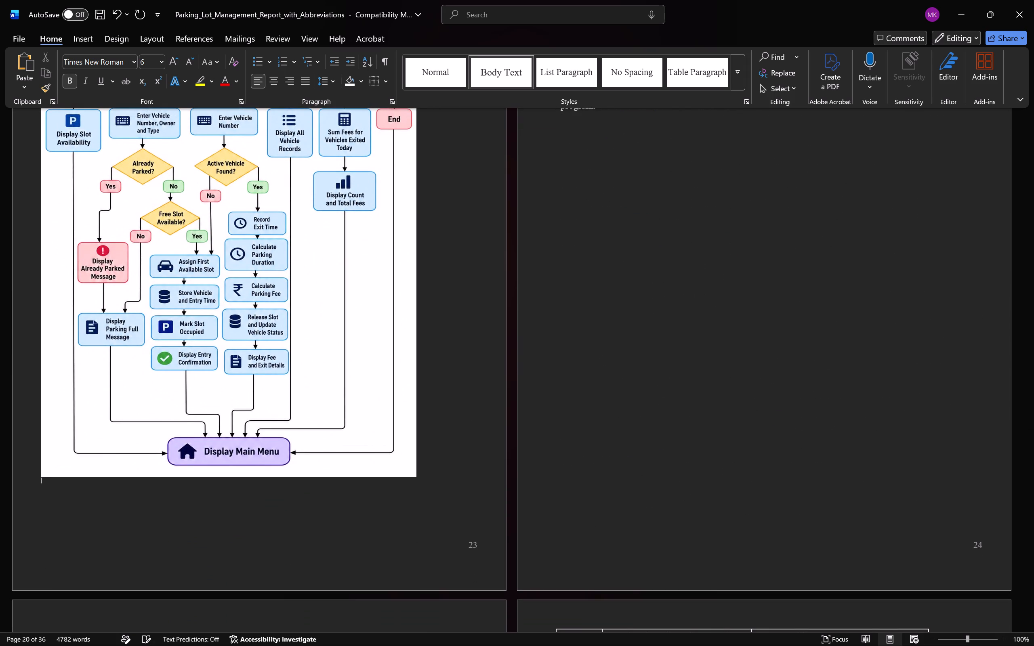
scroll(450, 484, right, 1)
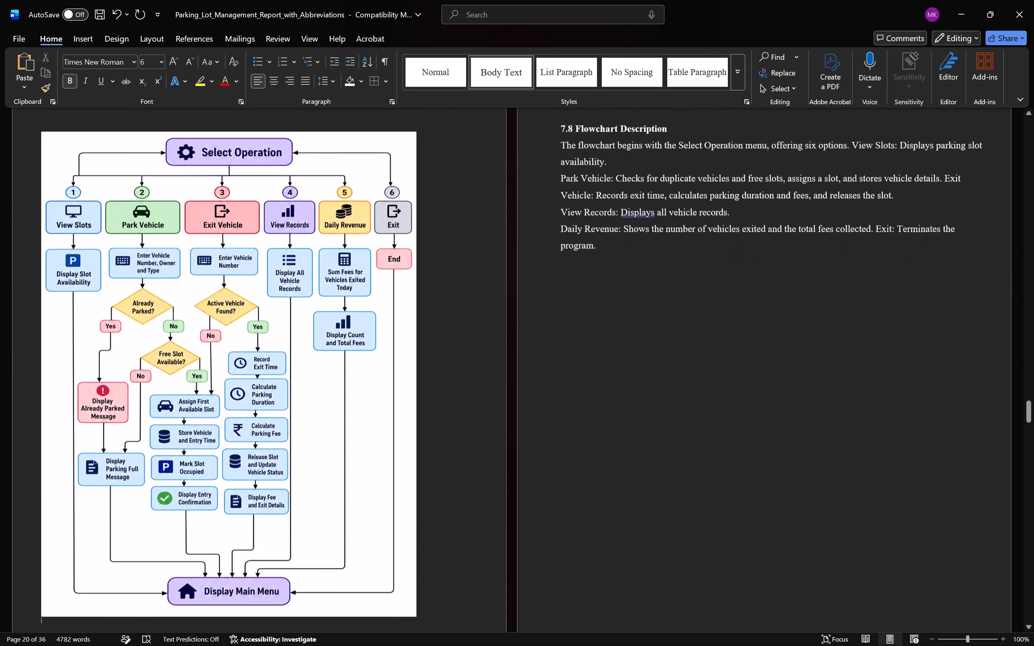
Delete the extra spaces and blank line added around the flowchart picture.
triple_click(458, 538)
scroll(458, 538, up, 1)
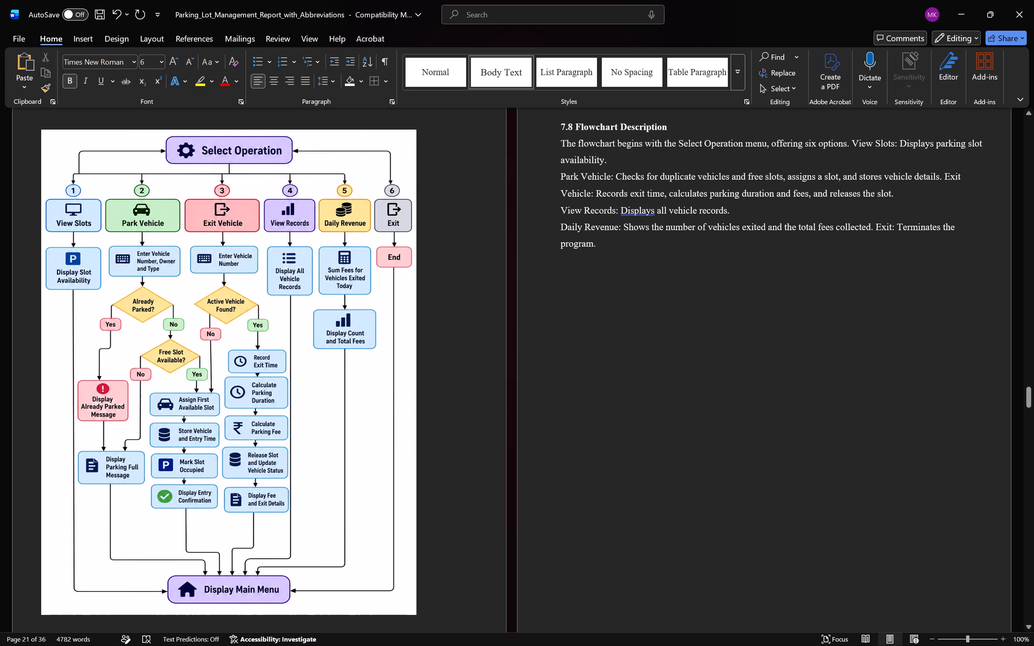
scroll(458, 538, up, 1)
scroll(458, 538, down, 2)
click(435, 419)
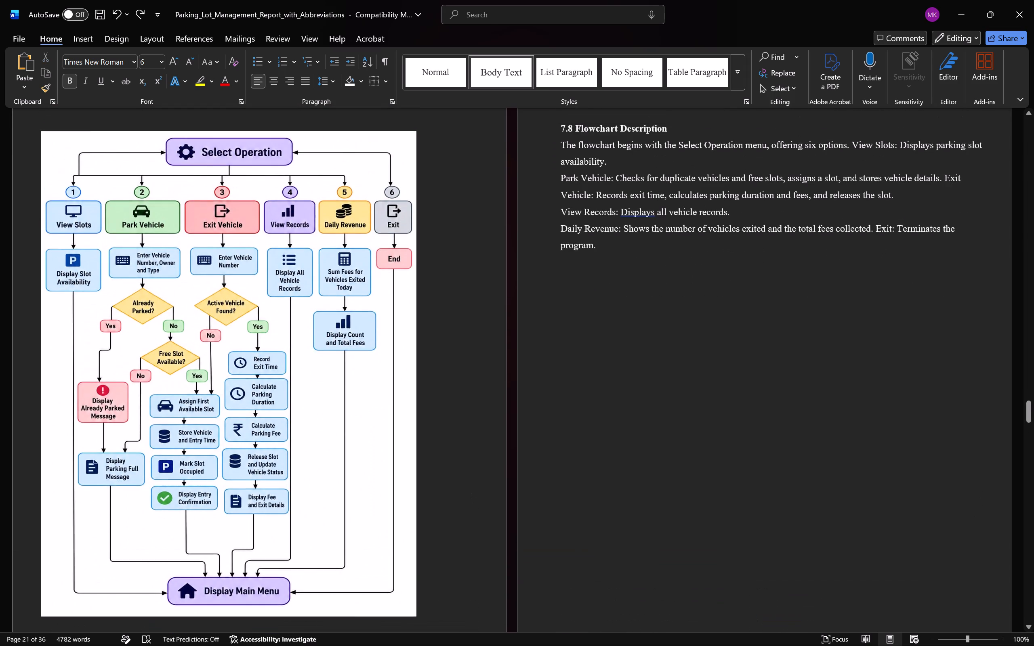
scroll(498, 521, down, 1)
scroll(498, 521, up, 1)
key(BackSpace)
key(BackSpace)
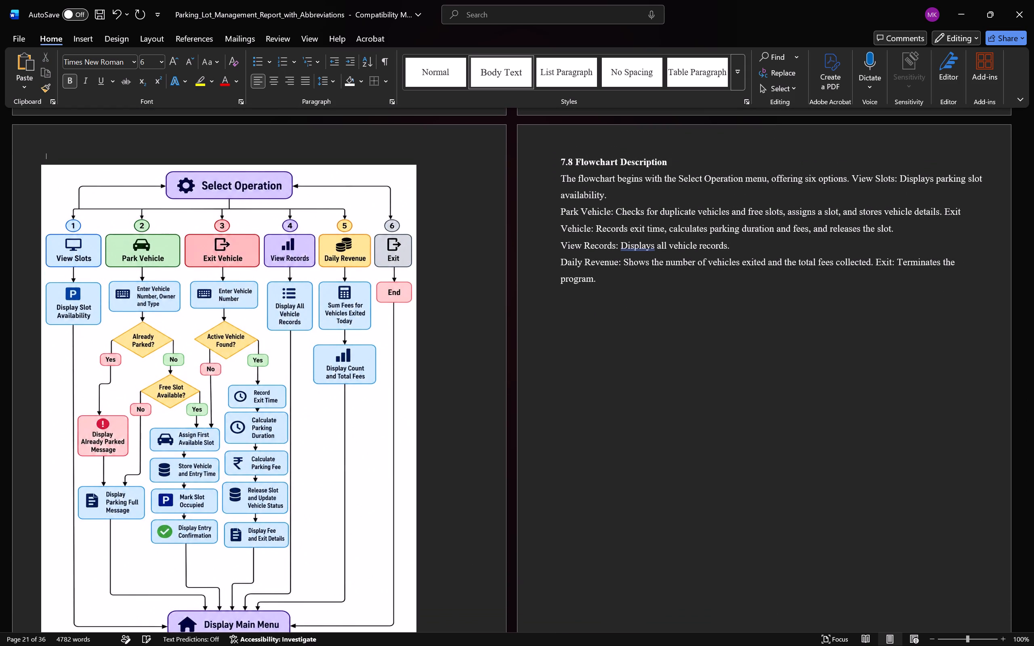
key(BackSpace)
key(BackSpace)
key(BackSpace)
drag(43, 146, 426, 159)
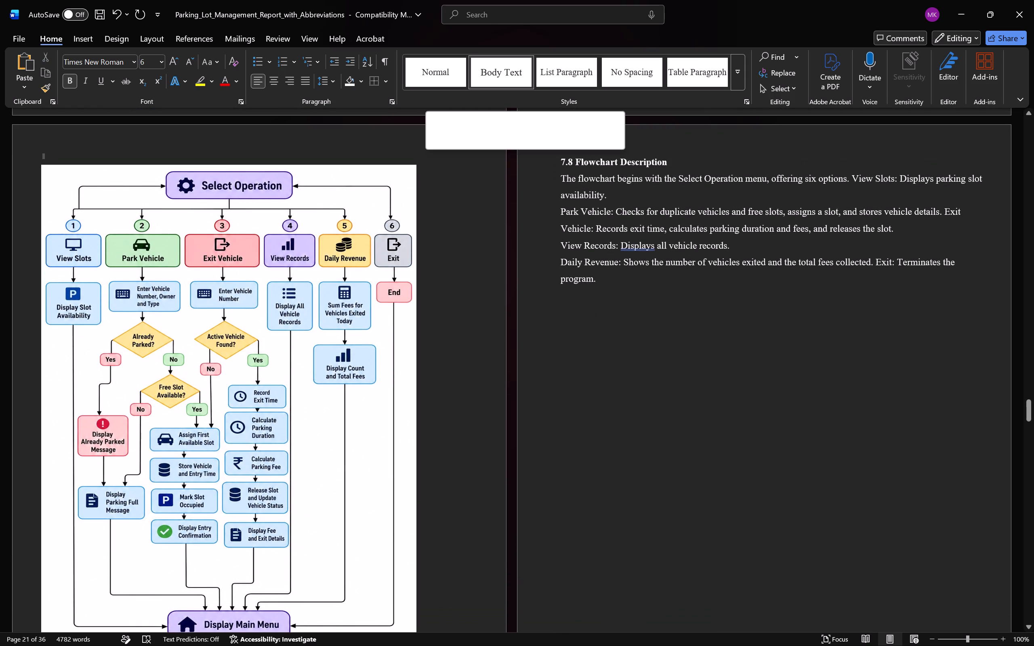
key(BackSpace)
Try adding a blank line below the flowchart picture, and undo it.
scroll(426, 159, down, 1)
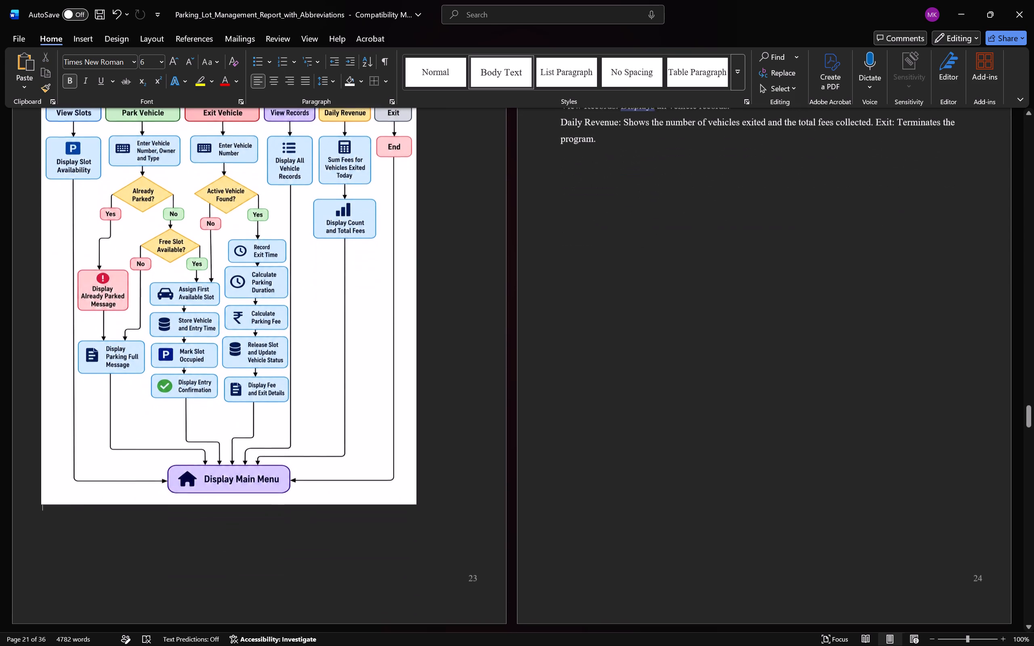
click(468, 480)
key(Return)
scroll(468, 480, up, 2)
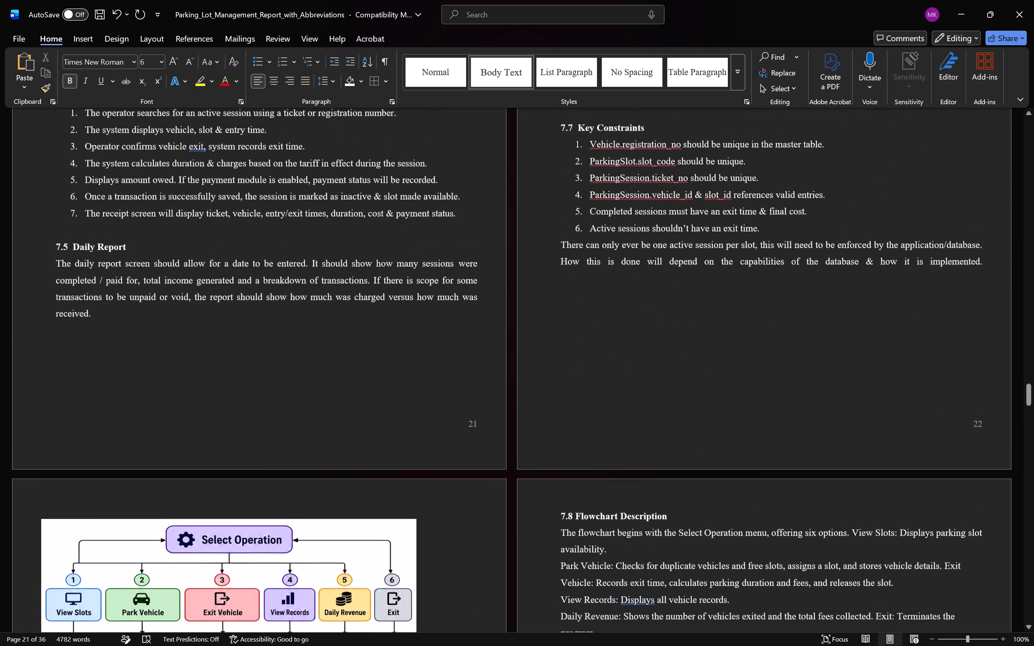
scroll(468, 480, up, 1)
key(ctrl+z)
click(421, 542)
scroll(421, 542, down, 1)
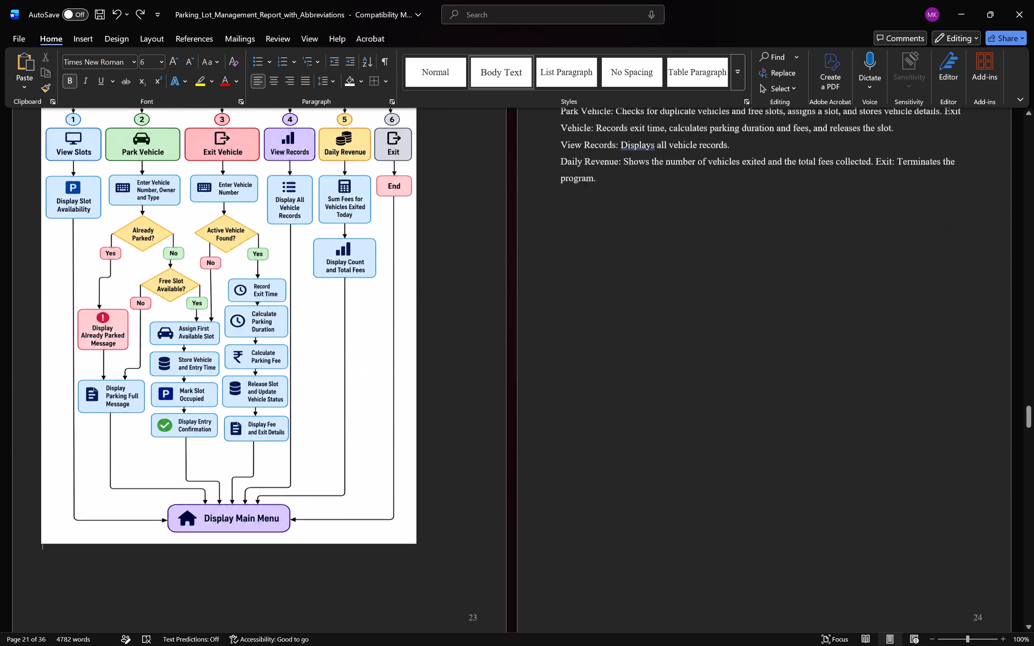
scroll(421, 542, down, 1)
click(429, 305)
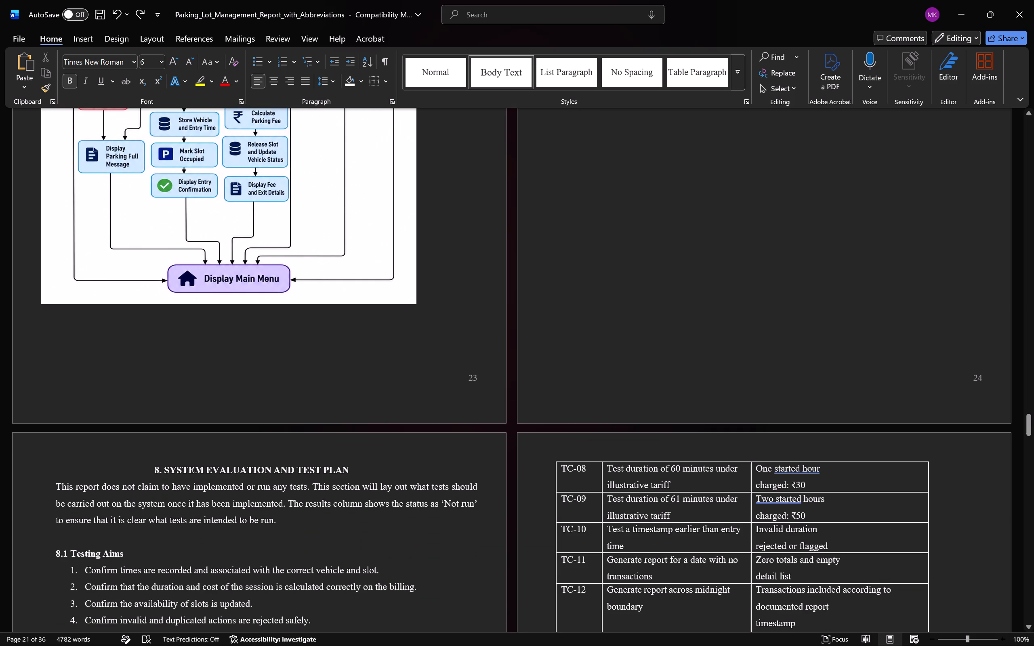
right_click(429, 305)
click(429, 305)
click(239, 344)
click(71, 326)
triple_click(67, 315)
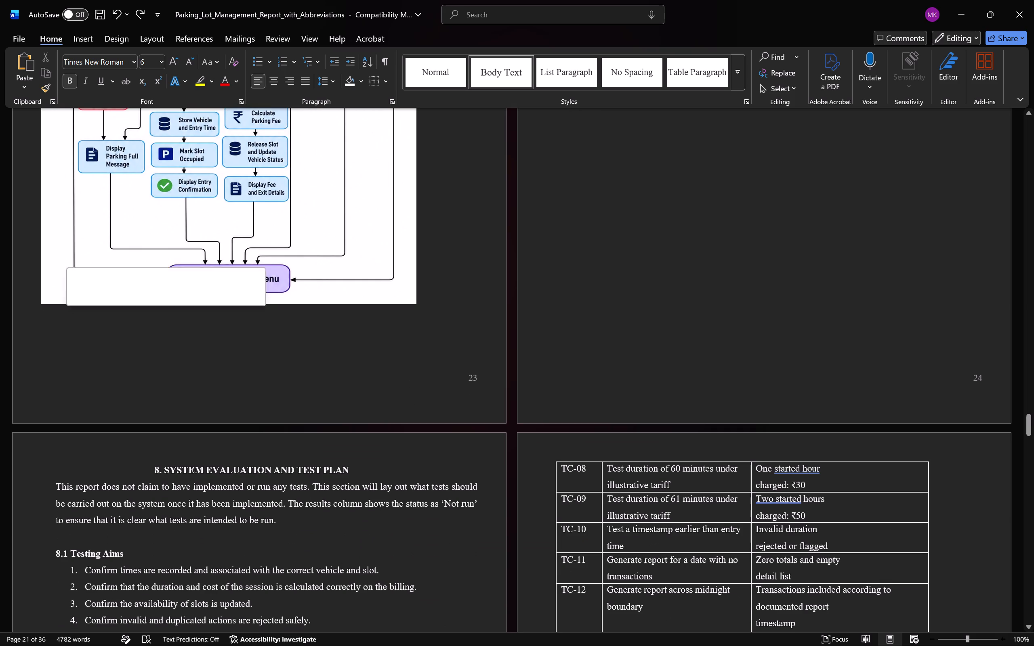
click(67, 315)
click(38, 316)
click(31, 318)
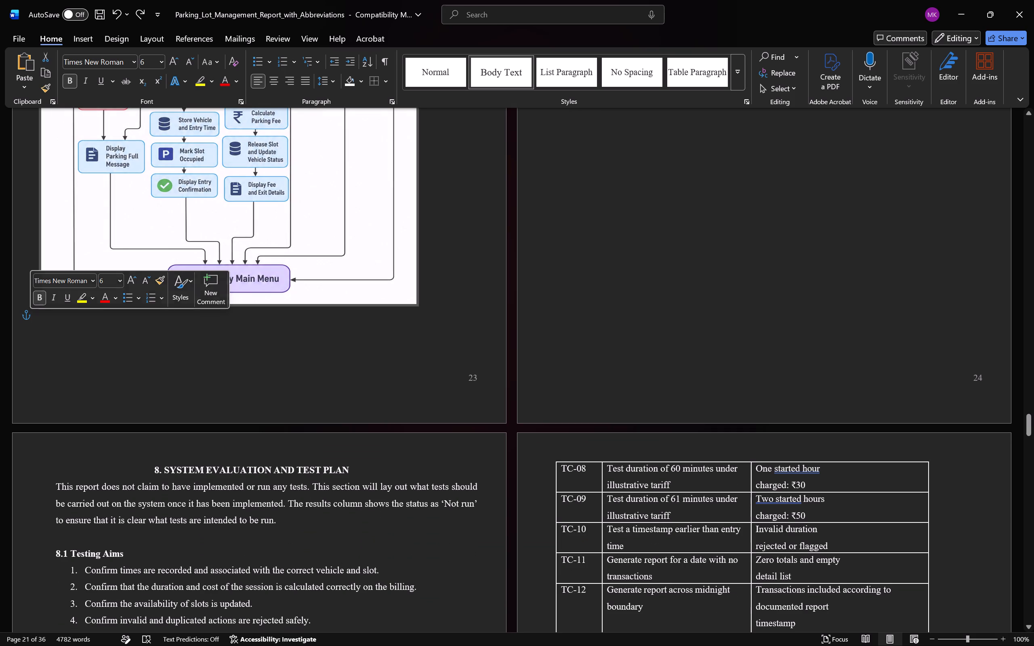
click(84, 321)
Move the flowchart picture so that it is centred horizontally on its page, just below the top margin.
scroll(127, 326, up, 9)
drag(311, 270, 323, 280)
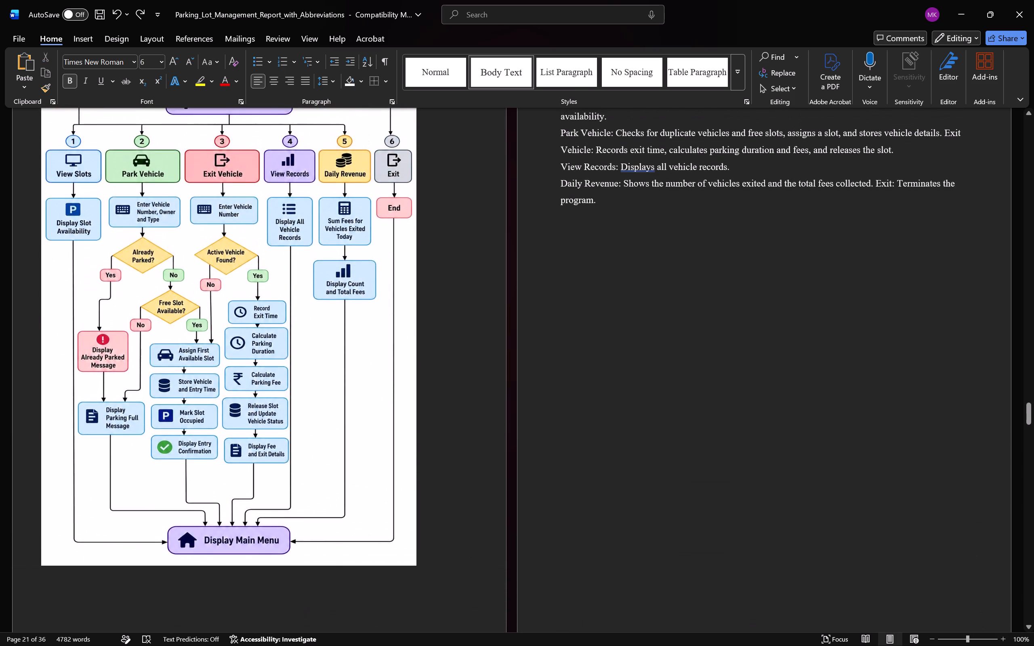
drag(323, 280, 323, 313)
scroll(473, 287, up, 4)
scroll(475, 286, down, 3)
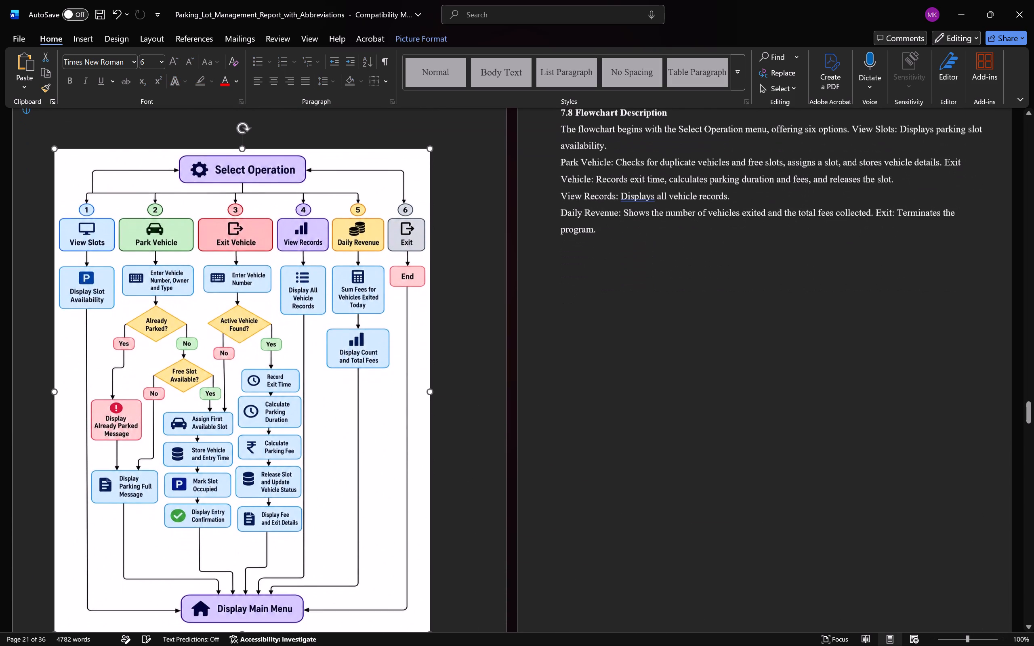
scroll(512, 278, down, 5)
scroll(533, 275, up, 2)
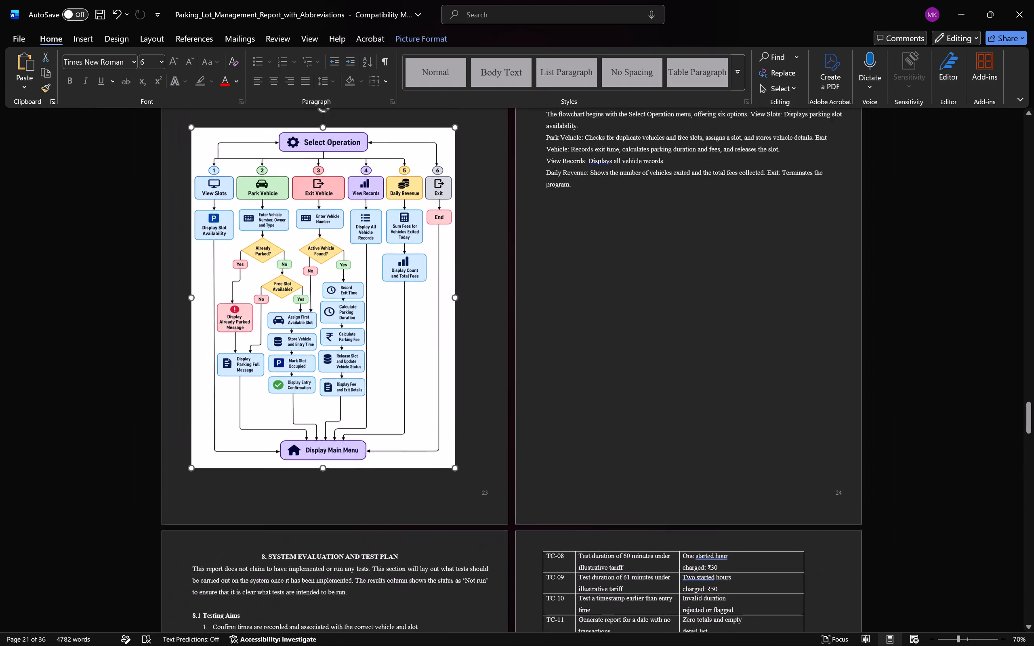
scroll(533, 275, up, 2)
drag(303, 321, 318, 349)
drag(318, 338, 318, 331)
click(318, 327)
click(318, 320)
drag(320, 314, 322, 303)
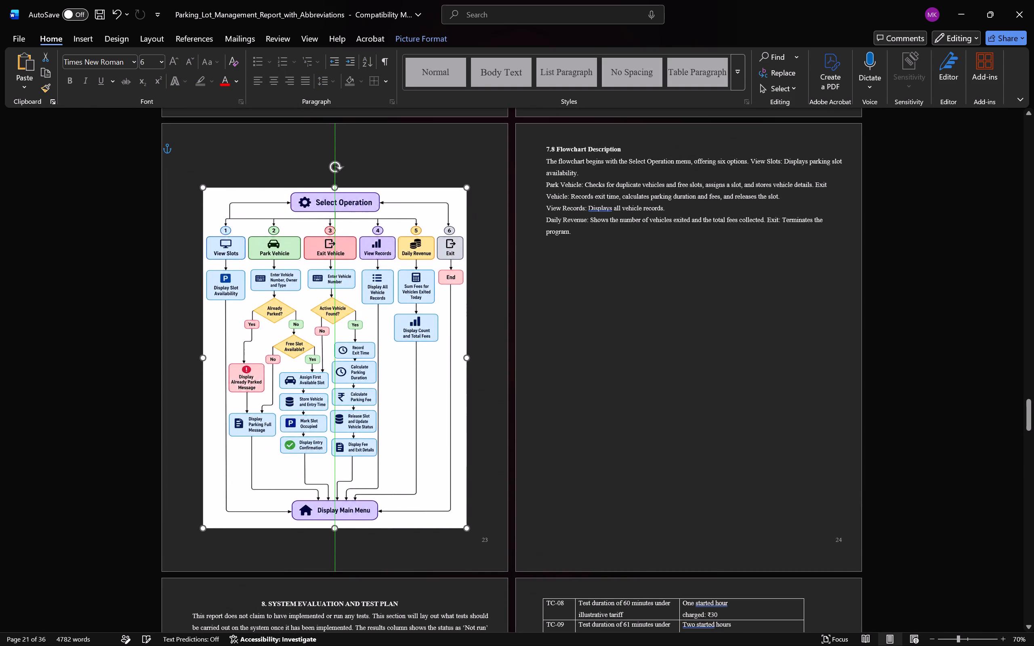
drag(322, 303, 319, 275)
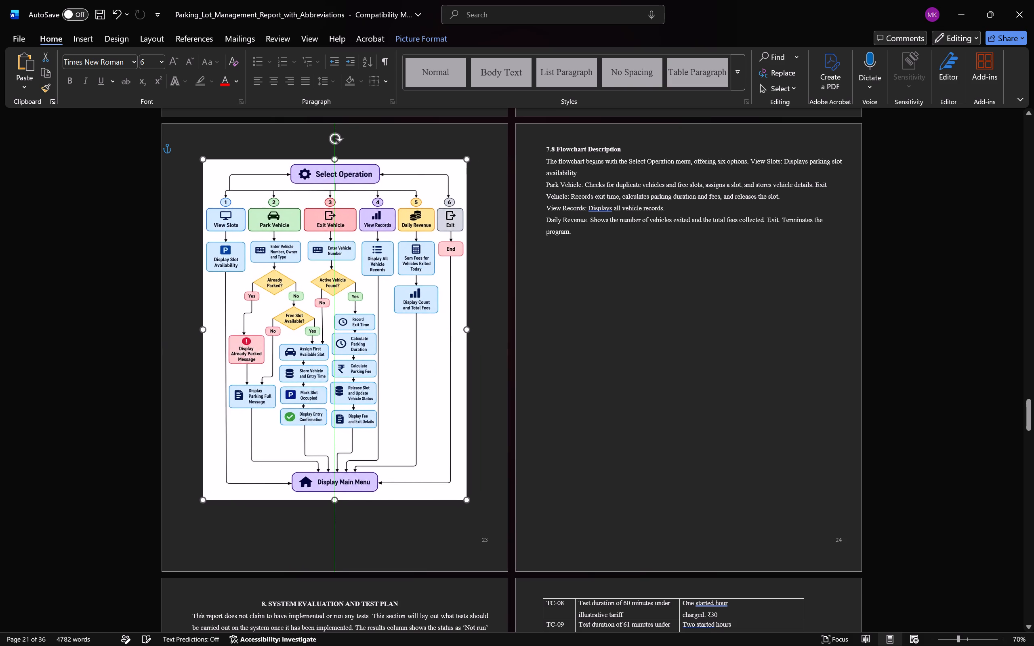
Nudge the flowchart picture slightly upwards on its page, keeping it centred horizontally.
drag(319, 275, 324, 269)
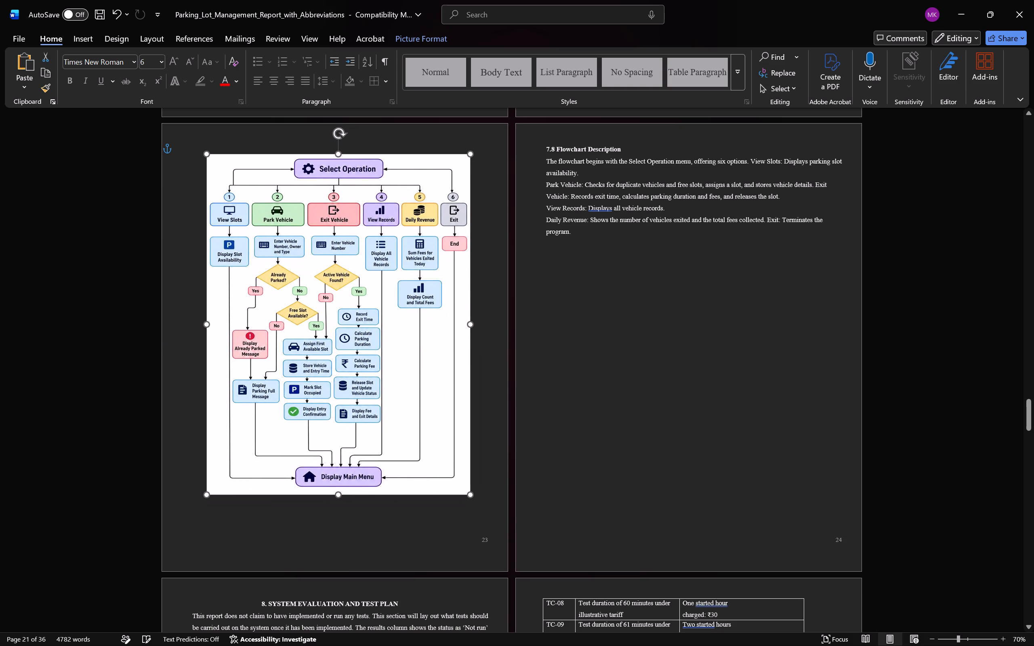
drag(324, 269, 318, 268)
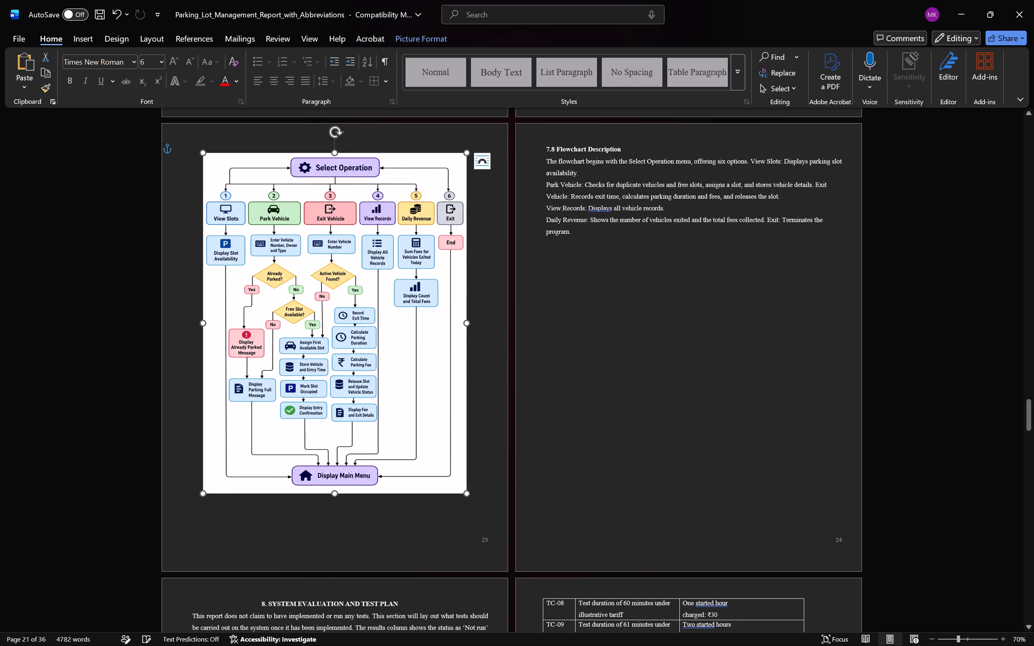
click(378, 542)
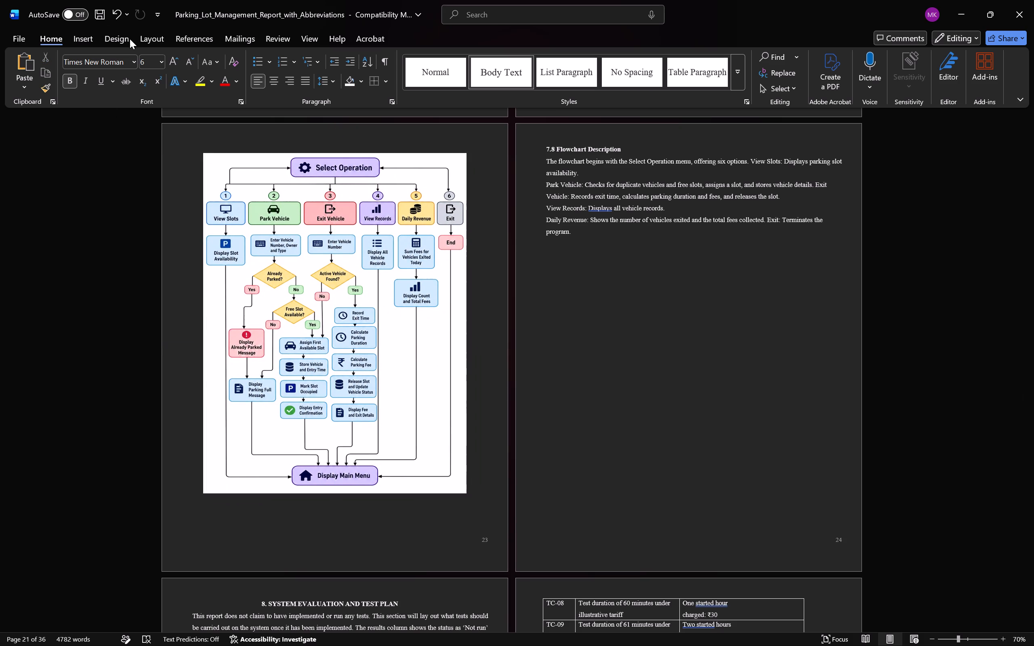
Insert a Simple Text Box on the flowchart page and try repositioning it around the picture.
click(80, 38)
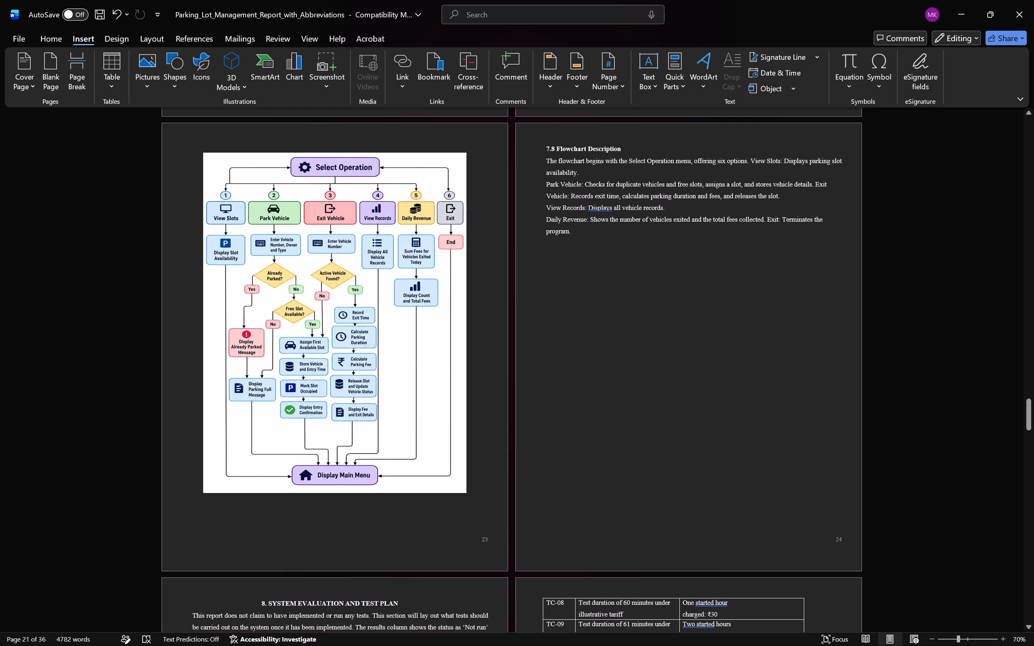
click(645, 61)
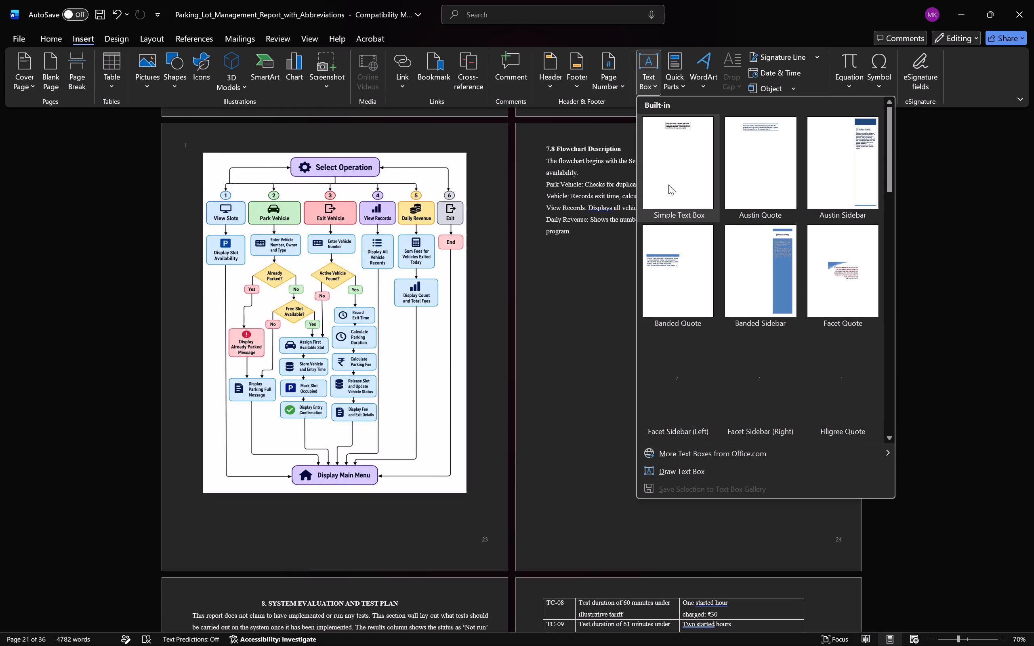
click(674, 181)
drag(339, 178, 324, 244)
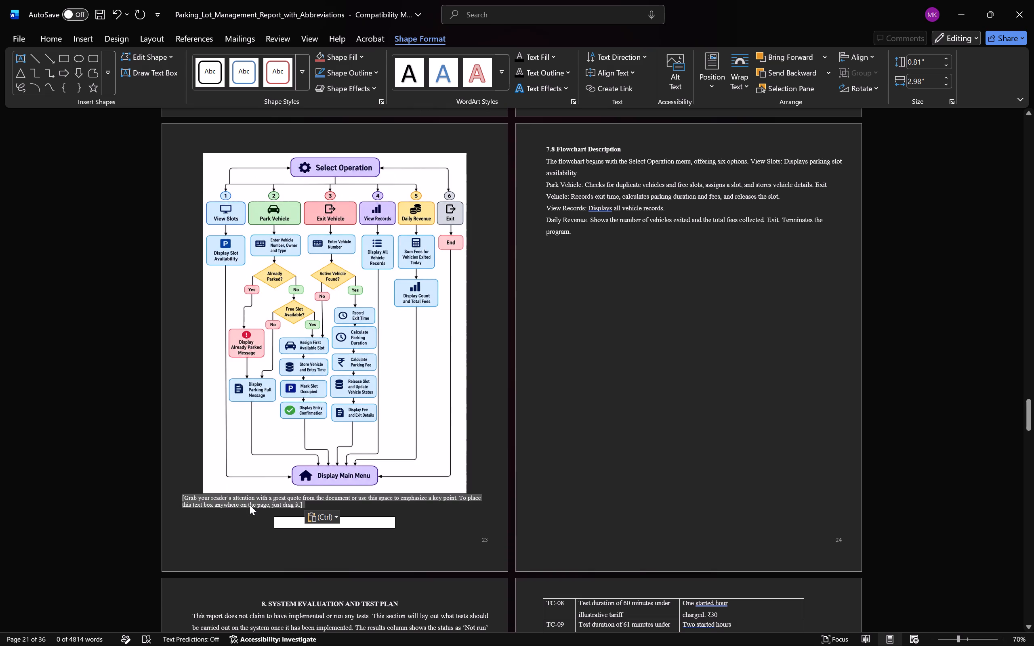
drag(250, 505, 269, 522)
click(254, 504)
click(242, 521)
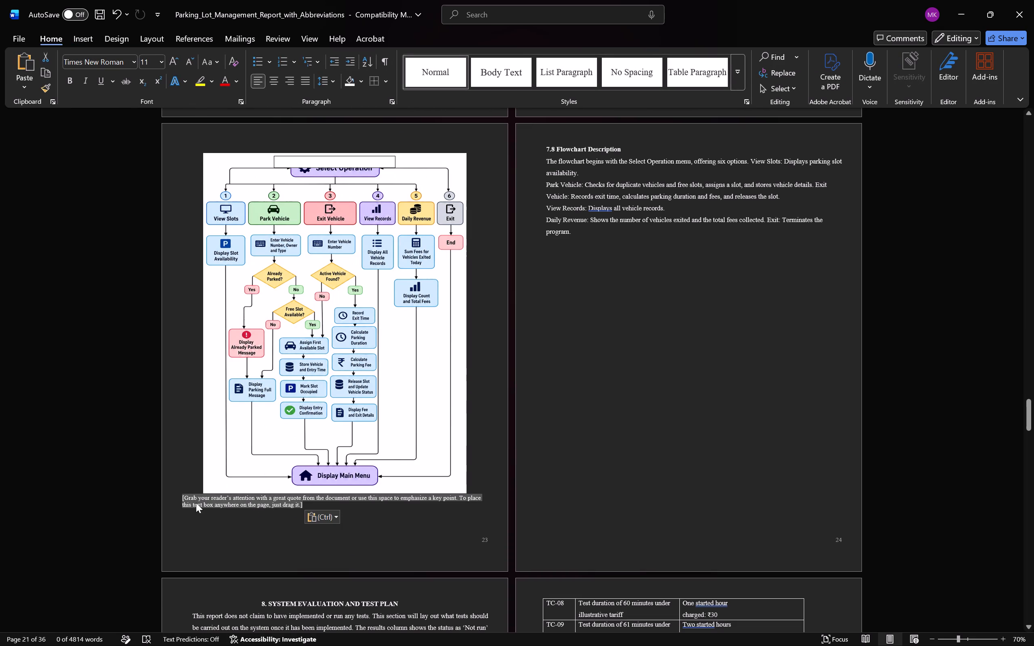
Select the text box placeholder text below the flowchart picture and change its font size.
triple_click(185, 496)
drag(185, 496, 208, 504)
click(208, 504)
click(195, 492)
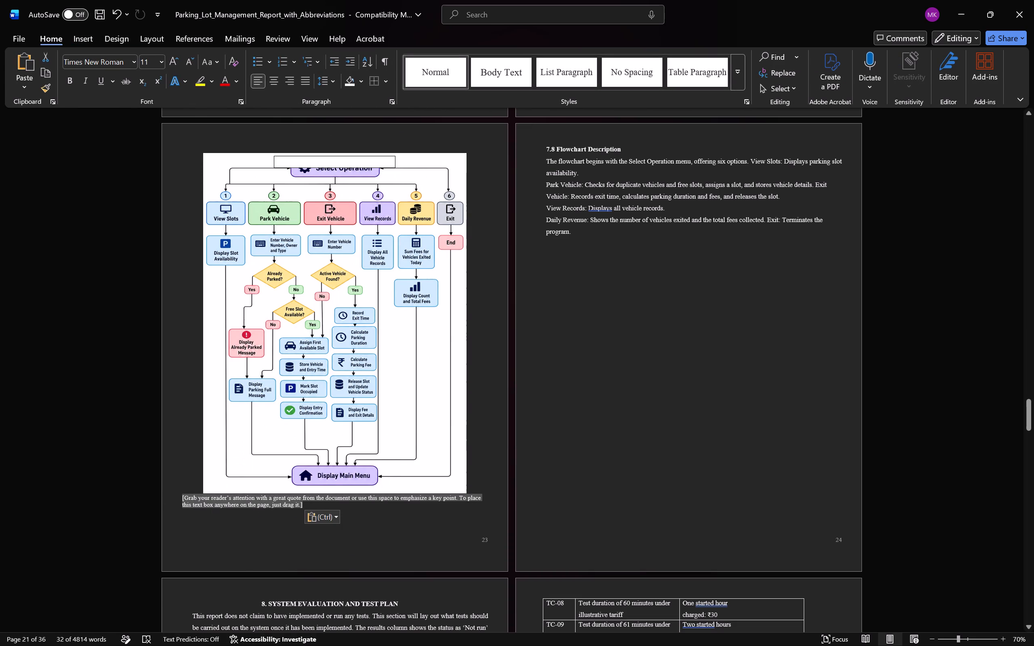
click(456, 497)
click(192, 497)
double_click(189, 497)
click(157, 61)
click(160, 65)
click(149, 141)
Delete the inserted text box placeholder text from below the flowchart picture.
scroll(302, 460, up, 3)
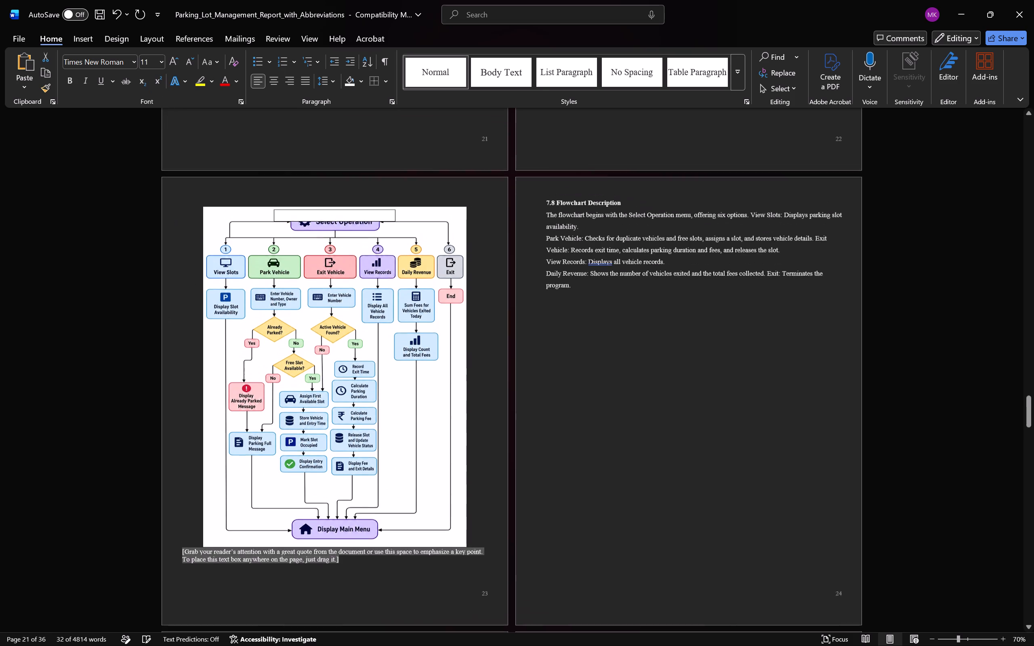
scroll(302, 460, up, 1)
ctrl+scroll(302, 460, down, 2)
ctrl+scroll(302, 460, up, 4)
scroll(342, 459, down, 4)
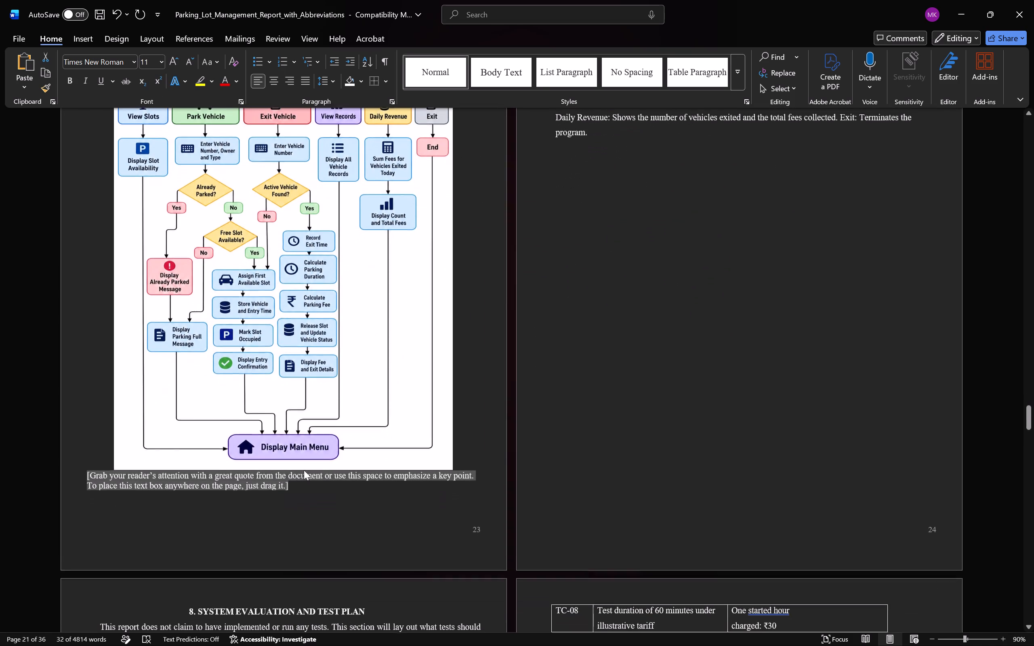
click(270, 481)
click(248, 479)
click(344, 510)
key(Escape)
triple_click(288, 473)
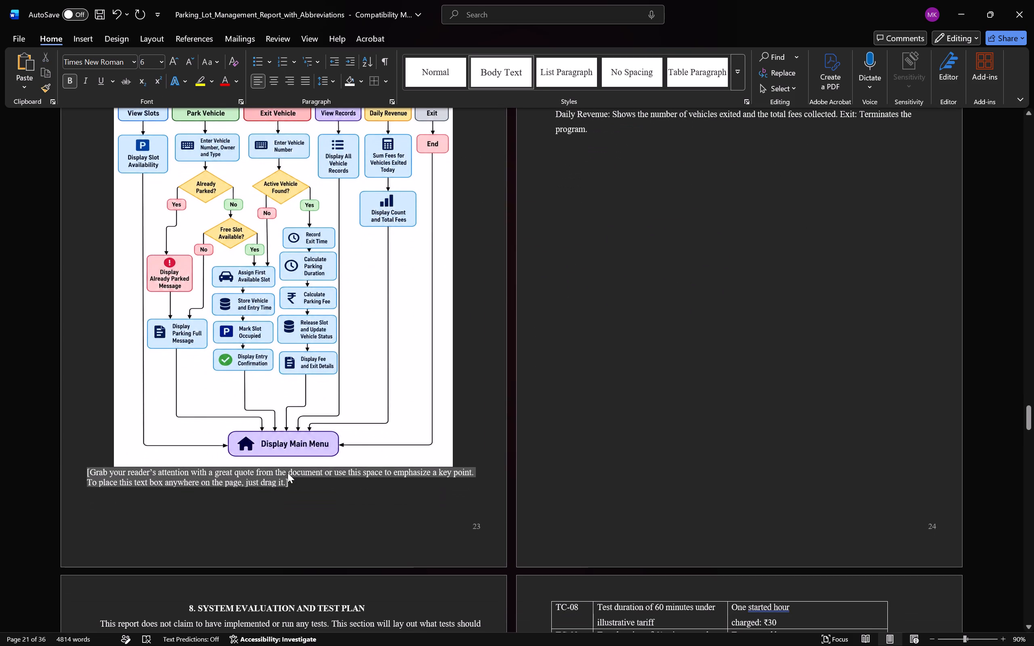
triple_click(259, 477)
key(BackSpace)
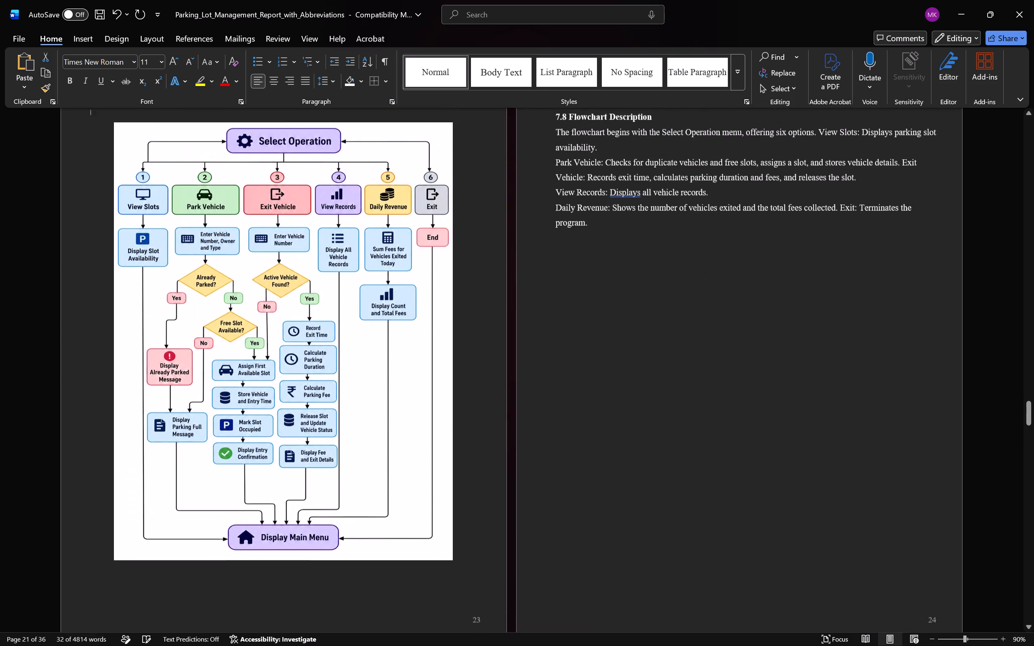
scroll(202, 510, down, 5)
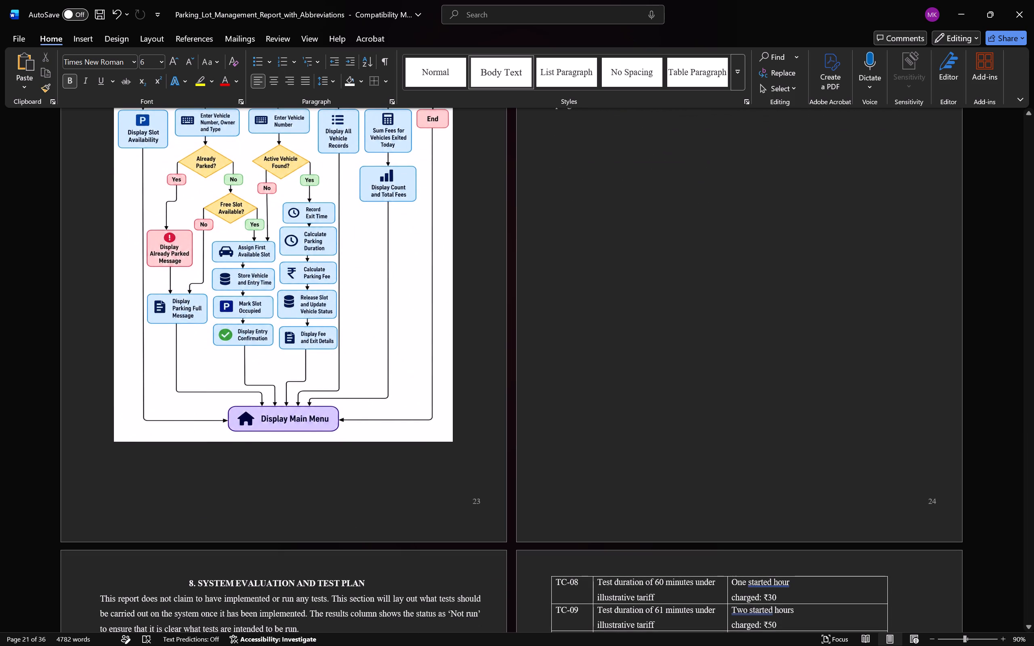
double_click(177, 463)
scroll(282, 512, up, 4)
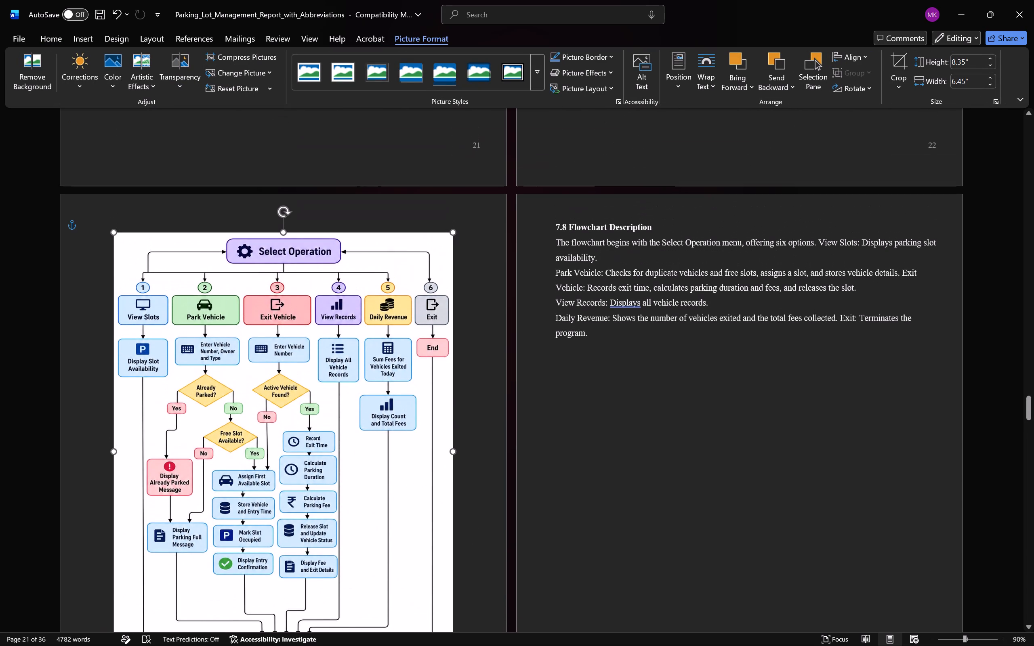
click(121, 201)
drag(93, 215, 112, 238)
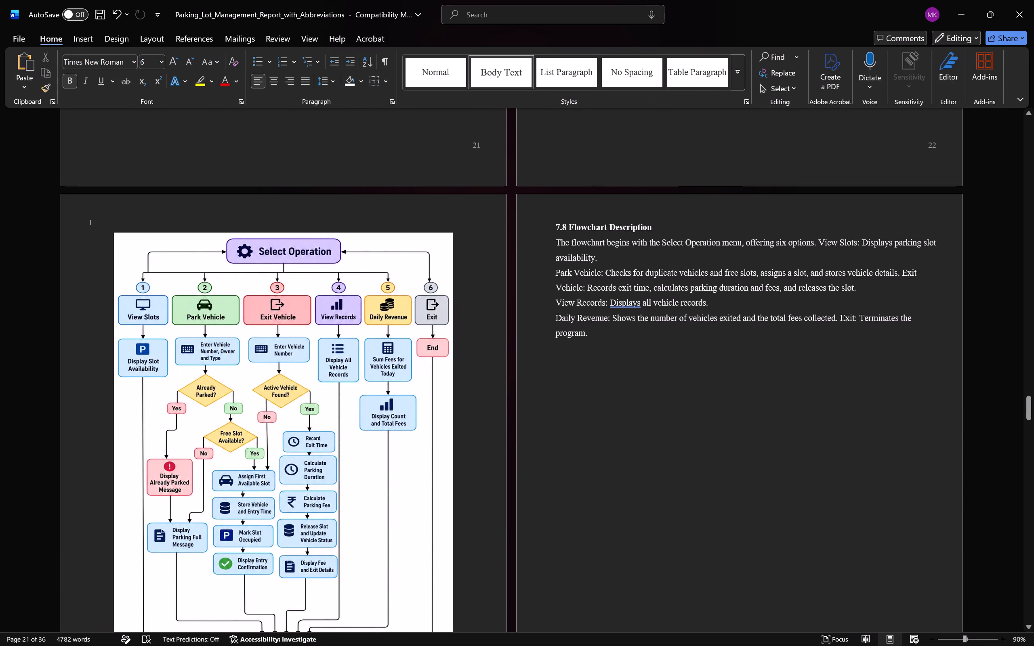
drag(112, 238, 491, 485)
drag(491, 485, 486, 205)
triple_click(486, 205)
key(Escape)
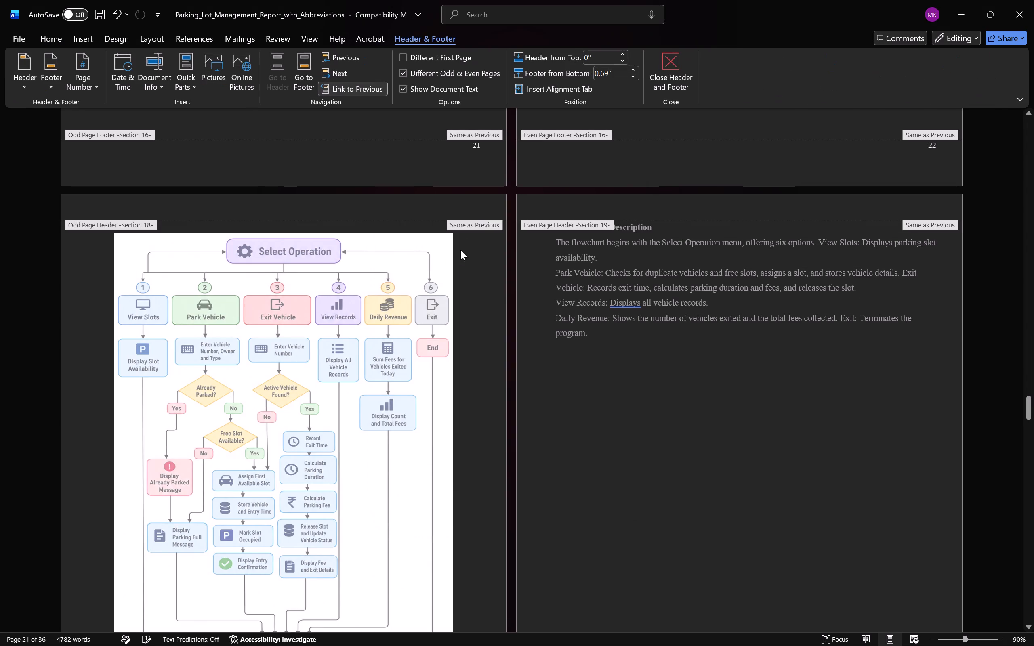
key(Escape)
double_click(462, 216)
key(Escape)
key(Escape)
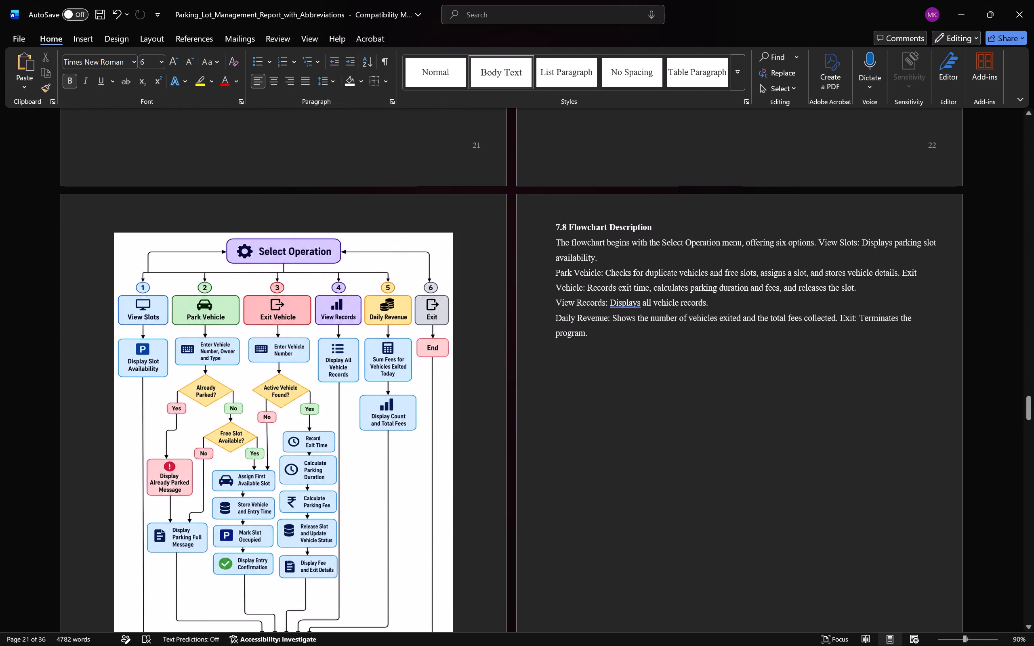
Delete the small blank content above the flowchart picture at the top of its page.
drag(88, 223, 221, 236)
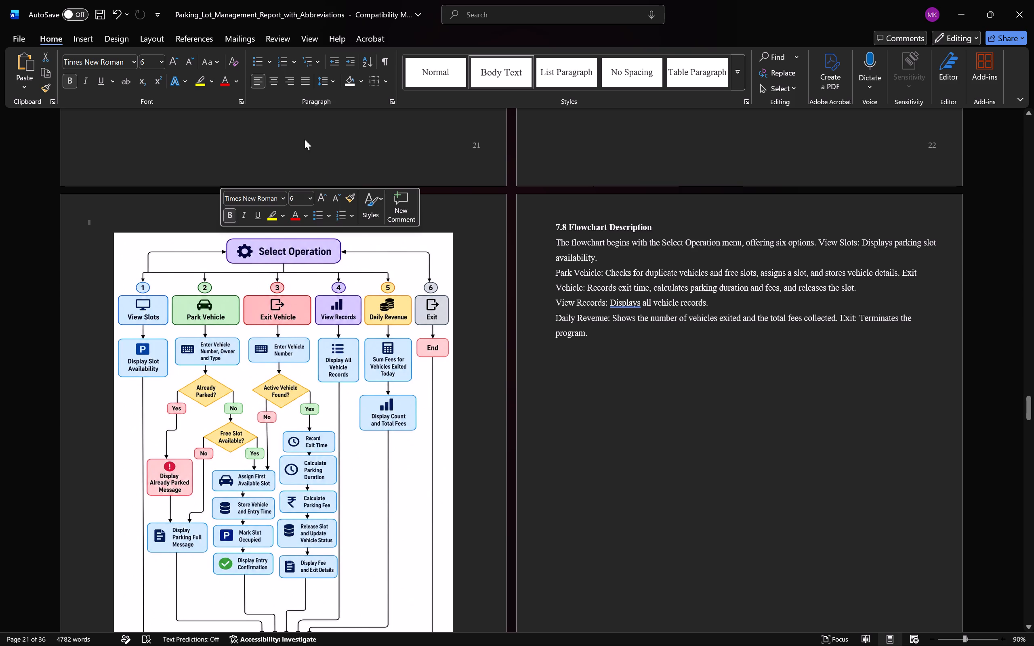
key(Delete)
key(BackSpace)
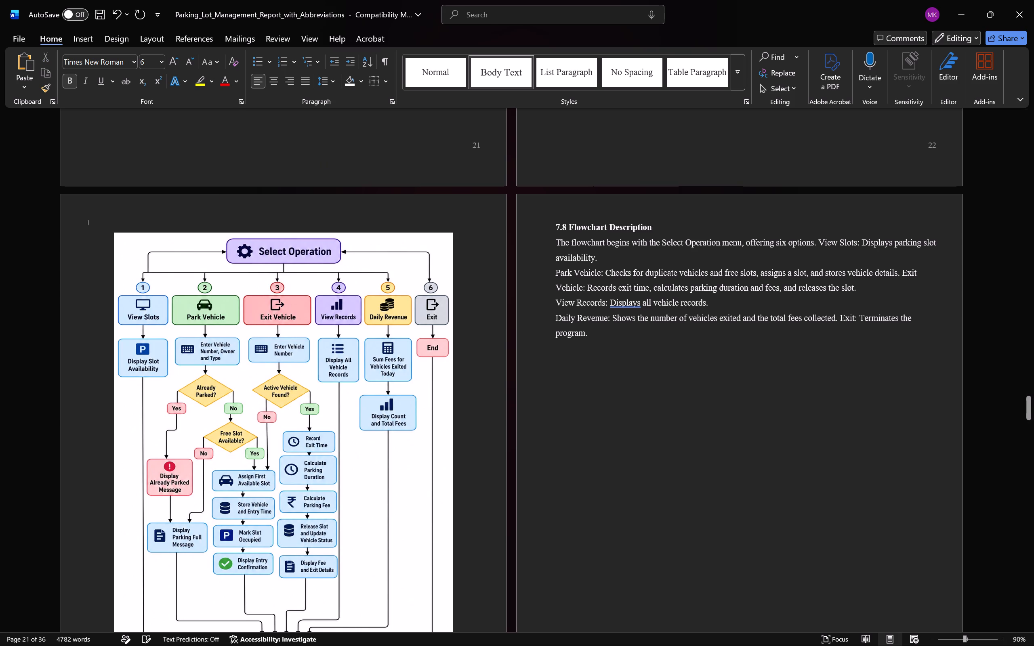
Insert six blank lines on the flowchart page to shift the flowchart picture down from the top margin.
scroll(299, 247, down, 8)
click(475, 470)
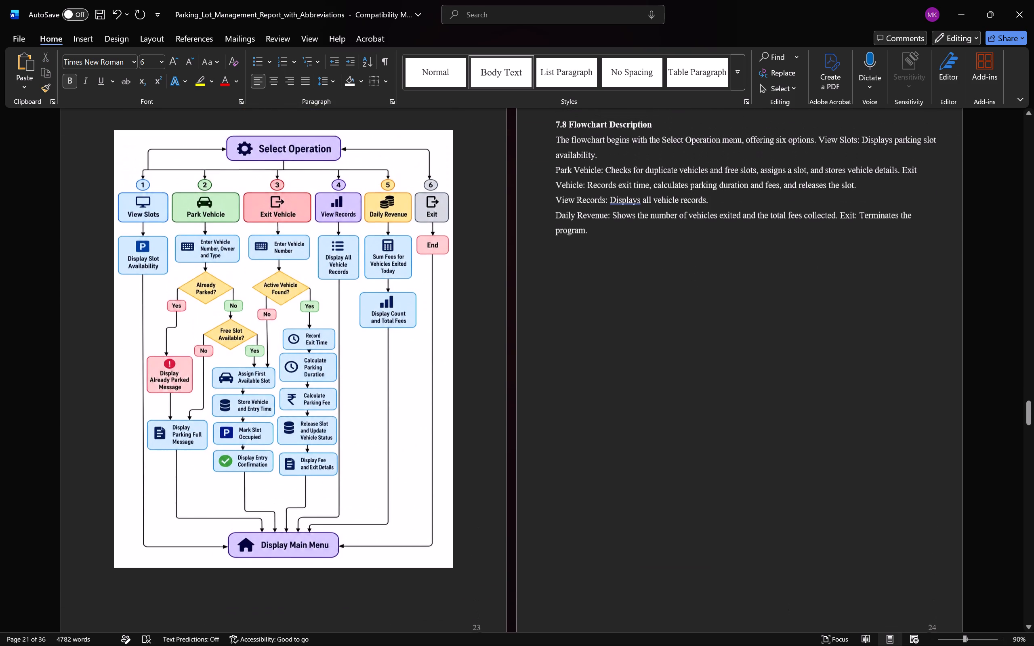
triple_click(475, 470)
triple_click(474, 470)
double_click(473, 470)
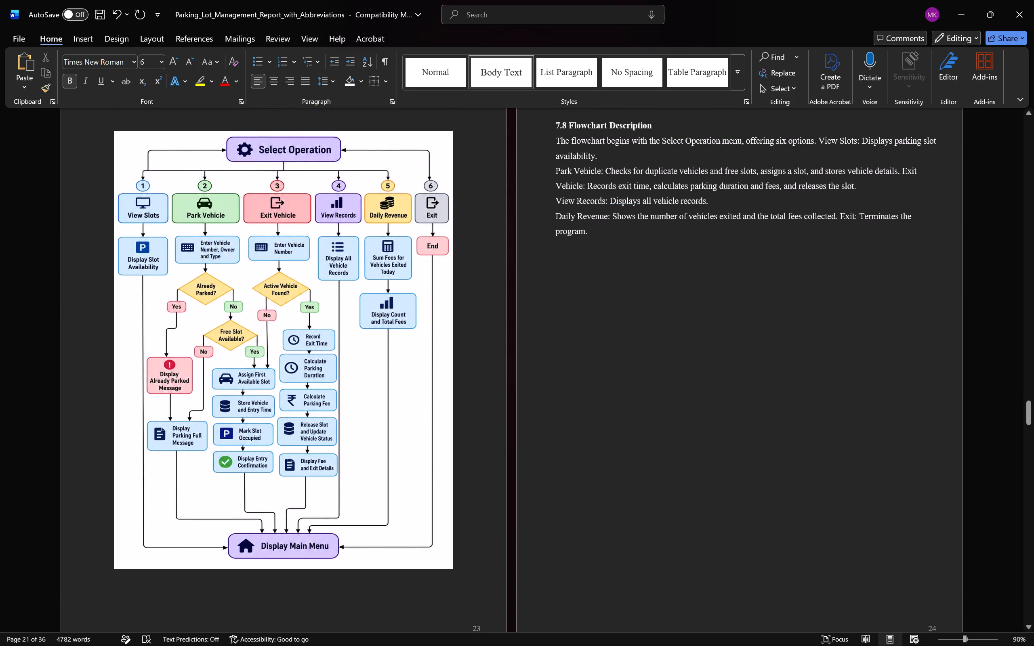
click(486, 562)
scroll(477, 561, down, 5)
scroll(474, 560, up, 7)
scroll(474, 560, down, 8)
scroll(474, 560, up, 5)
scroll(474, 560, down, 7)
scroll(473, 559, up, 6)
scroll(472, 559, down, 6)
scroll(472, 559, up, 4)
scroll(472, 559, down, 5)
scroll(472, 559, up, 4)
scroll(472, 559, down, 5)
scroll(472, 559, up, 5)
scroll(472, 559, down, 4)
scroll(472, 559, up, 6)
scroll(472, 559, down, 6)
scroll(472, 559, up, 2)
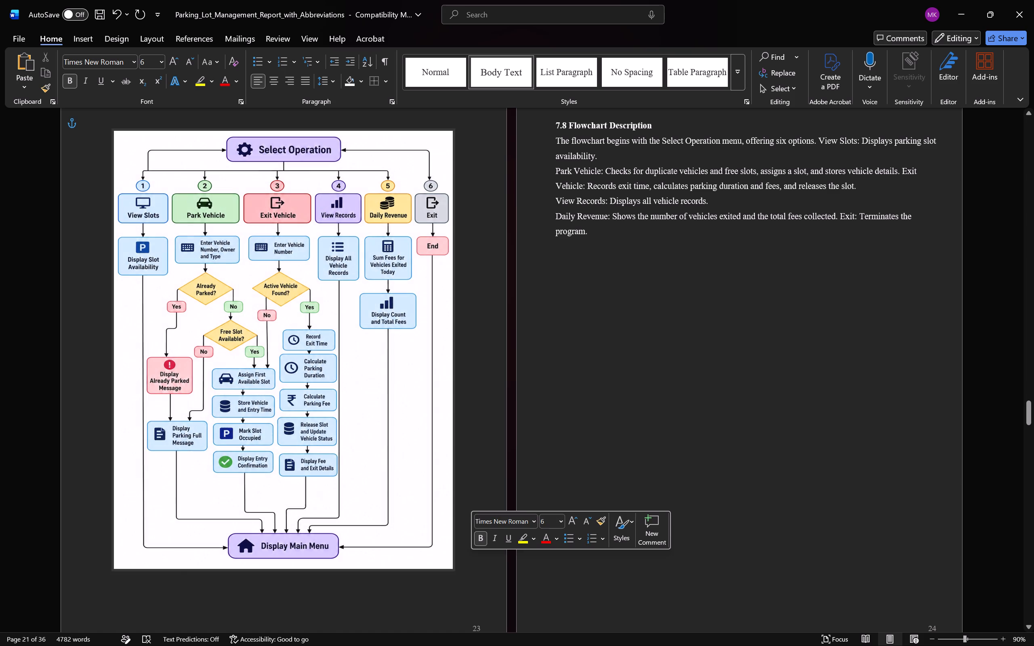
key(Return)
key(Return)
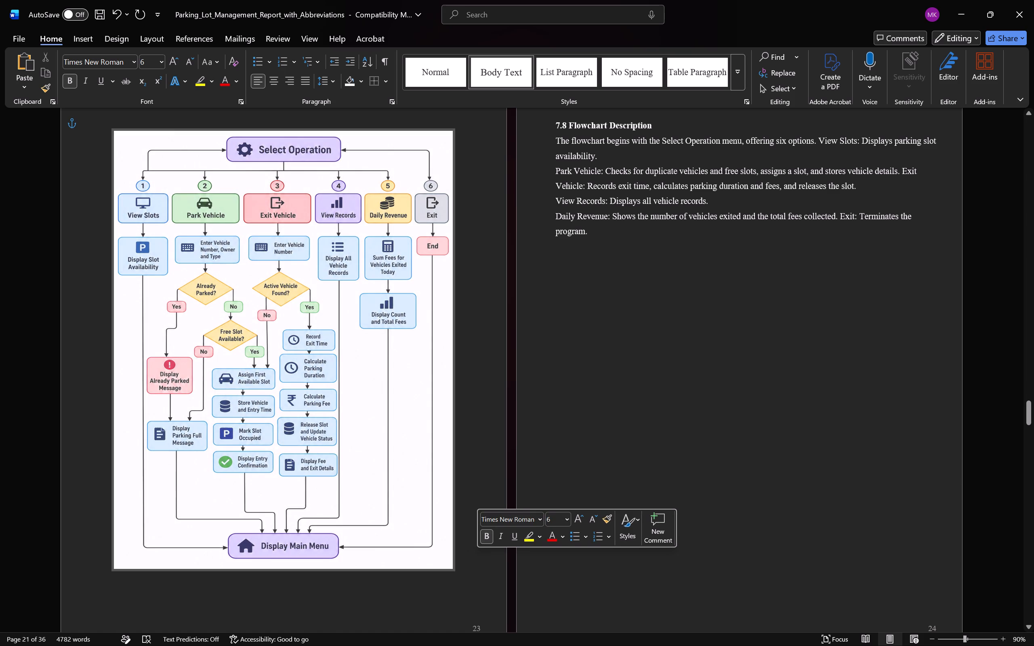
scroll(444, 601, down, 6)
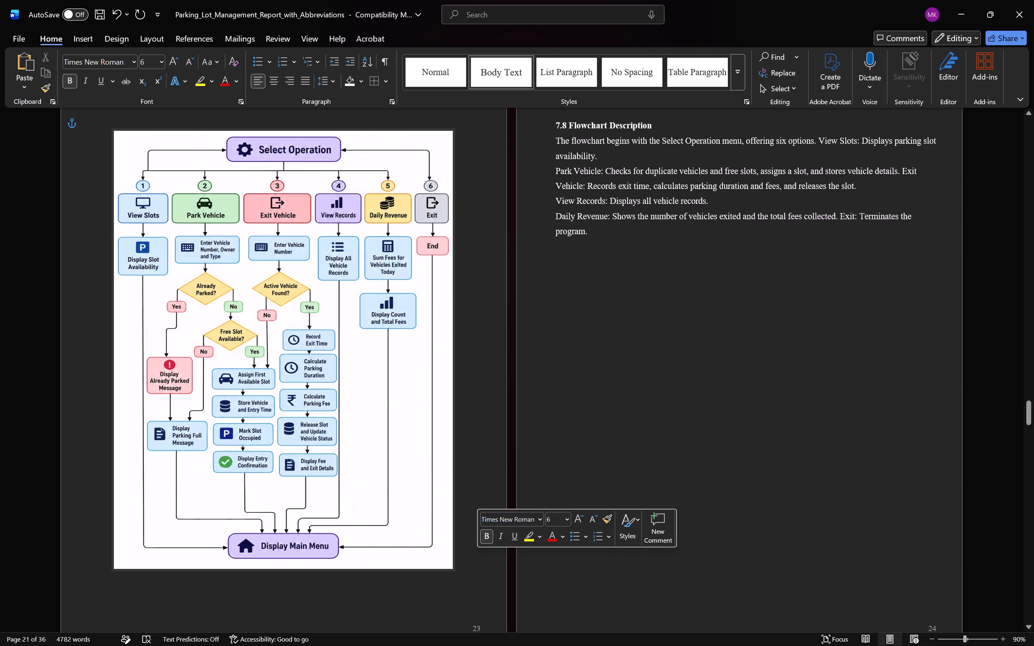
key(Return)
key(Return)
key(Return)
key(Return)
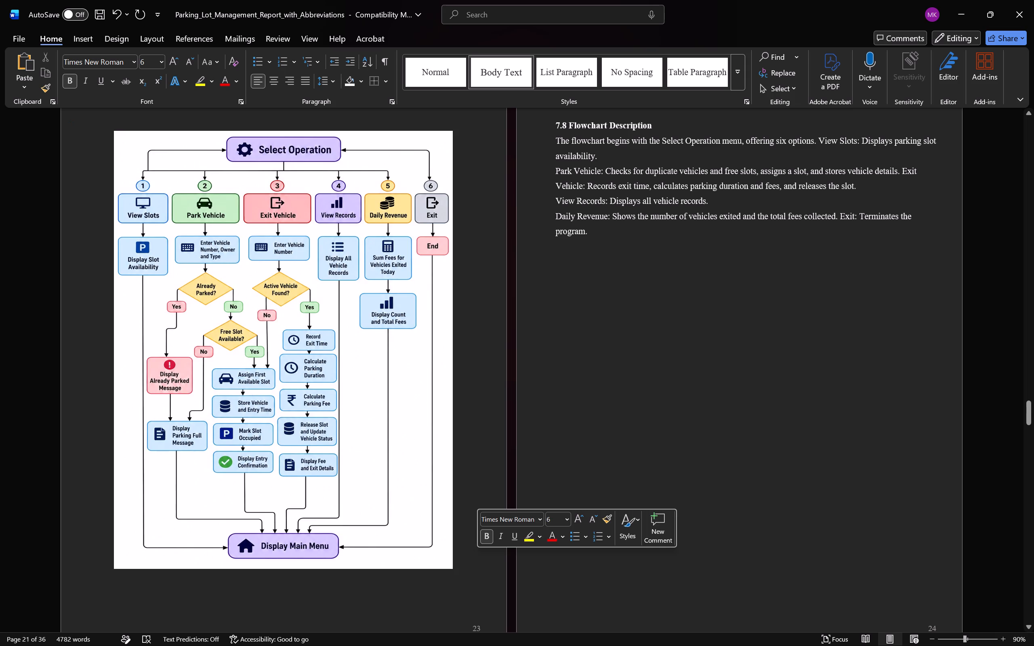
Review the pages around the flowchart, sections 7.3 to 7.8, and the picture's placement on its page.
scroll(684, 256, down, 7)
scroll(415, 323, up, 4)
scroll(415, 323, down, 7)
scroll(415, 323, up, 11)
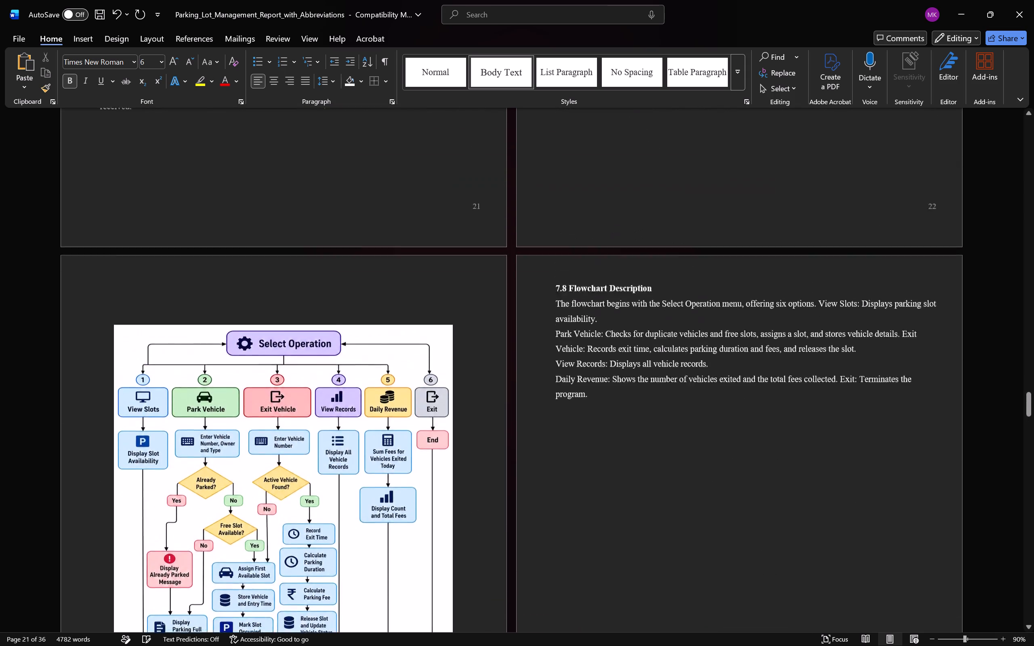
scroll(415, 323, up, 15)
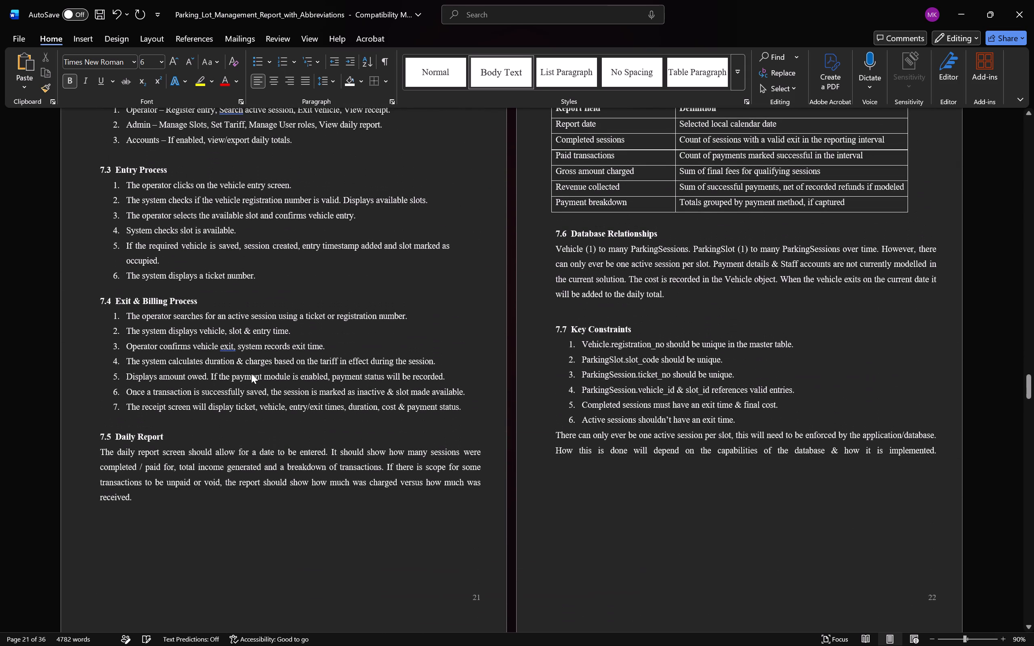
click(251, 373)
scroll(251, 373, down, 12)
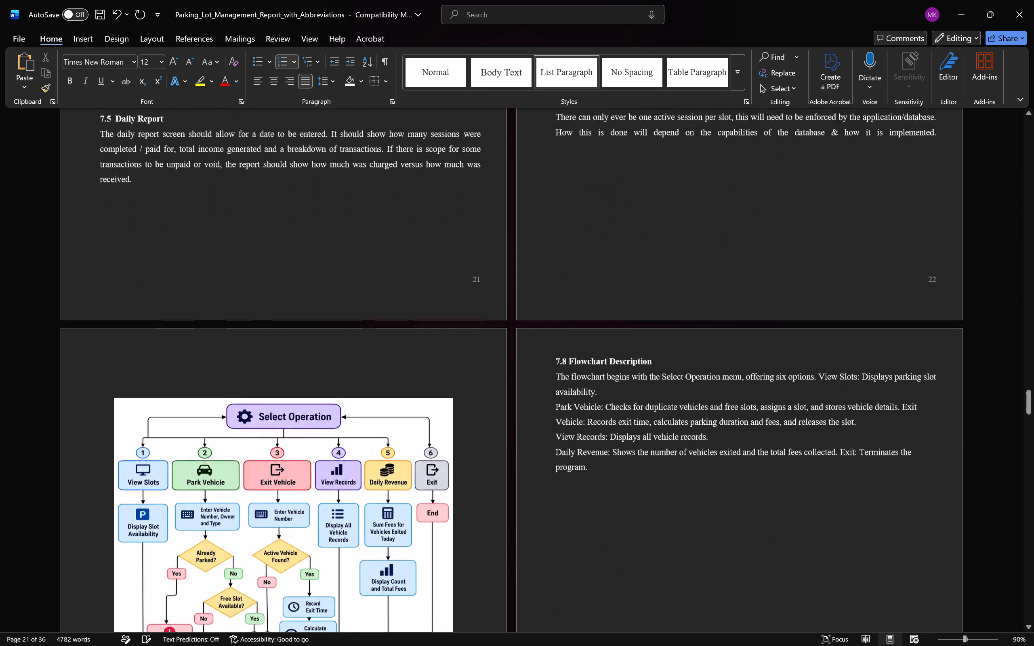
scroll(251, 373, down, 20)
click(467, 306)
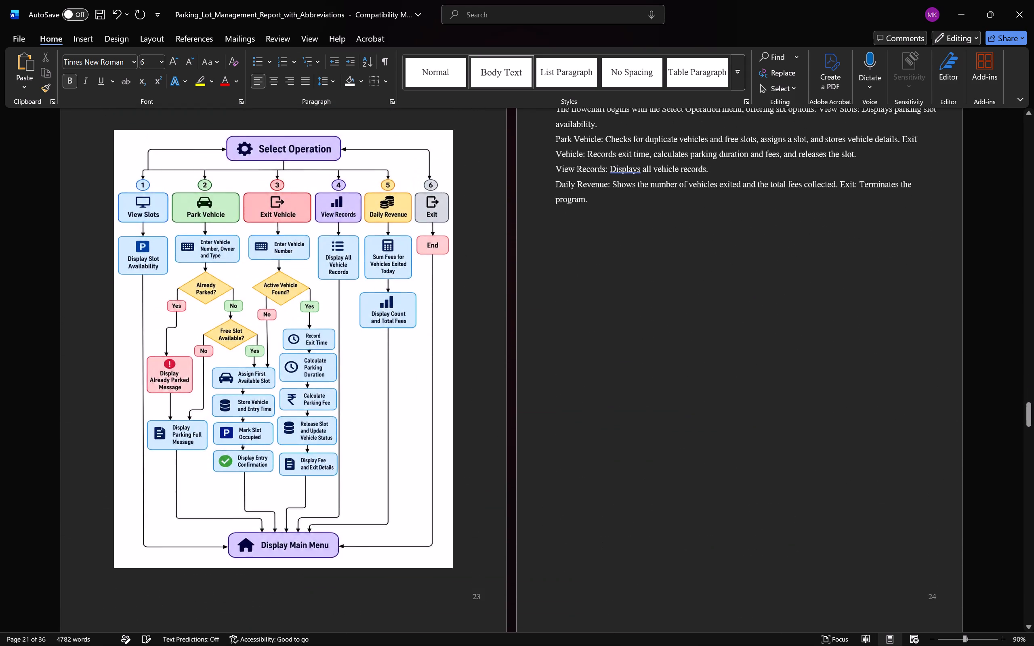
scroll(481, 401, down, 4)
scroll(186, 489, up, 6)
drag(253, 463, 258, 451)
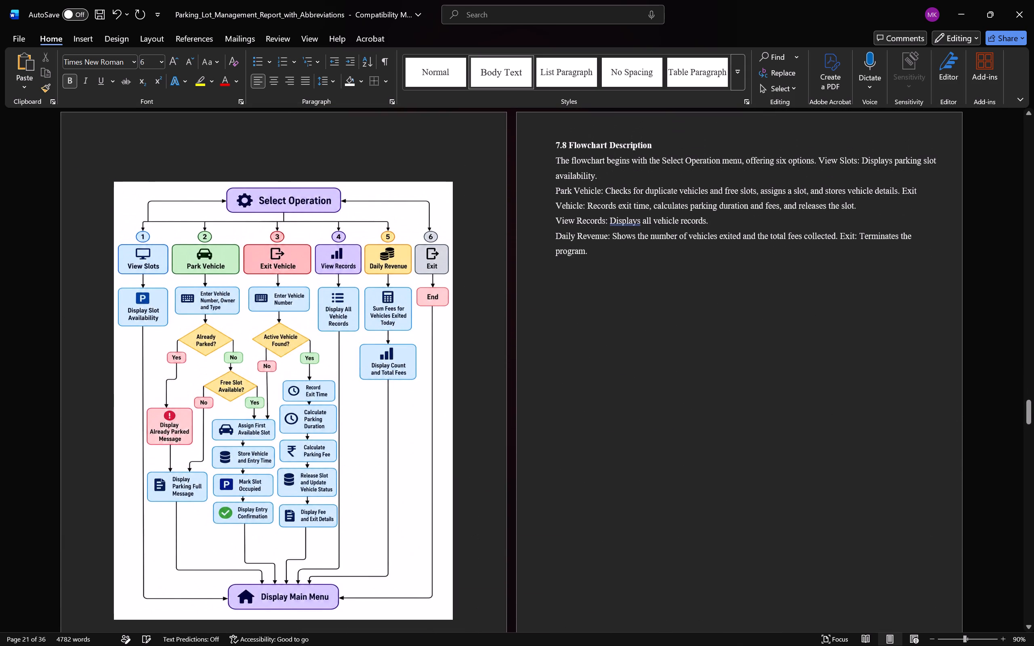
Move the flowchart picture slightly upward on its page, keeping its horizontal placement.
drag(258, 451, 244, 429)
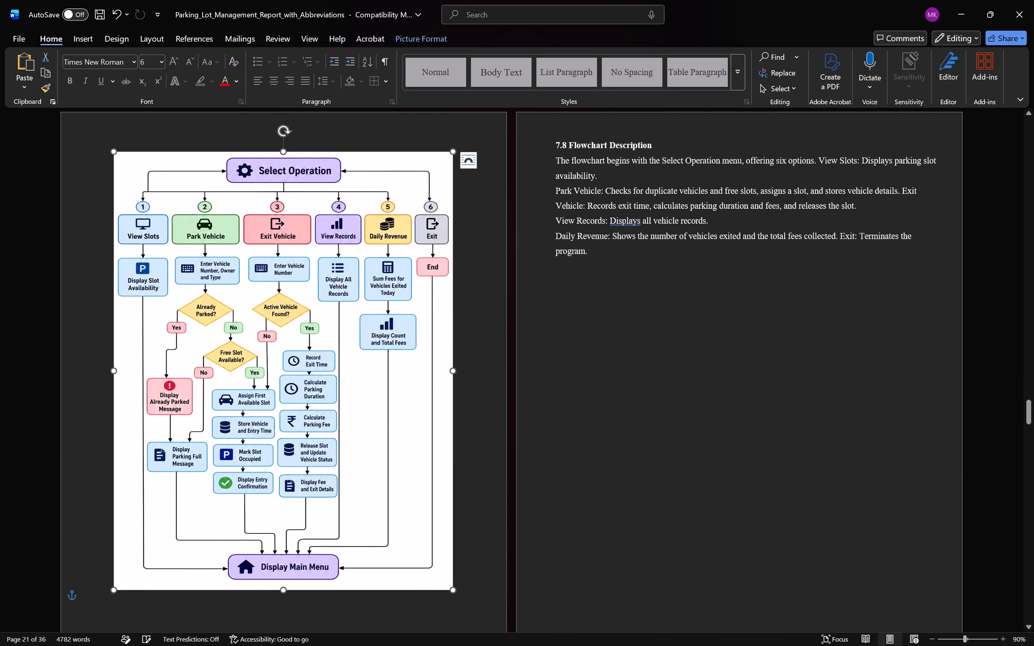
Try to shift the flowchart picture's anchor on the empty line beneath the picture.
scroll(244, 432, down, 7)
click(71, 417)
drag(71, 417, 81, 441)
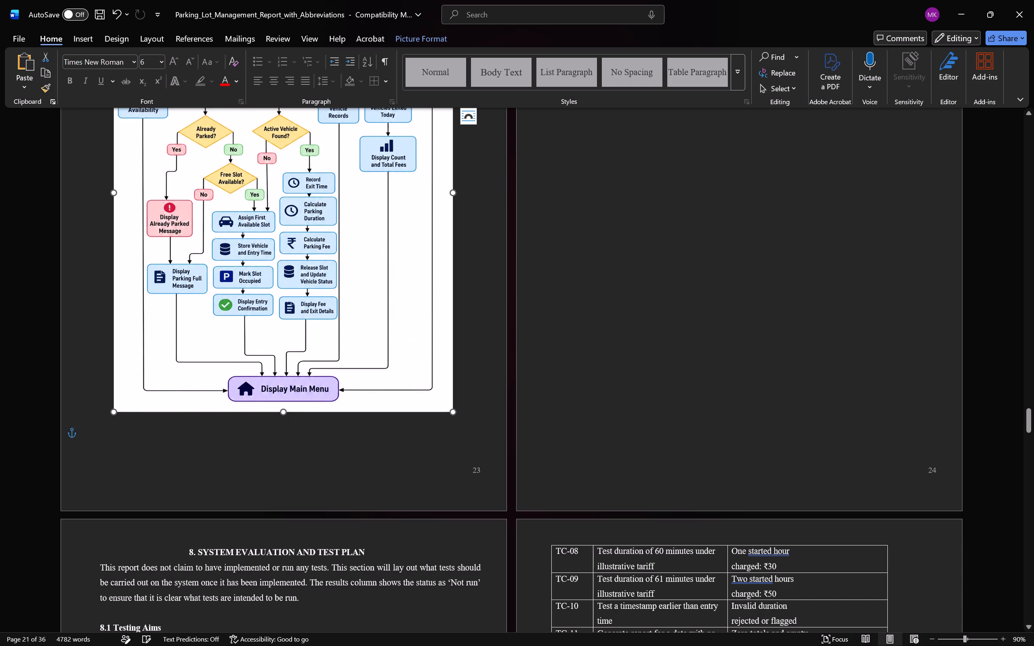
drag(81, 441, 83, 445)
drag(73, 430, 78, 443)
Set the font size of the empty line directly below the flowchart picture to 12.
double_click(115, 427)
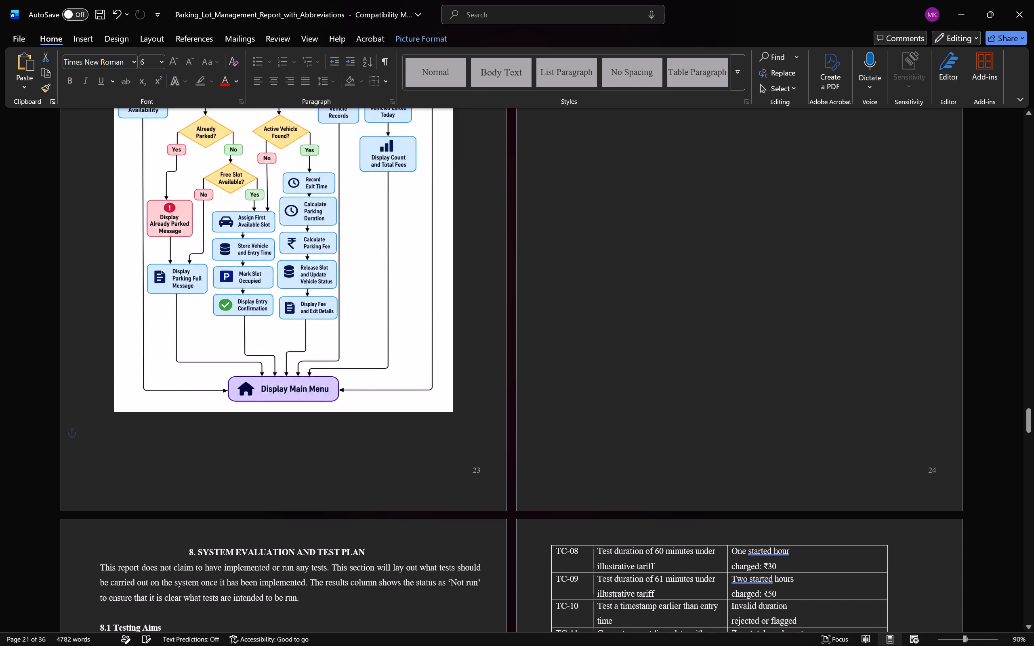
click(115, 427)
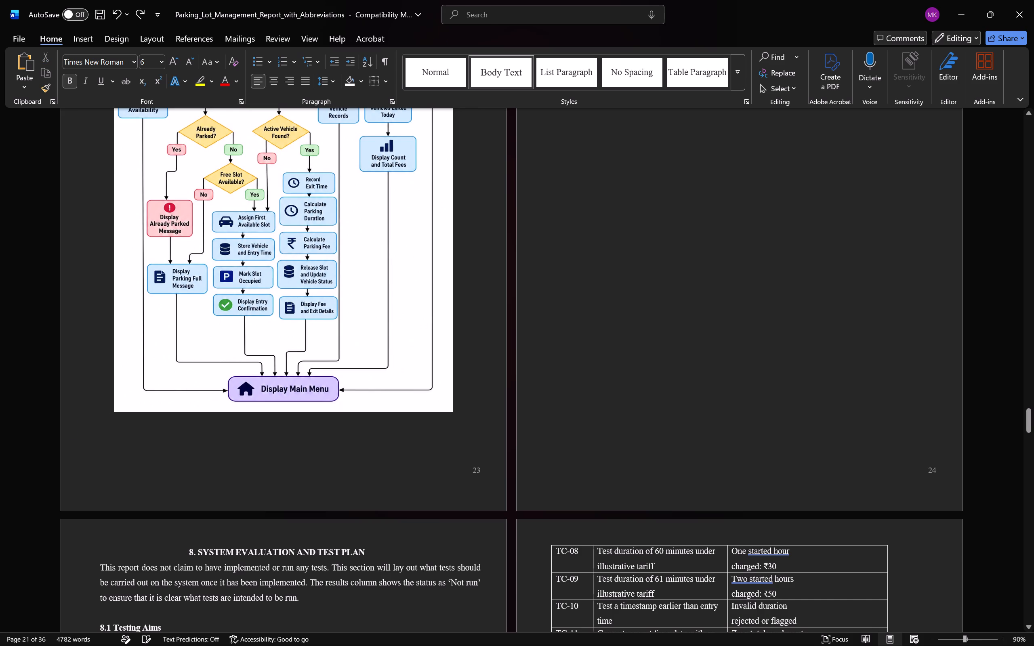
click(160, 68)
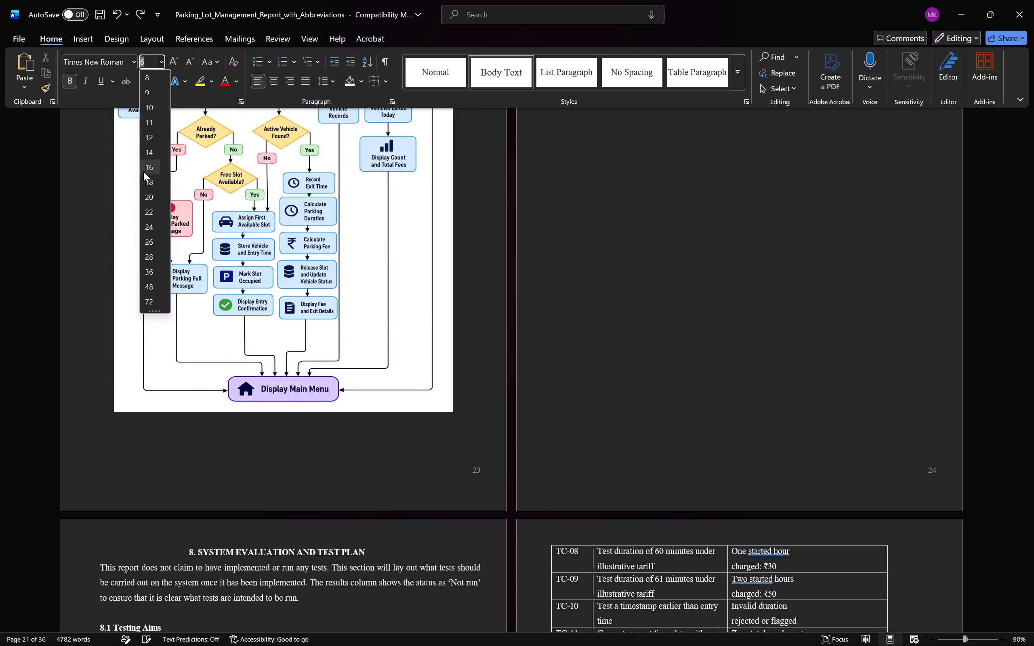
click(151, 141)
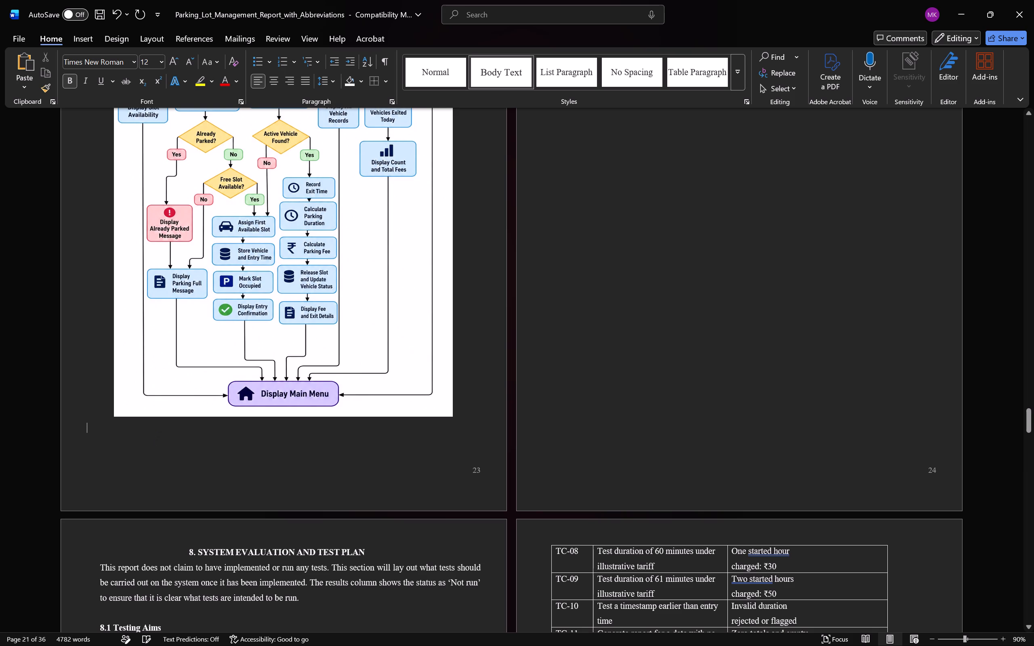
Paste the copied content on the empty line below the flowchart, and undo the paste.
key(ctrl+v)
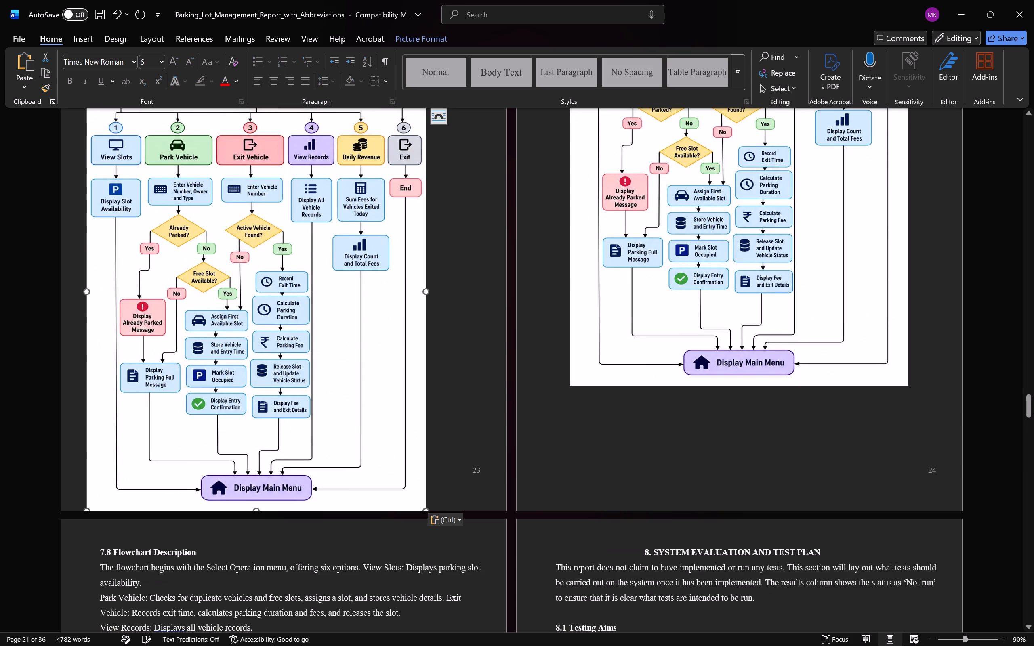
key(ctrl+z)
Look through the clipboard history entries and review the pages from section 7.2 to the flowchart and section 7.8.
scroll(179, 411, up, 18)
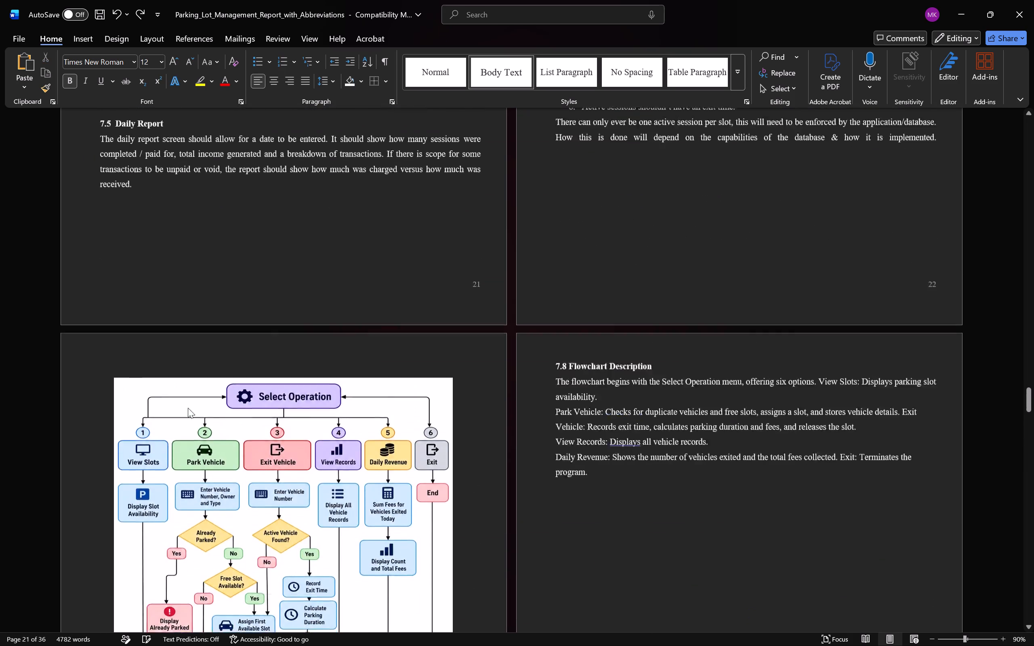
scroll(188, 408, up, 12)
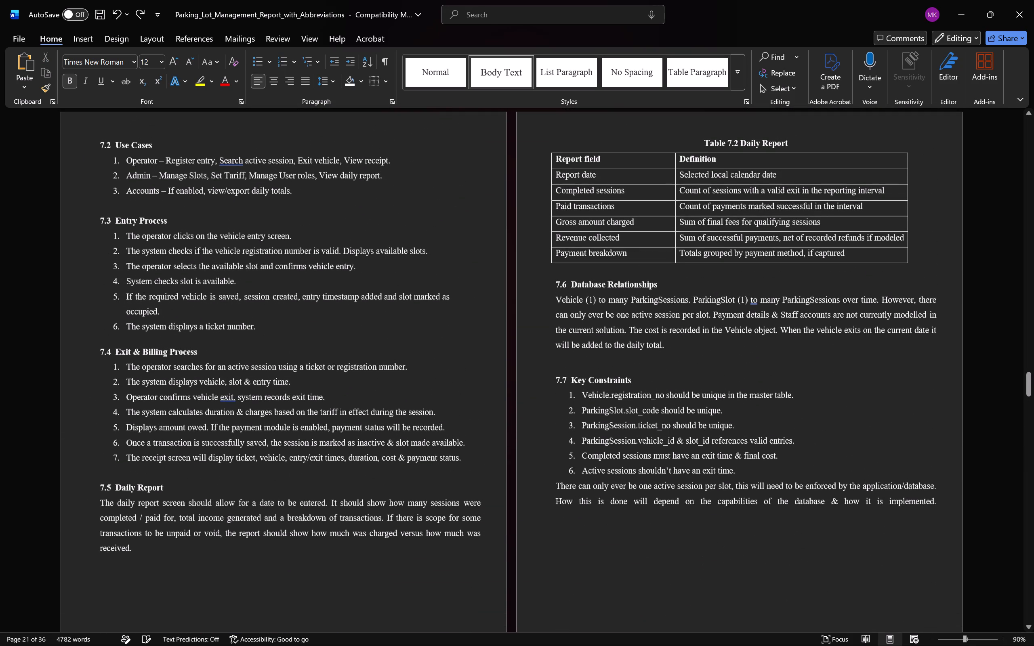
key(super+v)
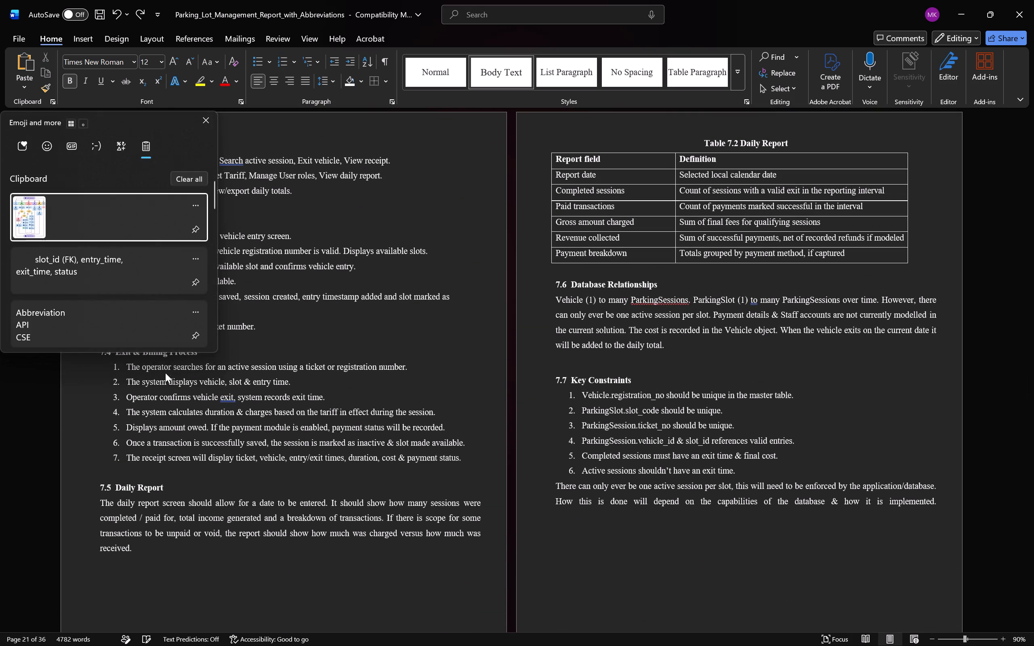
scroll(94, 304, down, 2)
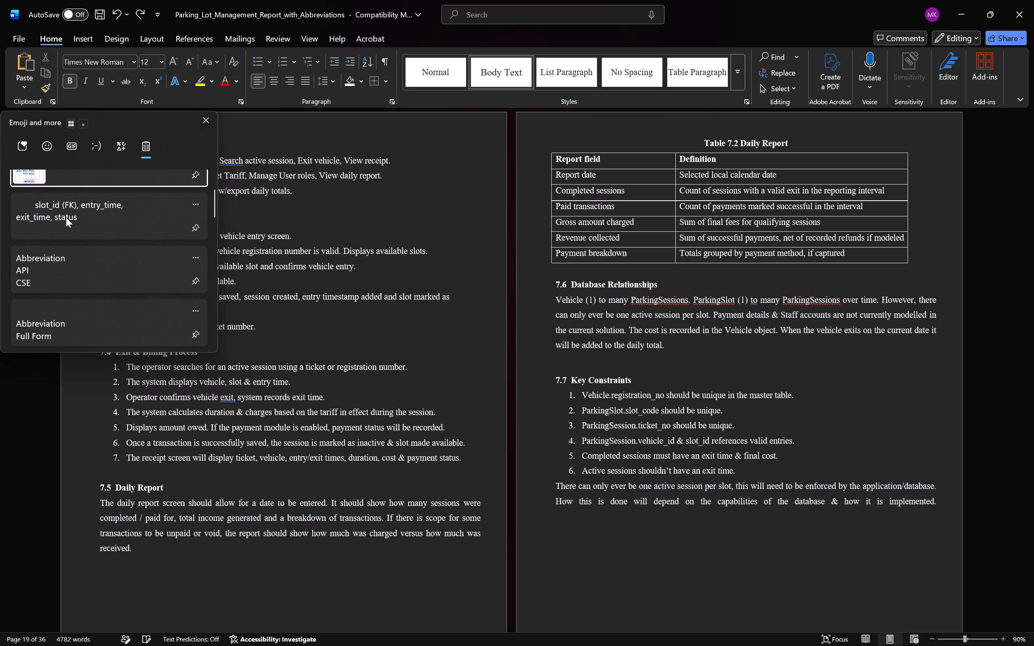
scroll(63, 235, up, 4)
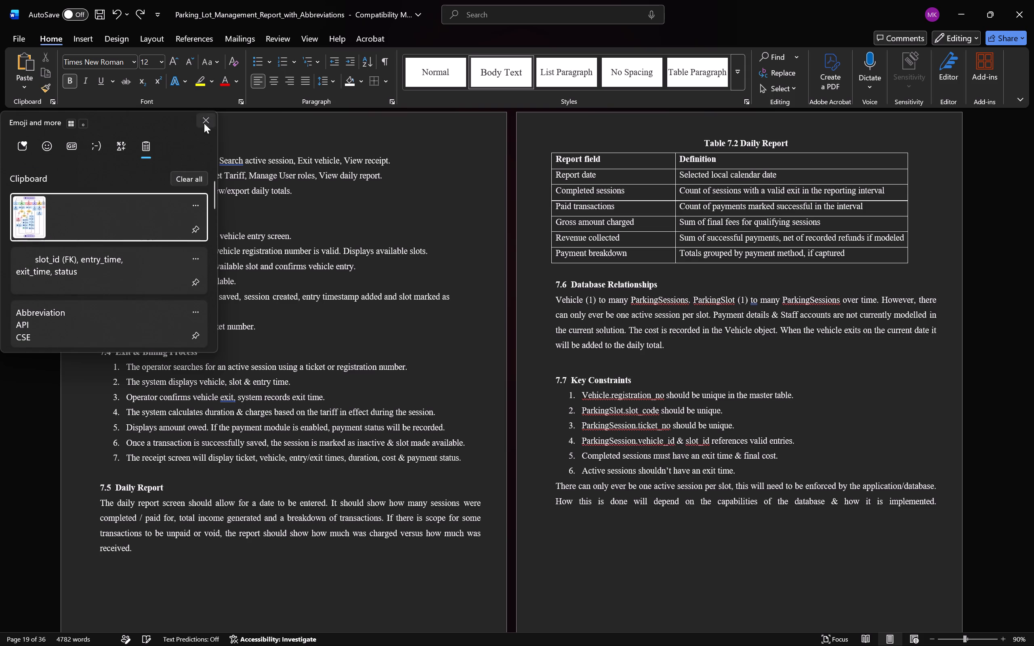
click(204, 123)
scroll(205, 231, down, 20)
scroll(210, 255, up, 1)
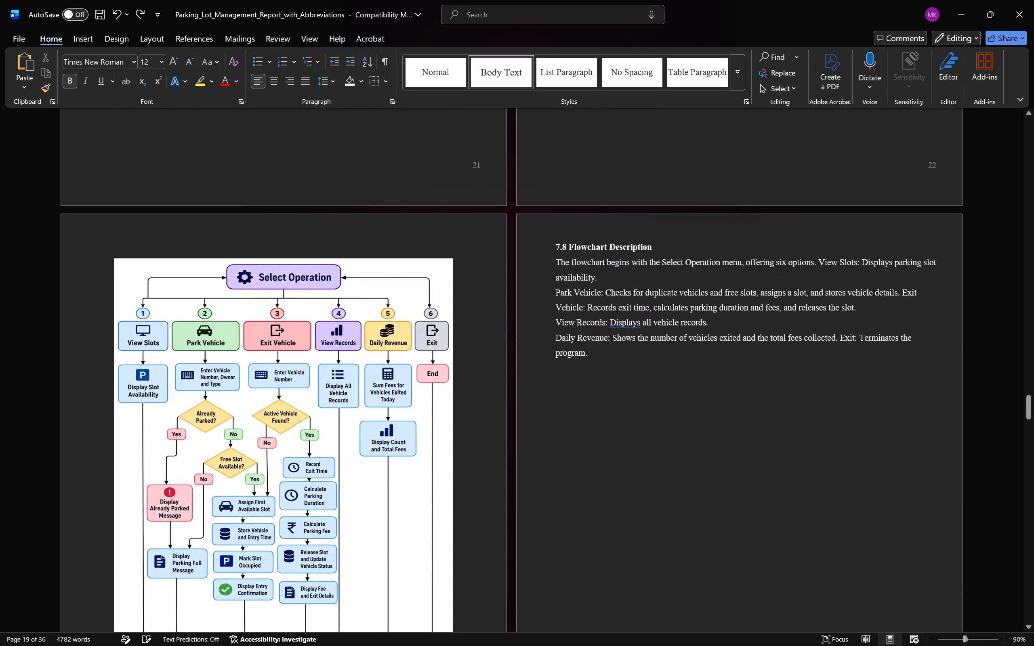
scroll(210, 255, down, 6)
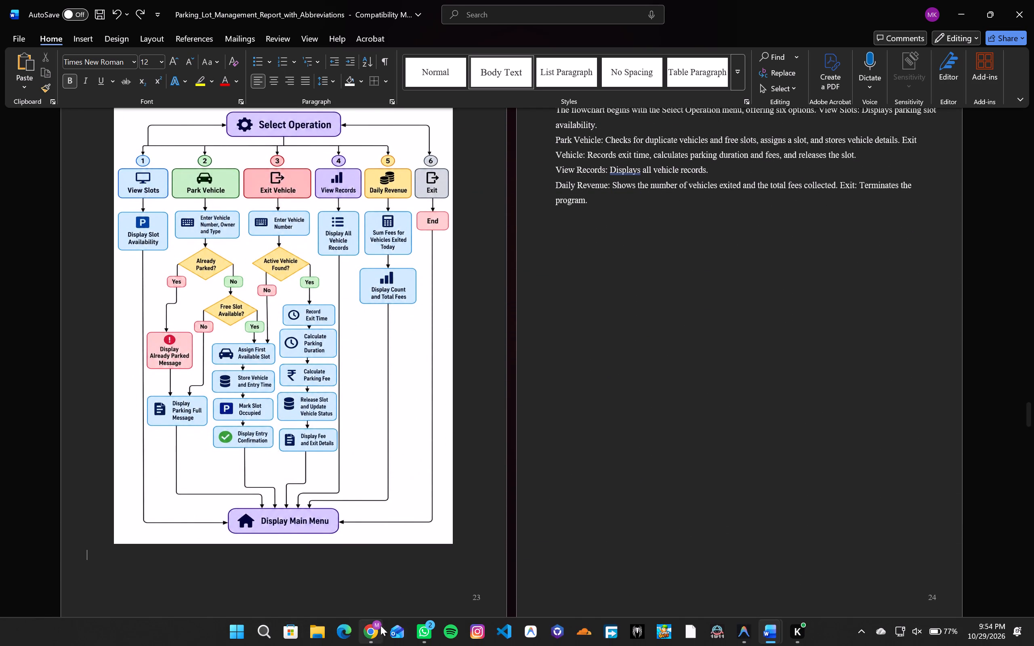
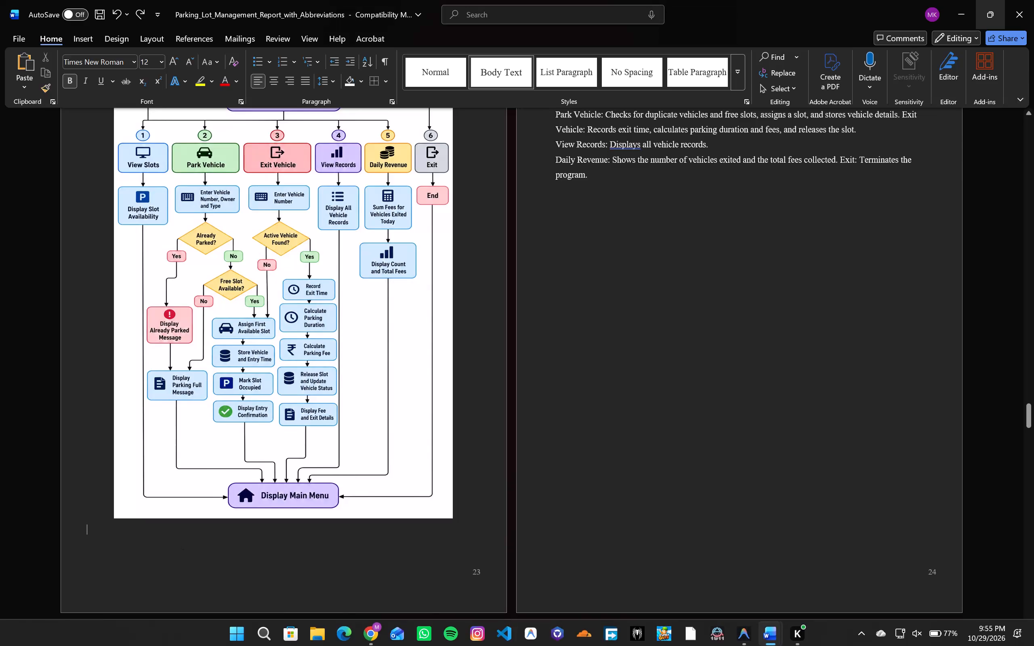
Paste the caption "Fig 7.1 Flow Diagram" on the line below the flowchart and shift it inward with leading spaces.
key(ctrl+v)
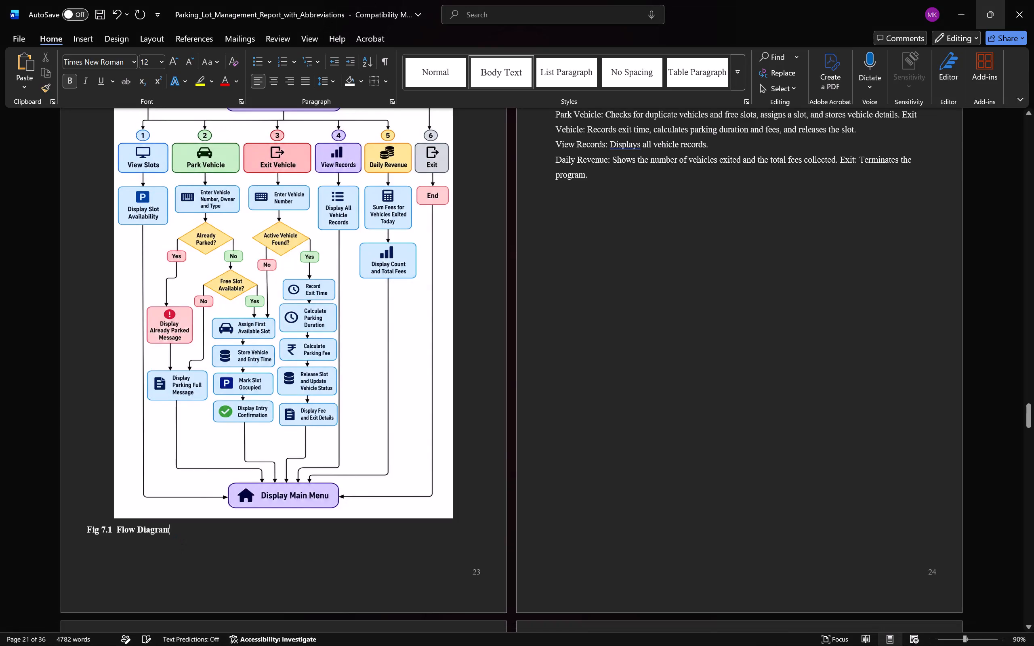
click(83, 525)
key(space)
key(space)
key(space)
key(space)
key(space)
key(space)
key(space)
key(space)
key(space)
key(space)
key(space)
key(space)
key(space)
key(space)
key(space)
key(space)
key(space)
key(space)
key(space)
key(space)
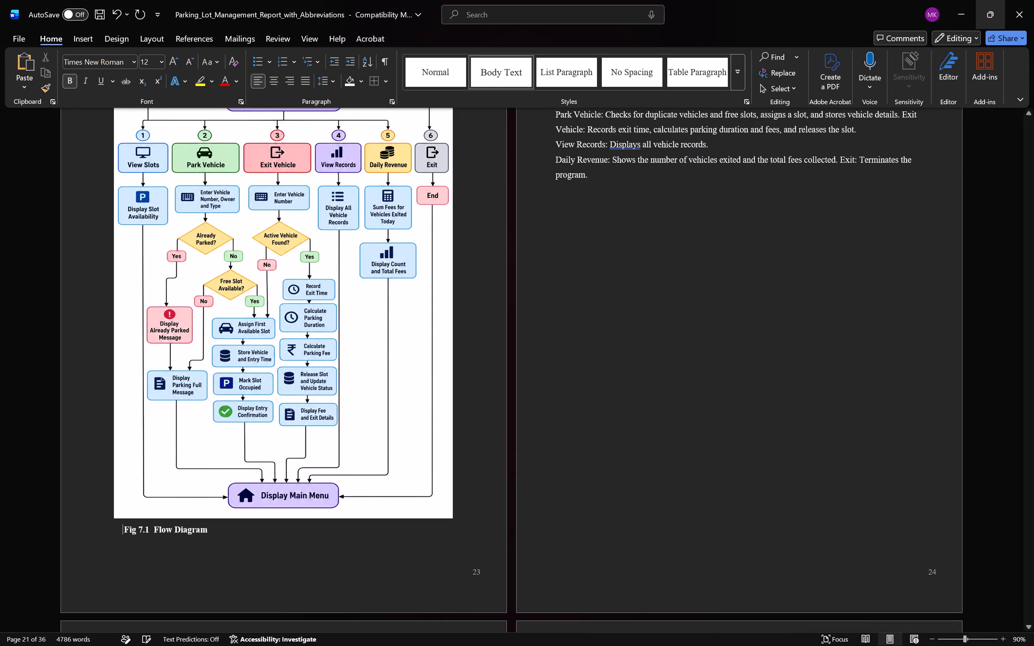
Centre the "Fig 7.1 Flow Diagram" caption beneath the flowchart picture.
triple_click(299, 532)
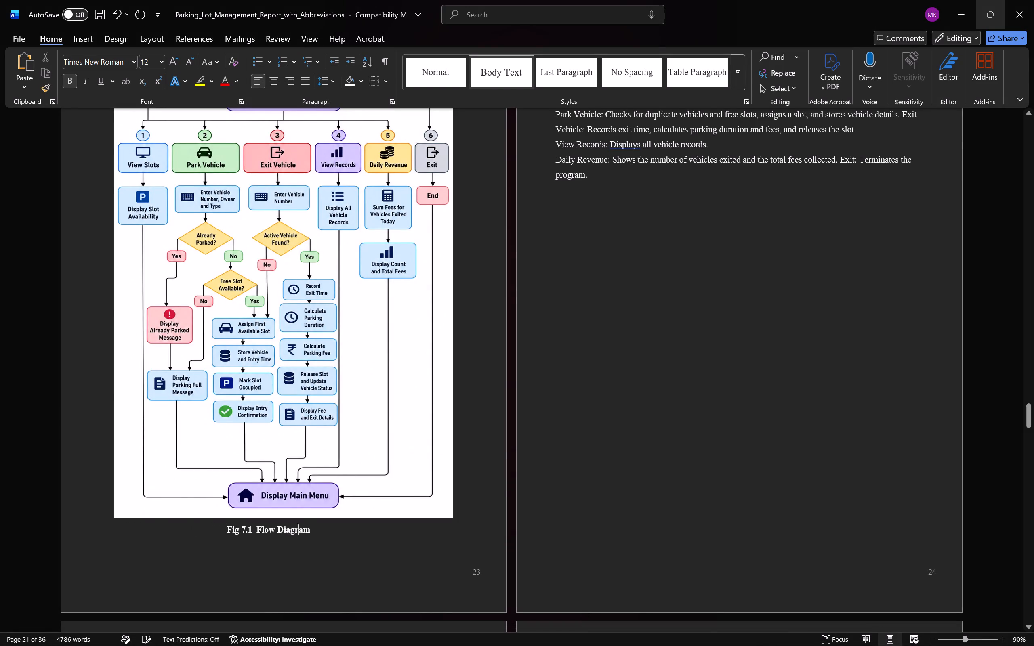
click(279, 86)
click(364, 559)
drag(342, 531, 216, 533)
click(239, 545)
triple_click(336, 525)
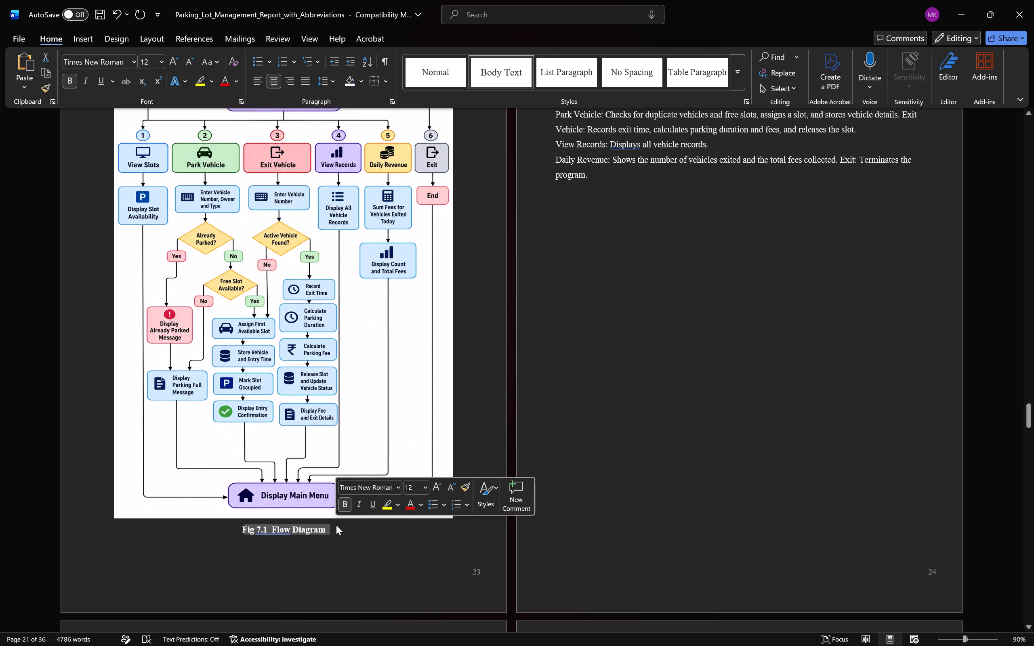
click(95, 364)
Review the pages from section 7.4 through the flowchart and section 7.8 to the section 8 test tables.
scroll(101, 372, up, 4)
scroll(101, 373, down, 14)
scroll(126, 372, up, 8)
click(990, 271)
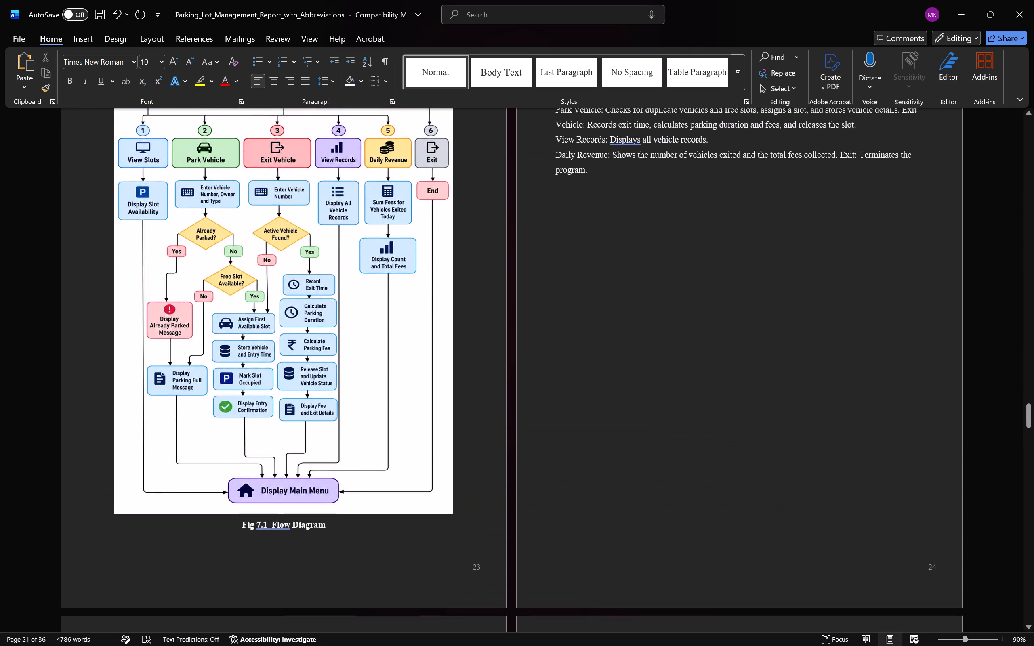
scroll(666, 310, down, 1)
scroll(666, 310, up, 5)
scroll(578, 337, down, 19)
scroll(575, 337, up, 20)
scroll(575, 337, up, 1)
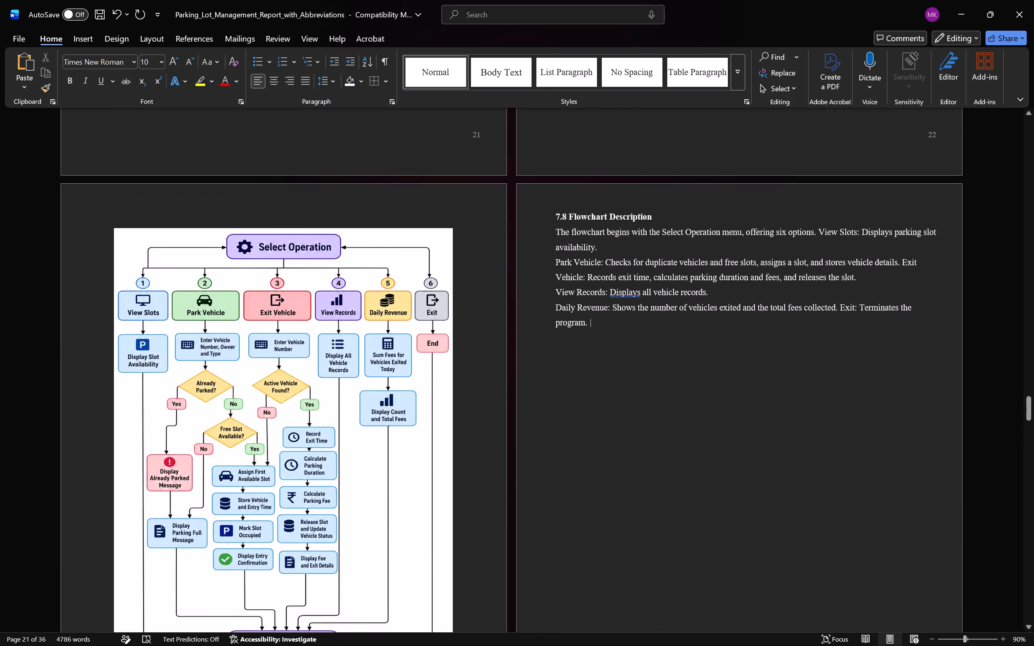
click(622, 309)
triple_click(647, 213)
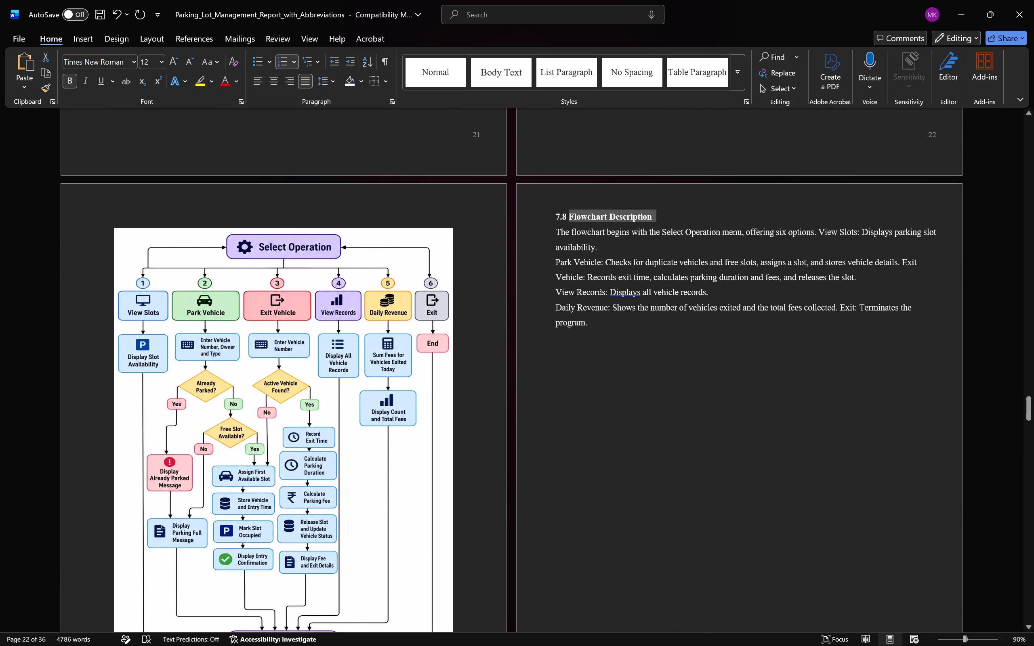
click(620, 384)
scroll(620, 384, down, 6)
scroll(620, 384, up, 18)
click(620, 384)
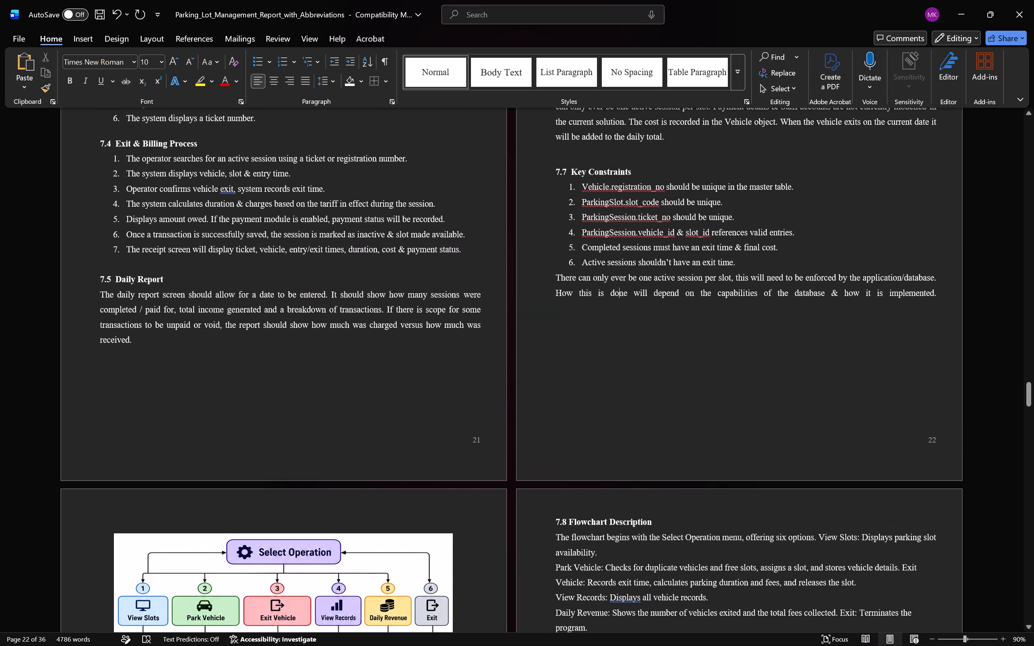
scroll(620, 384, up, 6)
scroll(620, 384, down, 20)
scroll(620, 384, down, 4)
scroll(620, 384, up, 1)
scroll(620, 384, down, 6)
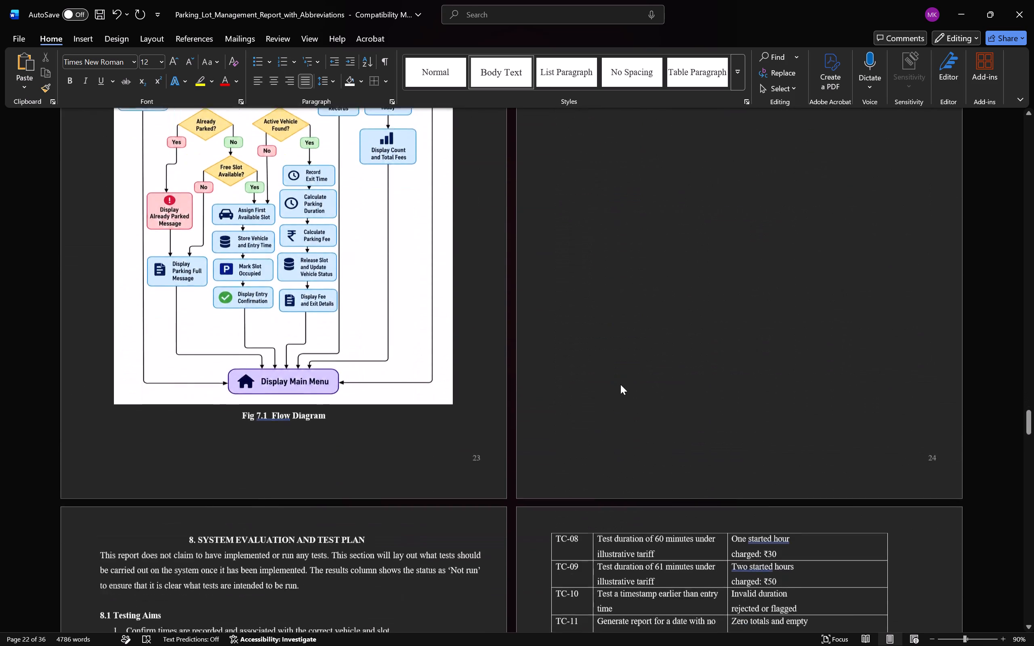
scroll(620, 384, down, 17)
scroll(620, 384, up, 3)
scroll(620, 384, down, 4)
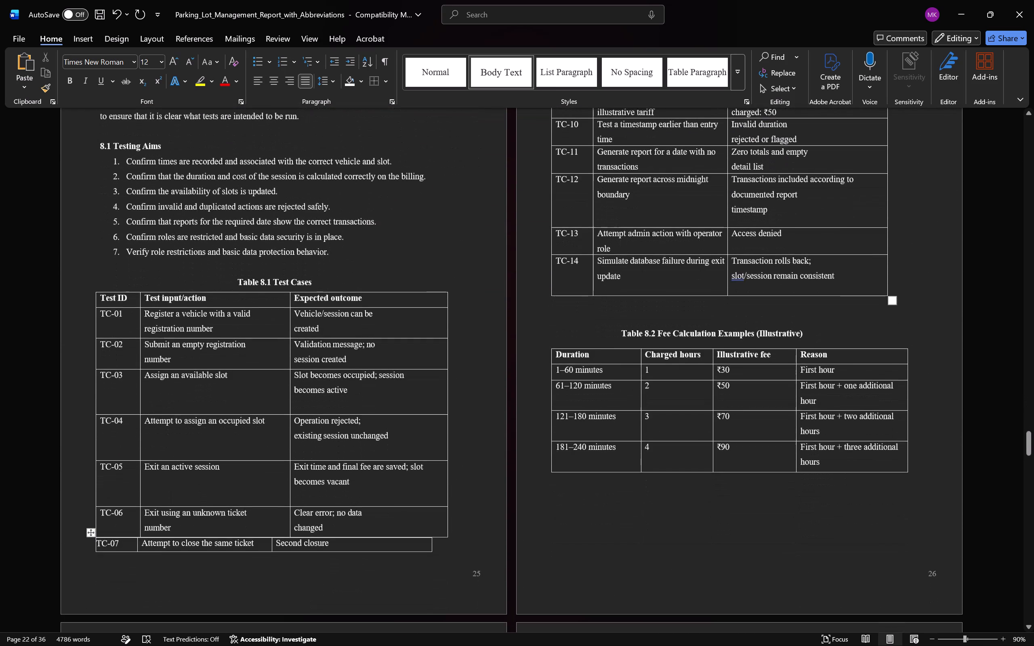
Shift the caption "Table 8.2 Fee Calculation Examples (Illustrative)" inward by adding five leading spaces.
click(618, 326)
key(space)
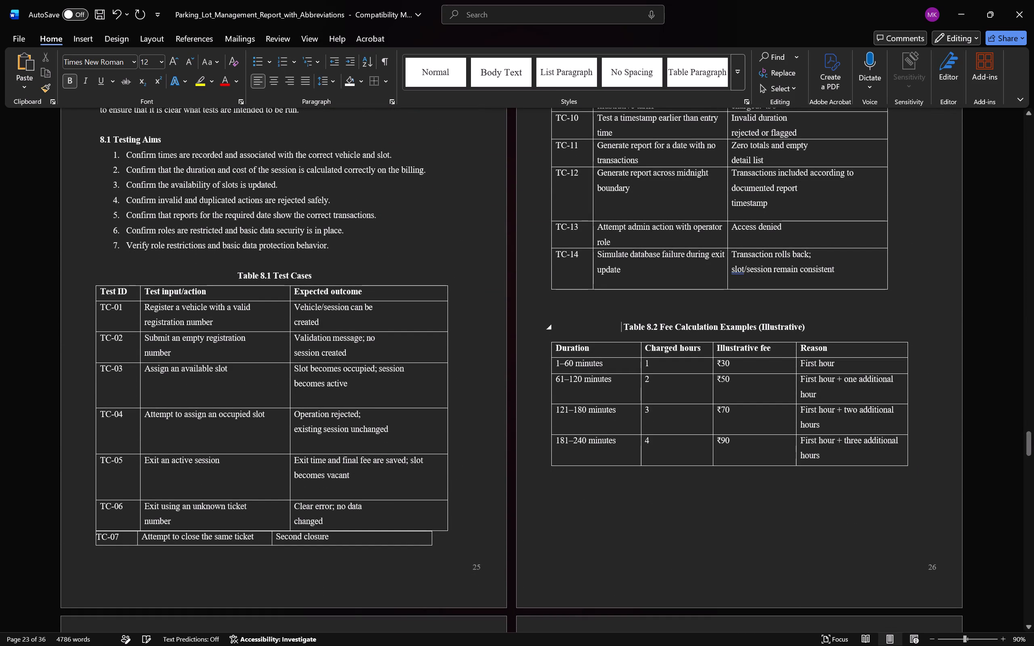
key(space)
key(space)
key(space)
key(space)
Delete four leading spaces in front of the caption "Table 8.1 Test Cases".
scroll(395, 350, up, 4)
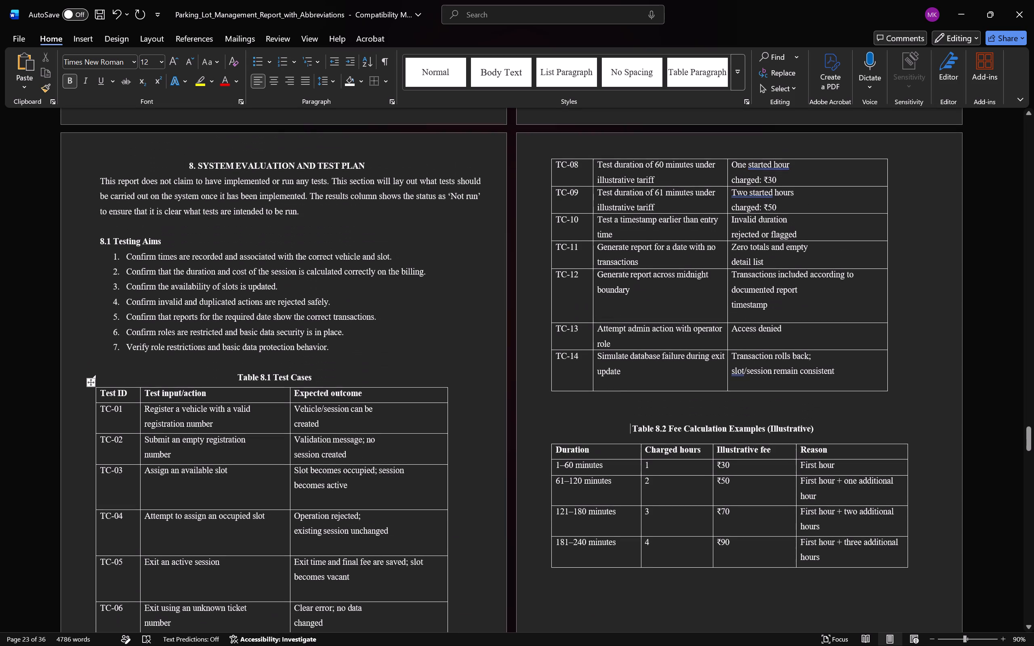
click(236, 379)
key(BackSpace)
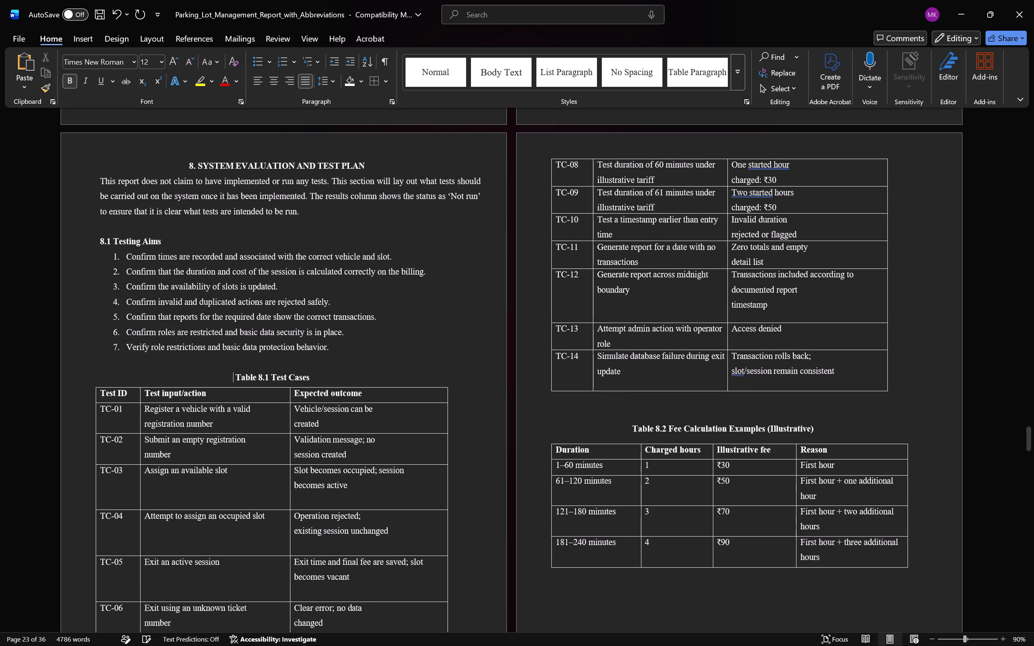
key(BackSpace)
key(BackSpace)
key(BackSpace)
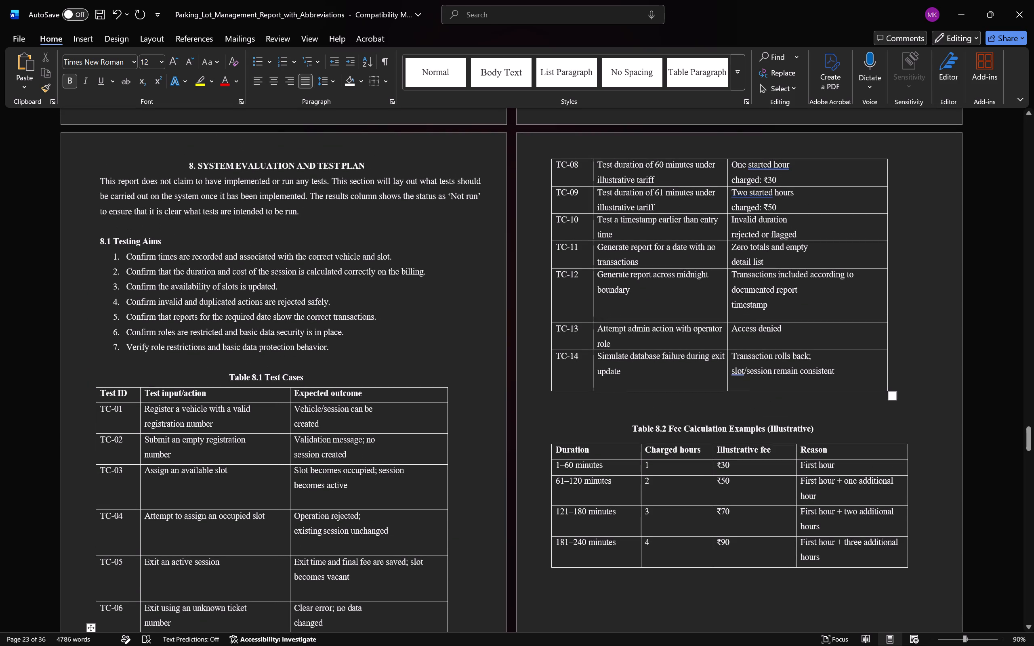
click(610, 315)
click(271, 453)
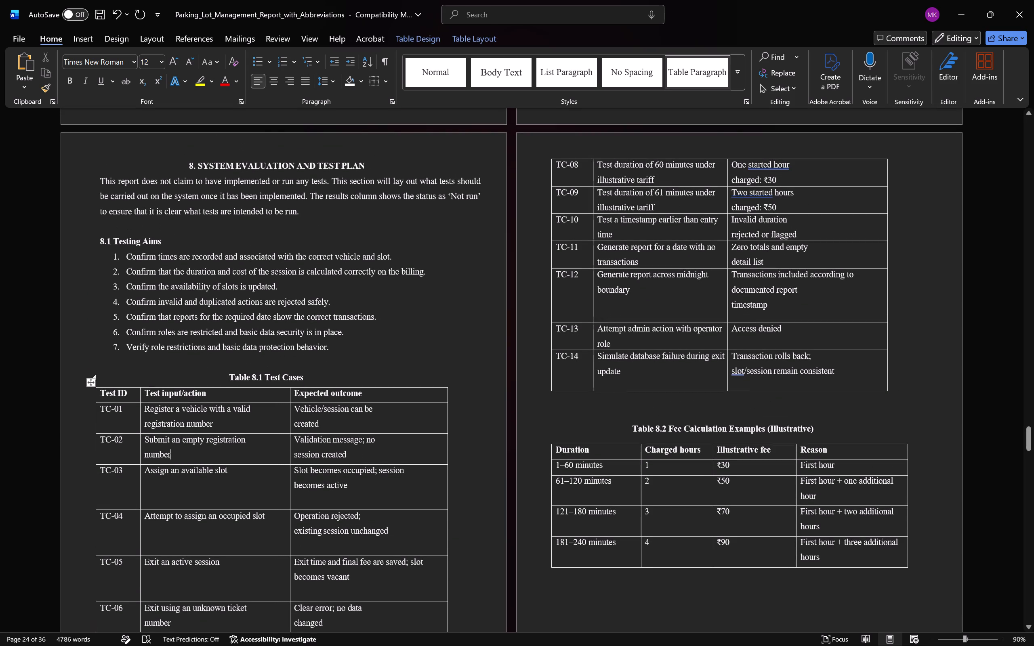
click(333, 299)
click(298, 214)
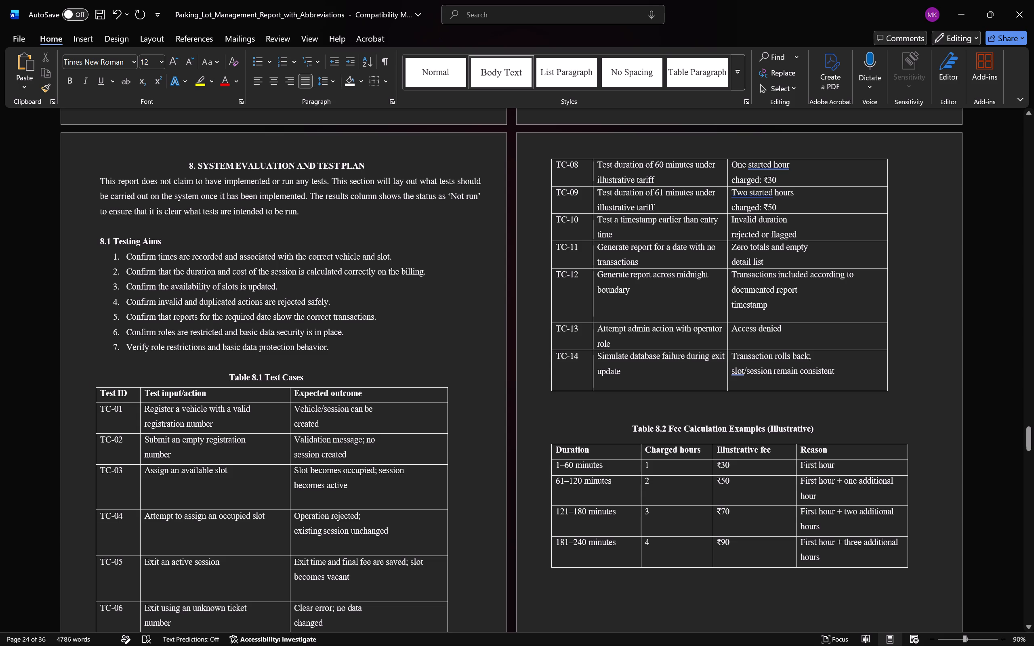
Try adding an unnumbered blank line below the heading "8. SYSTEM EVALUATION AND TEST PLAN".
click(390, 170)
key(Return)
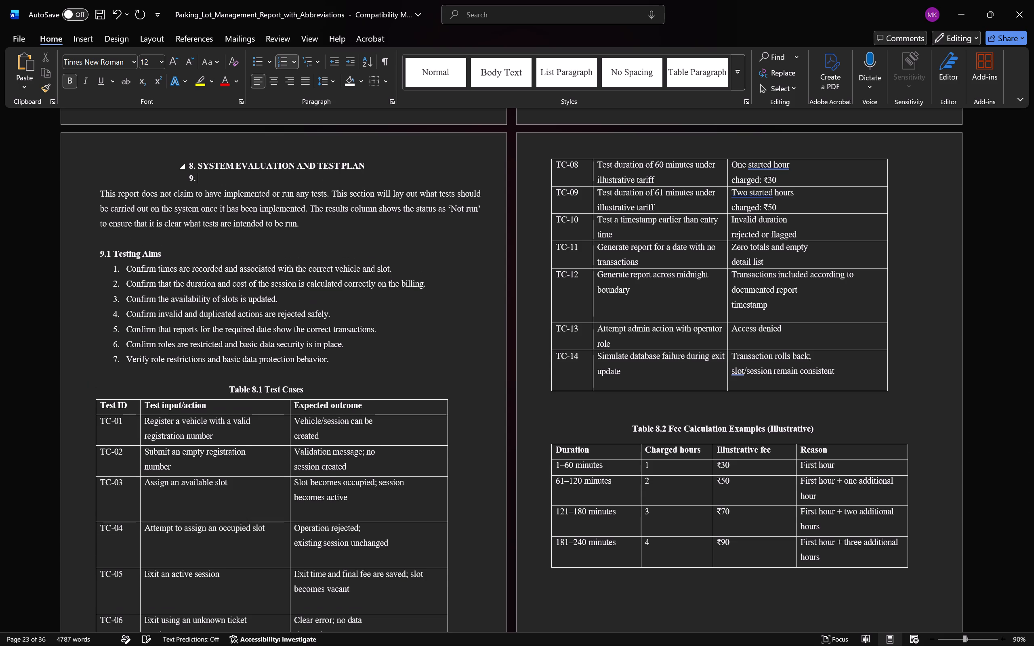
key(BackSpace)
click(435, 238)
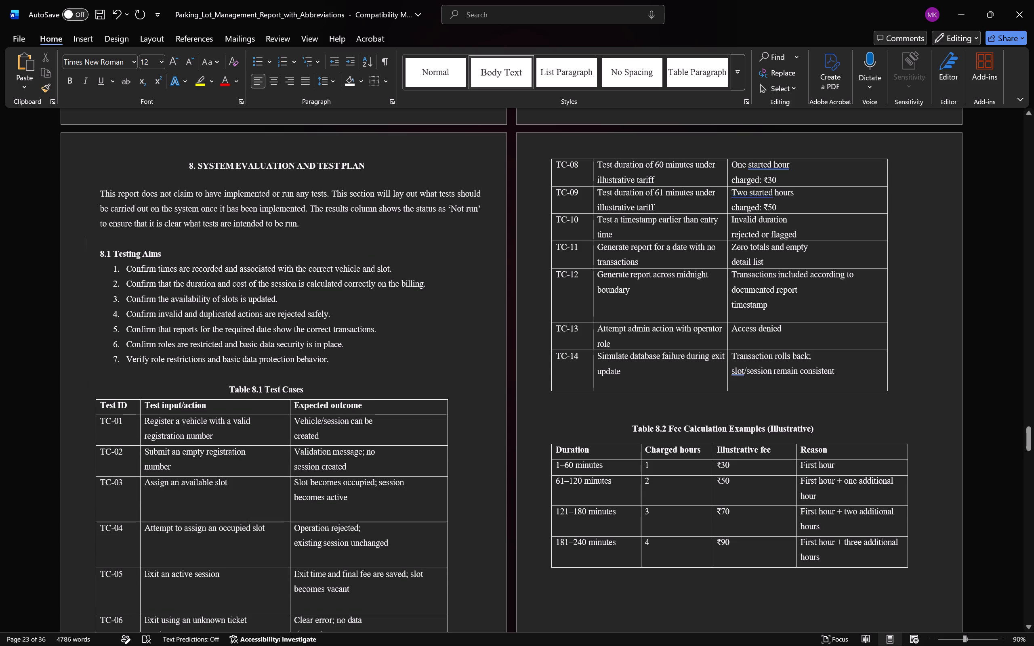
Check the layout of the section 8 pages, including how Table 8.1 breaks around the TC-07 row.
scroll(435, 238, up, 8)
scroll(435, 238, down, 8)
scroll(435, 238, up, 15)
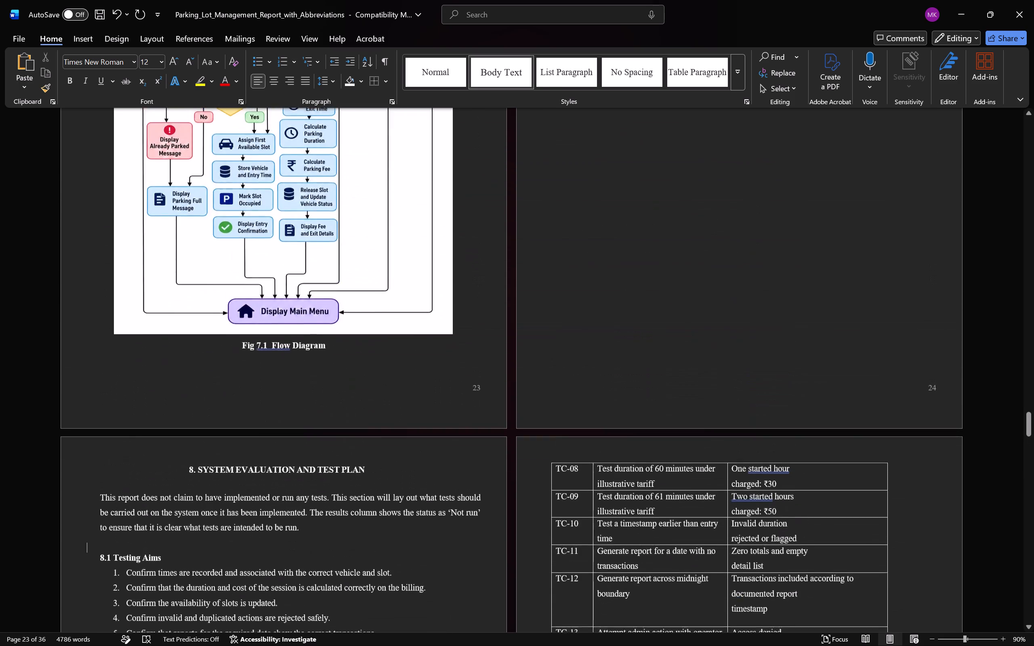
scroll(435, 238, up, 2)
scroll(435, 238, down, 20)
scroll(435, 238, down, 9)
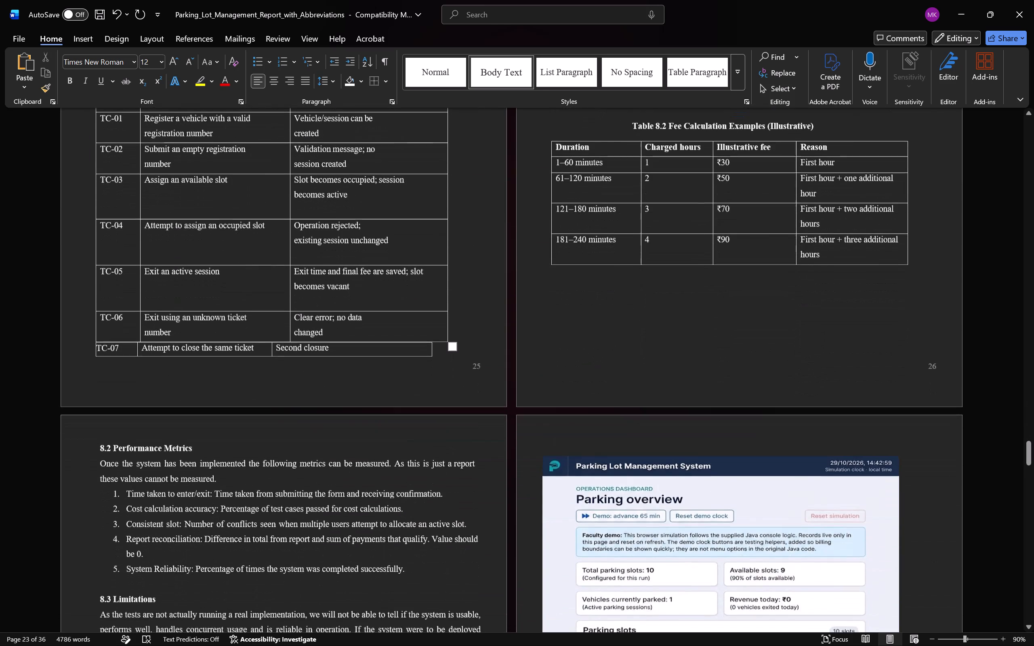
scroll(435, 238, down, 5)
scroll(434, 239, up, 4)
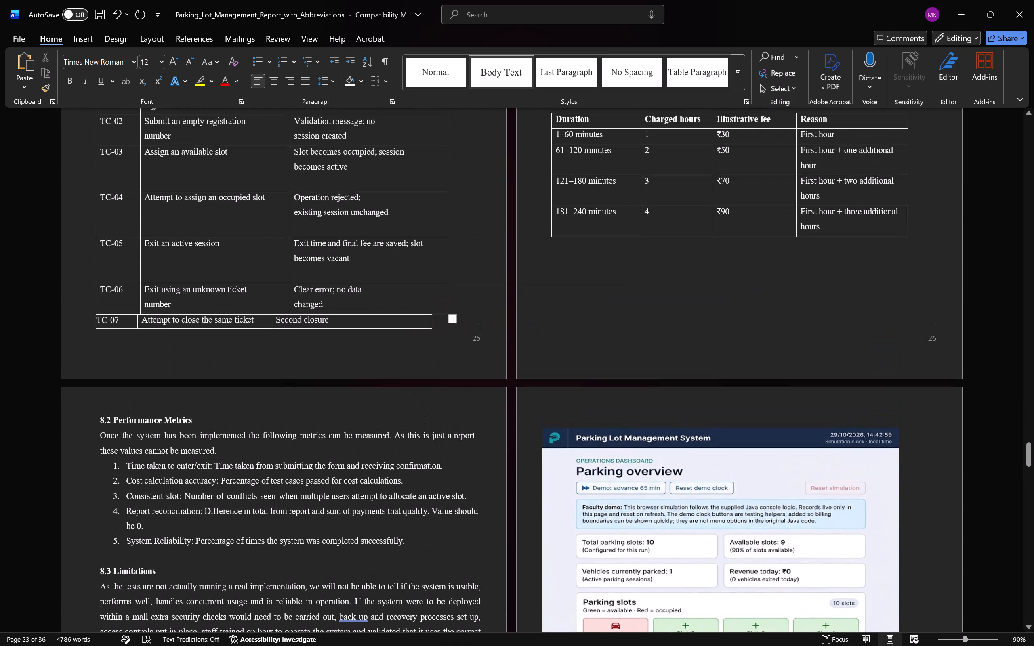
click(405, 320)
scroll(434, 329, up, 6)
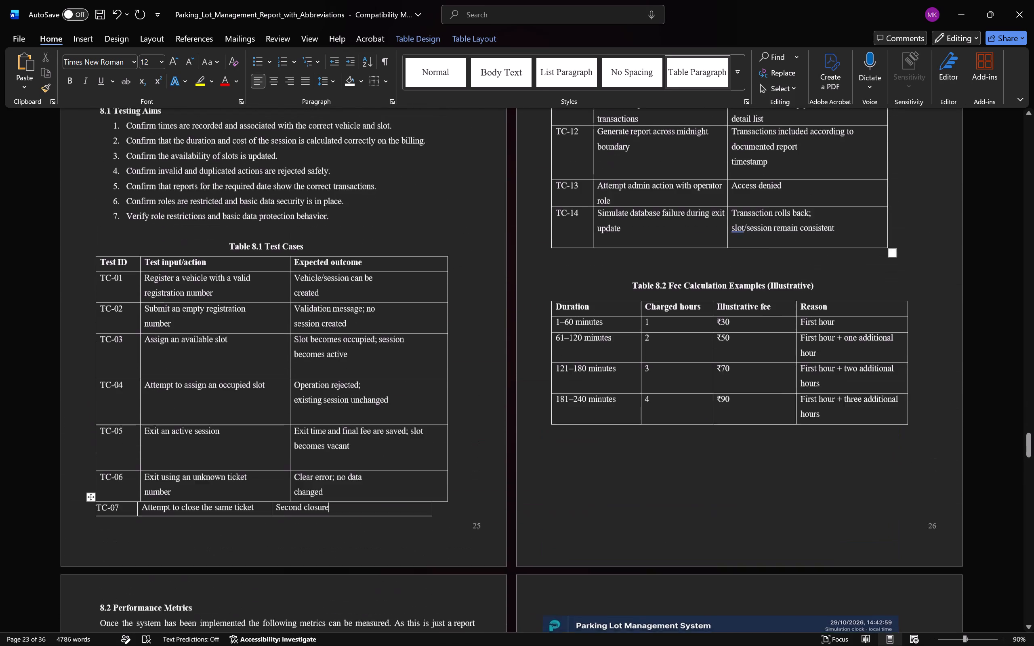
scroll(434, 329, up, 7)
scroll(434, 329, down, 4)
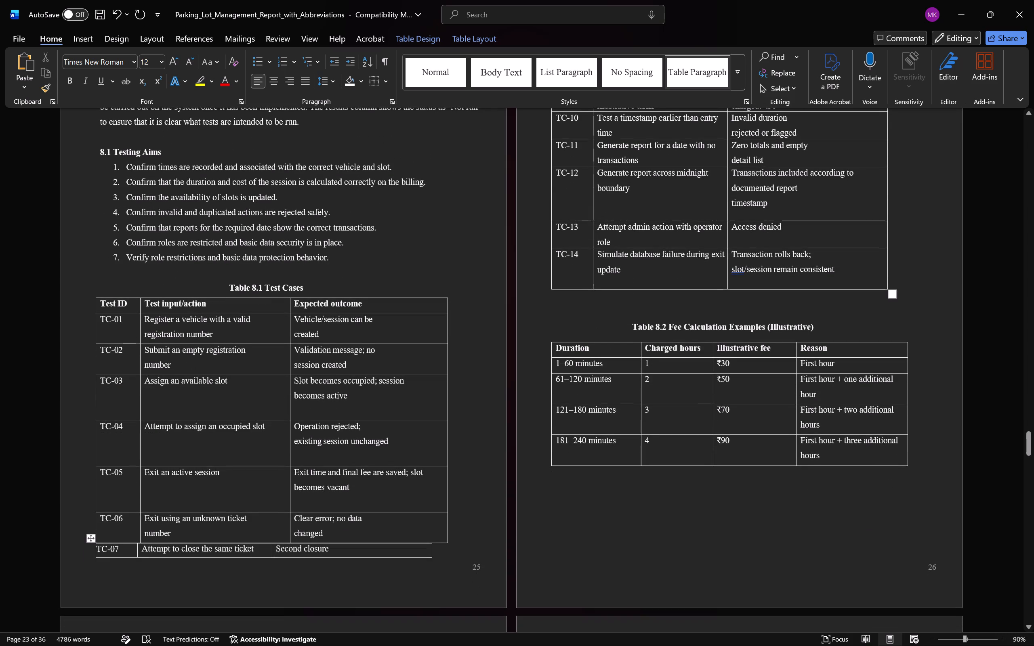
scroll(238, 495, down, 1)
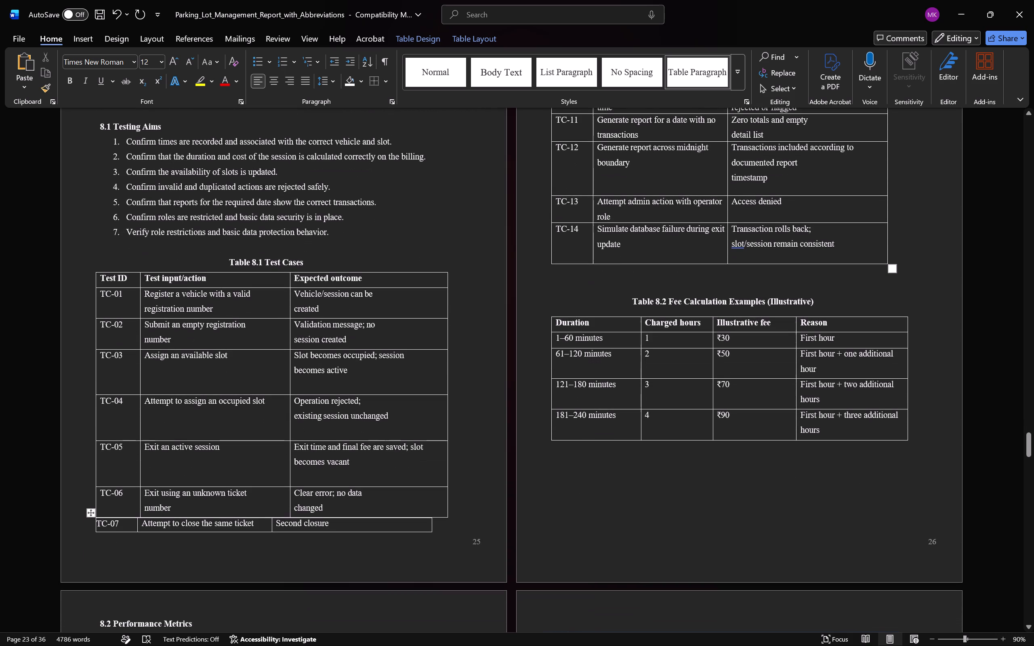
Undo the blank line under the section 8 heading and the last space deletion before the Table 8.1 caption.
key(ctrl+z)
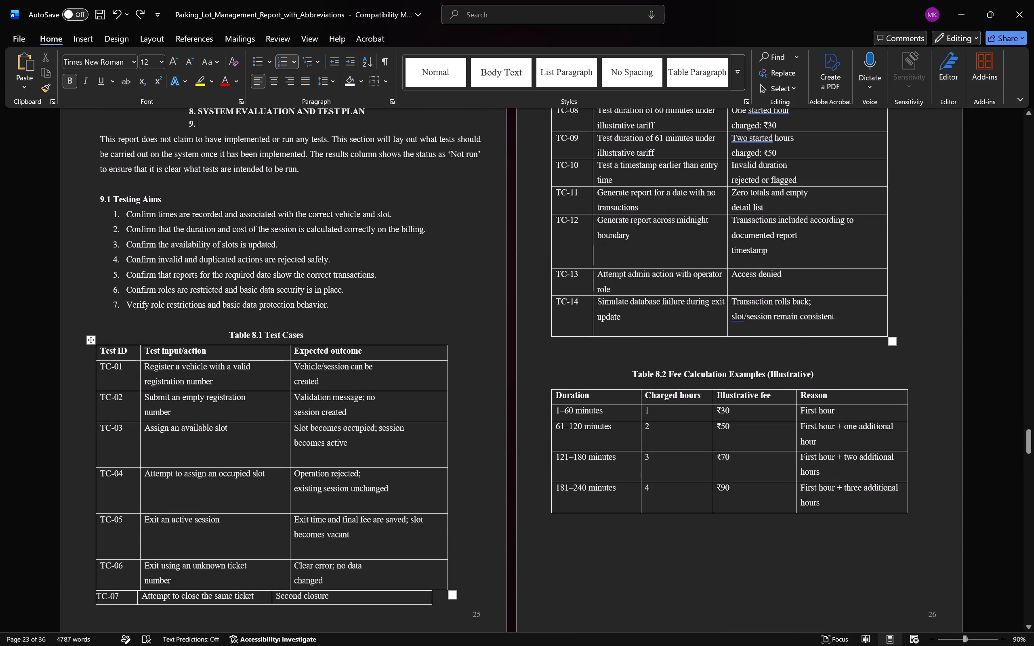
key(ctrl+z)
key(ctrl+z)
Insert an empty row between the TC-05 and TC-06 rows of Table 8.1.
scroll(224, 486, up, 4)
scroll(224, 486, down, 10)
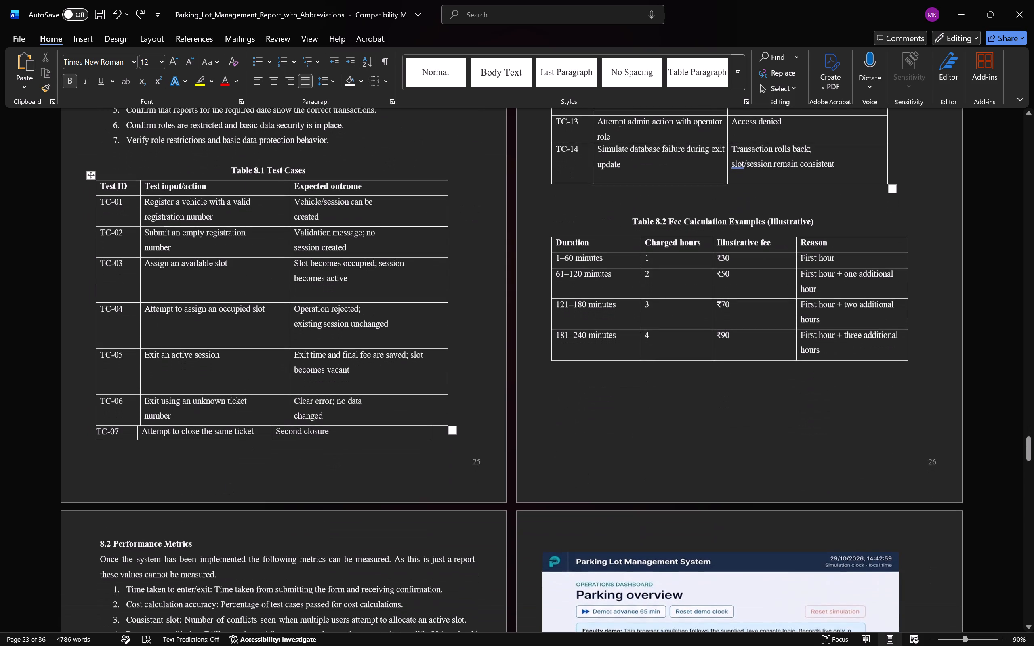
click(248, 435)
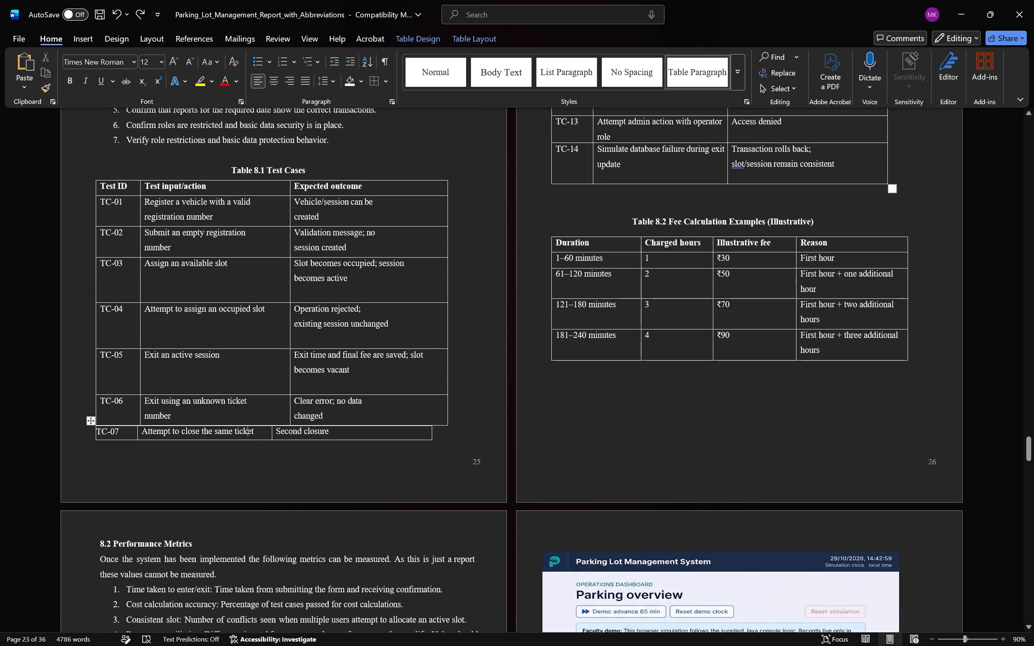
triple_click(113, 437)
click(91, 419)
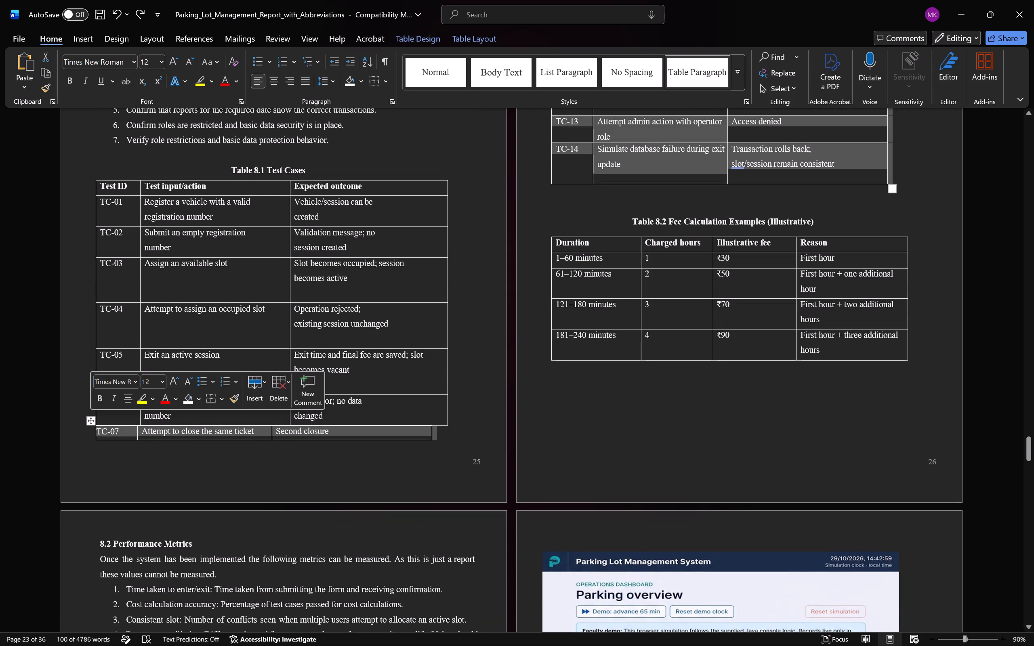
click(118, 417)
click(88, 393)
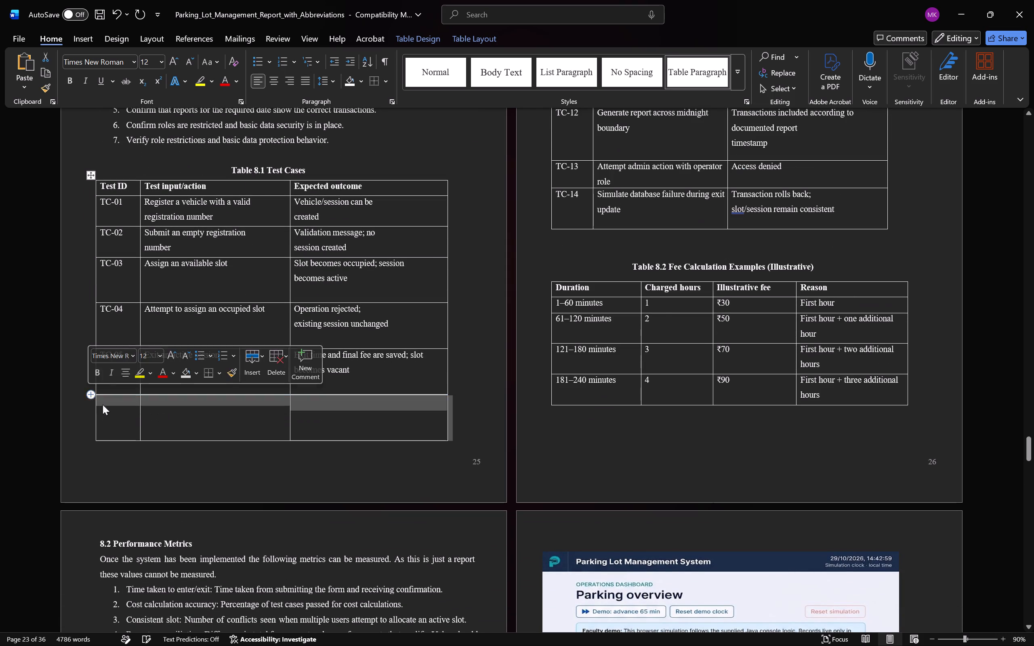
Move the ID "TC-06" from its row on the following page into the first cell of the empty row below TC-05.
scroll(133, 419, up, 9)
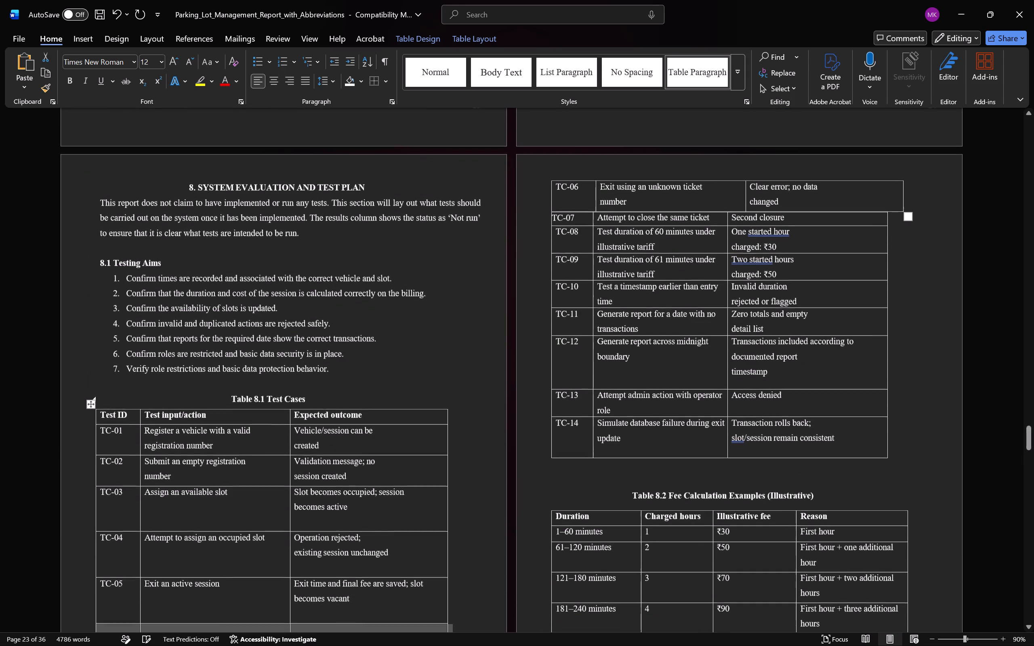
click(573, 196)
drag(584, 188, 549, 189)
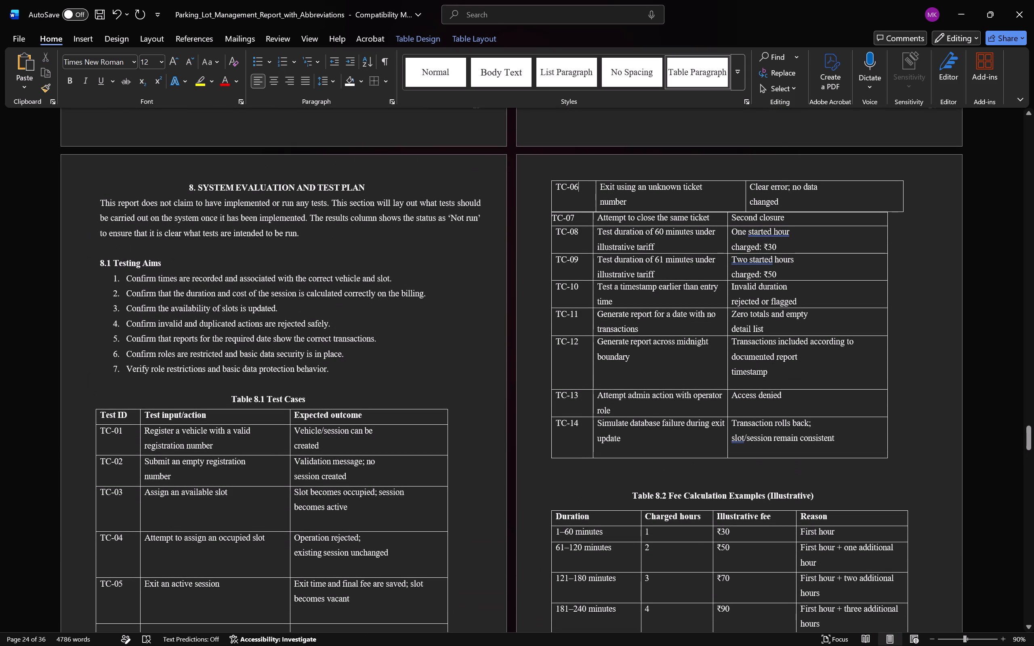
drag(549, 189, 548, 189)
key(ctrl+x)
scroll(448, 247, down, 8)
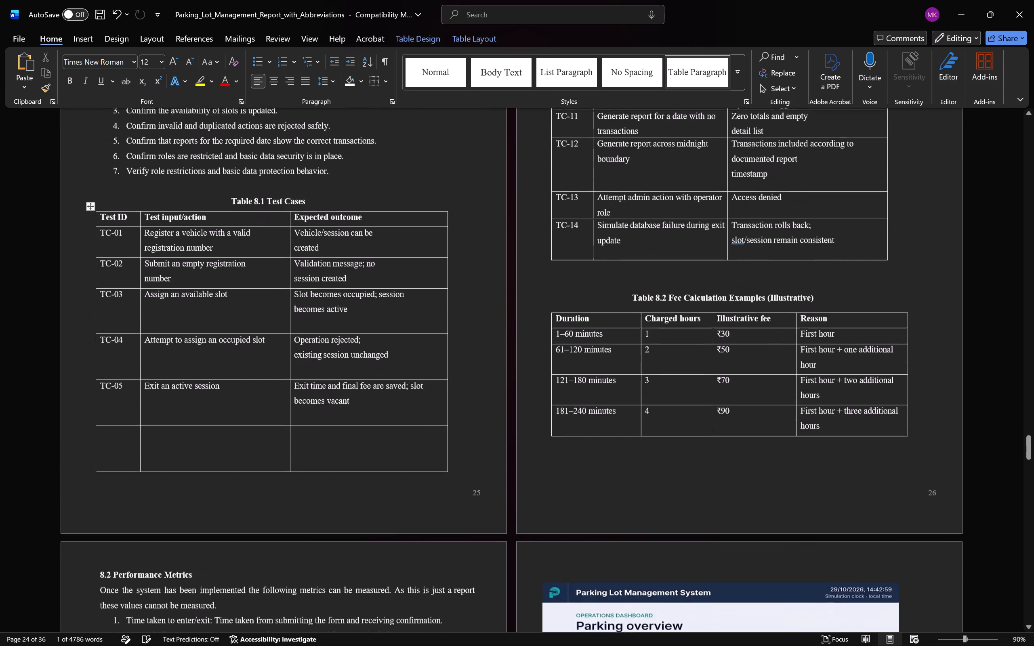
click(133, 438)
key(ctrl+v)
Move the text "Exit using an unknown ticket number" from the following page's row into the second cell of the new TC-06 row.
scroll(361, 298, up, 6)
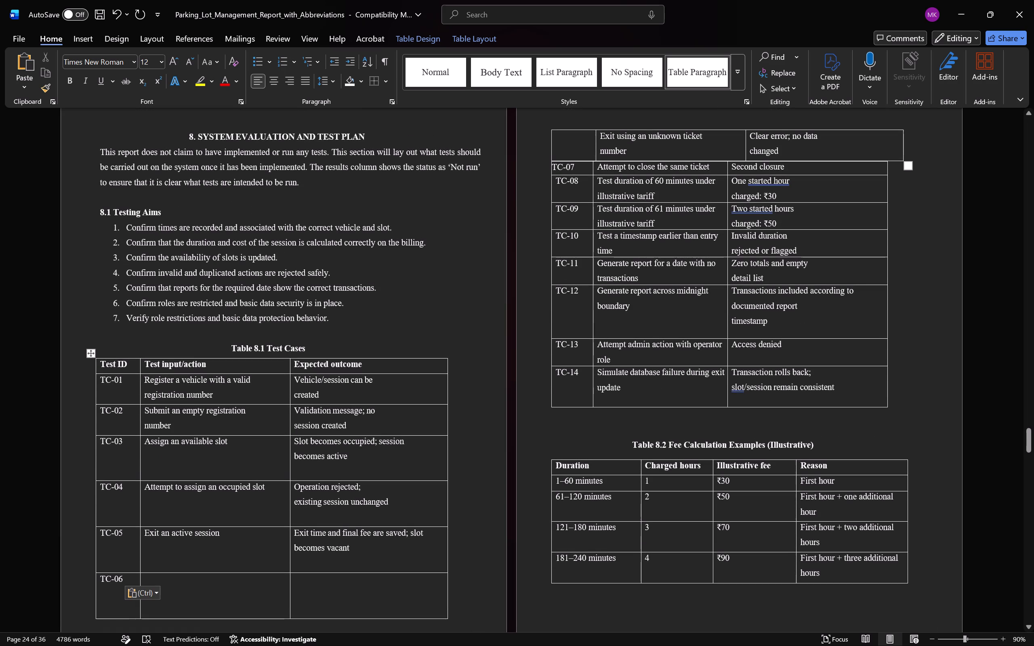
triple_click(628, 143)
key(ctrl+x)
click(161, 591)
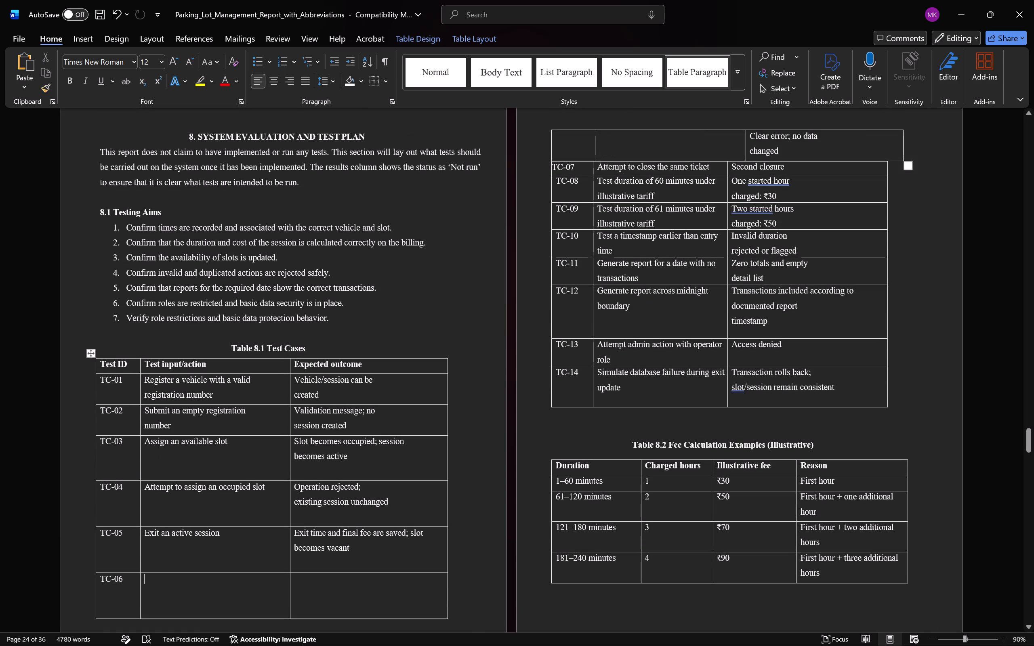
key(ctrl+v)
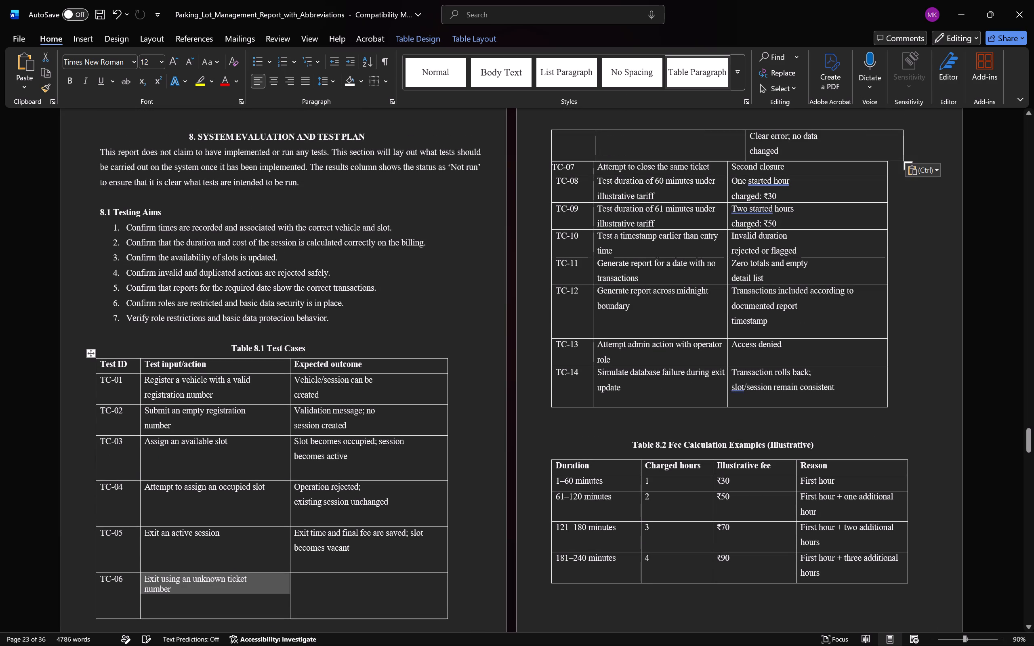
click(772, 147)
key(ctrl+z)
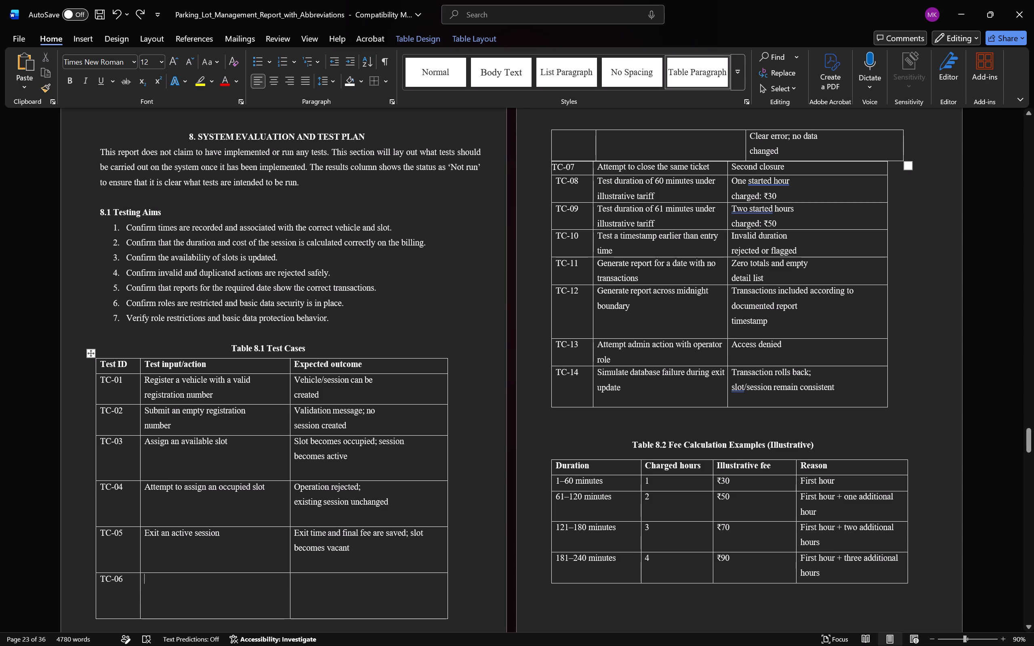
key(ctrl+v)
Move the text "Clear error; no data changed" from the old row into the Expected outcome cell of the new TC-06 row.
click(794, 154)
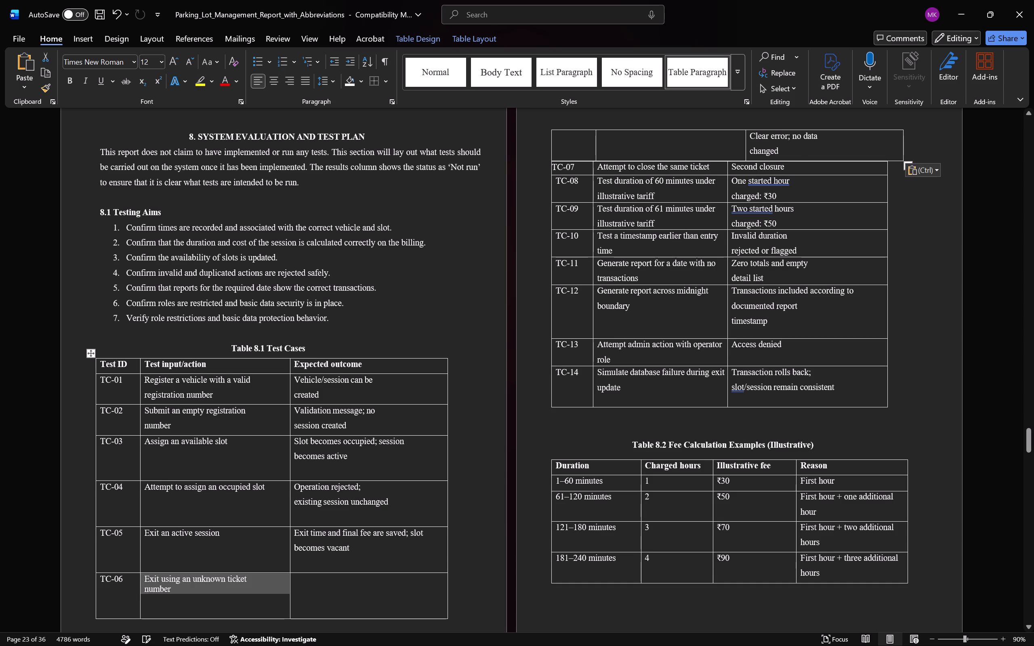
key(ctrl+a)
click(794, 154)
drag(794, 154, 737, 152)
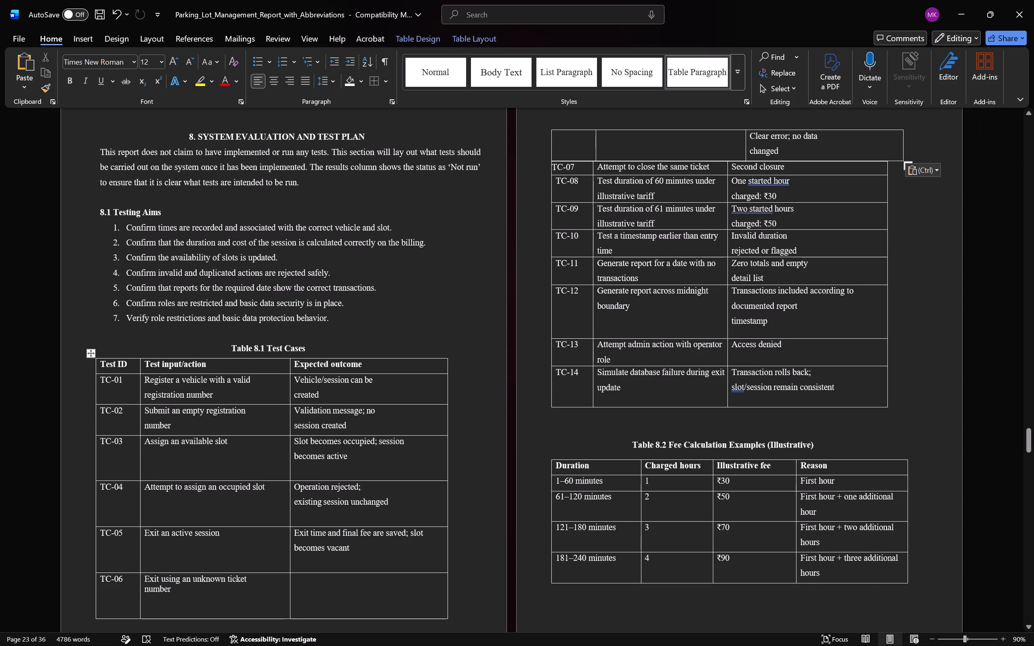
drag(750, 133, 781, 150)
key(ctrl+x)
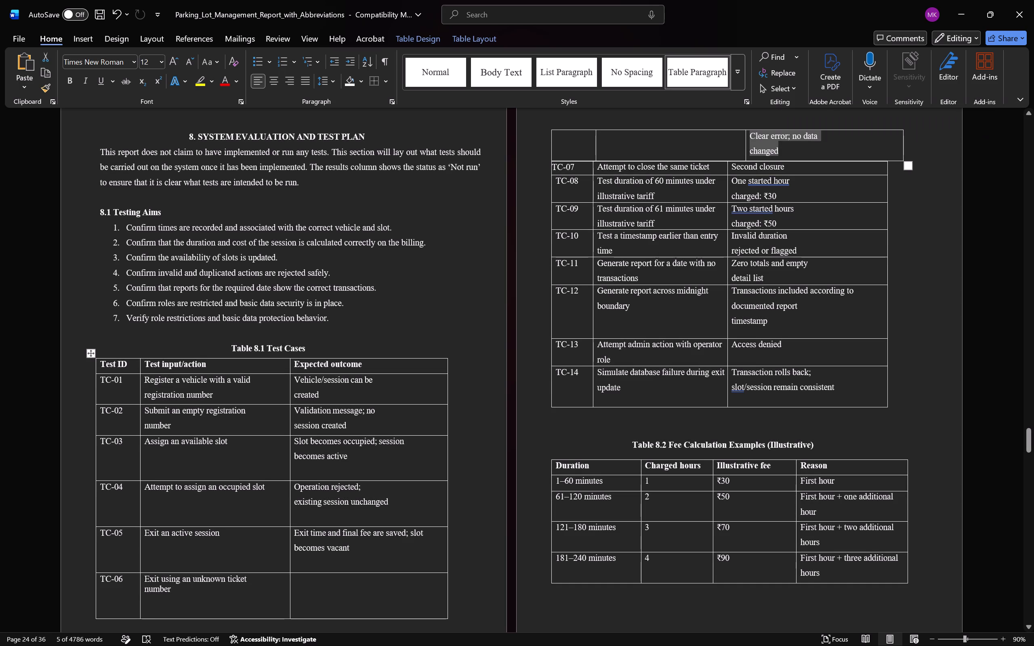
click(353, 583)
key(ctrl+v)
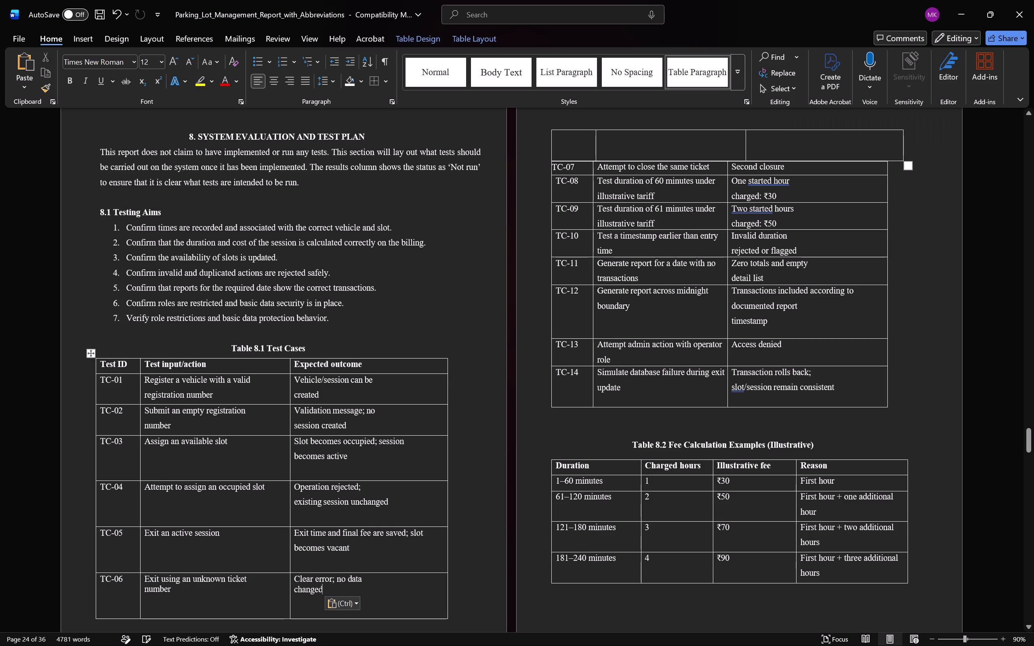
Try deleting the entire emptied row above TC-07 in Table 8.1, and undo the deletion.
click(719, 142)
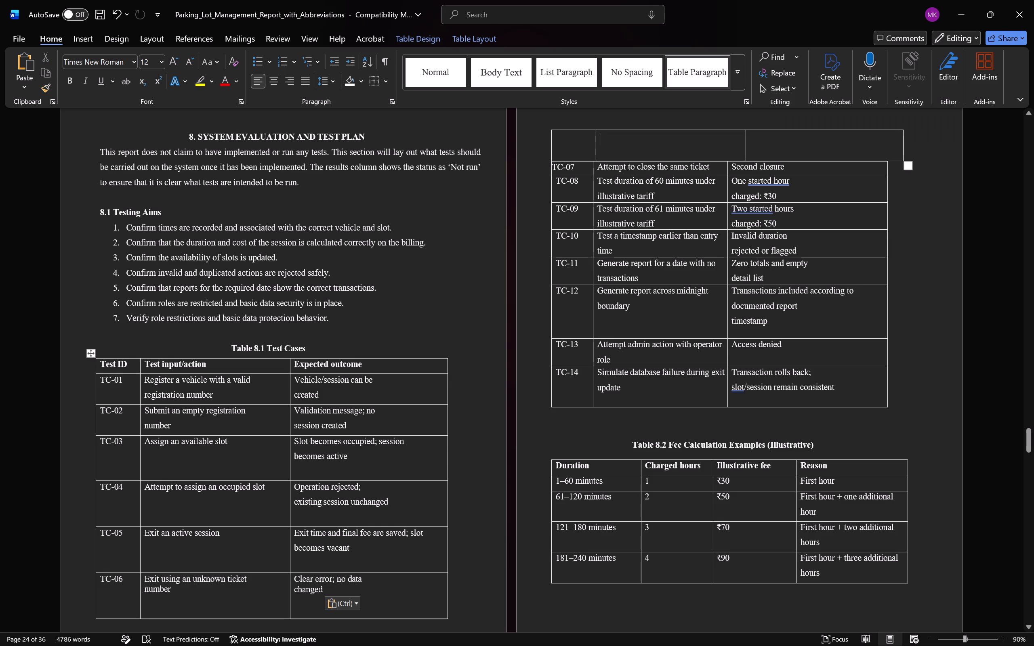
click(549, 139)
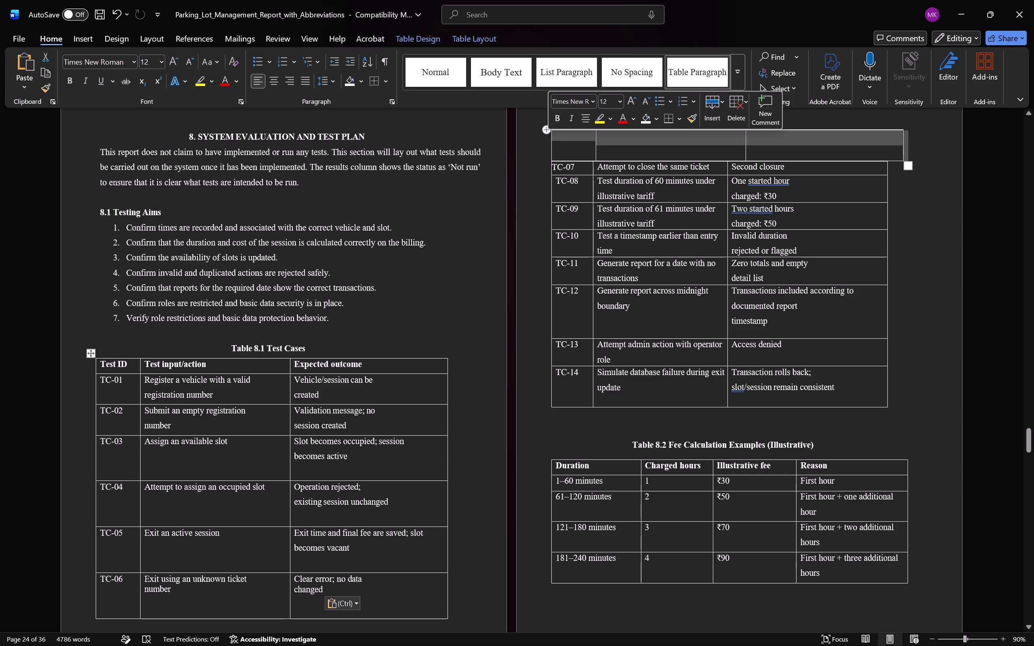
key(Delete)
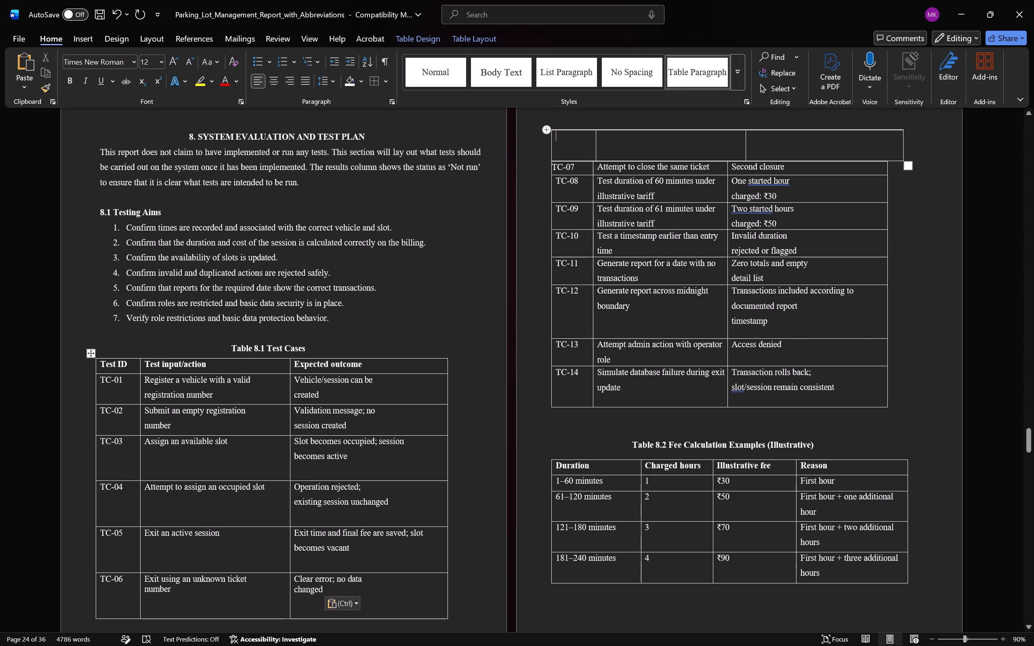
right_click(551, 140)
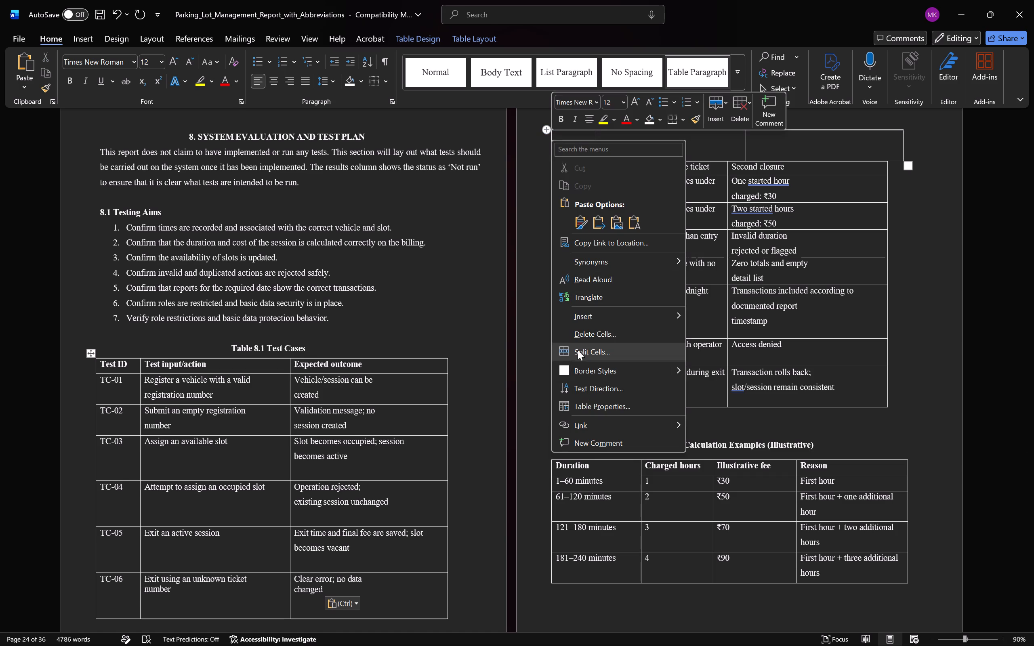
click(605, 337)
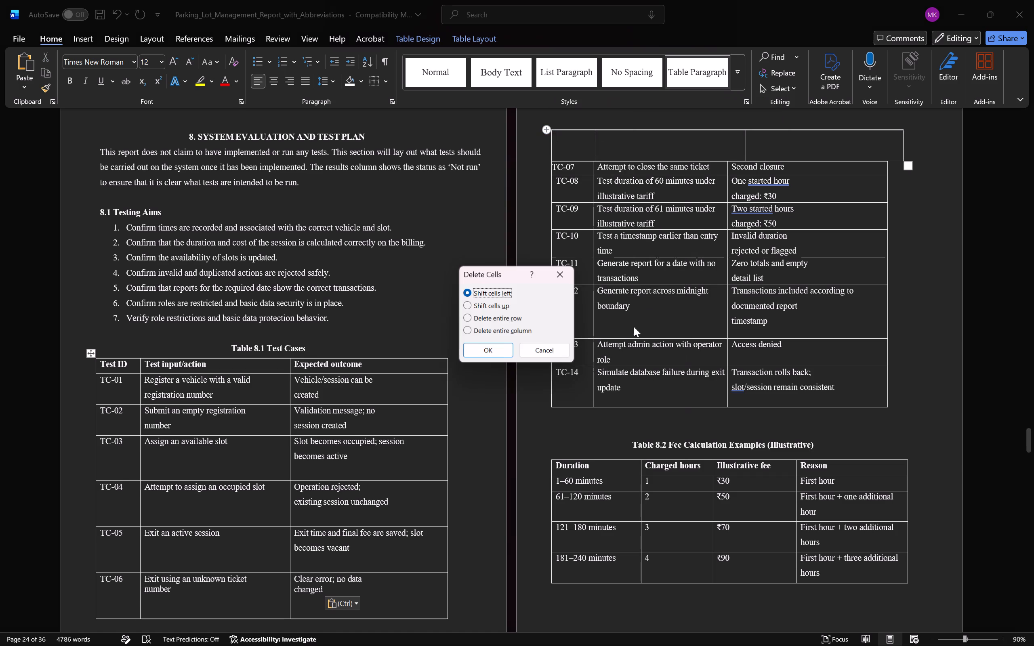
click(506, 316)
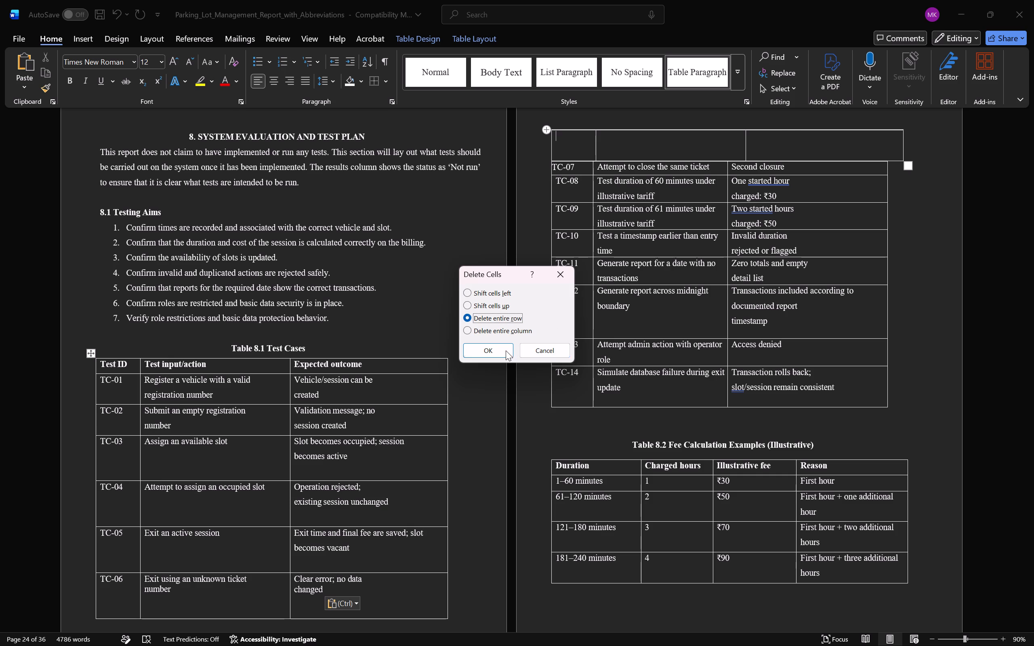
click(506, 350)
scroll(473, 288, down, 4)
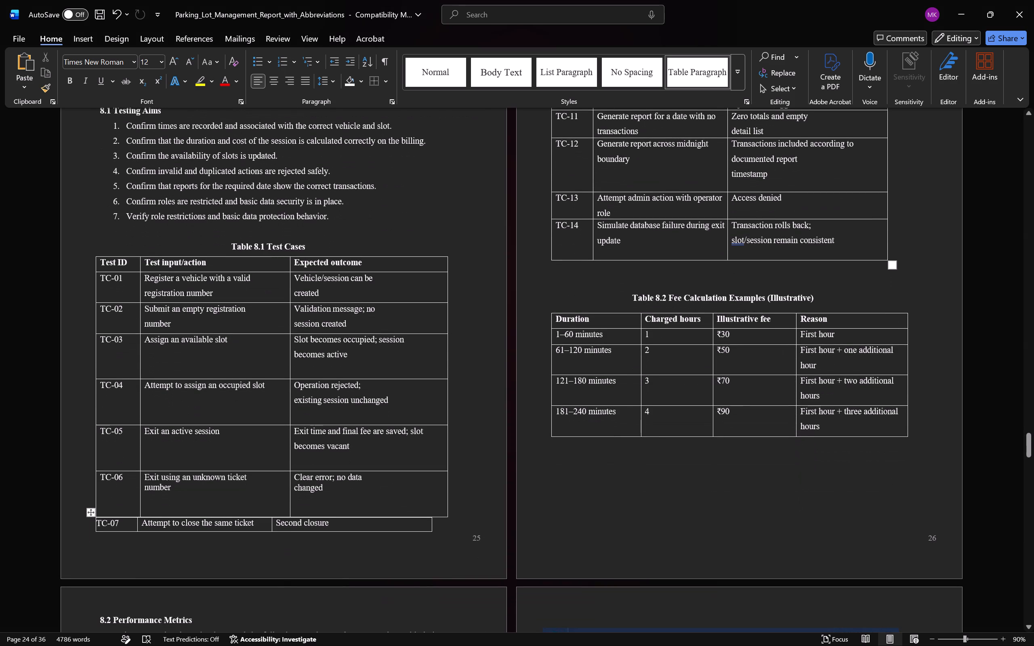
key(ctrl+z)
Move the ID "TC-07" into the first cell of the empty row directly above it.
scroll(519, 421, up, 5)
click(597, 278)
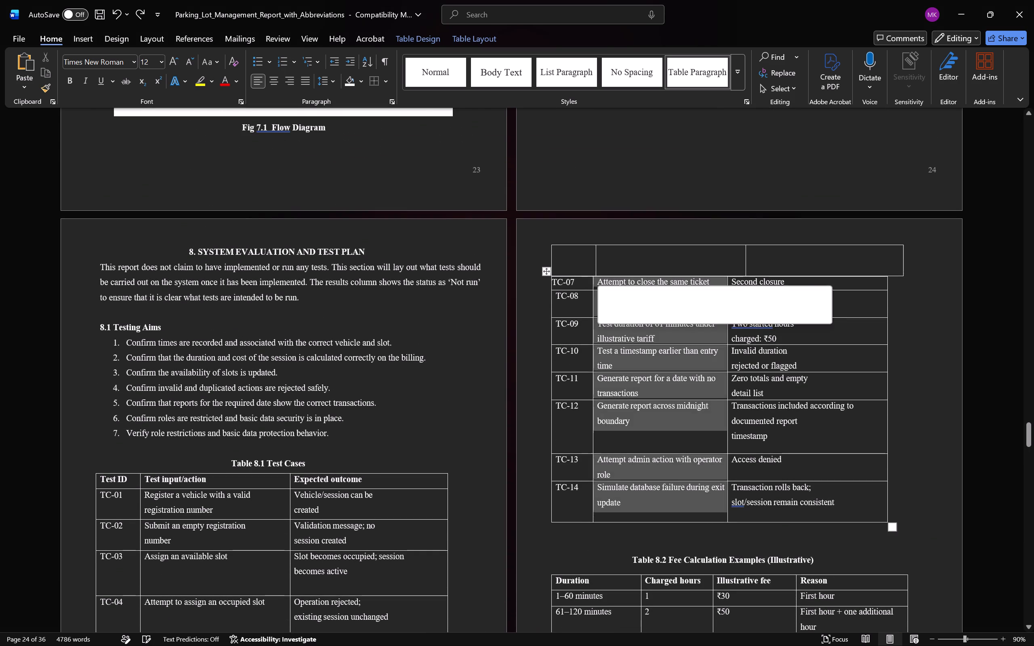
click(574, 285)
drag(576, 285, 556, 286)
click(569, 256)
drag(580, 279, 544, 289)
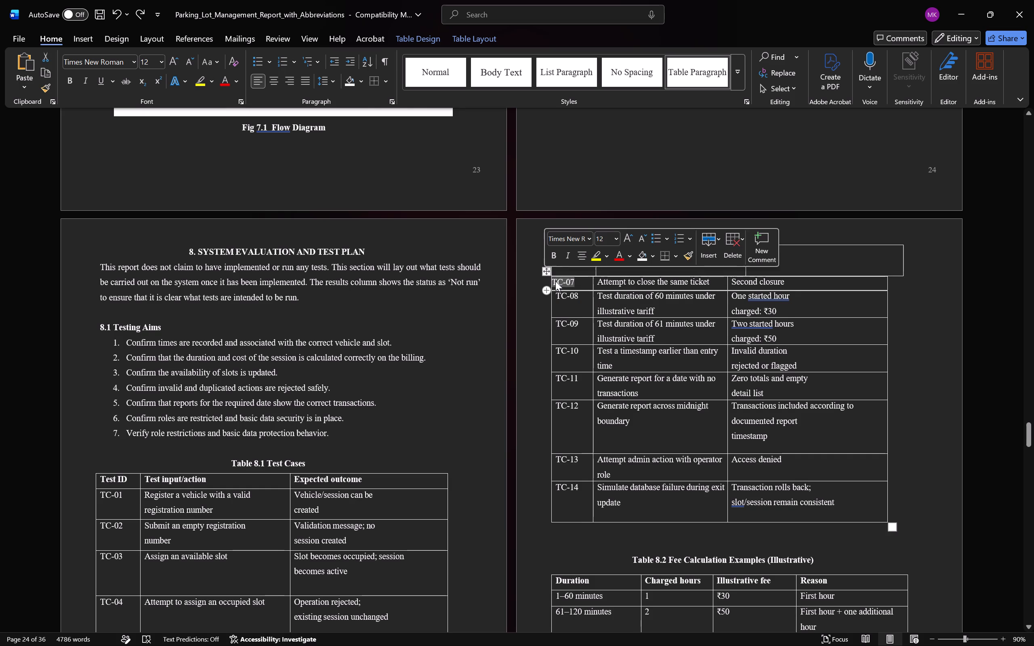
right_click(561, 279)
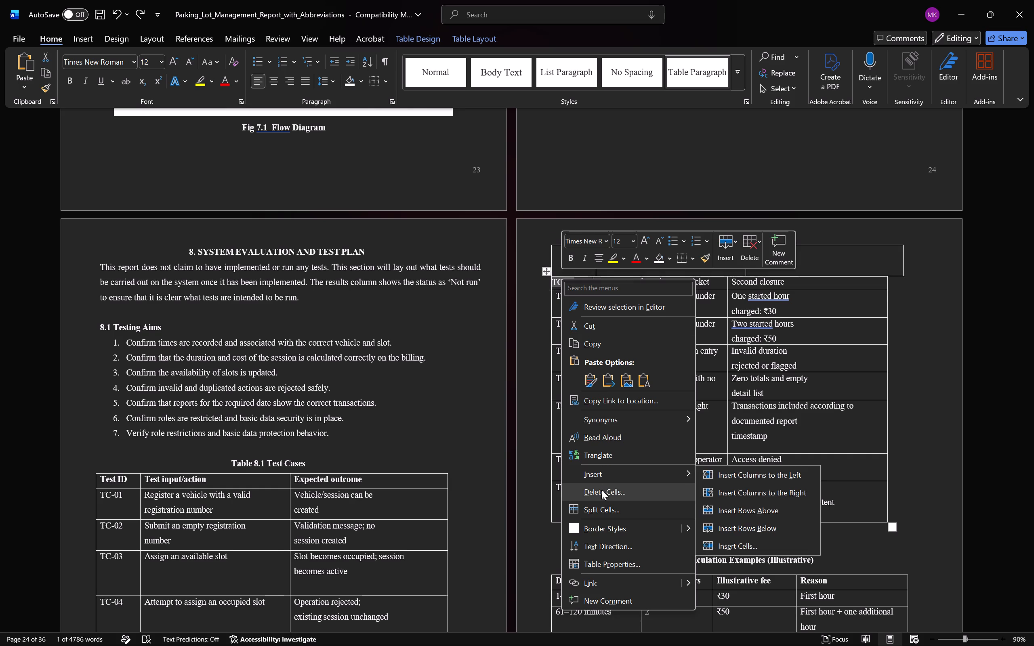
click(597, 346)
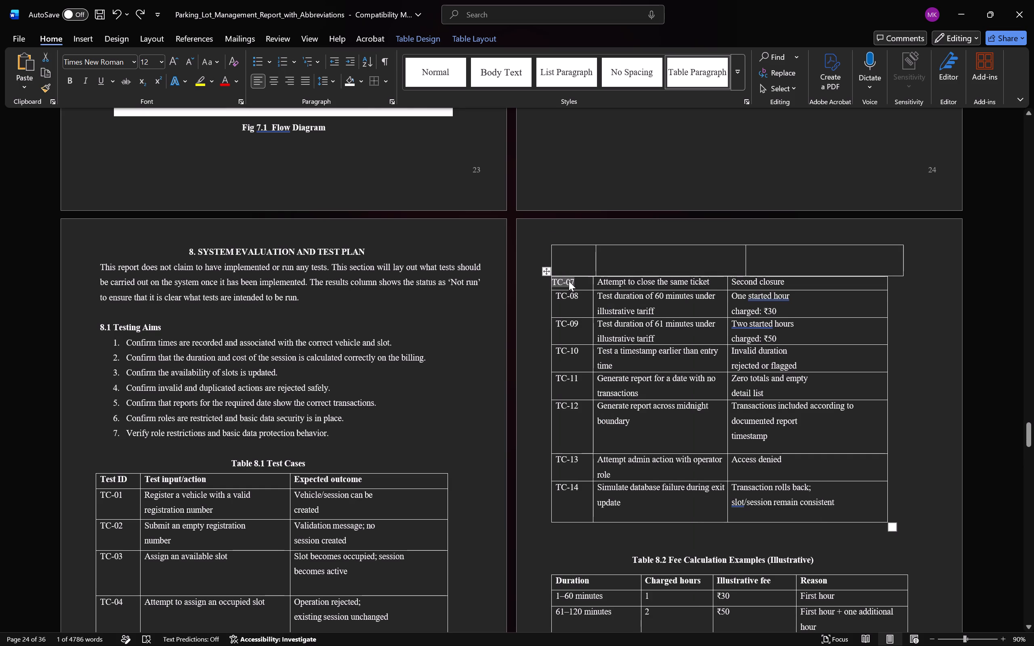
key(ctrl+x)
click(556, 261)
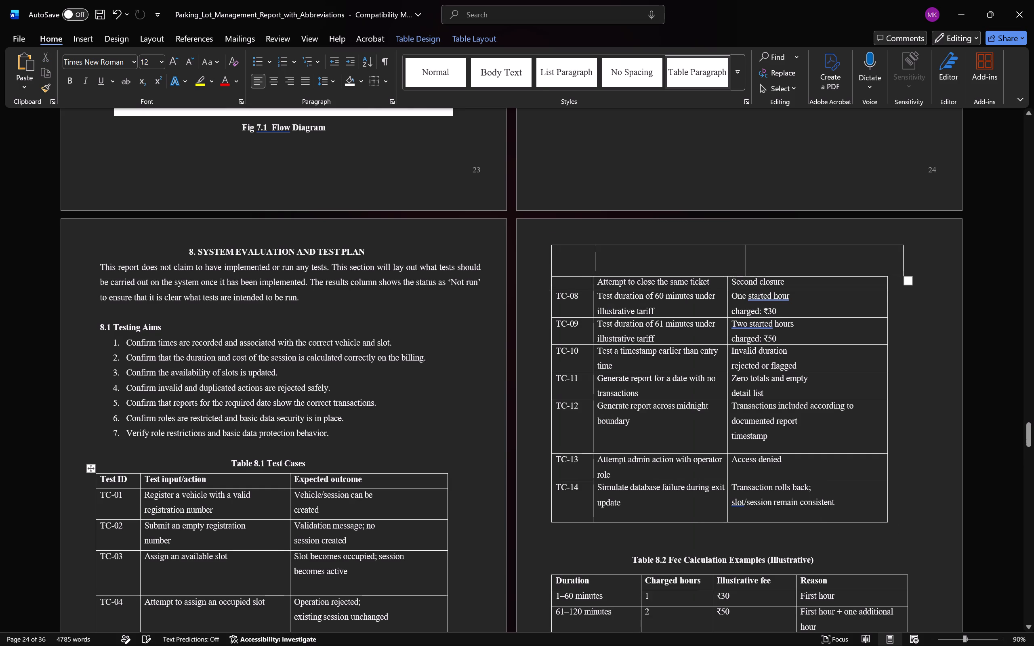
key(ctrl+v)
Move "Attempt to close the same ticket" and "Second closure" up into the second and third cells of the new TC-07 row.
triple_click(627, 282)
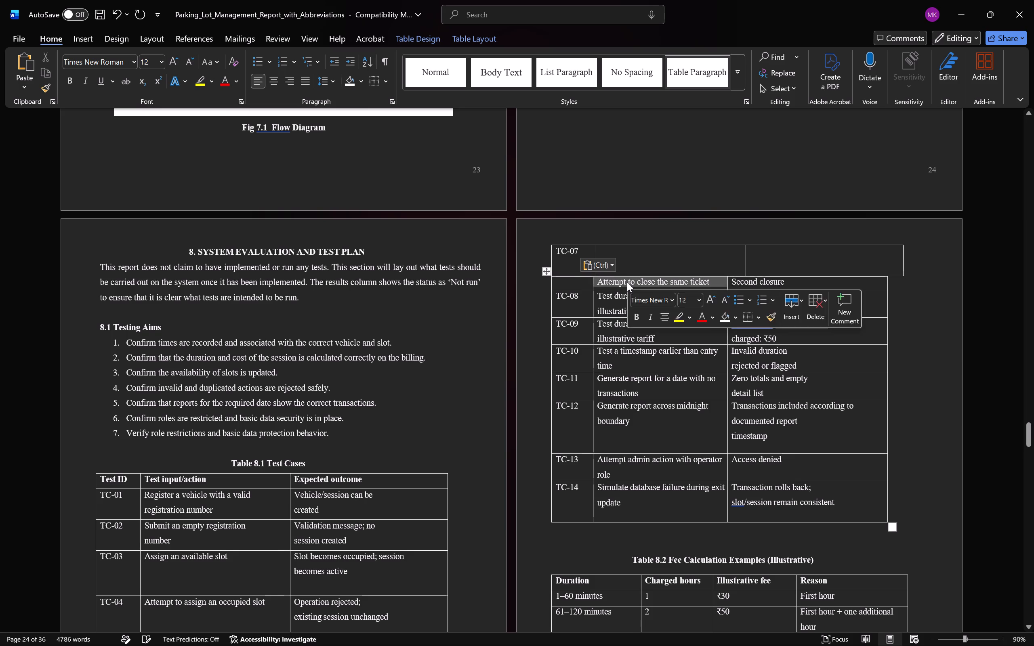
key(ctrl+x)
click(651, 261)
key(ctrl+v)
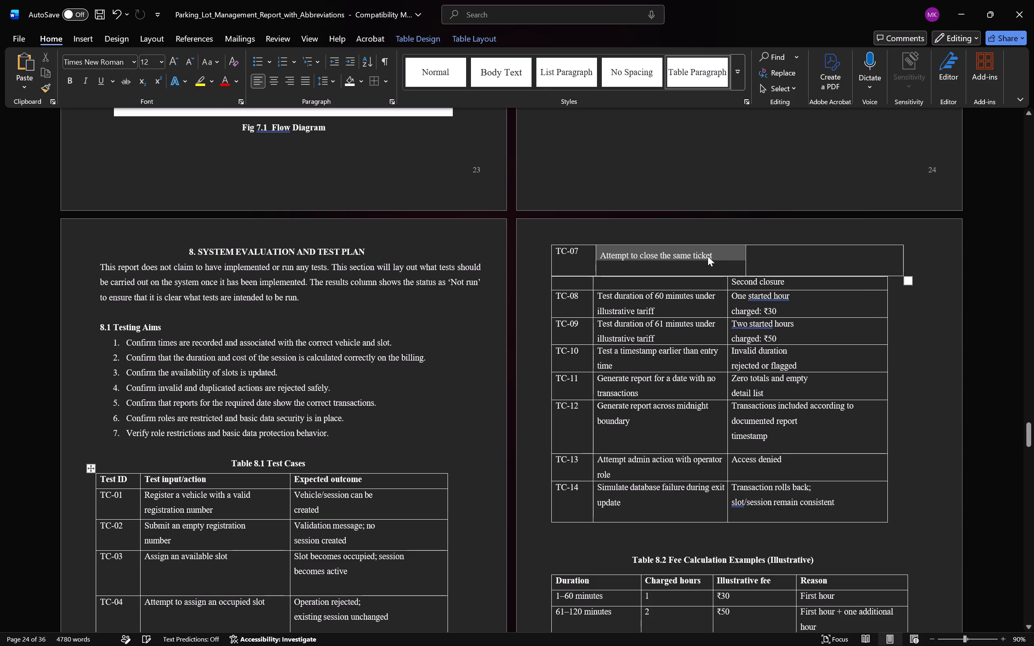
triple_click(755, 283)
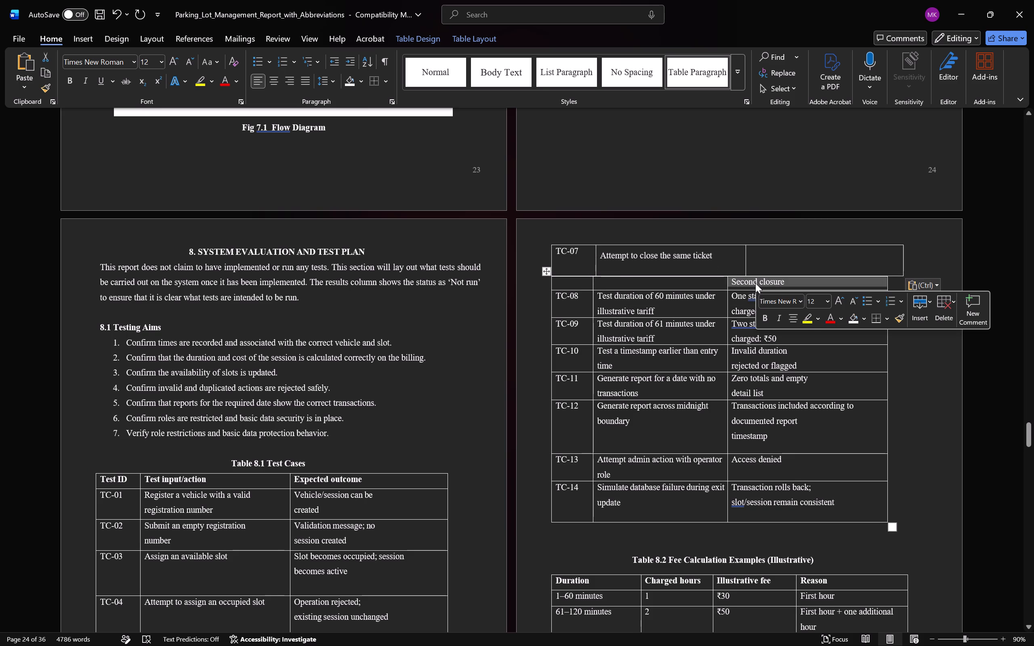
key(ctrl+x)
click(767, 261)
key(ctrl+v)
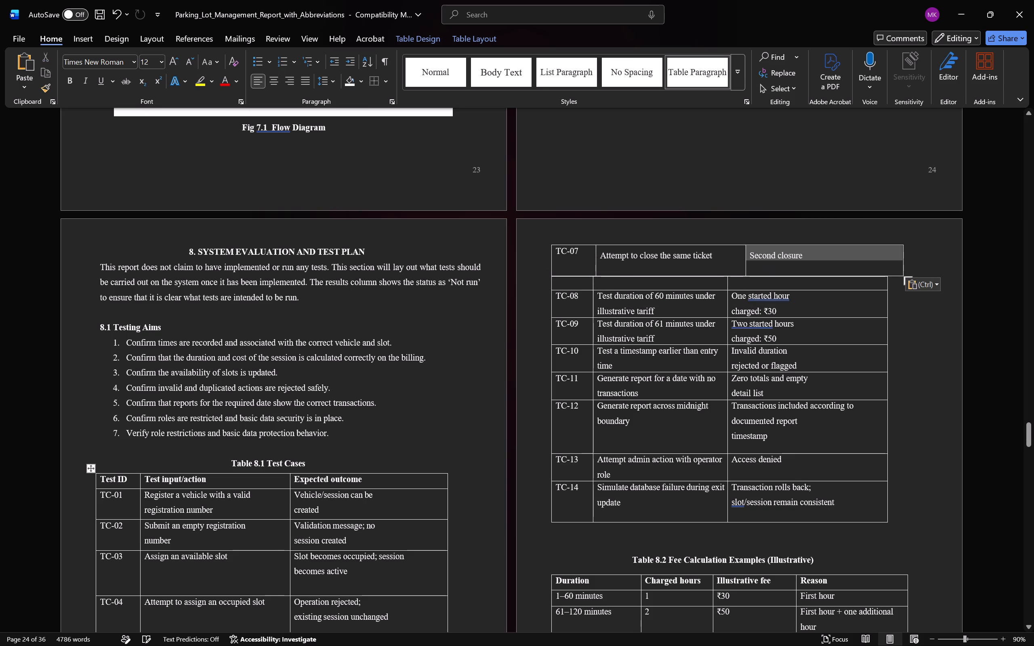
Delete the entire emptied row between the TC-07 and TC-08 rows of Table 8.1.
click(738, 284)
right_click(703, 283)
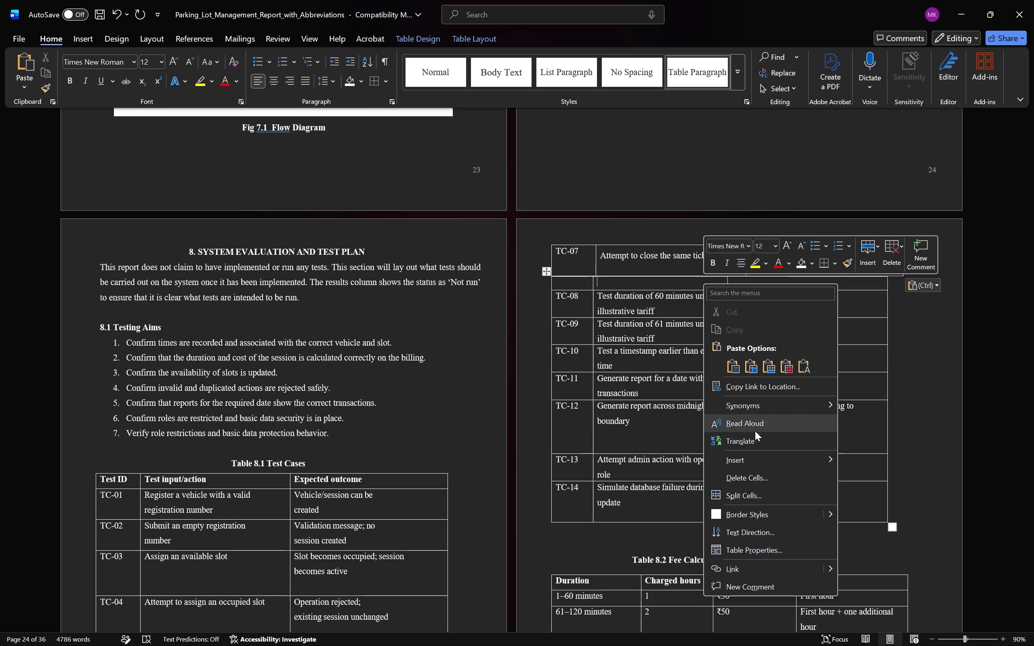
click(754, 472)
click(516, 323)
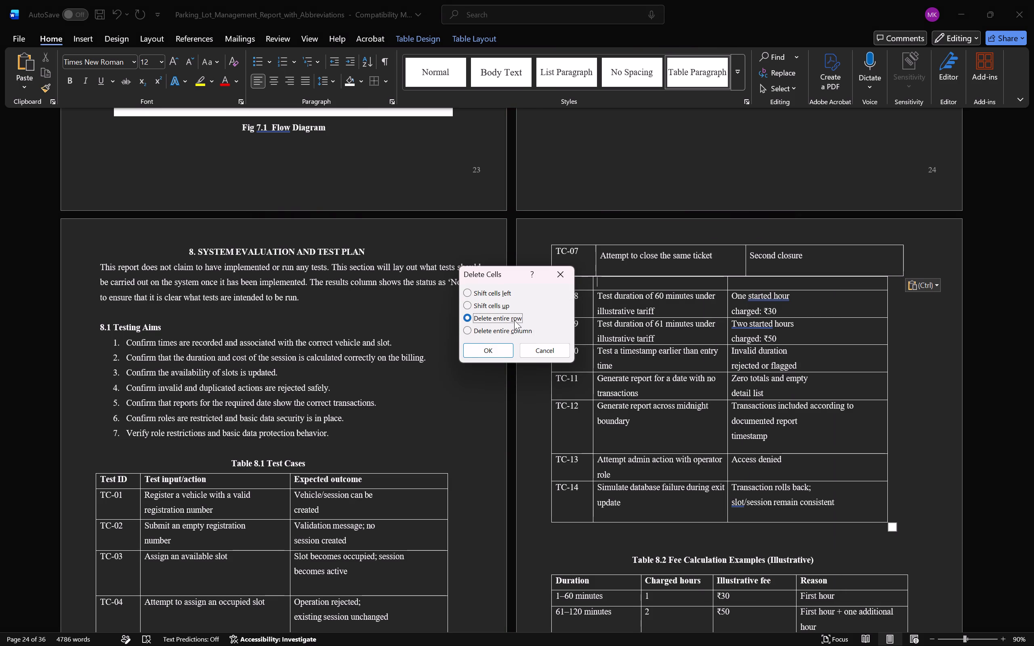
click(511, 350)
scroll(742, 356, down, 3)
scroll(783, 337, up, 4)
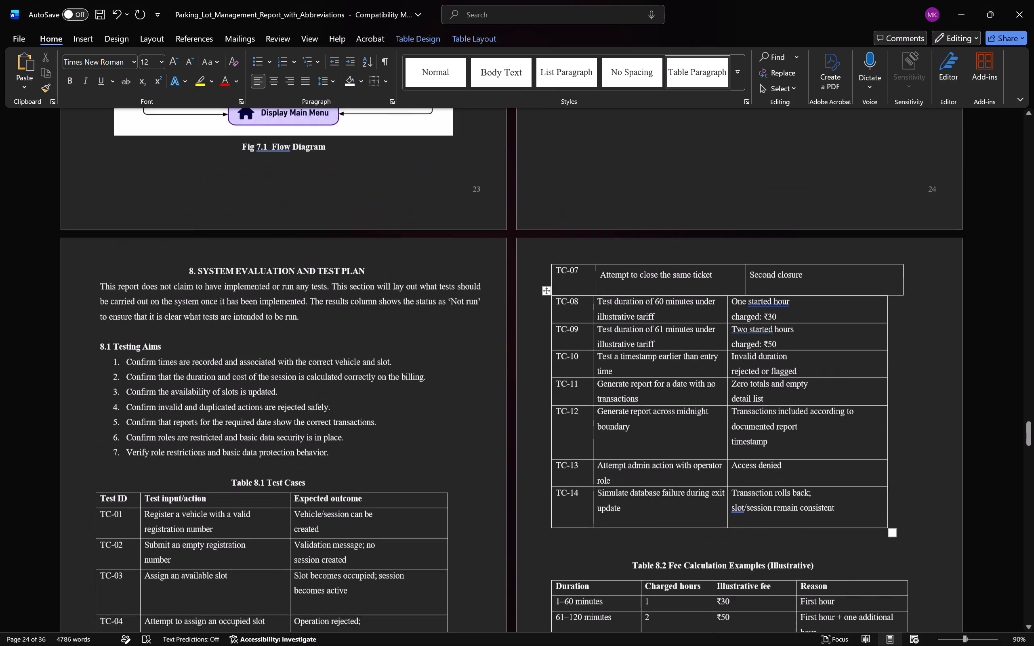
Examine the lower edge of the TC-06 row and how Table 8.1 continues with TC-07 on the following page.
click(890, 337)
scroll(855, 338, down, 12)
scroll(514, 344, up, 2)
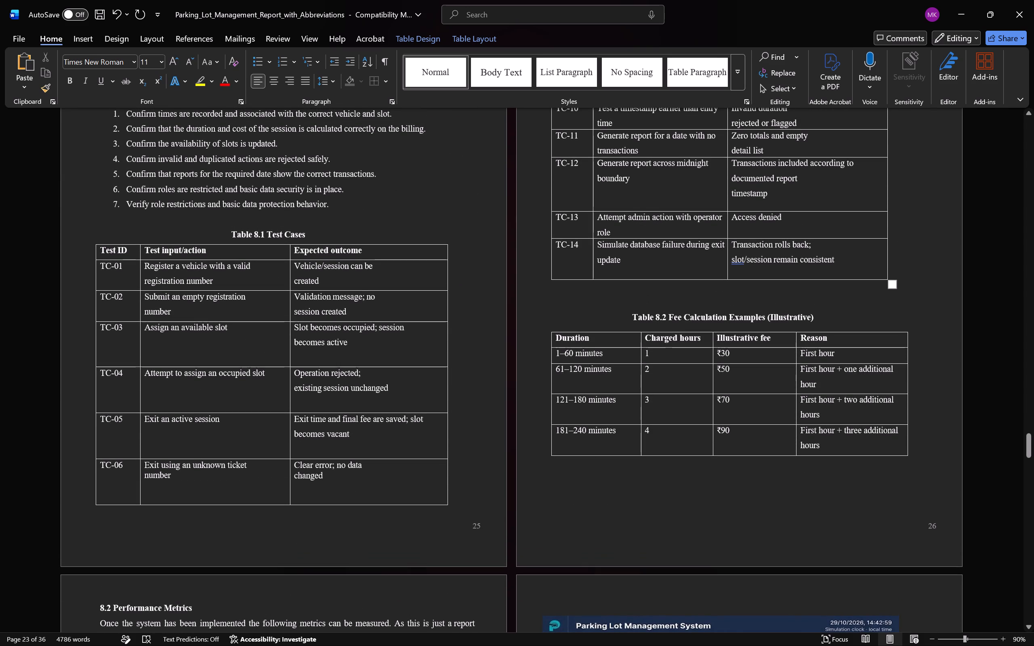
click(216, 504)
click(216, 500)
click(106, 504)
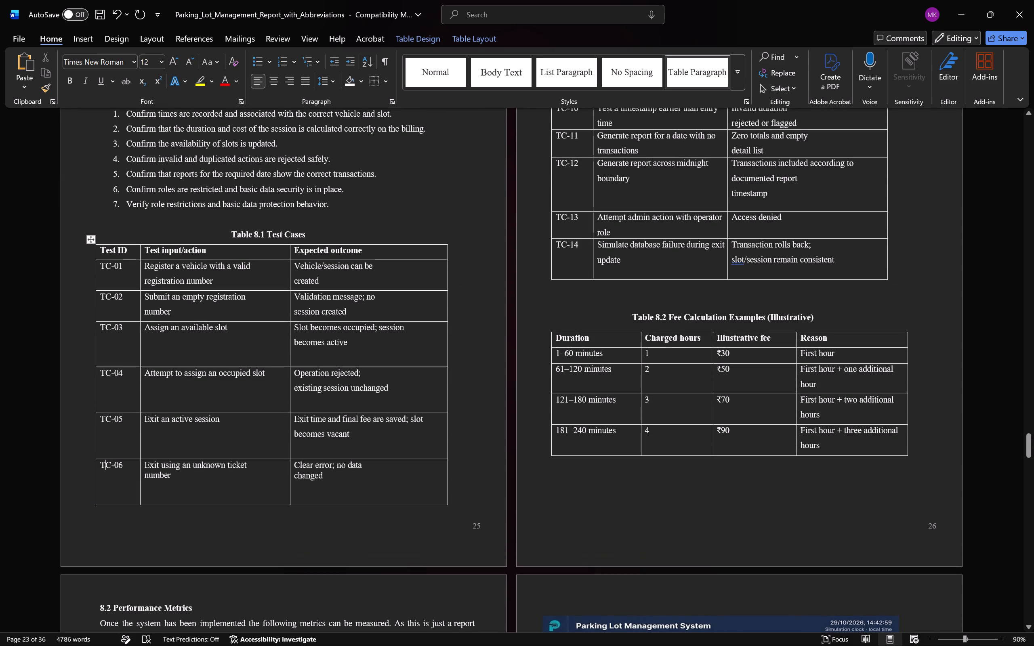
right_click(305, 505)
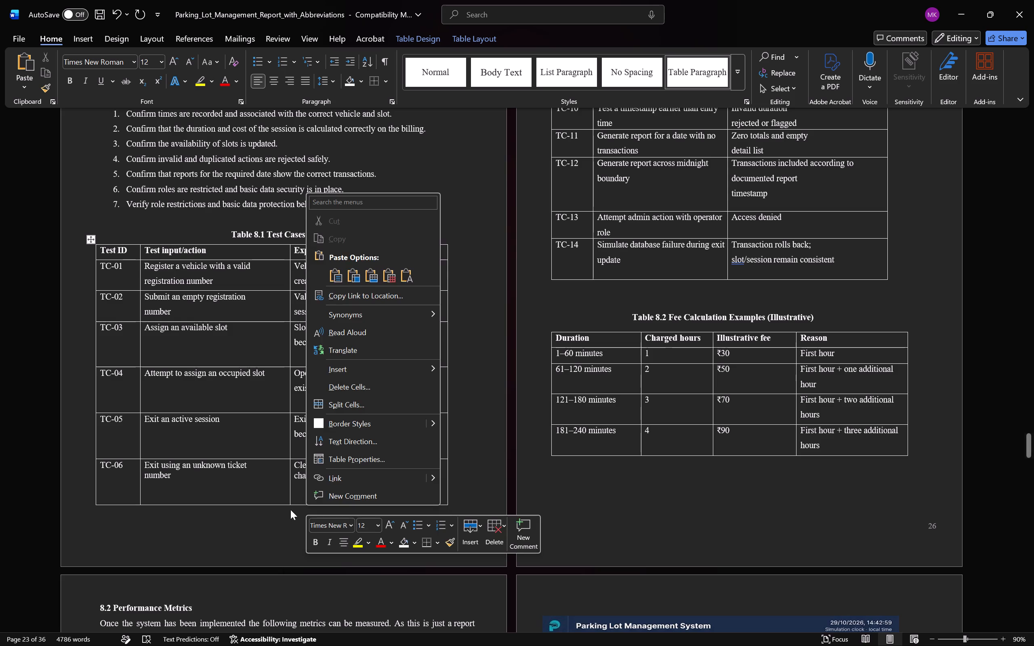
click(281, 501)
scroll(562, 381, up, 6)
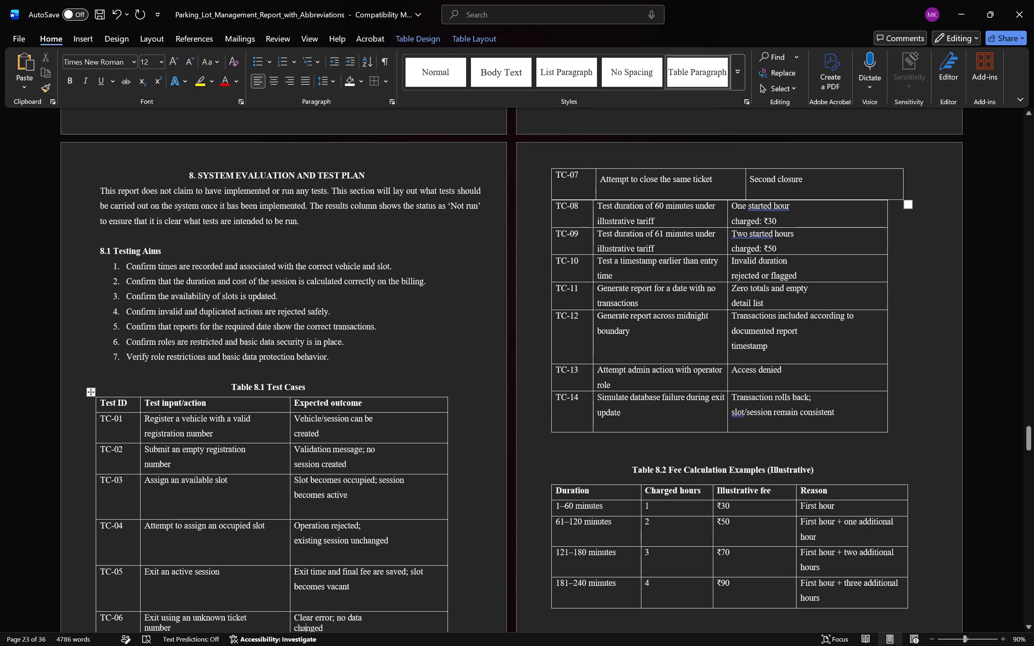
scroll(140, 354, down, 9)
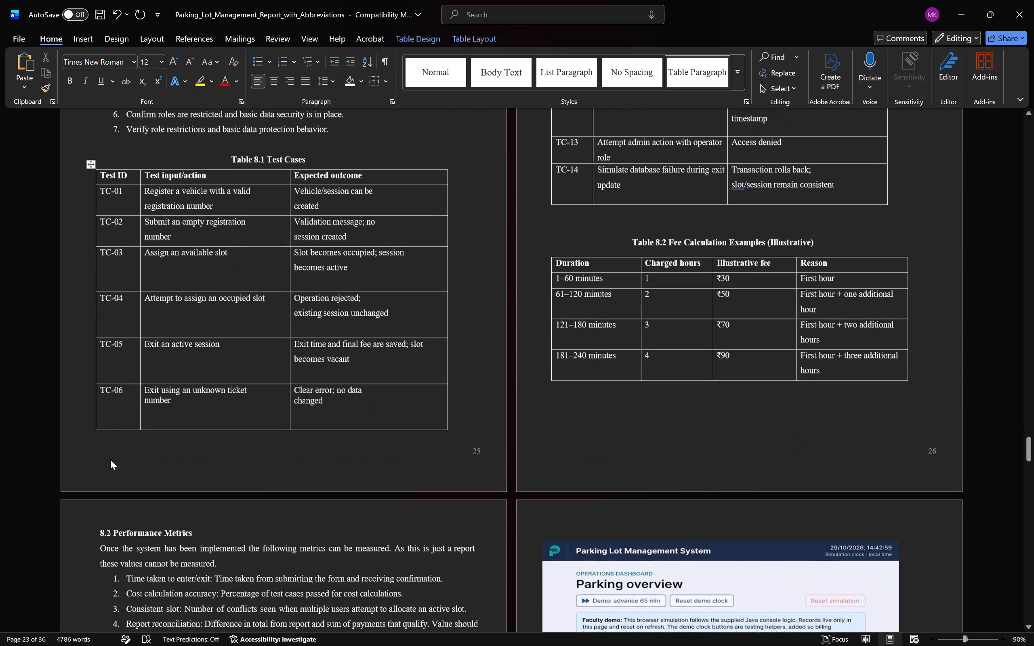
click(136, 419)
click(133, 429)
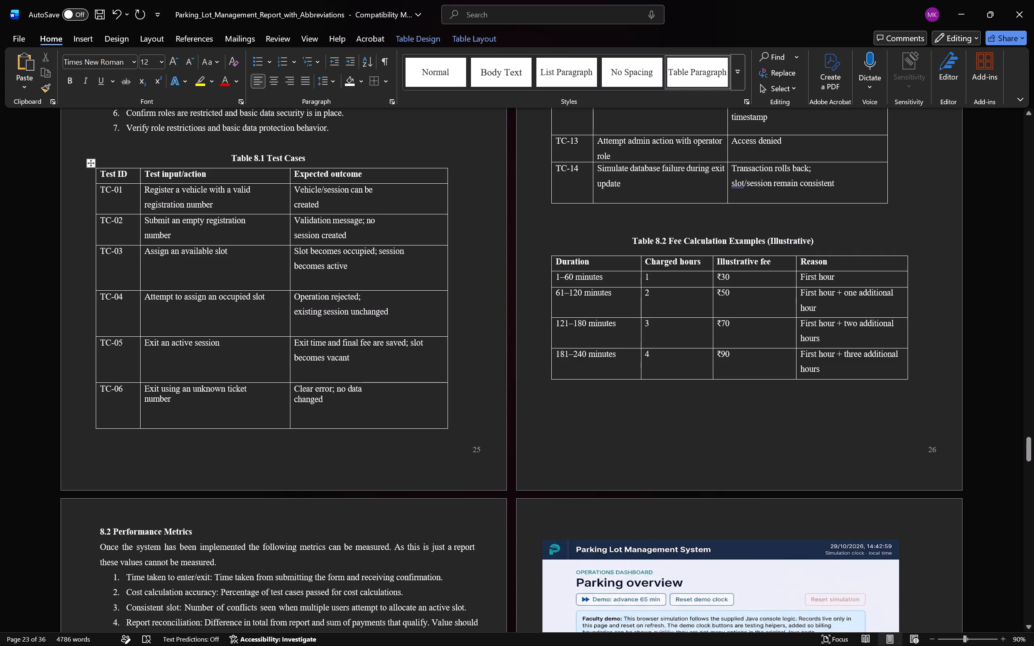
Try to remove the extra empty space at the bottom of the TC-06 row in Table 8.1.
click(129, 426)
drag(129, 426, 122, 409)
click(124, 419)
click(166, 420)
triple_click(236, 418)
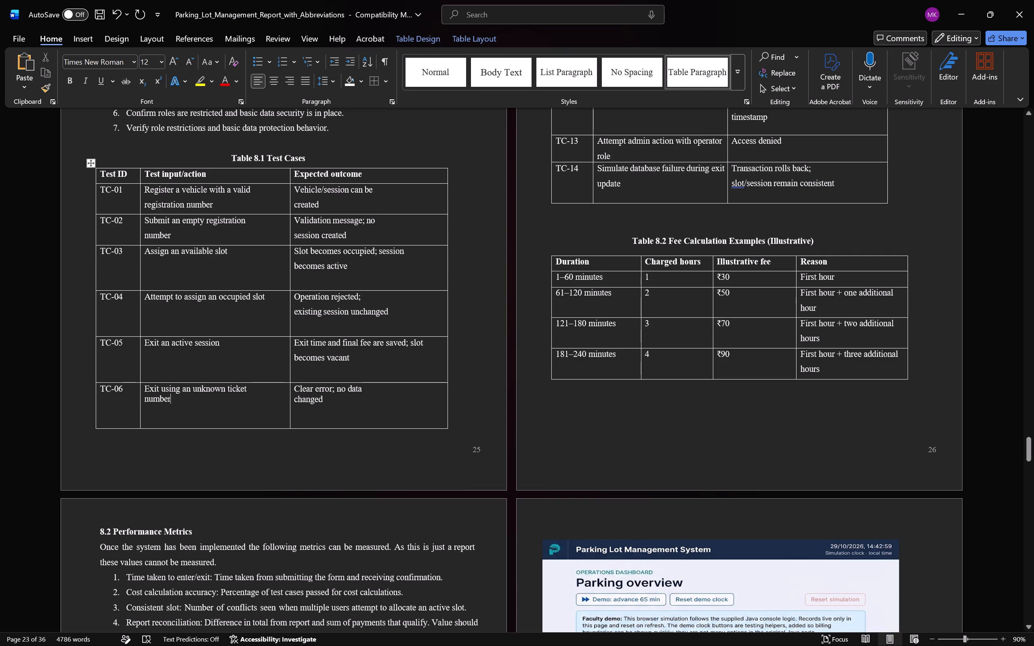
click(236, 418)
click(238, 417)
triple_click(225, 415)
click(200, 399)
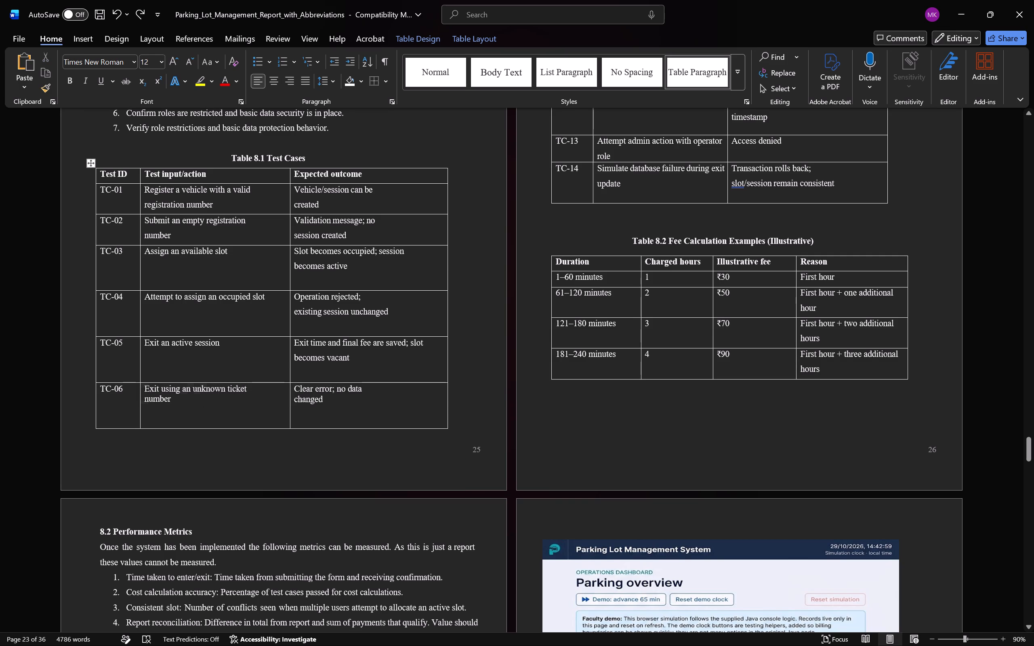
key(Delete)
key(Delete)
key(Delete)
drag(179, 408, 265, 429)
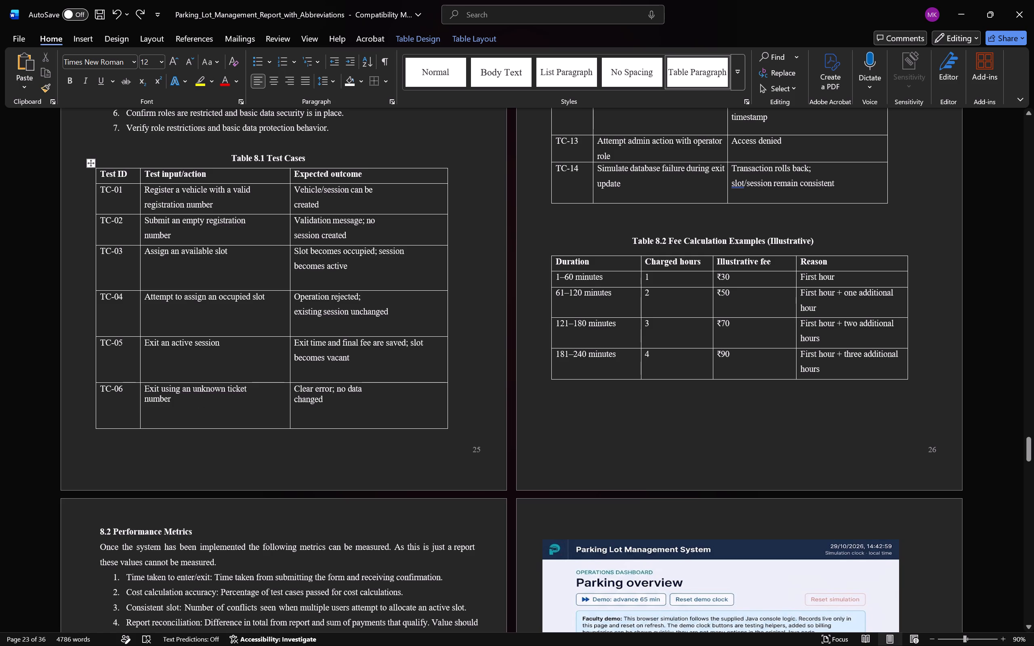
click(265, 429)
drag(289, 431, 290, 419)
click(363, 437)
Insert an empty row between the TC-08 and TC-09 rows of Table 8.1.
scroll(364, 437, up, 15)
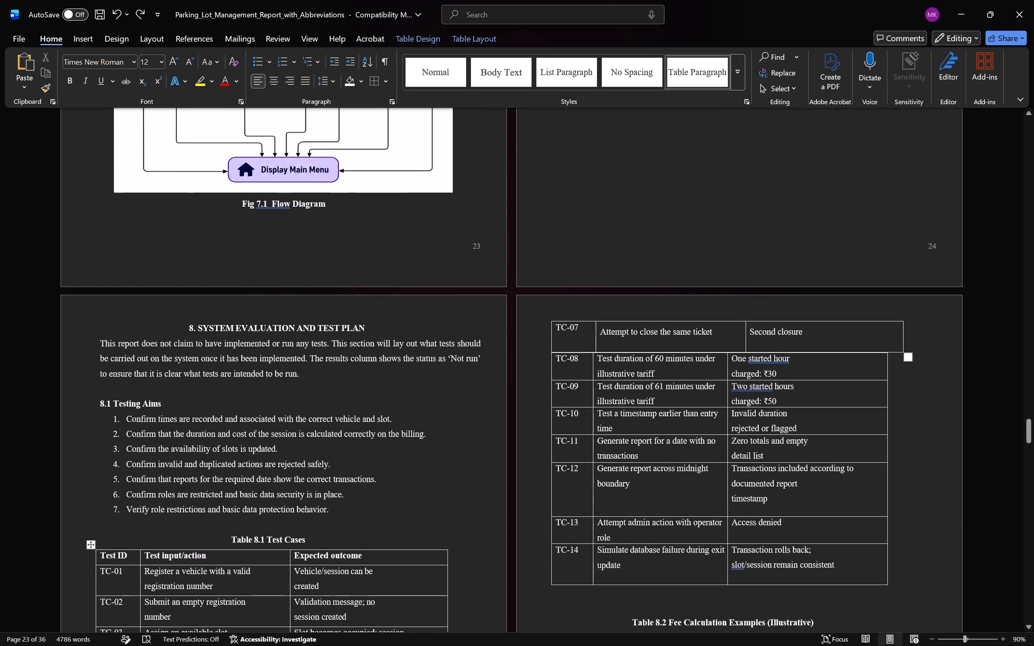
double_click(573, 331)
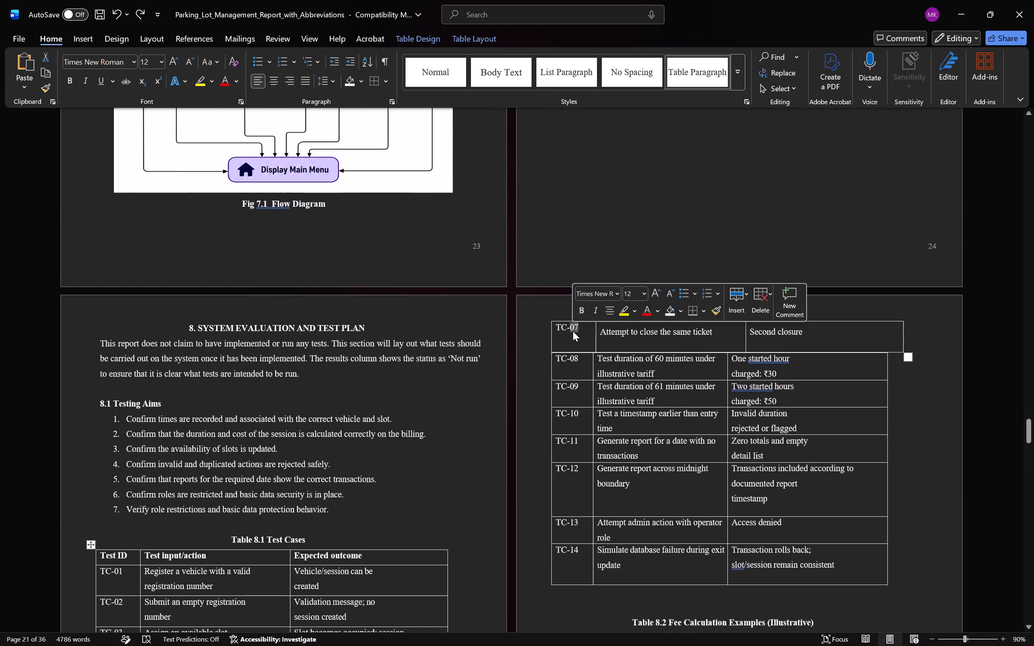
click(554, 352)
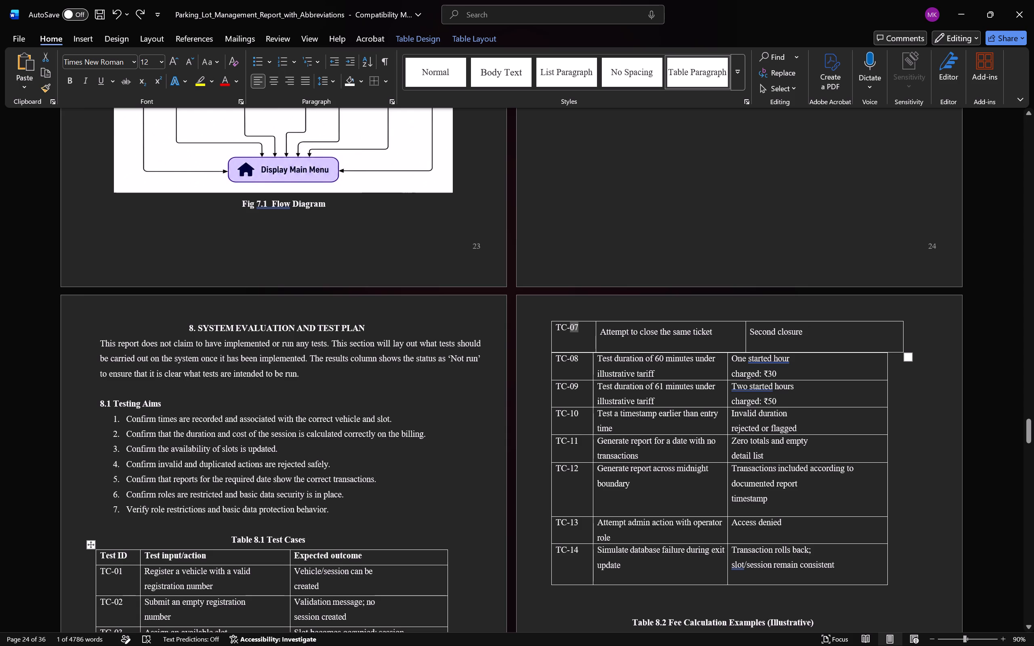
click(566, 378)
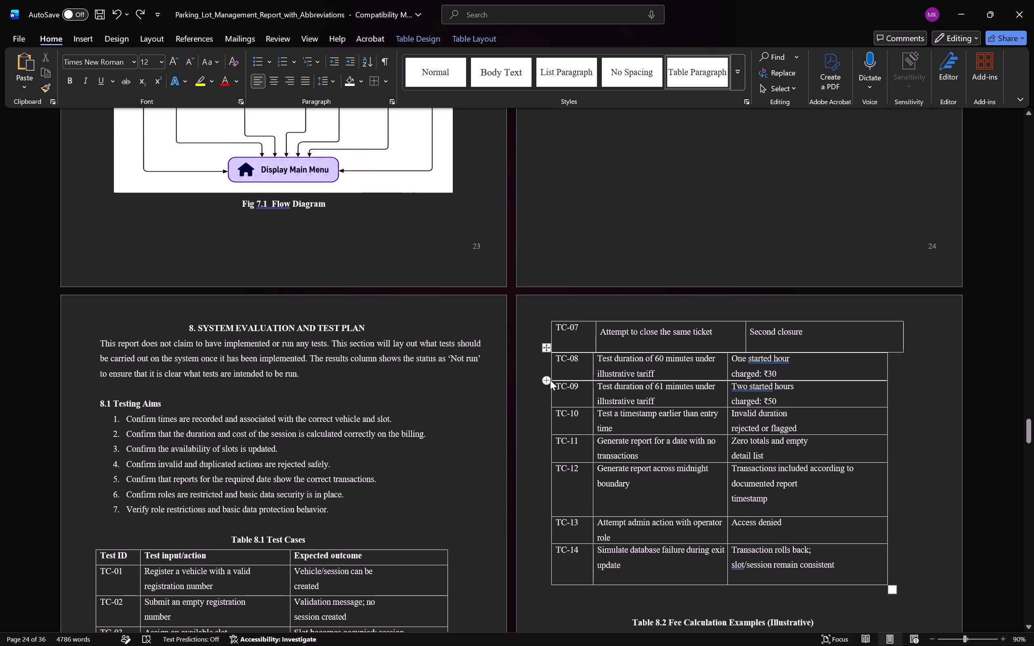
click(545, 377)
click(551, 375)
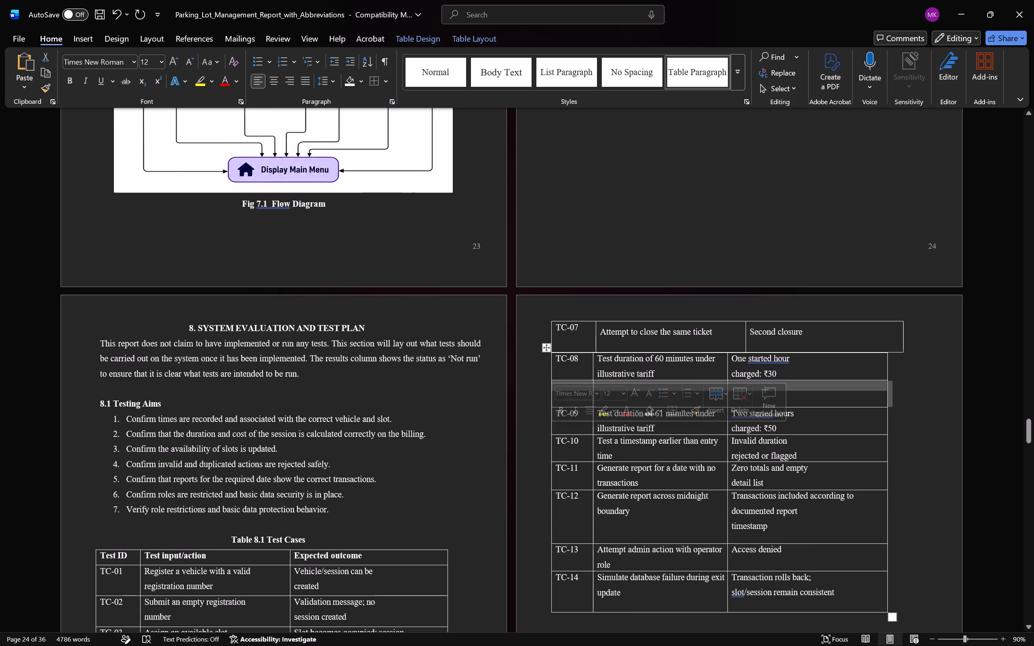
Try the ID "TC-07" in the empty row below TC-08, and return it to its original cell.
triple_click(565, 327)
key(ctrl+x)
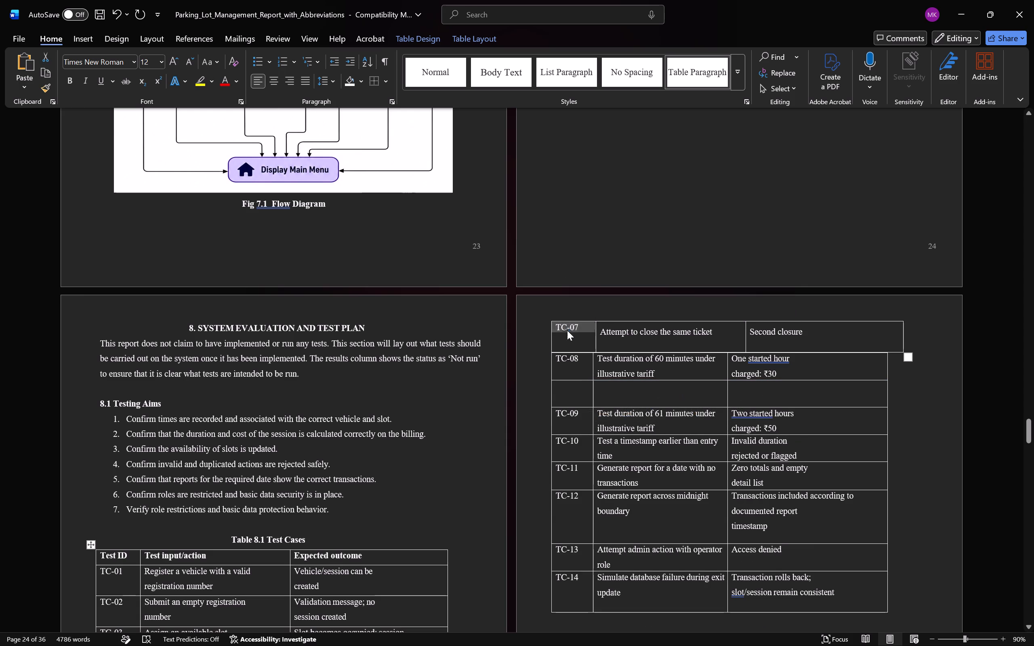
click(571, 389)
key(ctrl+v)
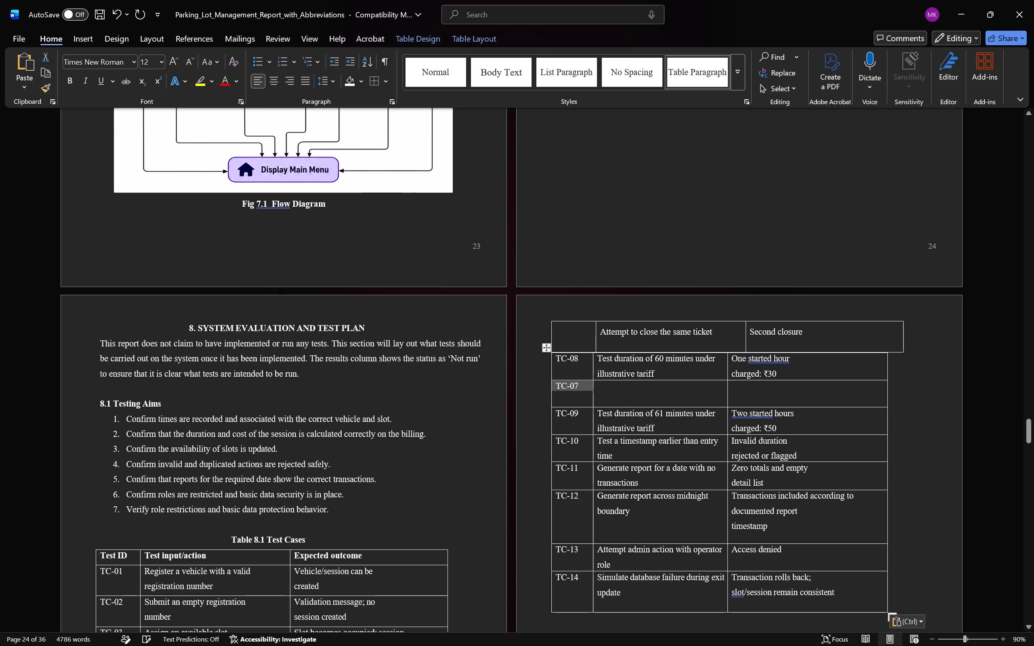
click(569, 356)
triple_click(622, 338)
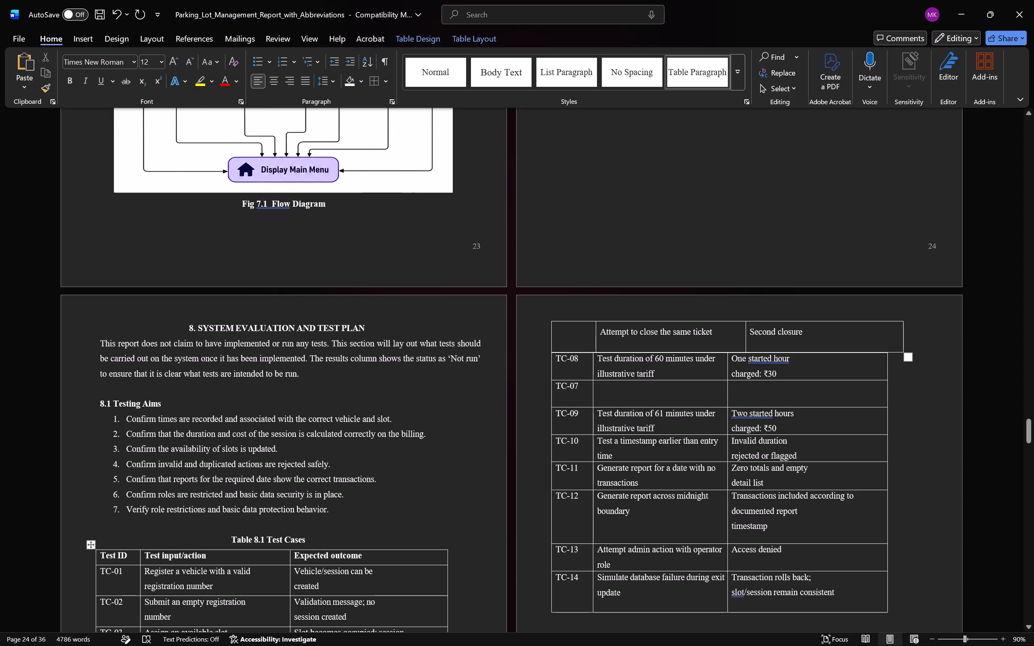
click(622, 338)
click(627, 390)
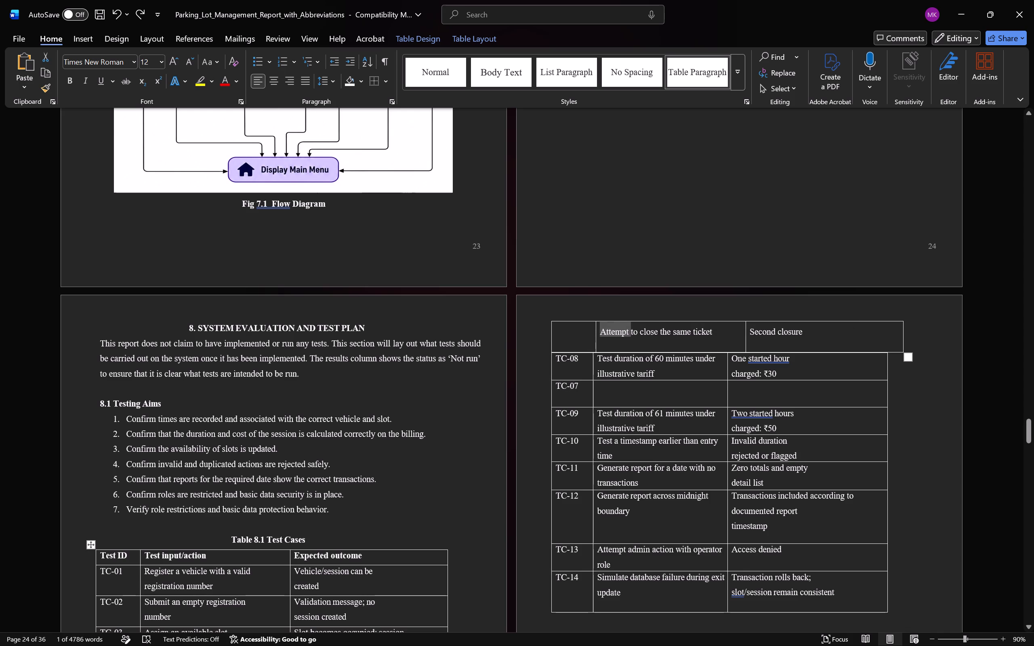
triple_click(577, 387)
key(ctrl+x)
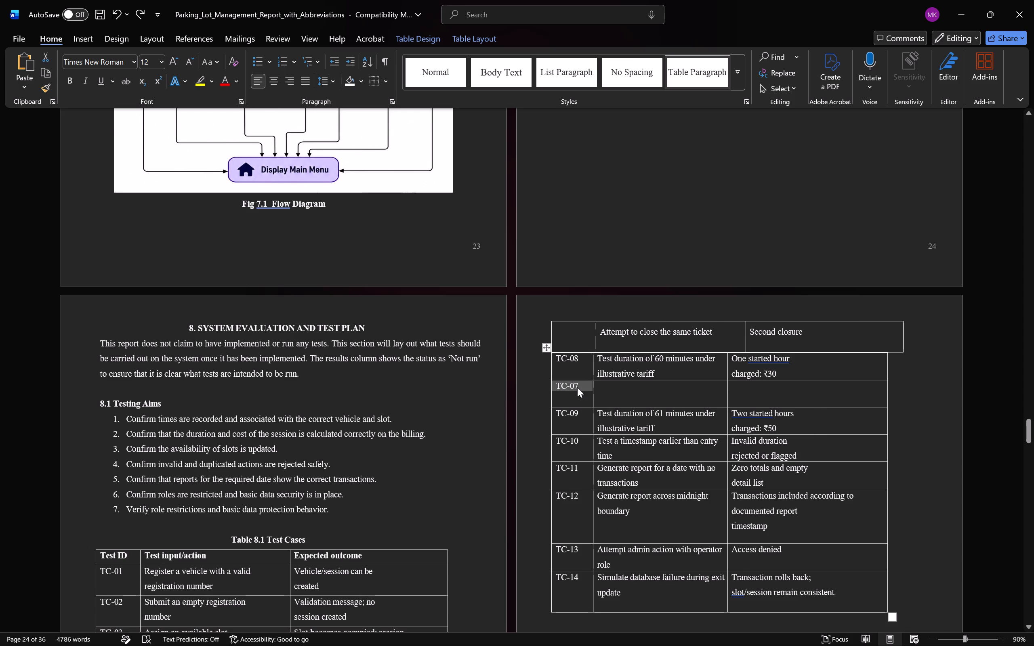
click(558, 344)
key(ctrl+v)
Shift the IDs "TC-08" and "TC-07" down one row each, with TC-08 in the inserted row and TC-07 directly above it.
triple_click(569, 365)
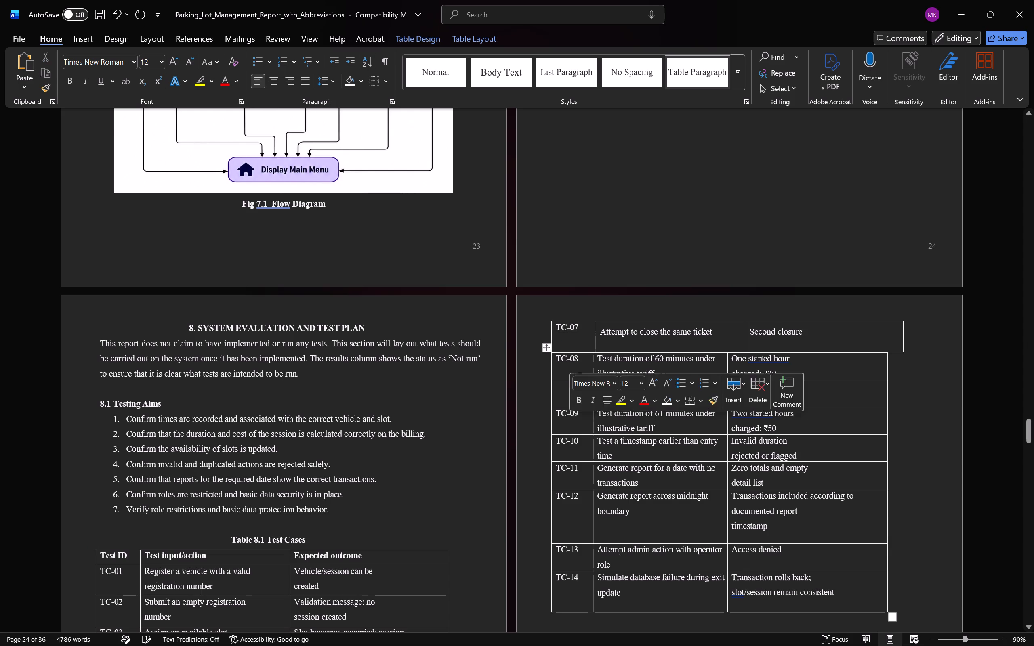
click(569, 358)
double_click(569, 358)
key(ctrl+x)
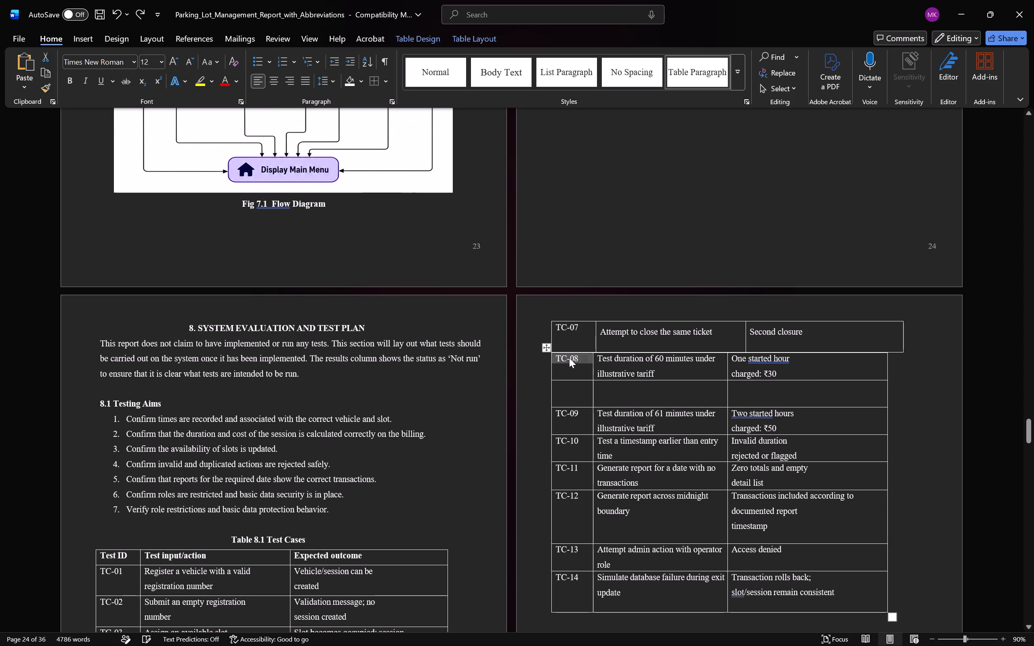
click(573, 394)
key(ctrl+v)
click(593, 336)
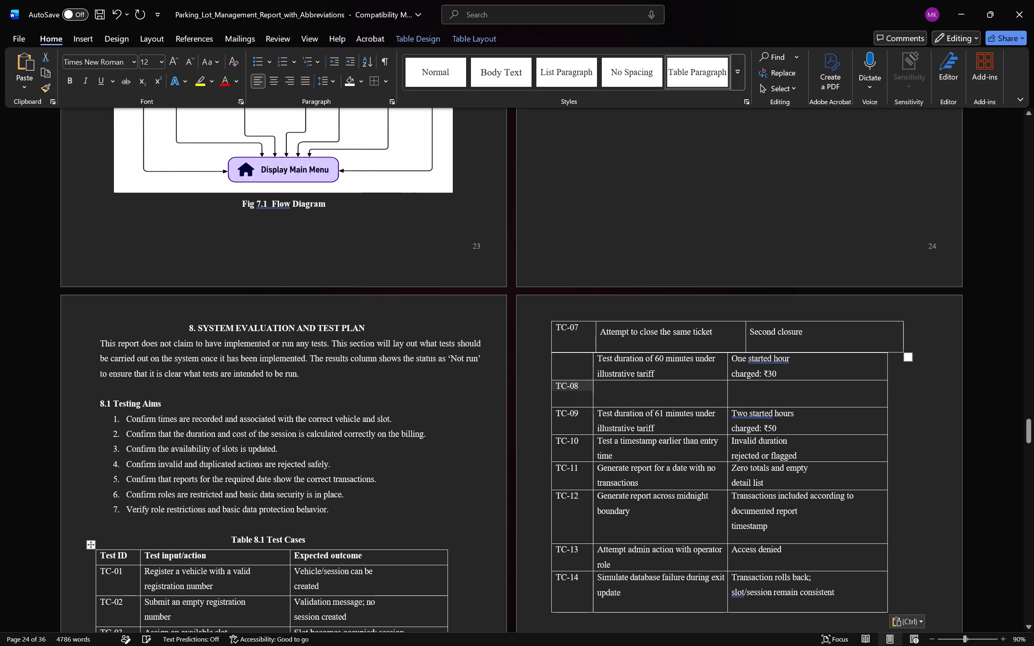
triple_click(573, 327)
key(ctrl+x)
click(577, 359)
key(ctrl+v)
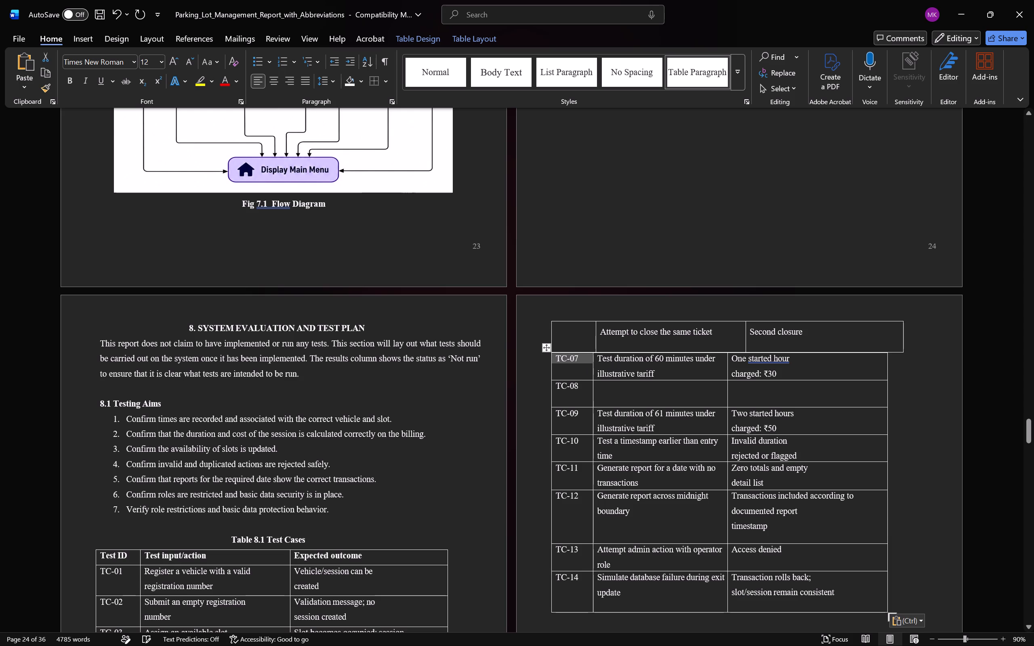
Move "Test duration of 60 minutes under illustrative tariff" down into the input/action cell of the new TC-08 row.
click(620, 354)
click(620, 372)
triple_click(609, 362)
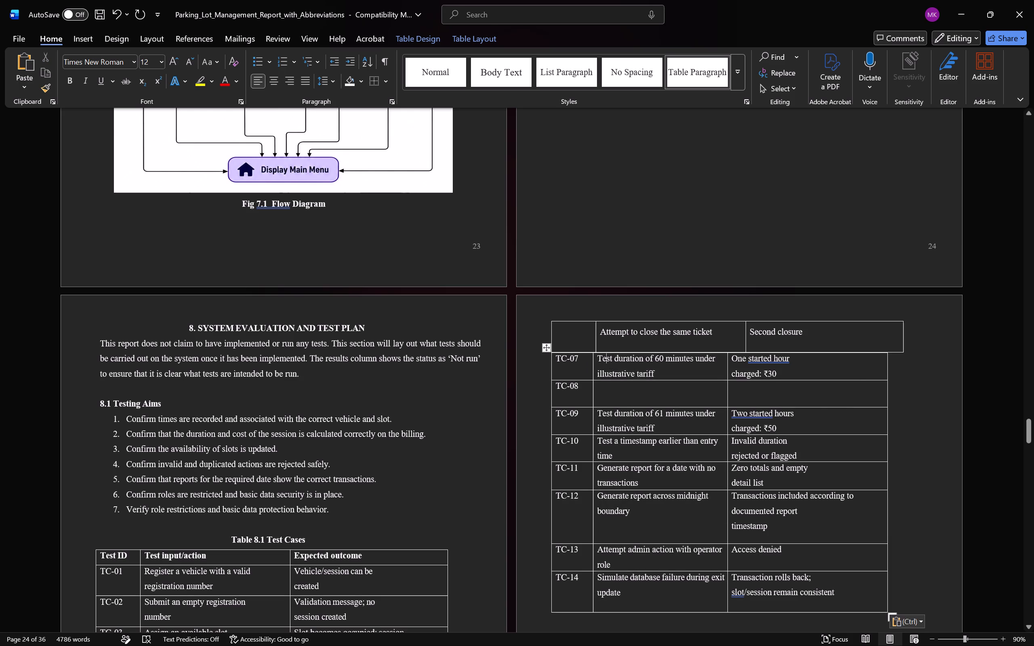
click(608, 360)
triple_click(608, 360)
click(608, 360)
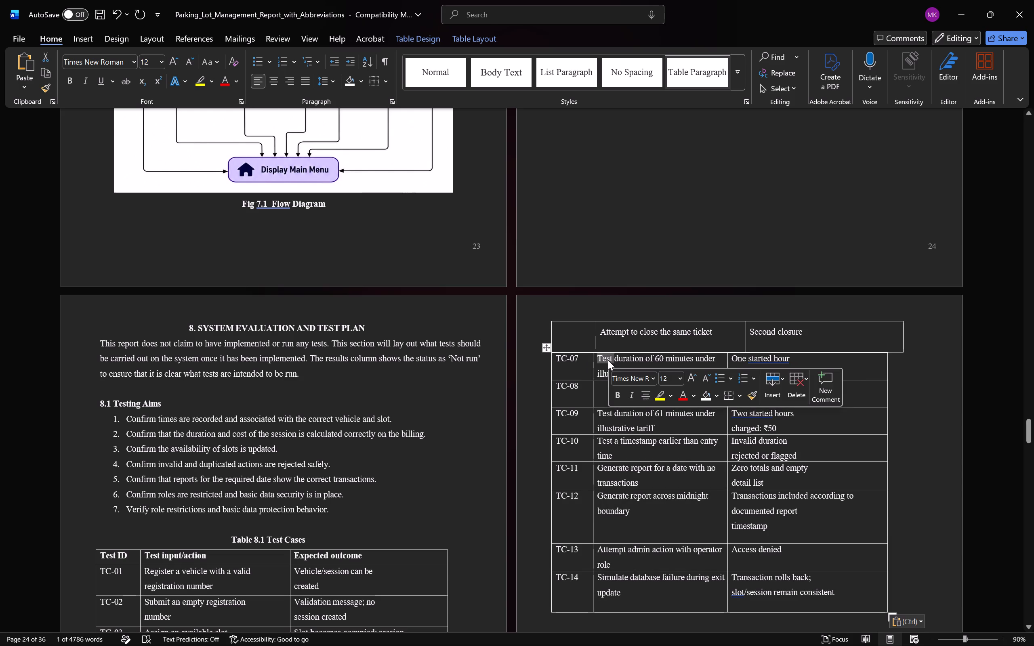
triple_click(608, 360)
click(705, 358)
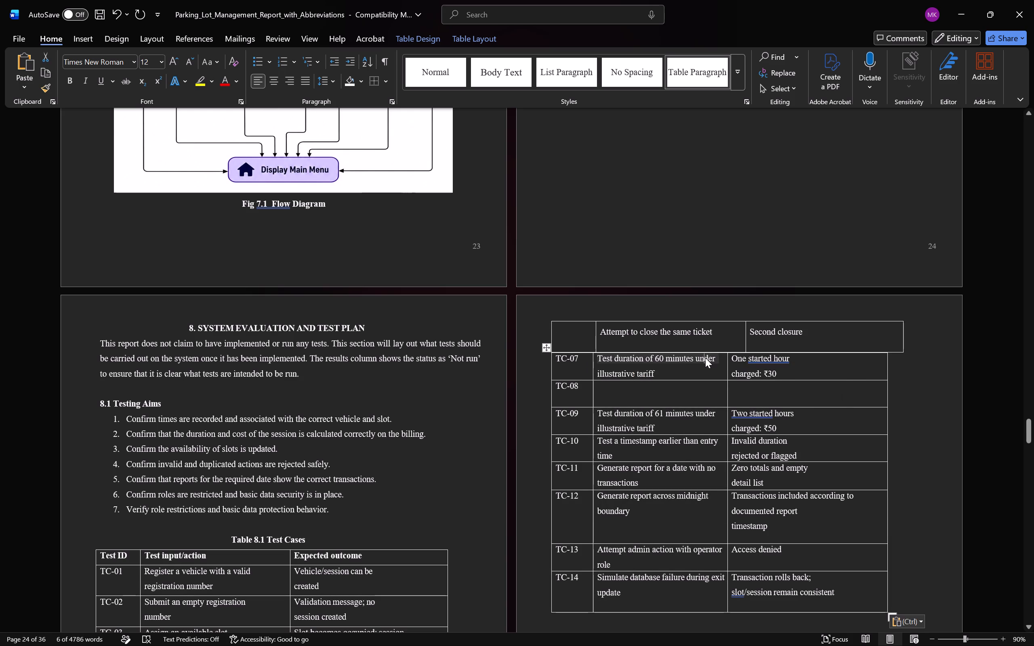
triple_click(677, 373)
click(668, 366)
double_click(668, 366)
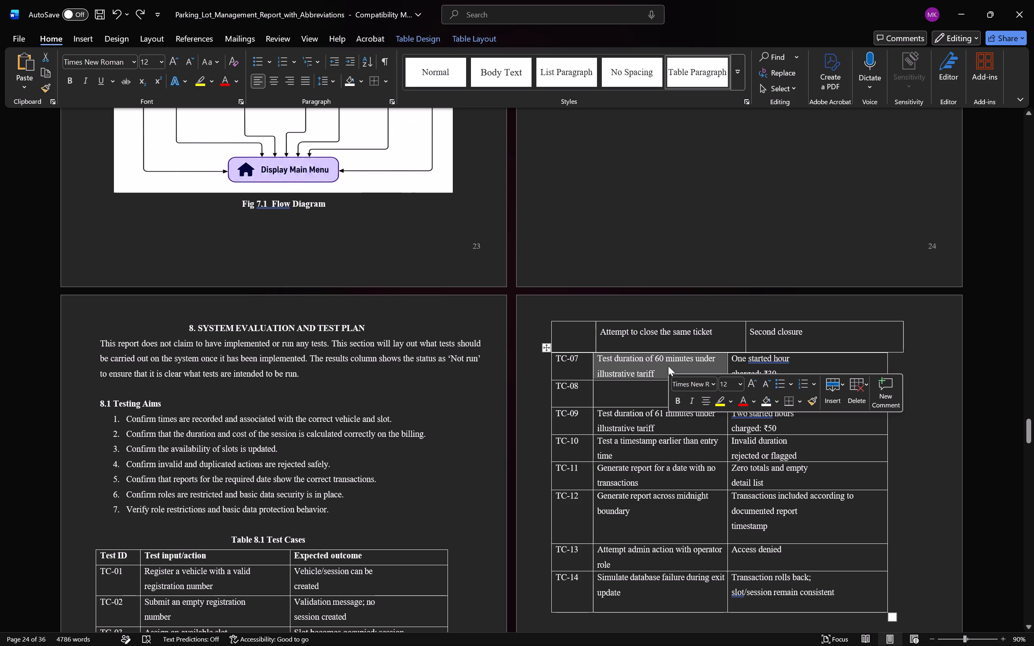
key(ctrl+c)
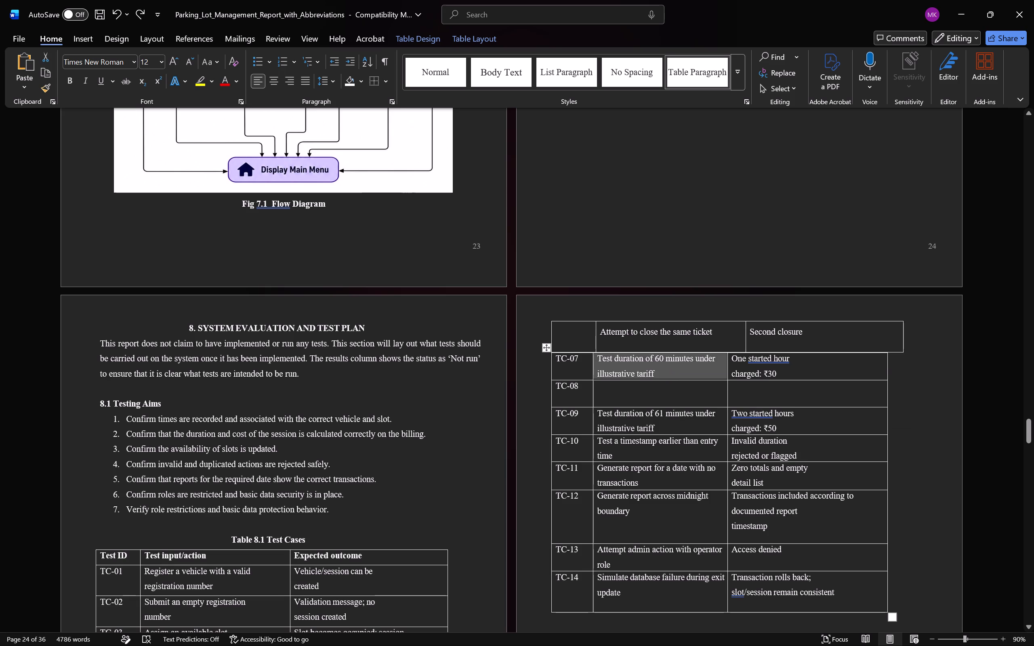
key(ctrl+x)
ctrl+click(651, 390)
key(ctrl+v)
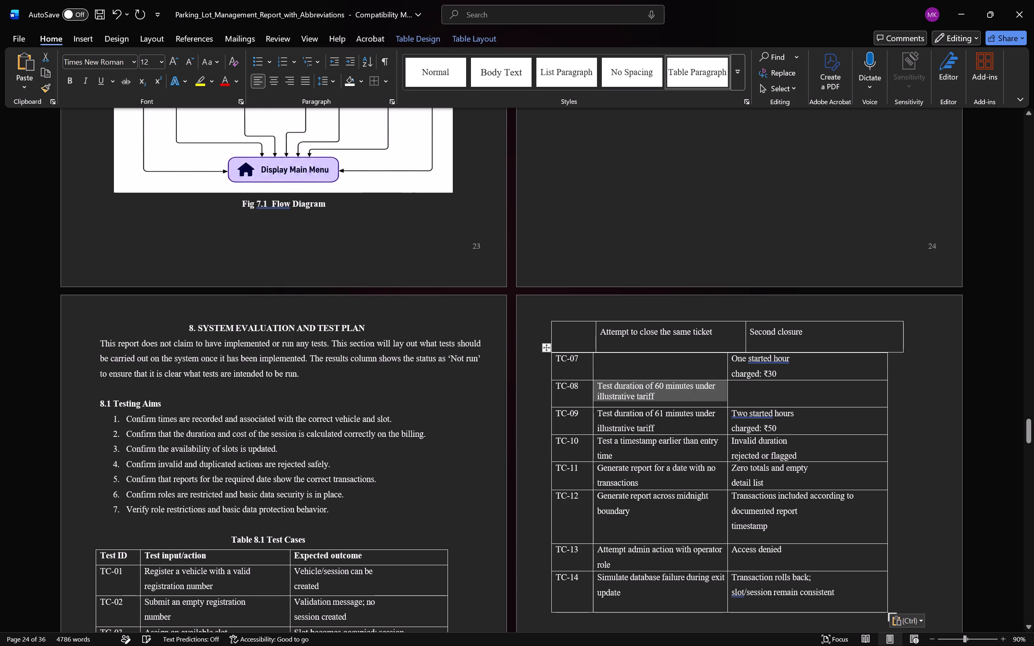
Move "Attempt to close the same ticket" down into the emptied input/action cell of the TC-07 row.
triple_click(641, 338)
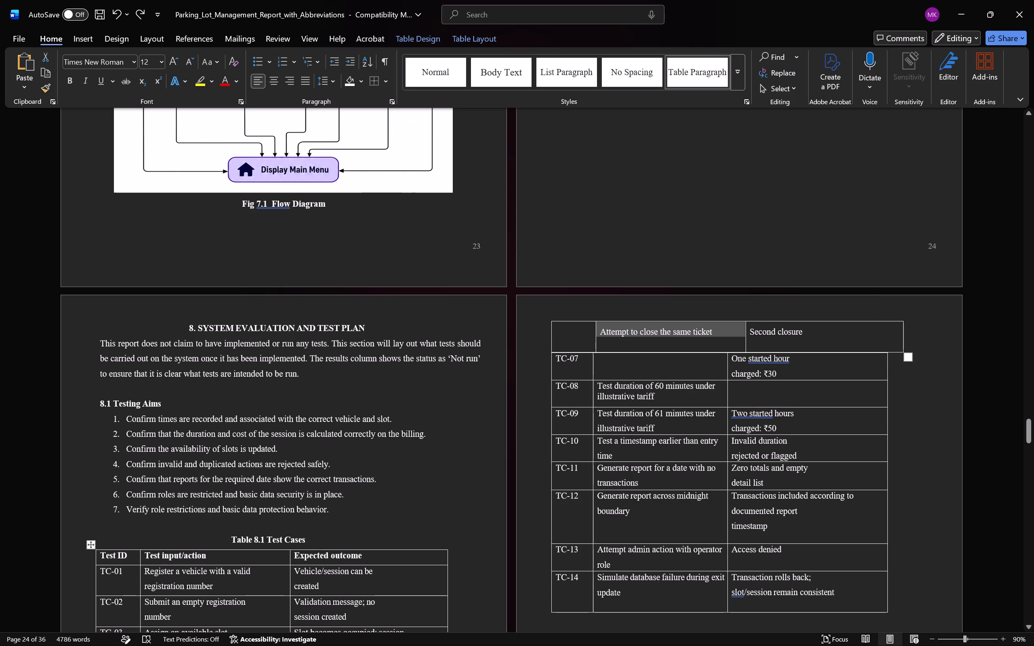
key(ctrl+x)
click(677, 368)
key(ctrl+v)
Move "One started hour charged: ₹30" from the TC-07 row into the expected outcome cell of the TC-08 row.
double_click(772, 334)
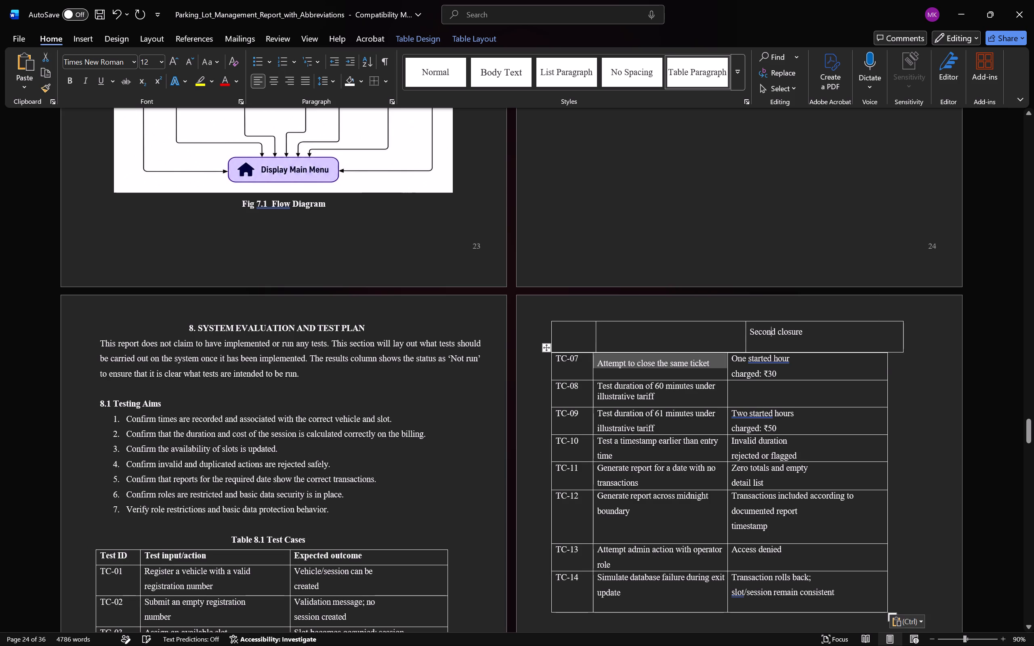
triple_click(747, 365)
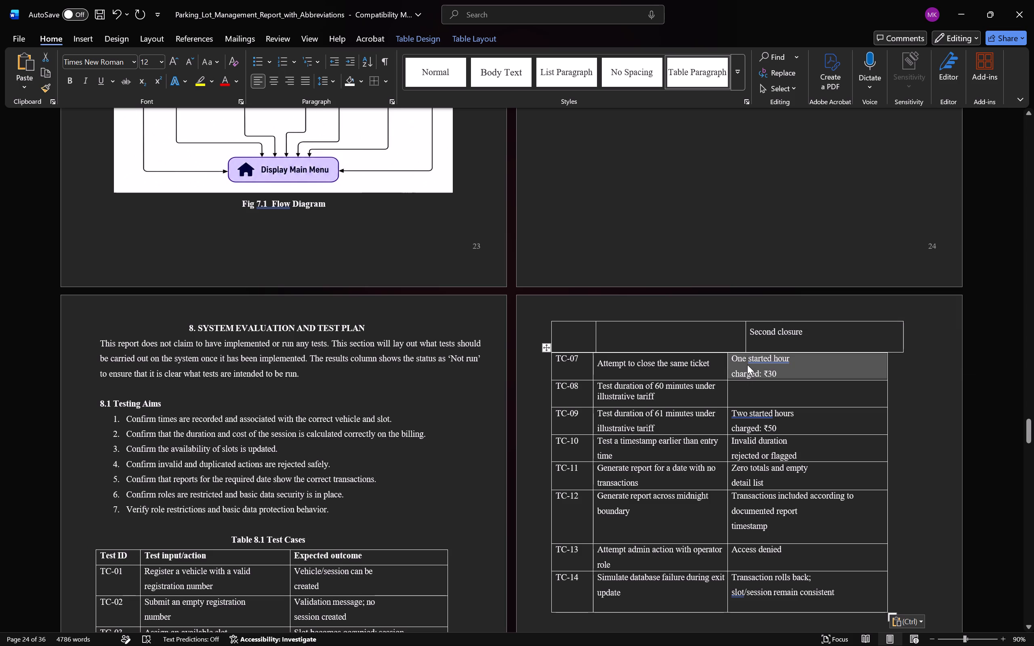
key(ctrl+c)
click(751, 385)
key(ctrl+v)
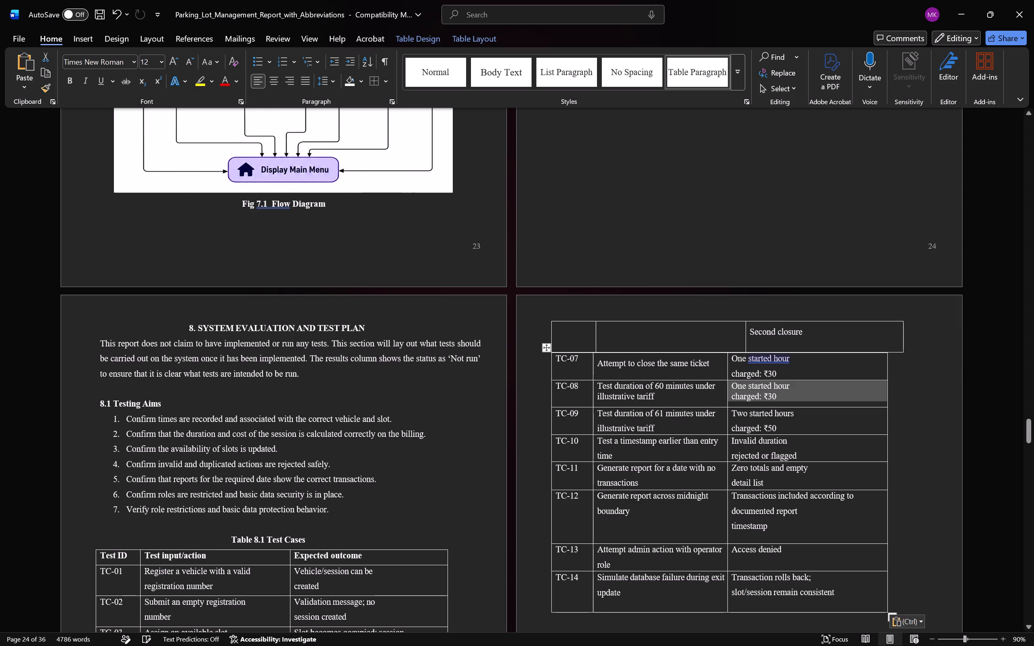
triple_click(763, 362)
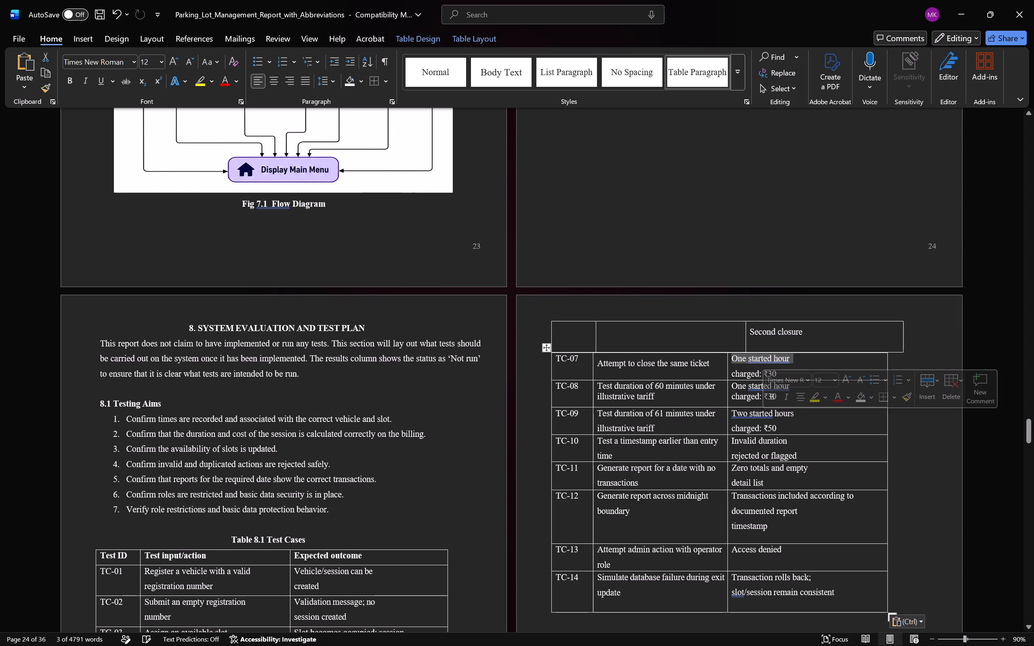
key(ctrl+a)
click(784, 369)
drag(785, 369, 724, 366)
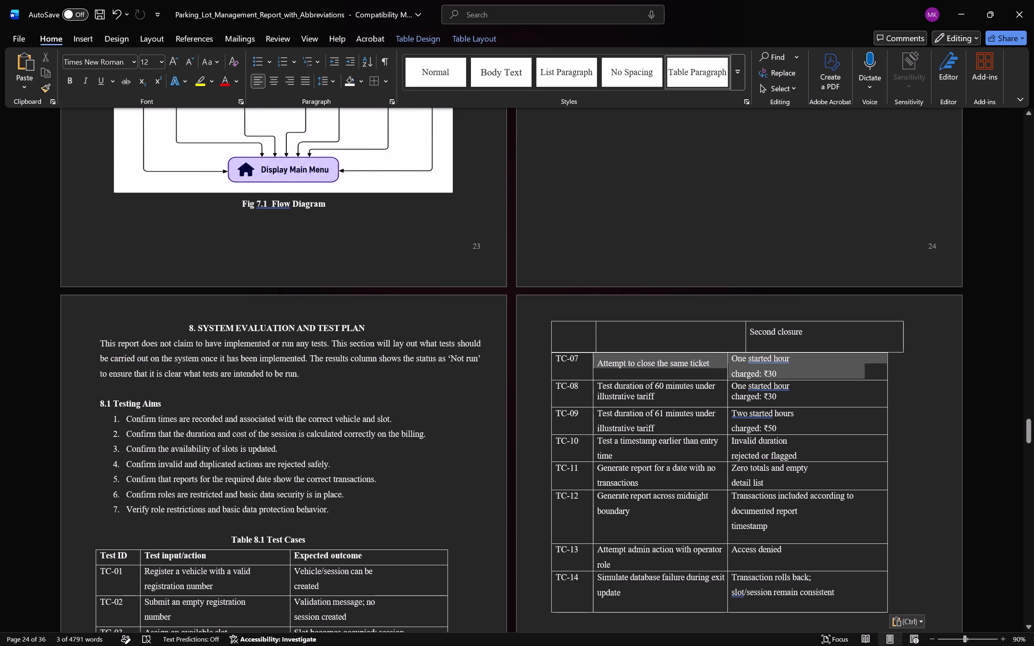
drag(724, 366, 724, 363)
click(733, 357)
drag(733, 355, 777, 361)
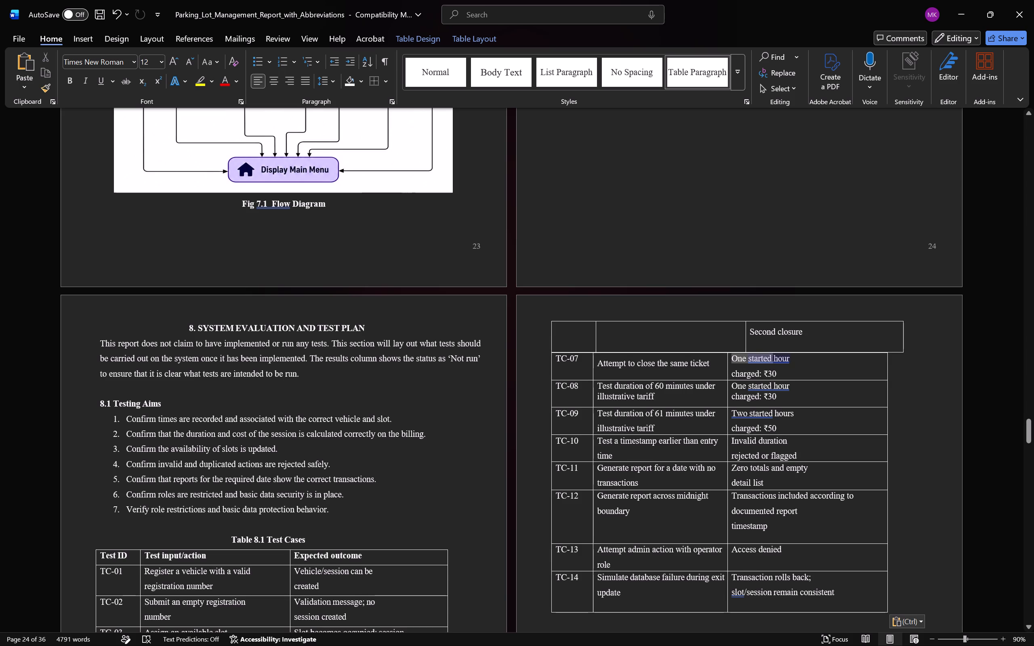
drag(777, 361, 784, 367)
key(BackSpace)
Copy "Second closure" from the row above TC-07 into the expected outcome cell of the TC-07 row.
triple_click(788, 325)
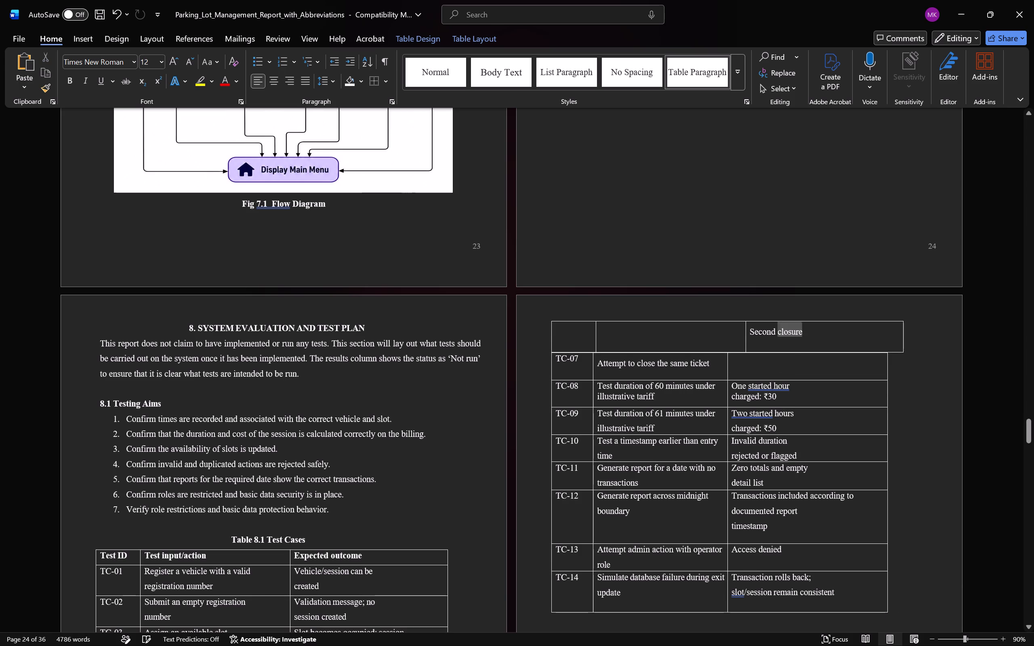
key(ctrl+c)
click(797, 369)
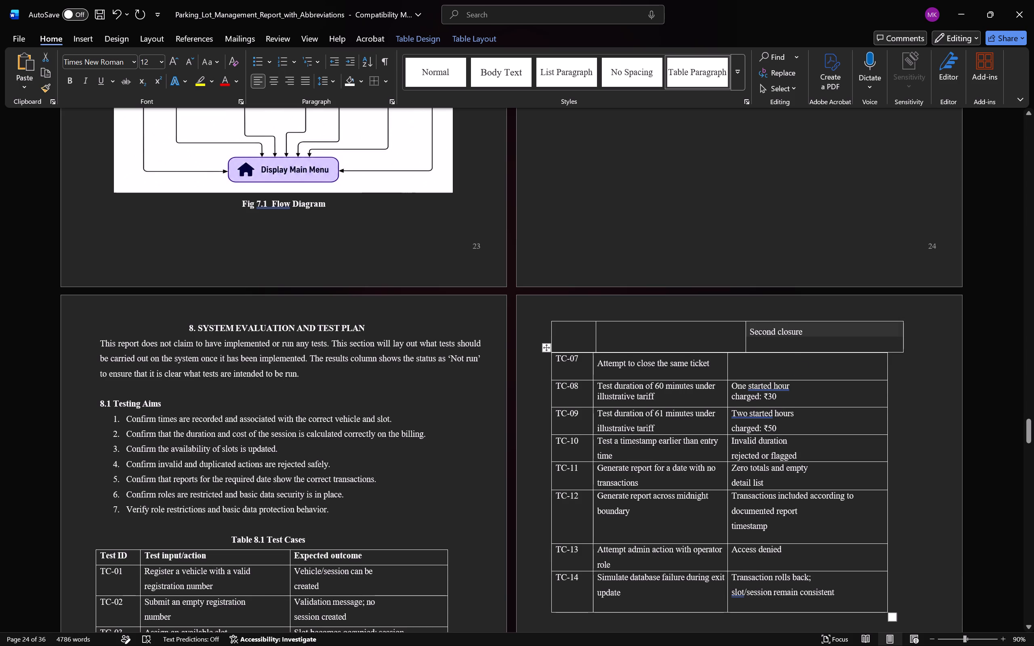
key(ctrl+v)
click(786, 379)
click(789, 362)
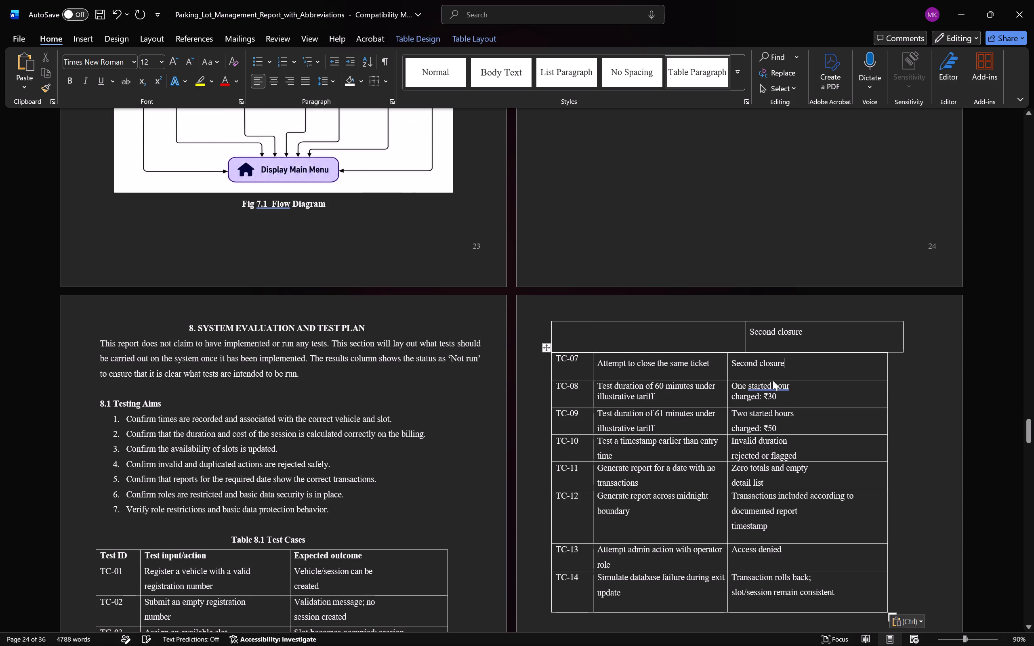
click(773, 380)
click(680, 379)
click(657, 359)
Delete the entire leftover row above TC-07 that still holds "Second closure".
click(769, 329)
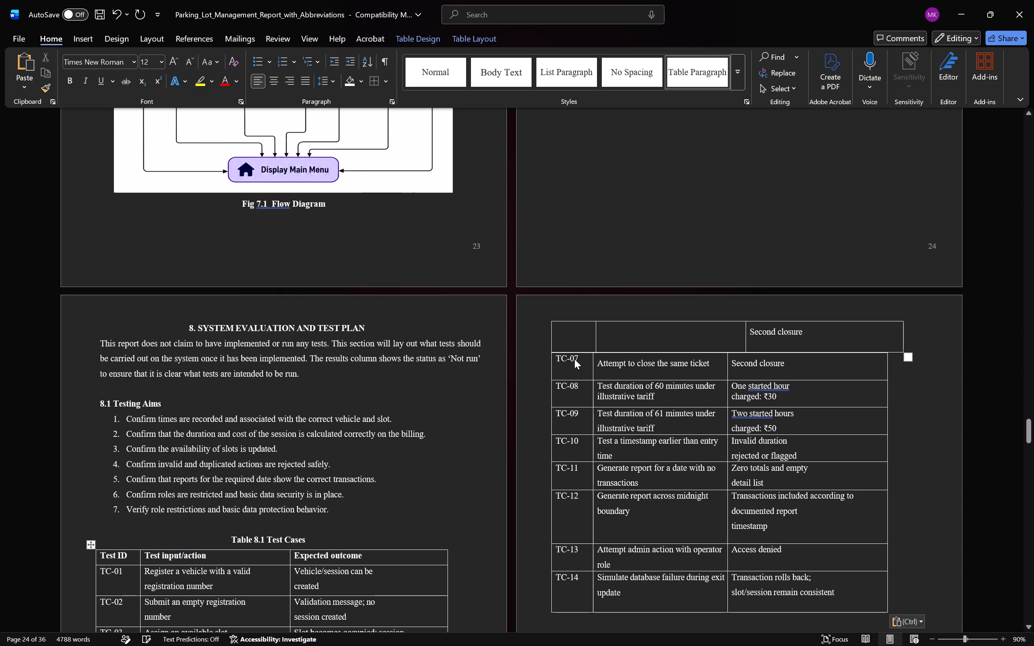
click(550, 323)
click(559, 323)
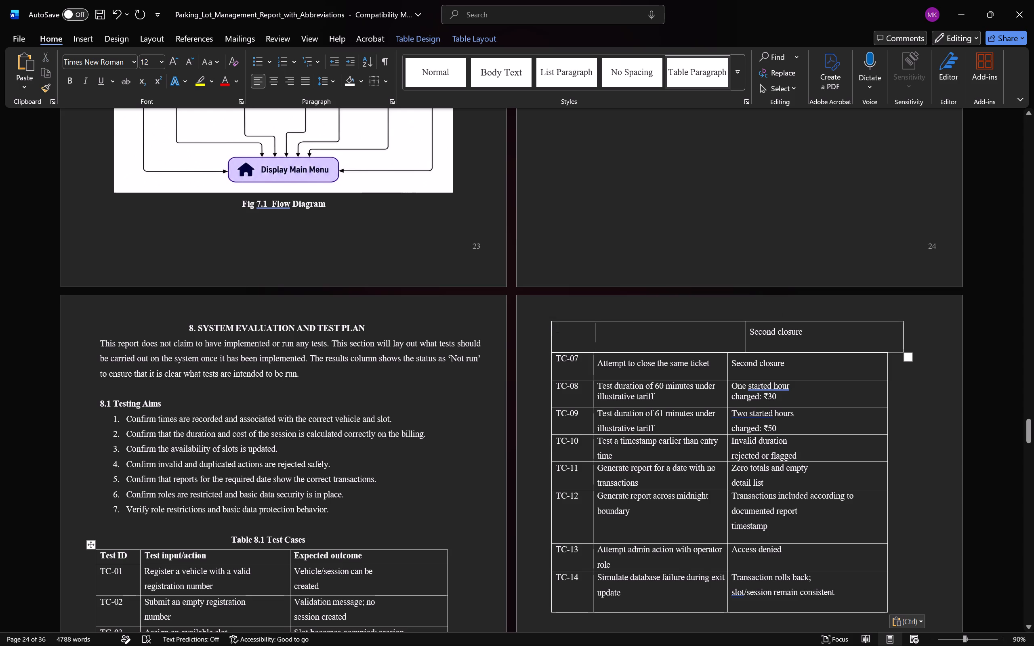
click(556, 347)
click(551, 336)
right_click(551, 336)
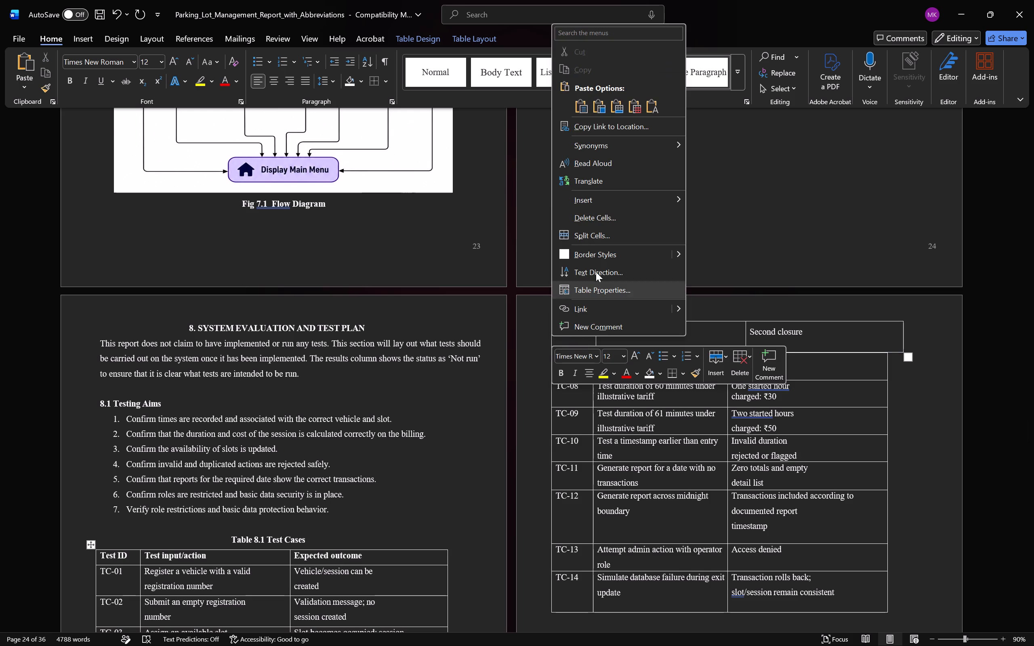
click(597, 218)
click(480, 323)
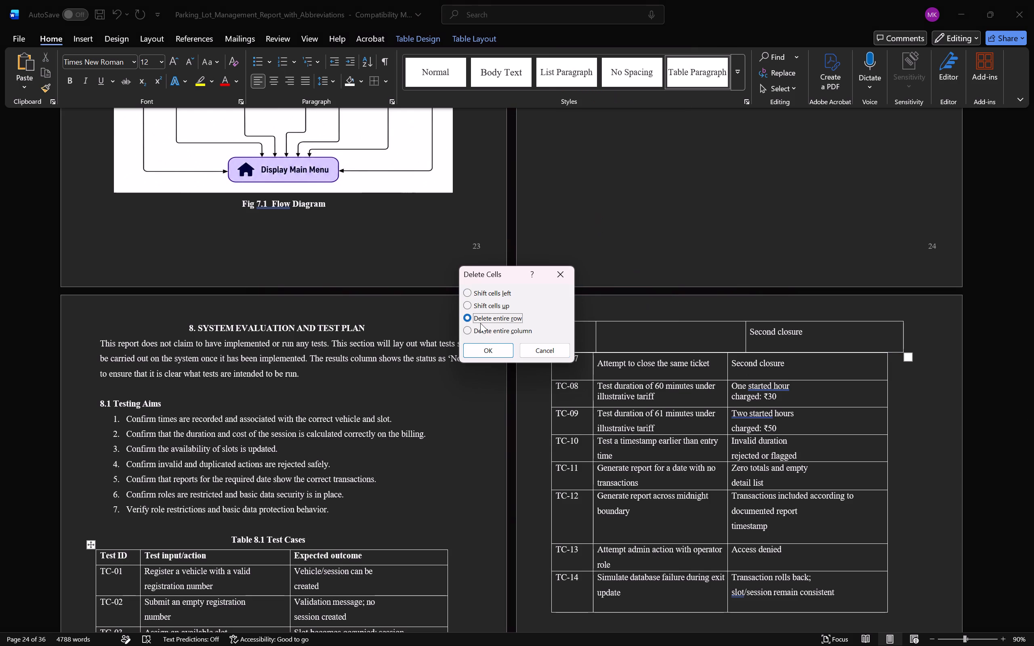
click(488, 345)
Narrow the Illustrative fee column of Table 8.2 slightly and pull the table's right edge inward.
scroll(601, 352, down, 7)
scroll(558, 359, down, 5)
scroll(531, 367, up, 3)
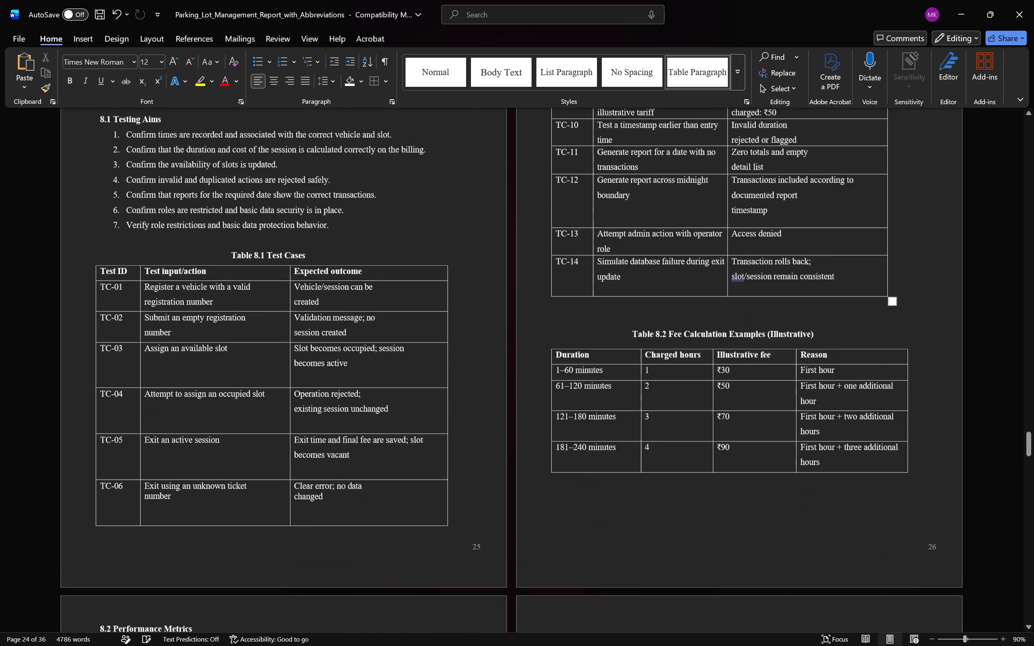
scroll(531, 367, up, 4)
scroll(602, 382, down, 4)
scroll(634, 395, down, 1)
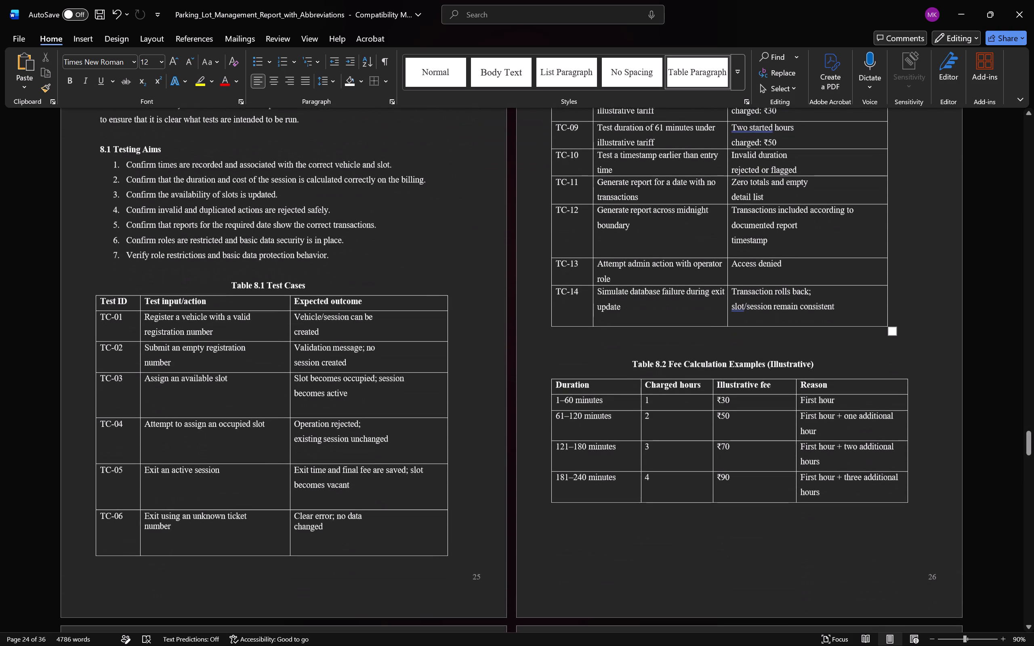
scroll(671, 368, down, 6)
click(672, 367)
click(677, 324)
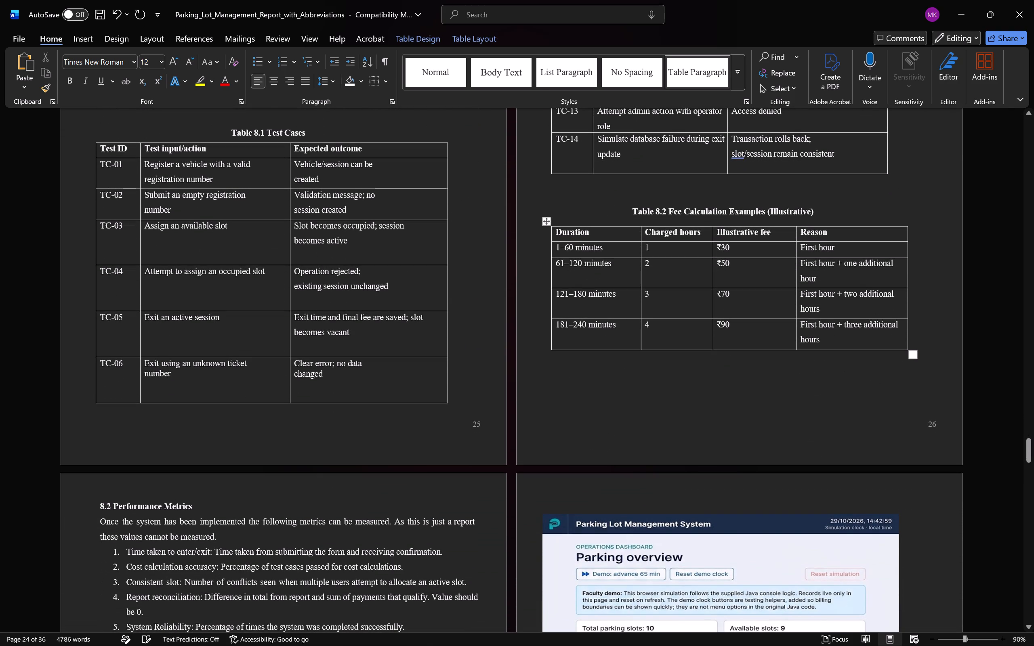
scroll(853, 316, up, 7)
scroll(917, 391, up, 5)
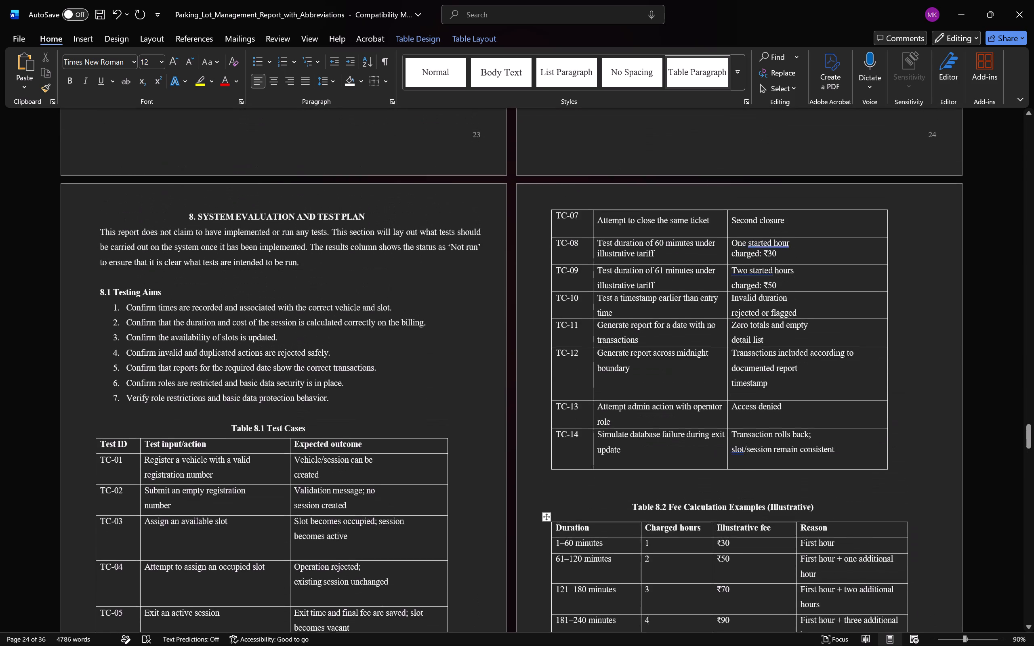
scroll(918, 397, down, 4)
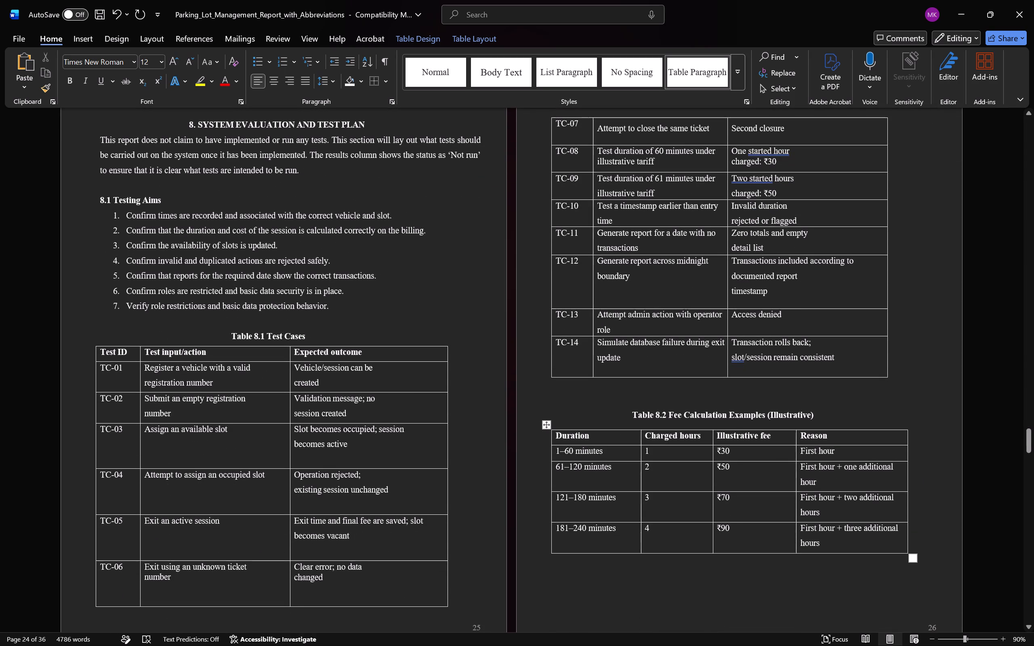
drag(796, 476, 783, 476)
drag(907, 483, 887, 489)
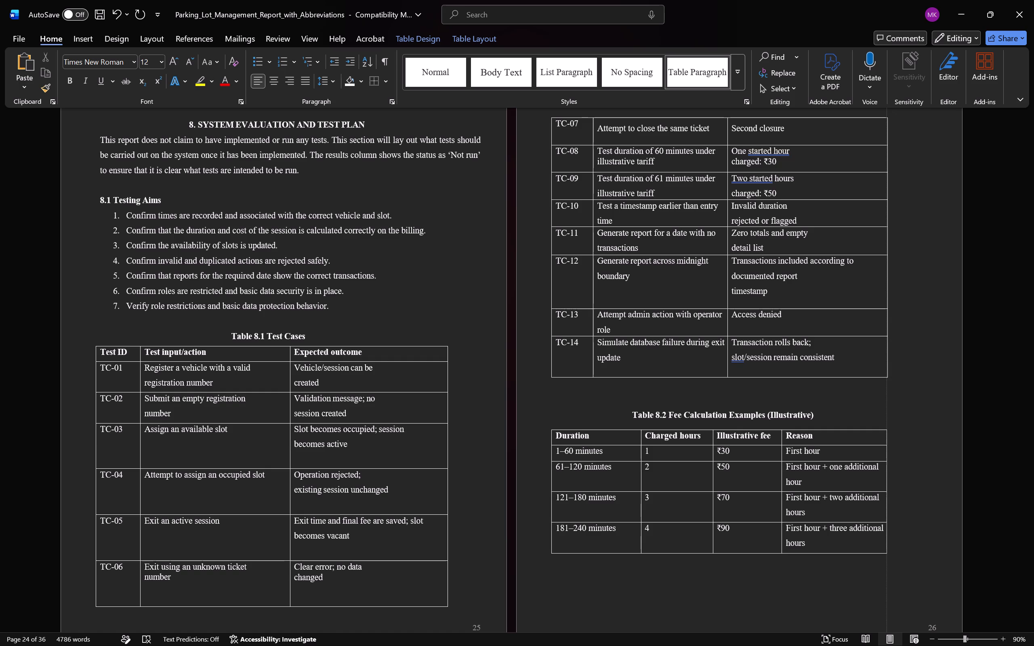
drag(887, 489, 893, 484)
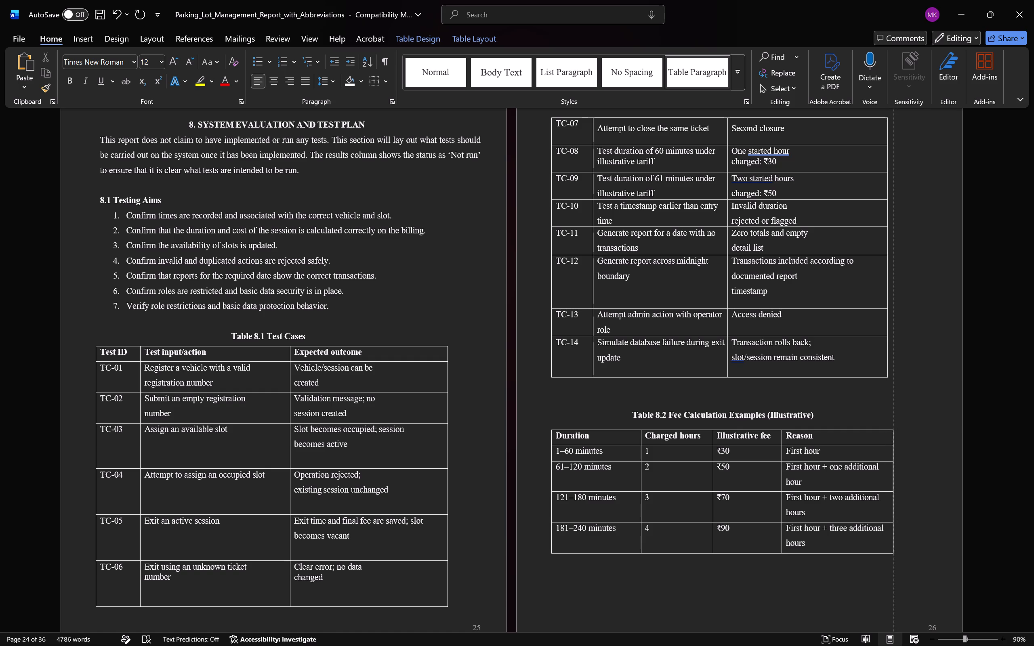
drag(893, 484, 899, 482)
Widen the expected outcome column of the TC-07 to TC-14 rows so its right edge lines up with Table 8.2.
scroll(936, 406, up, 5)
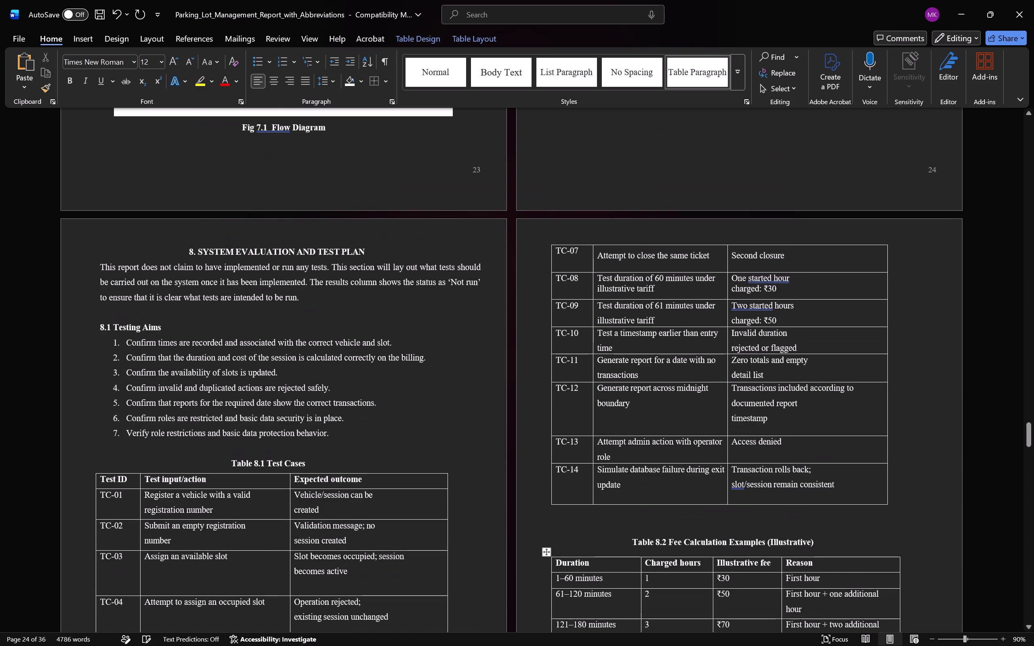
click(888, 373)
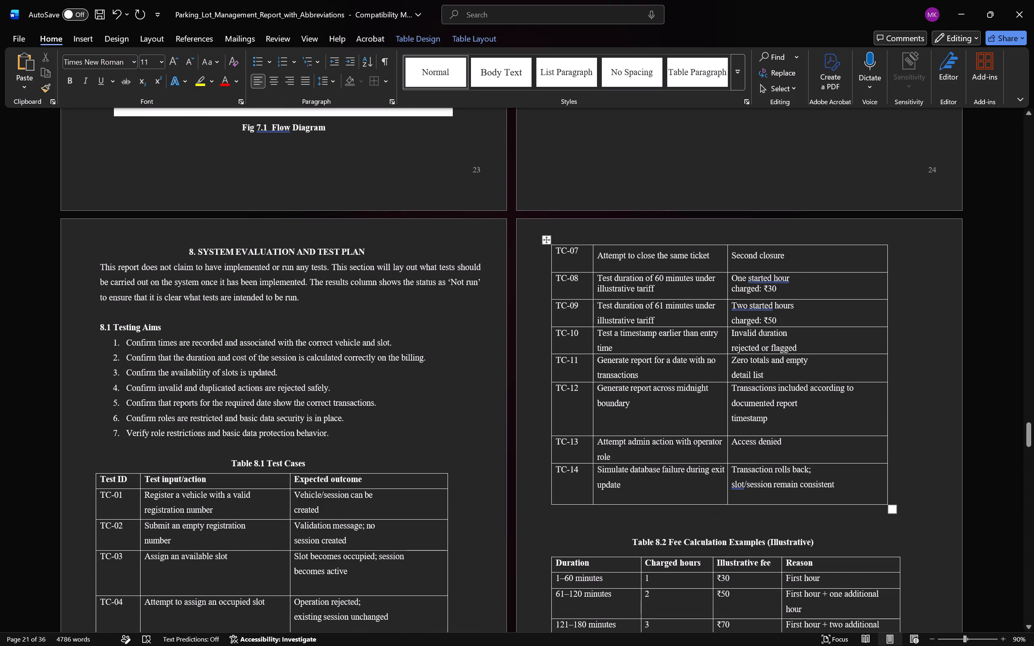
drag(887, 371, 895, 367)
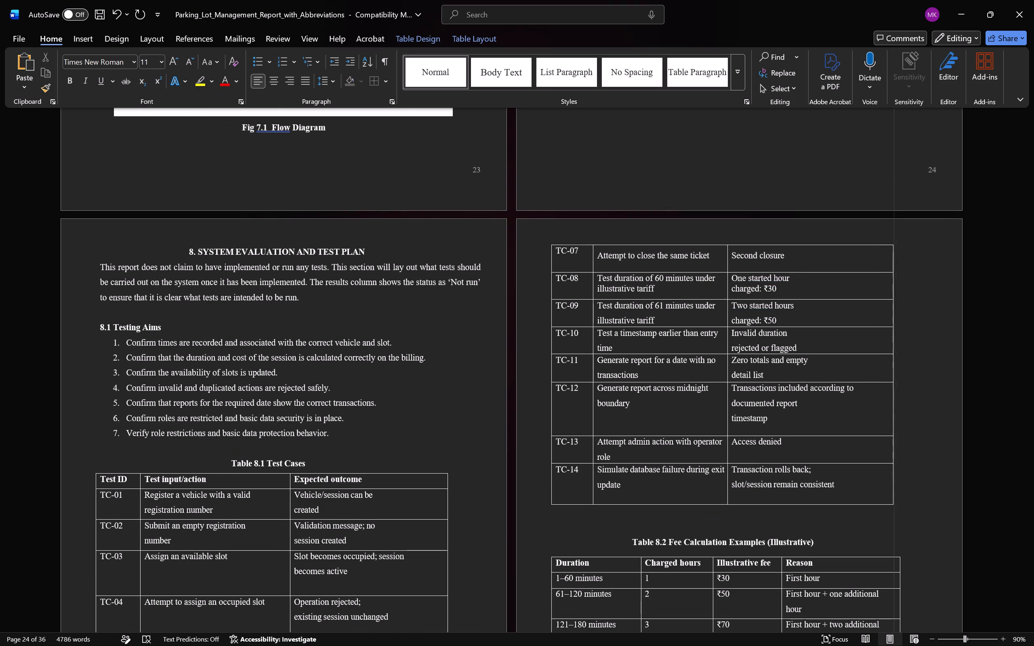
drag(895, 367, 899, 366)
click(921, 408)
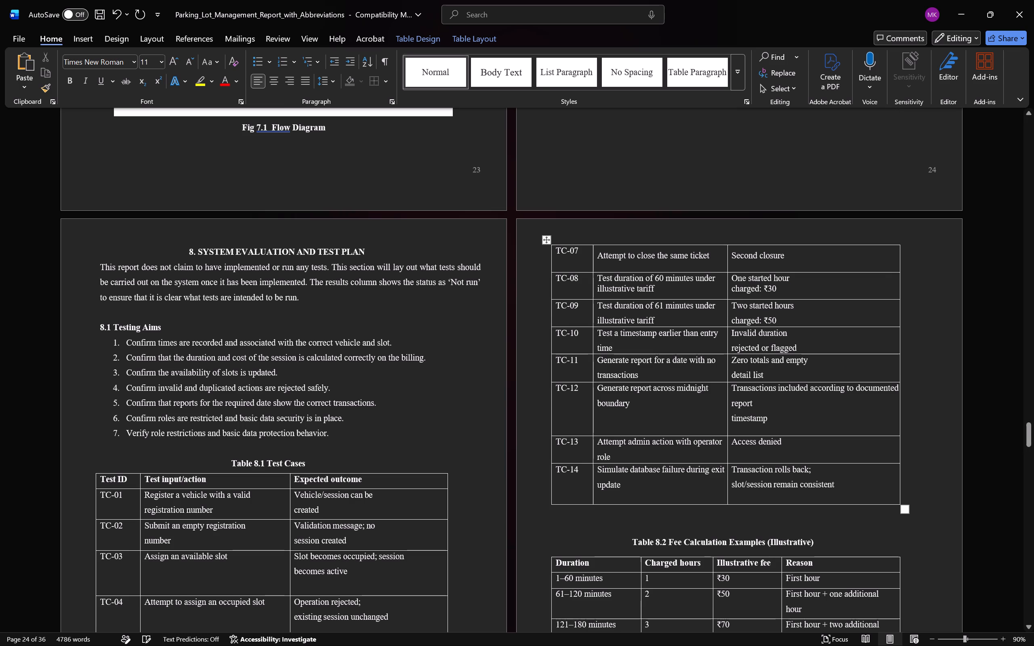
Insert a blank line above the "9.Result" heading to push it onto the page with the parking overview figure.
scroll(921, 409, down, 12)
scroll(921, 410, up, 7)
scroll(921, 410, down, 6)
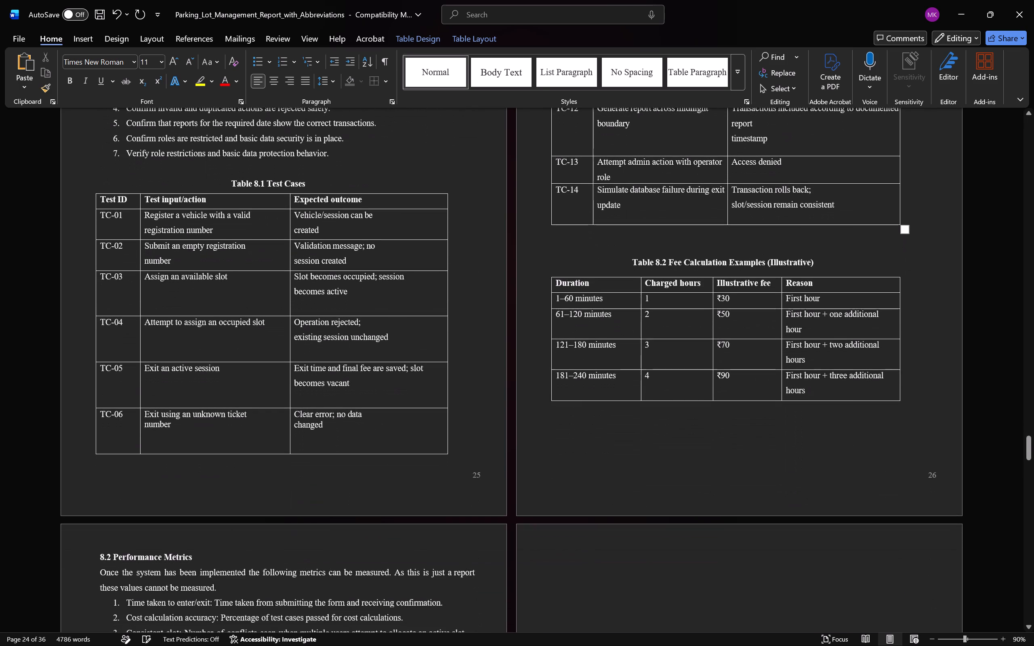
scroll(921, 410, down, 19)
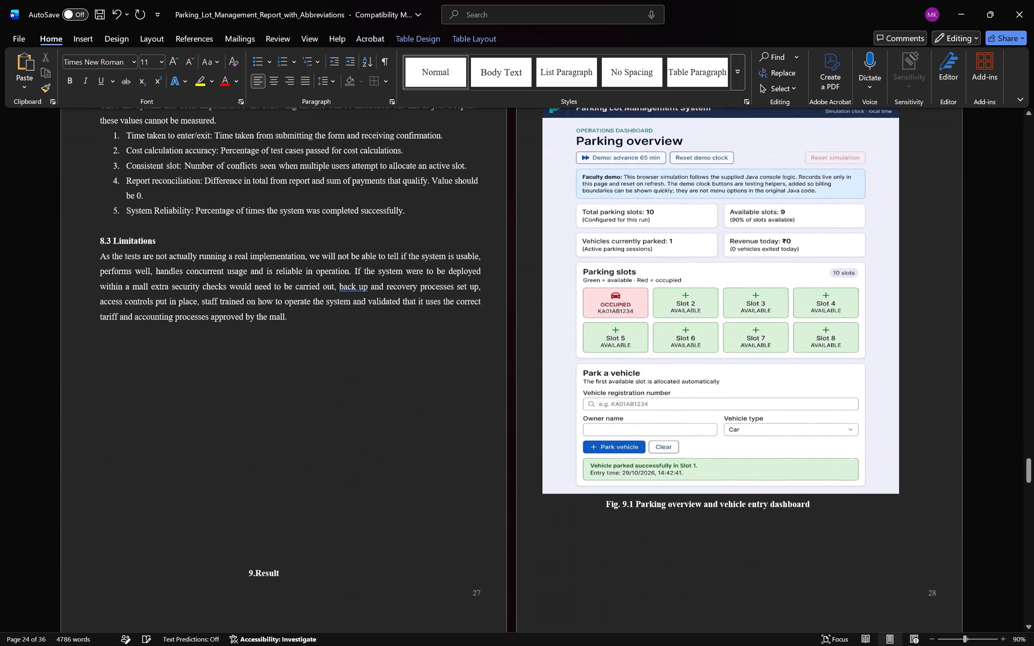
scroll(921, 410, down, 4)
click(280, 430)
key(Return)
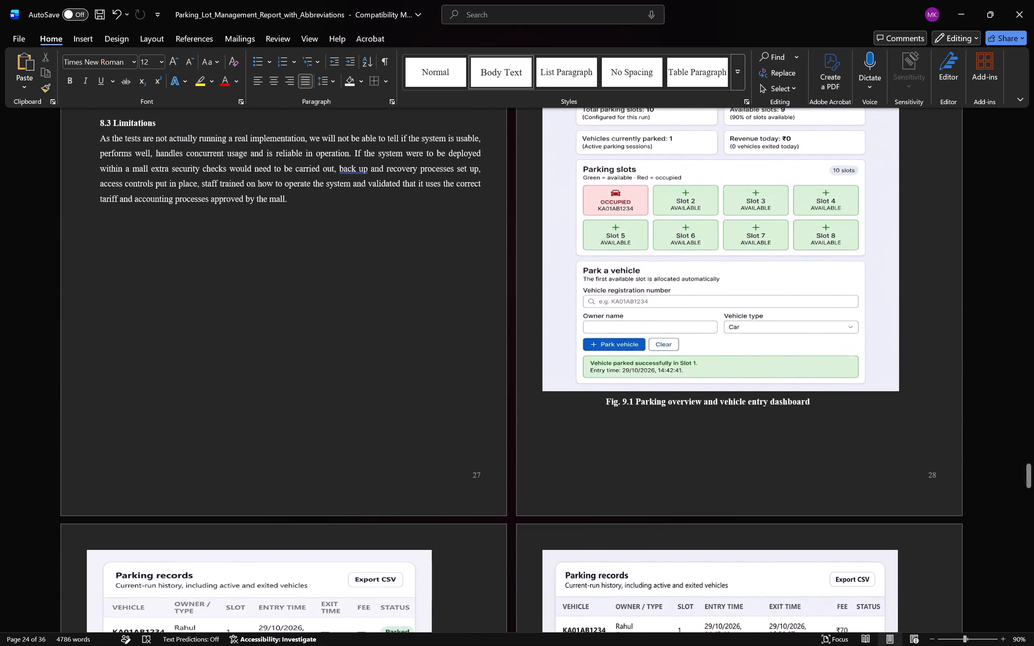
scroll(280, 430, up, 10)
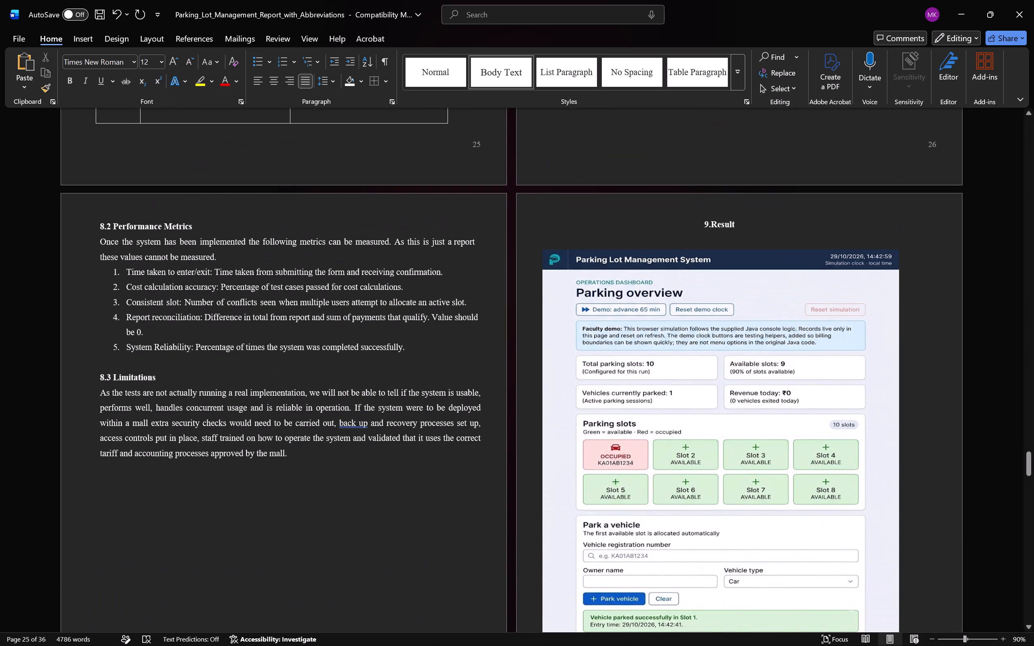
Check the layout of the "9.Result" heading, sections 8.2 and 8.3, and the section 8 tables.
double_click(714, 220)
click(660, 225)
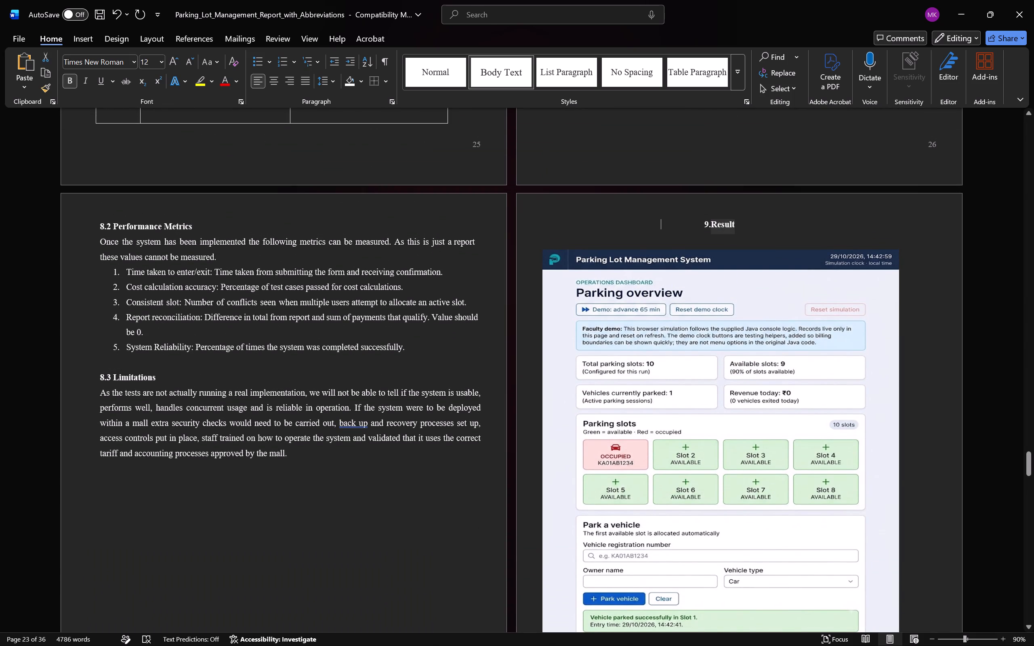
click(717, 212)
click(665, 238)
scroll(470, 271, down, 1)
click(180, 251)
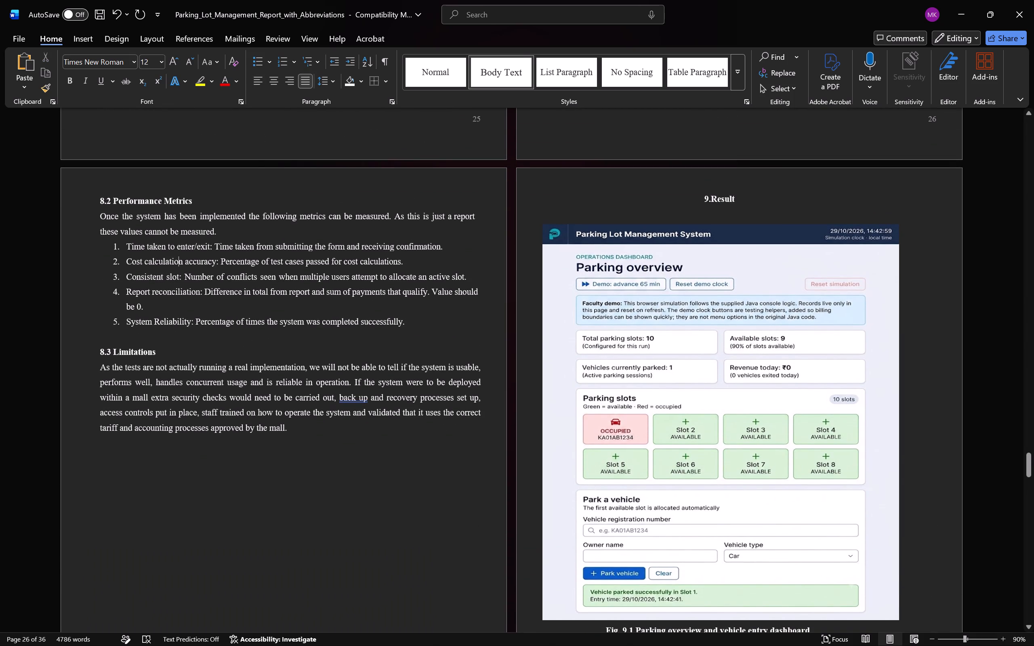
click(144, 212)
click(330, 291)
scroll(351, 296, up, 12)
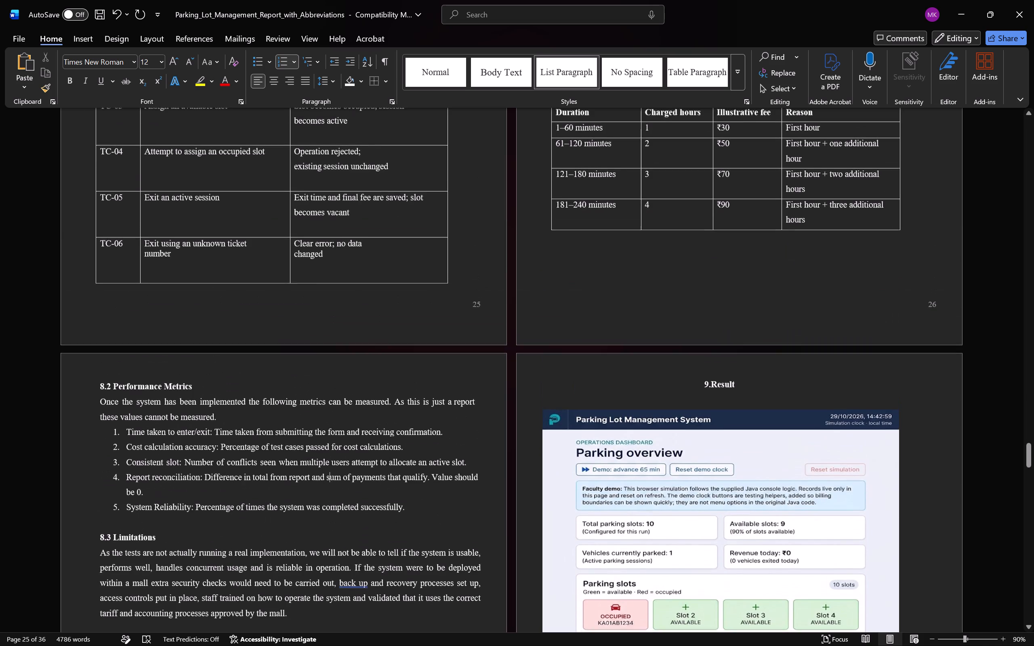
scroll(351, 296, up, 20)
scroll(351, 296, up, 6)
scroll(351, 296, down, 10)
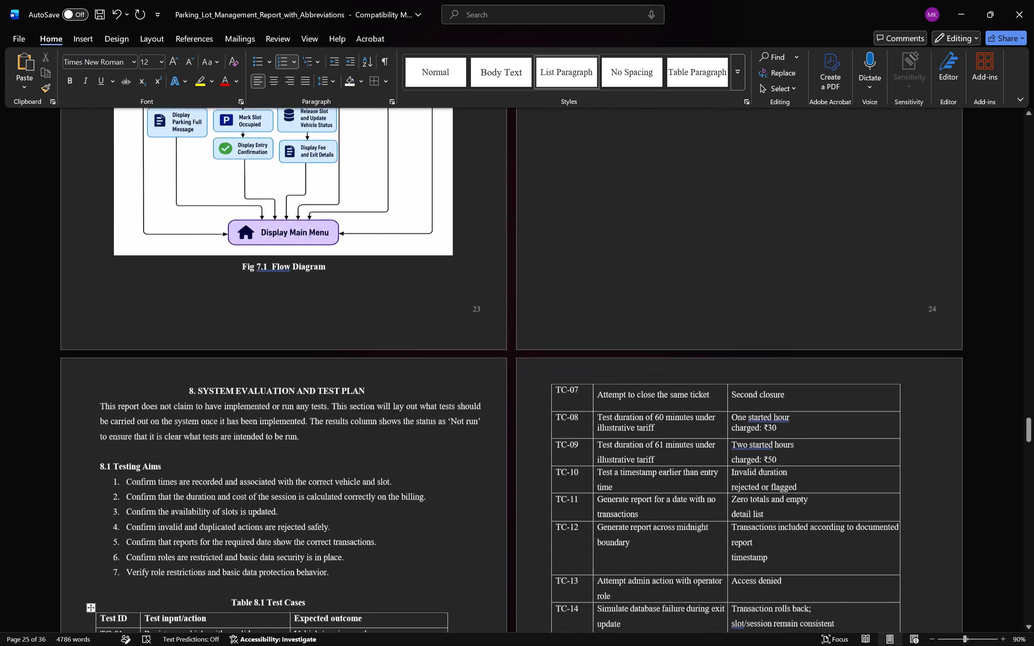
scroll(351, 296, down, 18)
scroll(351, 296, down, 10)
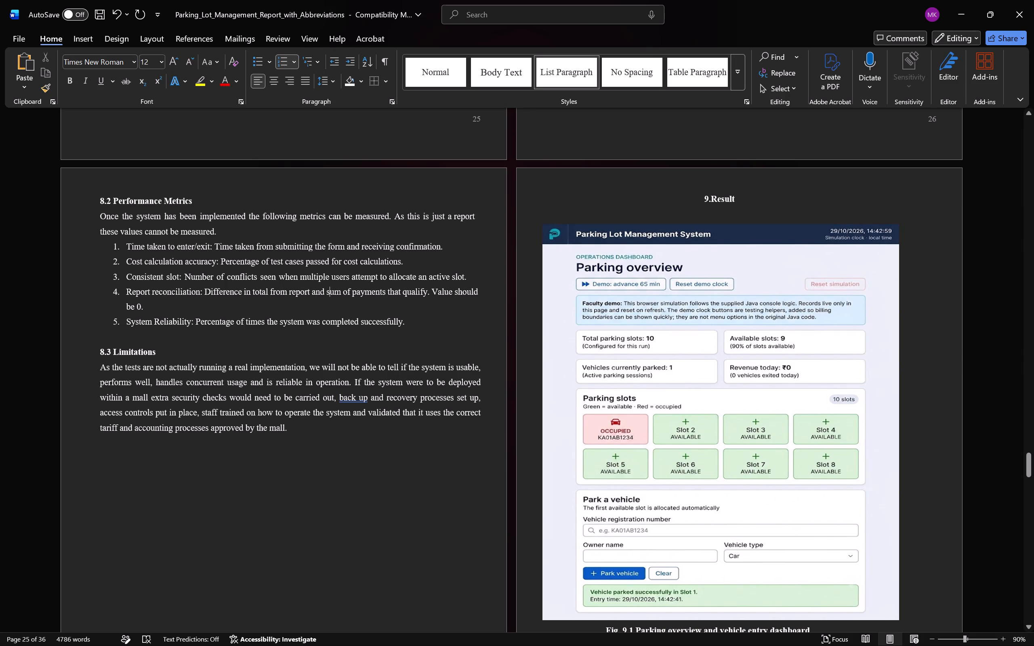
Review the page layout of sections 5 to 8, including the flow diagram, numbered lists and tables.
drag(295, 428, 84, 195)
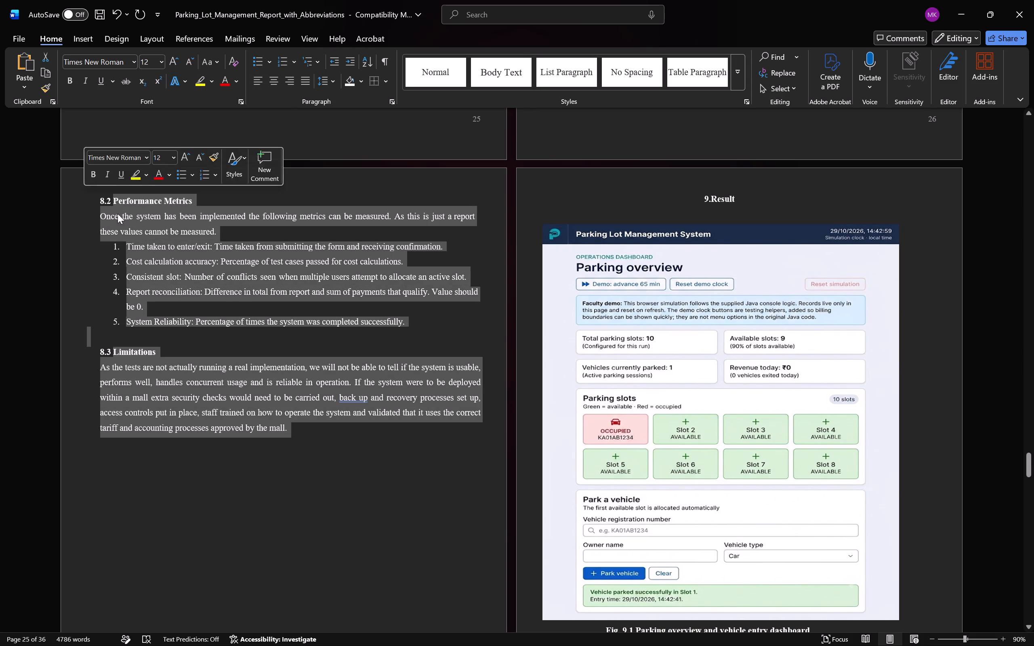
scroll(196, 234, up, 5)
scroll(356, 207, up, 17)
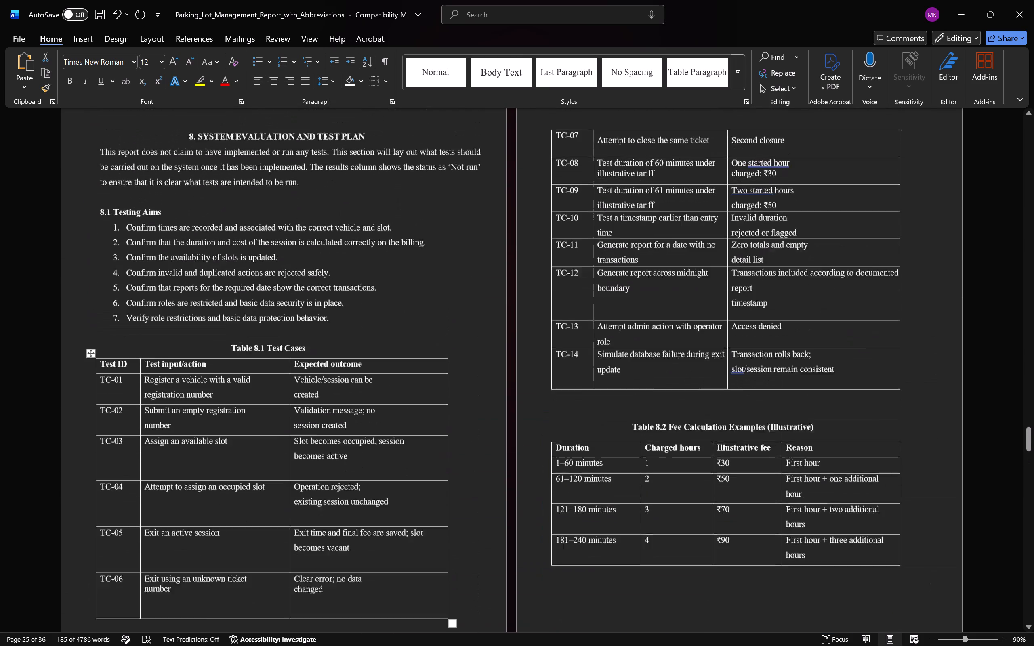
scroll(356, 207, down, 3)
scroll(356, 207, up, 20)
scroll(356, 207, up, 5)
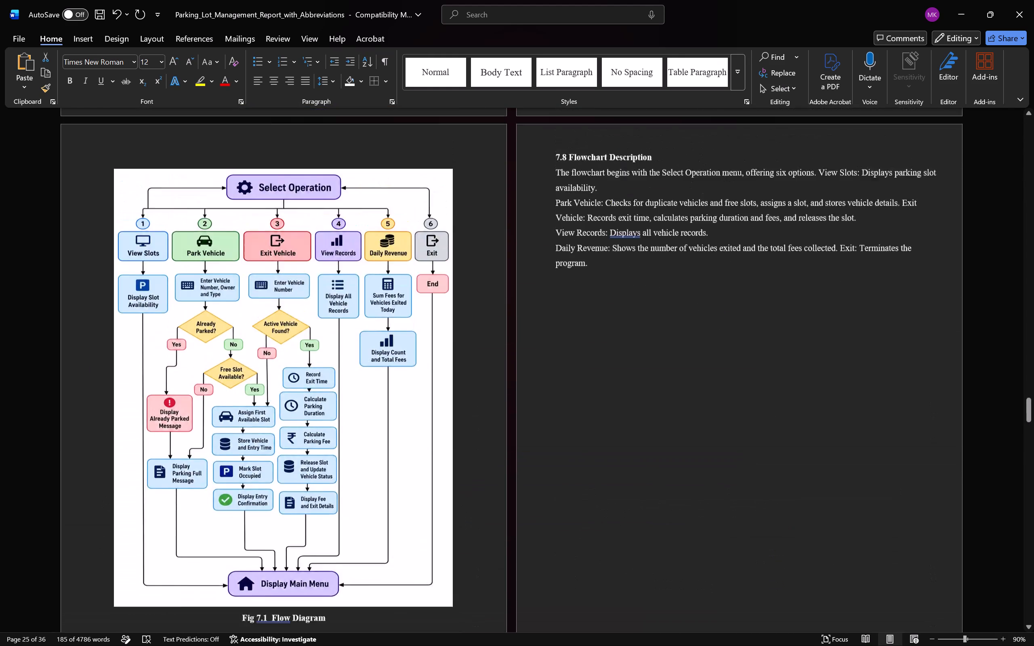
scroll(356, 207, up, 5)
scroll(356, 207, up, 20)
scroll(356, 207, up, 4)
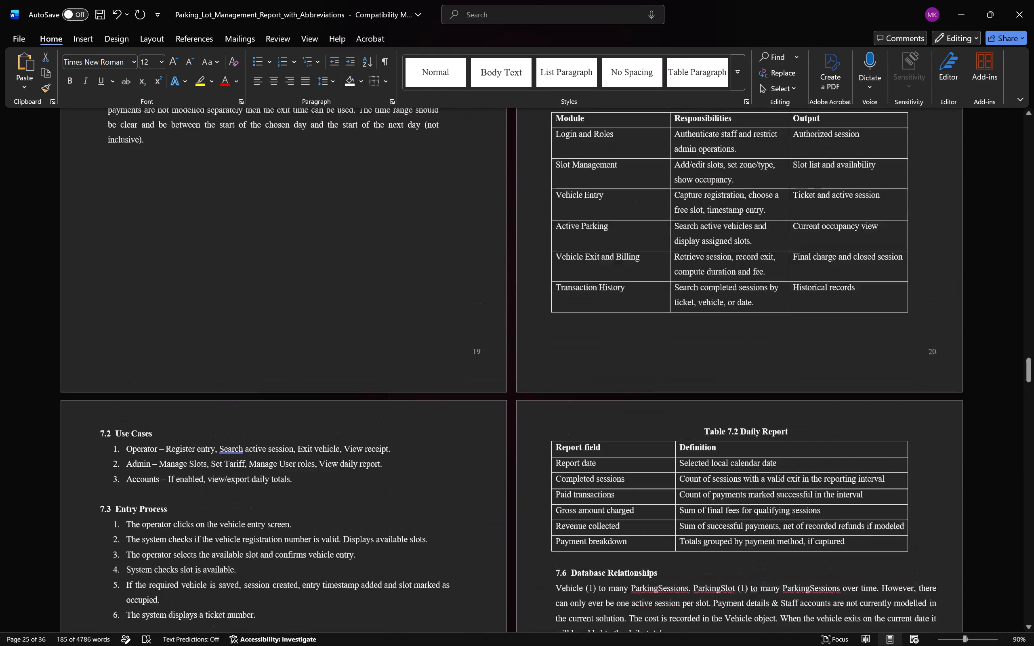
scroll(356, 207, up, 19)
scroll(356, 207, up, 9)
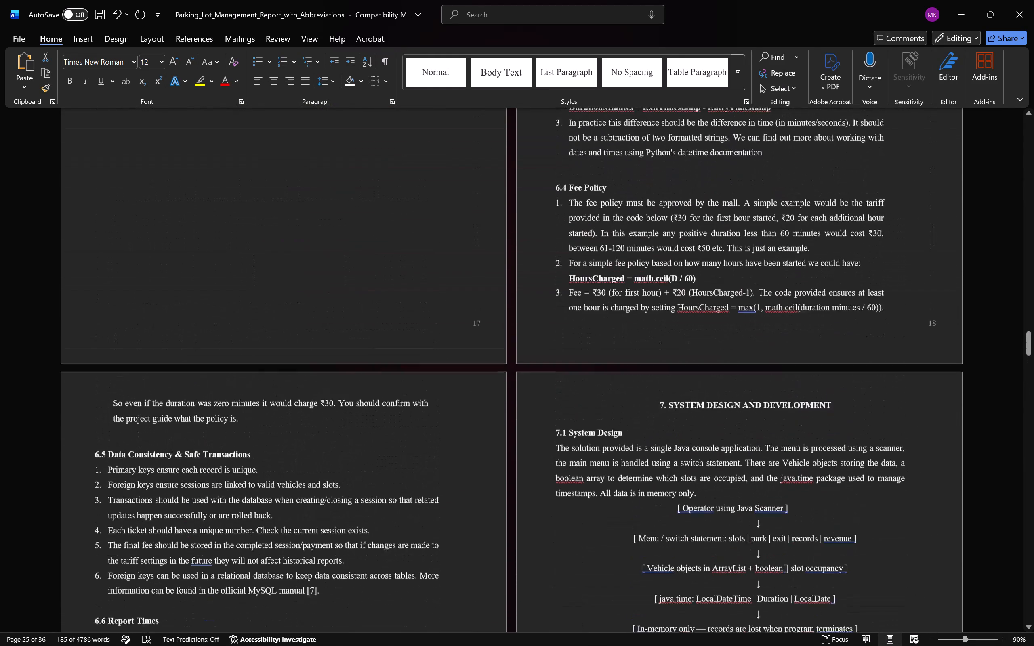
scroll(356, 207, up, 17)
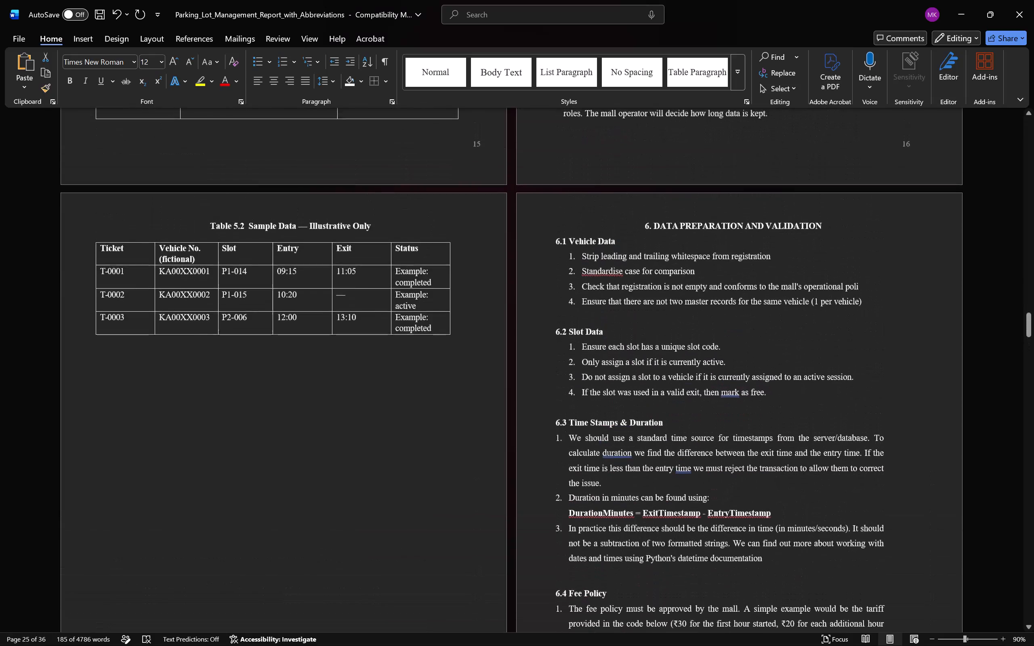
scroll(356, 207, up, 2)
scroll(356, 207, down, 20)
scroll(356, 207, down, 16)
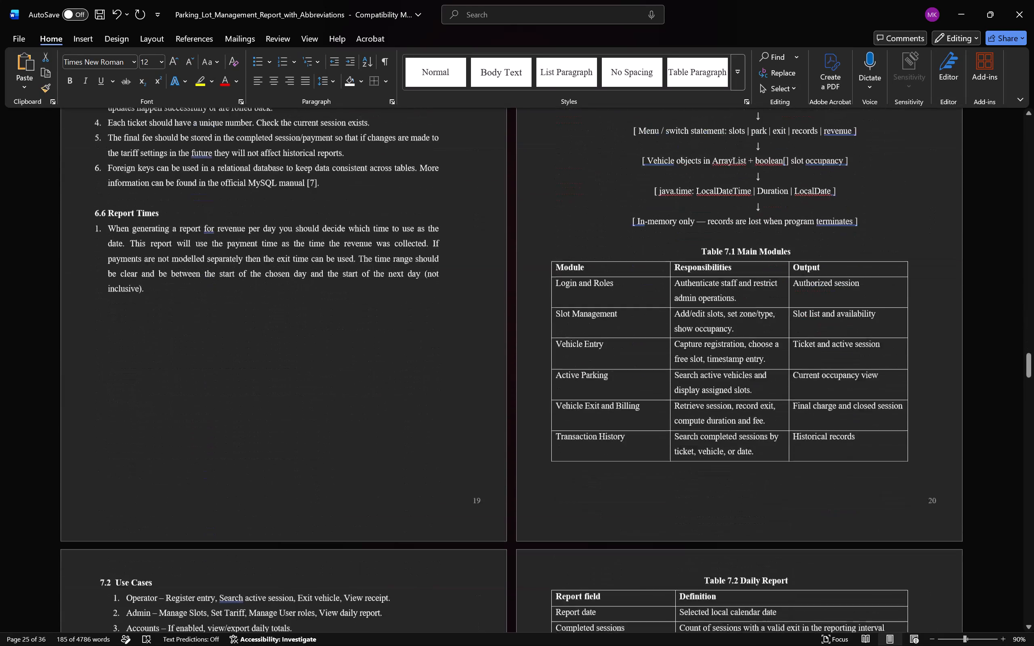
scroll(356, 207, down, 20)
scroll(356, 207, up, 4)
click(794, 365)
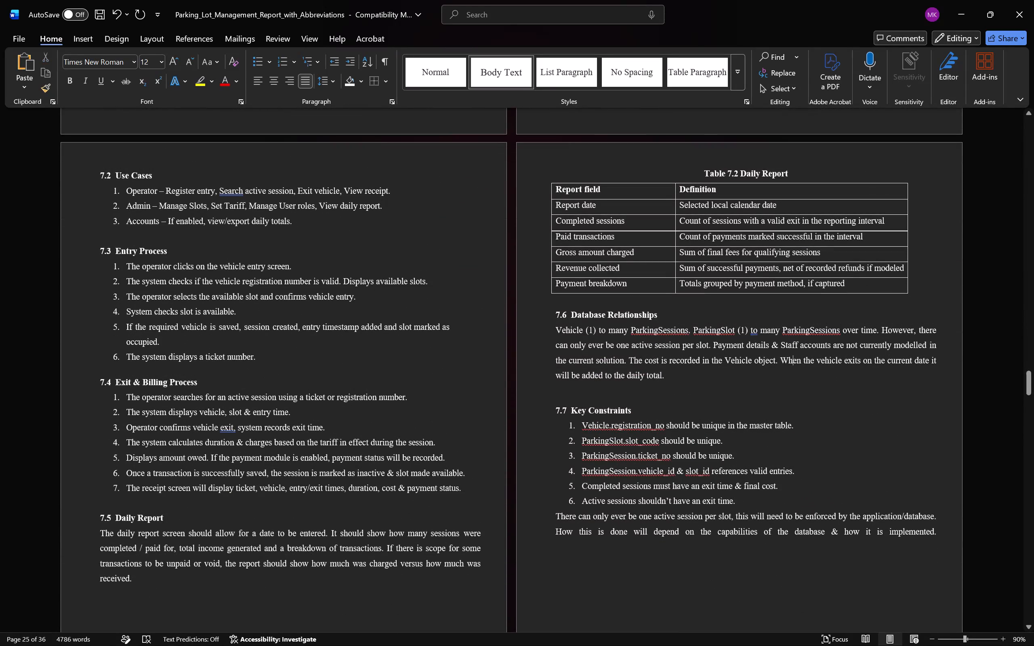
Set the right indent of sections 7.2 Use Cases through 7.5 Daily Report to 0.6".
drag(415, 585, 112, 178)
scroll(268, 227, up, 9)
scroll(268, 227, down, 10)
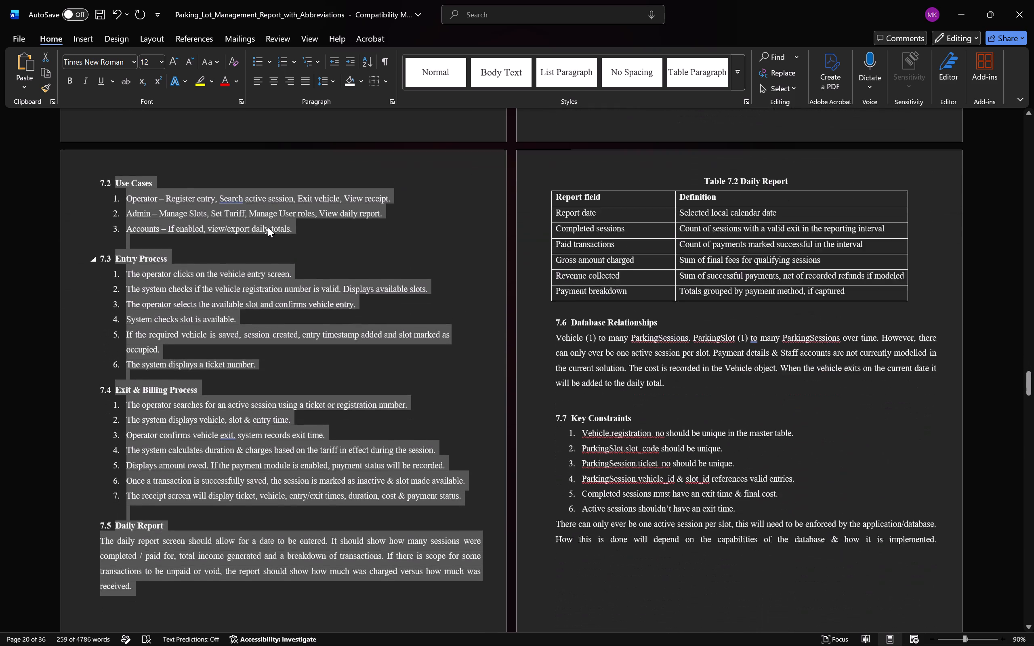
scroll(268, 227, up, 14)
ctrl+scroll(268, 227, down, 6)
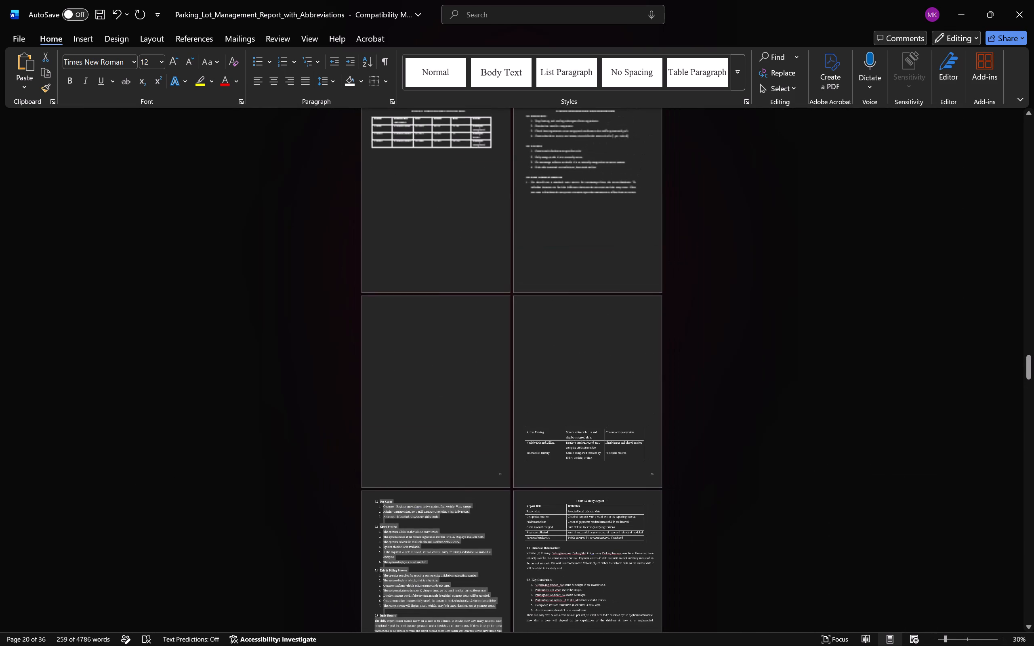
scroll(268, 227, up, 6)
scroll(268, 227, down, 7)
scroll(405, 268, down, 2)
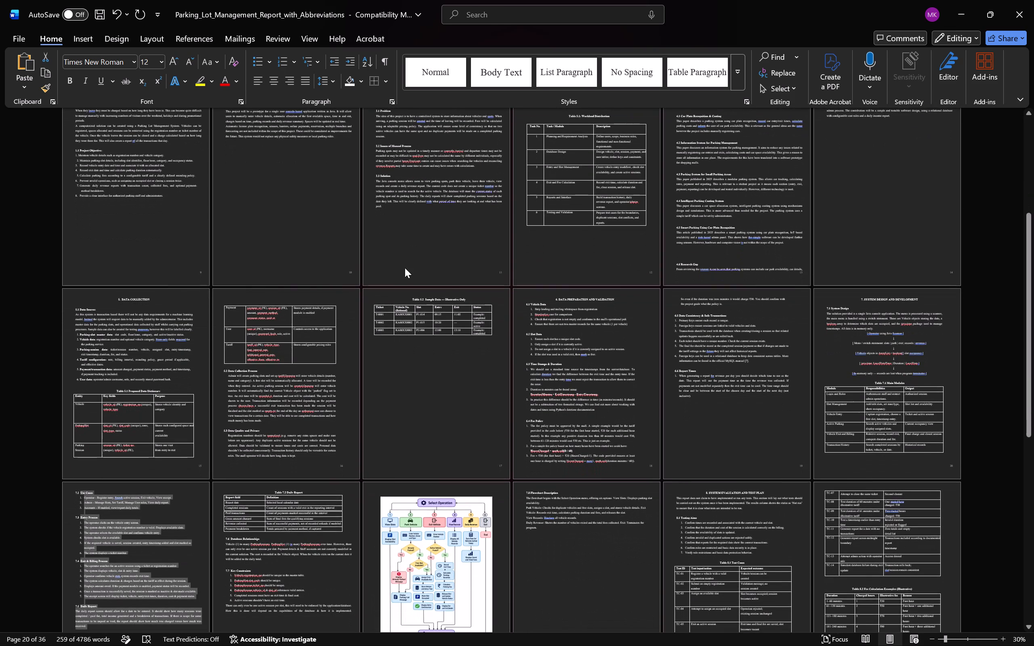
ctrl+scroll(405, 268, up, 3)
scroll(405, 268, down, 4)
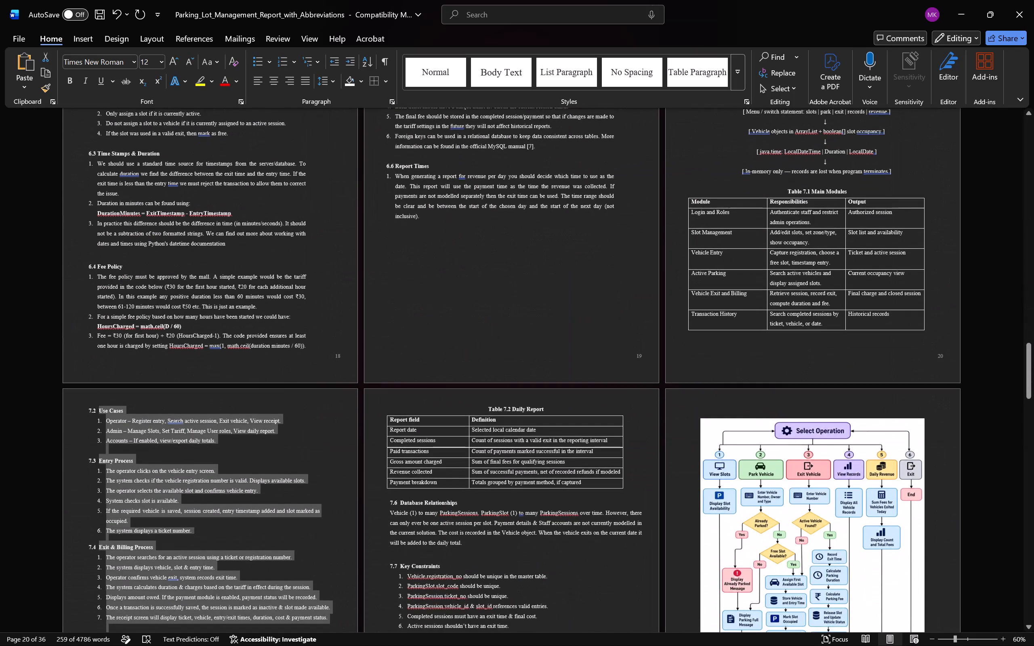
scroll(405, 268, down, 8)
scroll(405, 268, up, 2)
scroll(405, 268, down, 1)
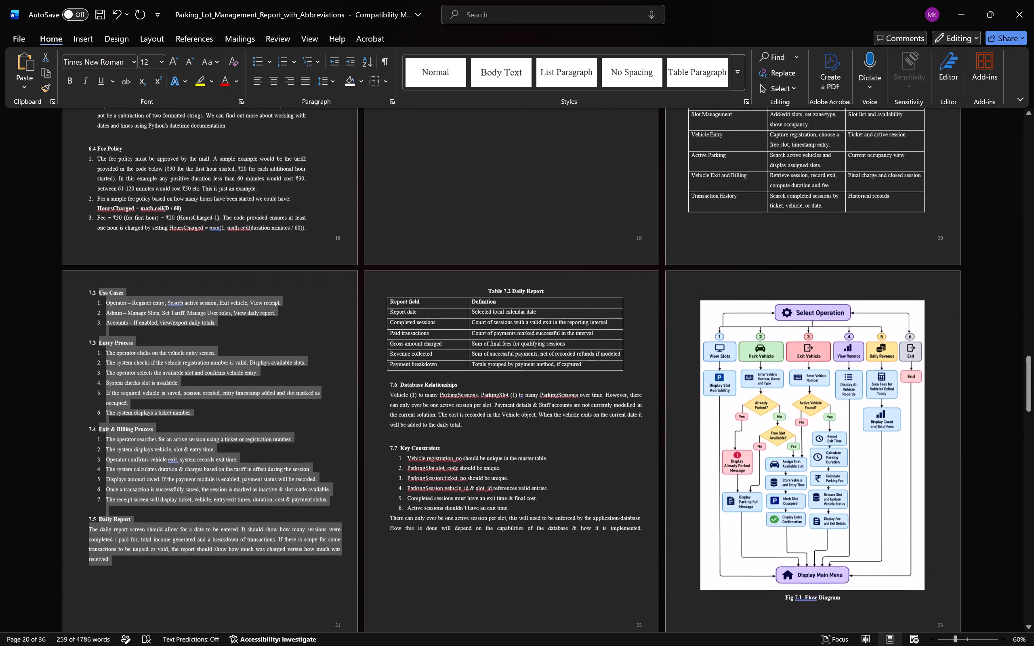
click(156, 37)
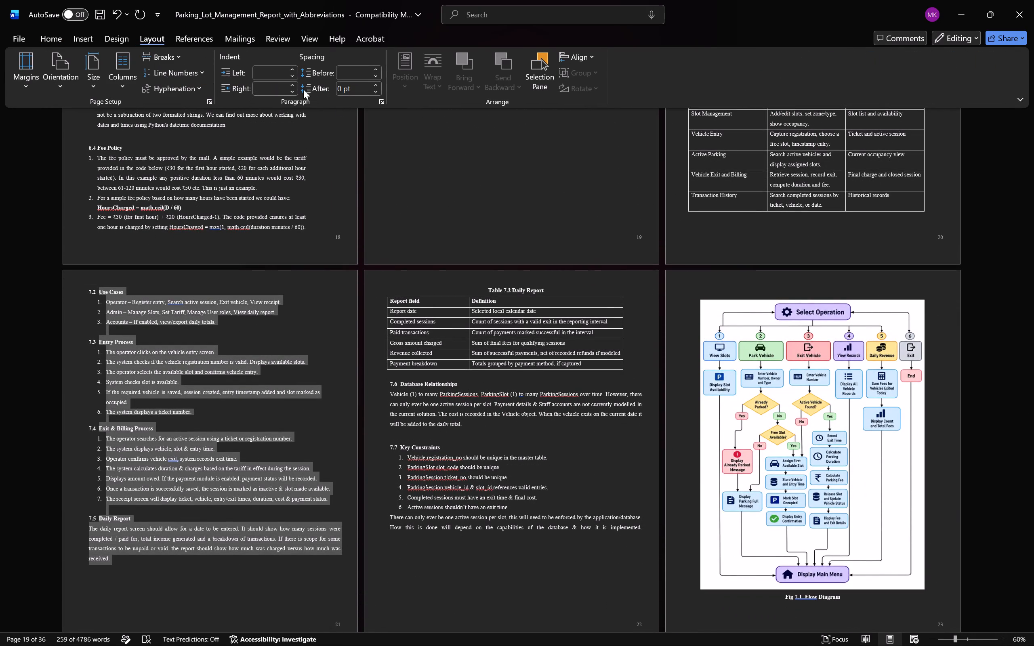
click(293, 90)
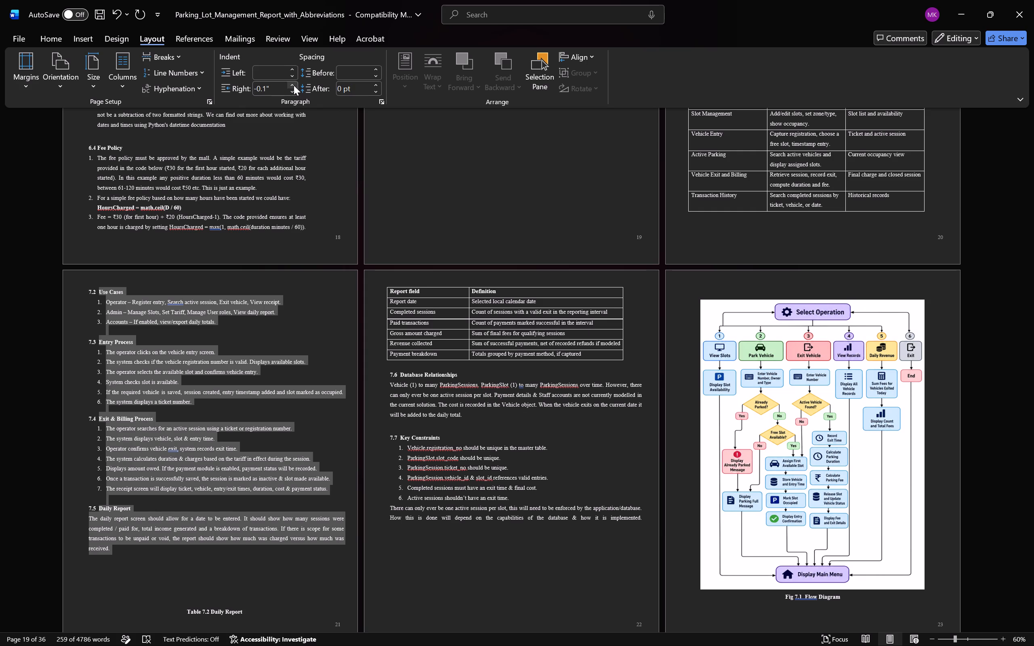
click(294, 85)
click(294, 85)
click(294, 85)
click(294, 85)
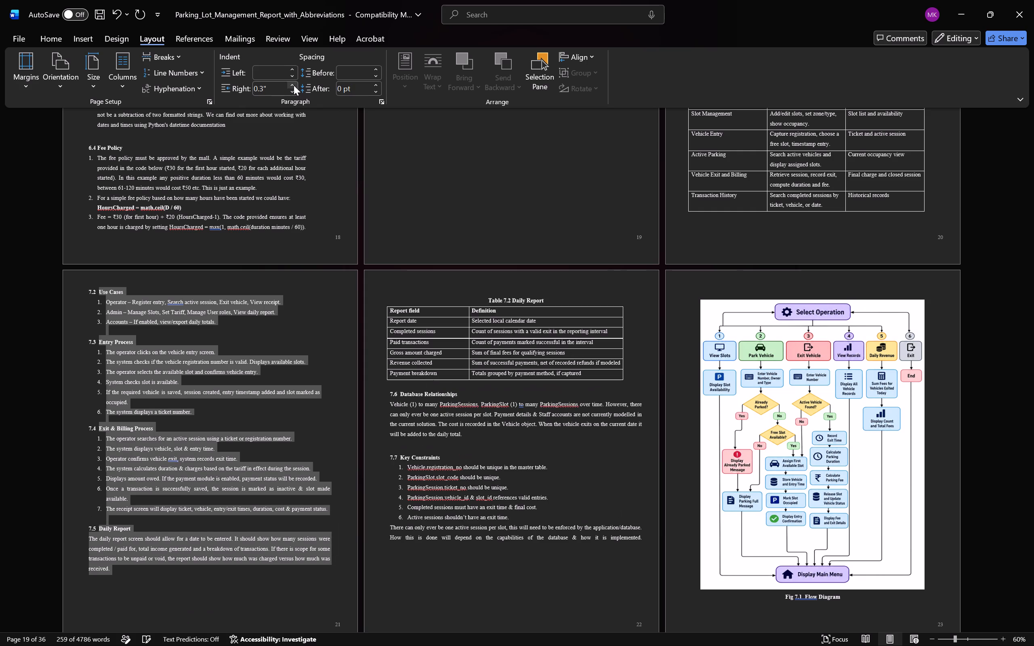
click(294, 85)
click(294, 85)
click(294, 85)
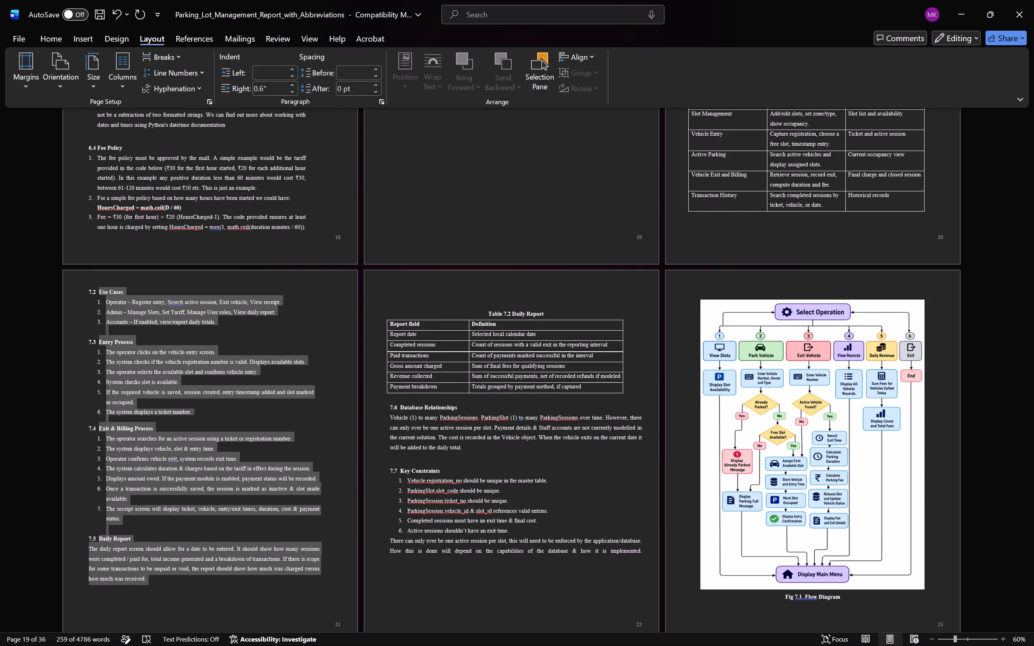
Justify the text of sections 7.2 through 7.5.
click(59, 36)
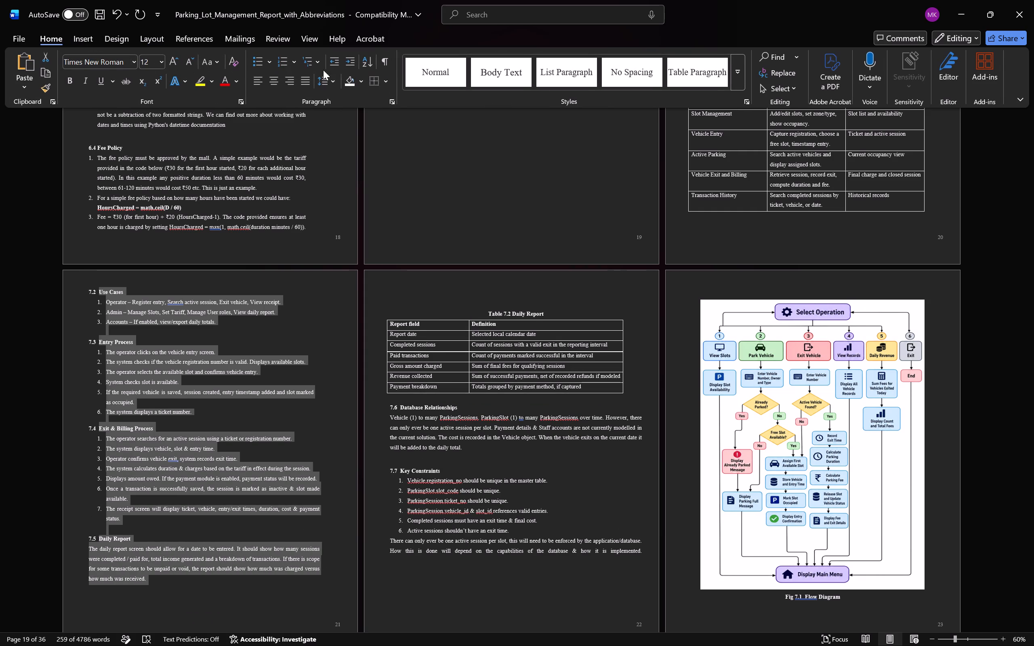
click(302, 80)
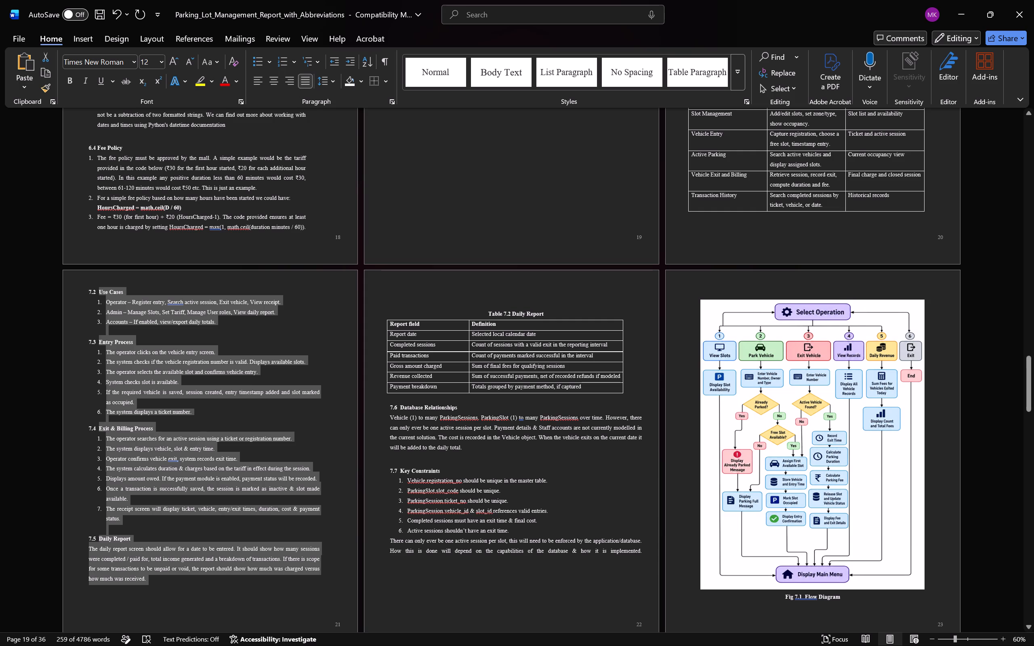
Increase the right indent of sections 7.2 through 7.5 to 0.7".
click(111, 35)
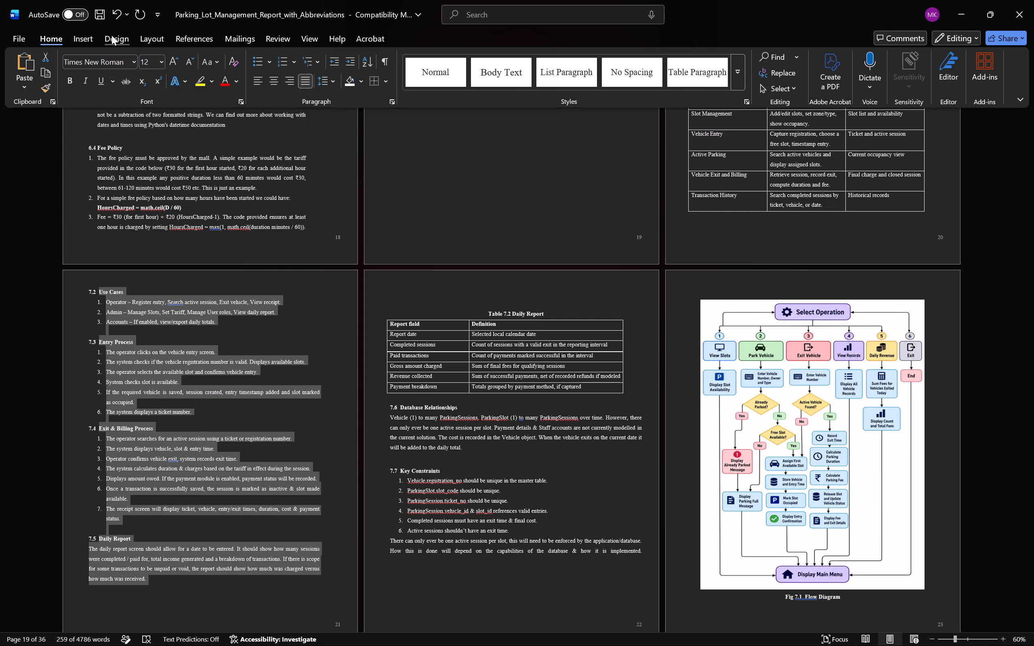
click(146, 40)
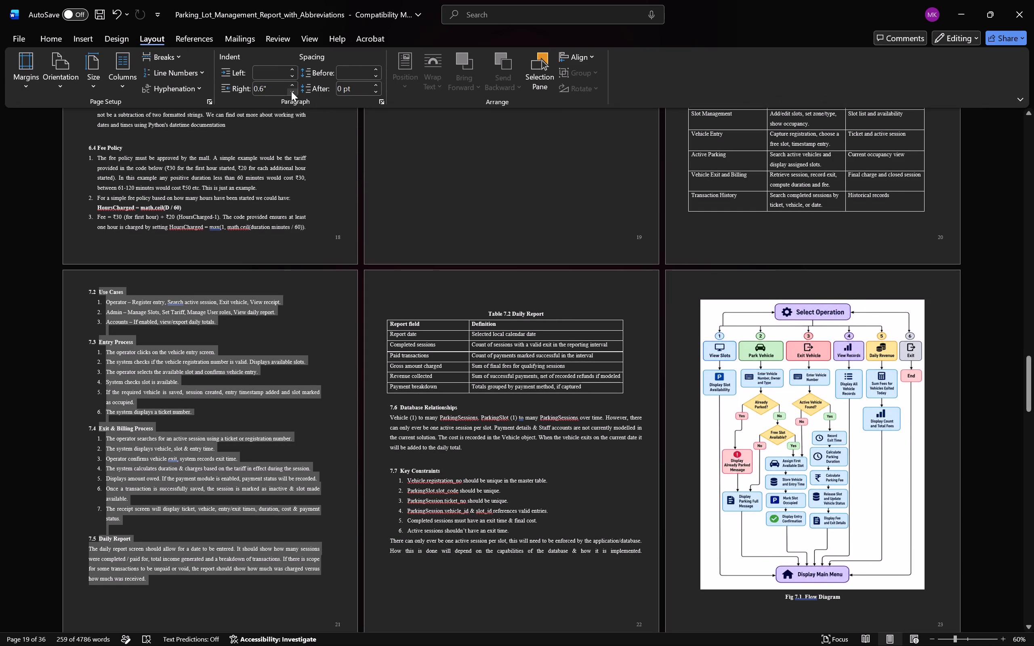
click(294, 84)
click(288, 266)
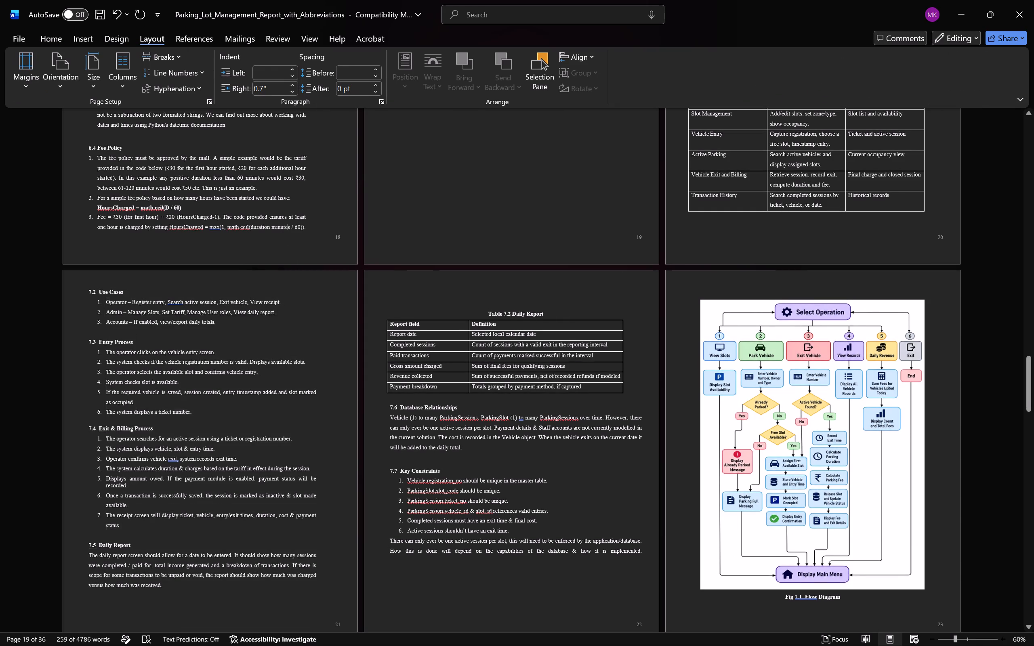
Set the right indent of sections 7.6 Database Relationships and 7.7 Key Constraints to 0.5".
scroll(289, 268, down, 5)
scroll(289, 268, up, 8)
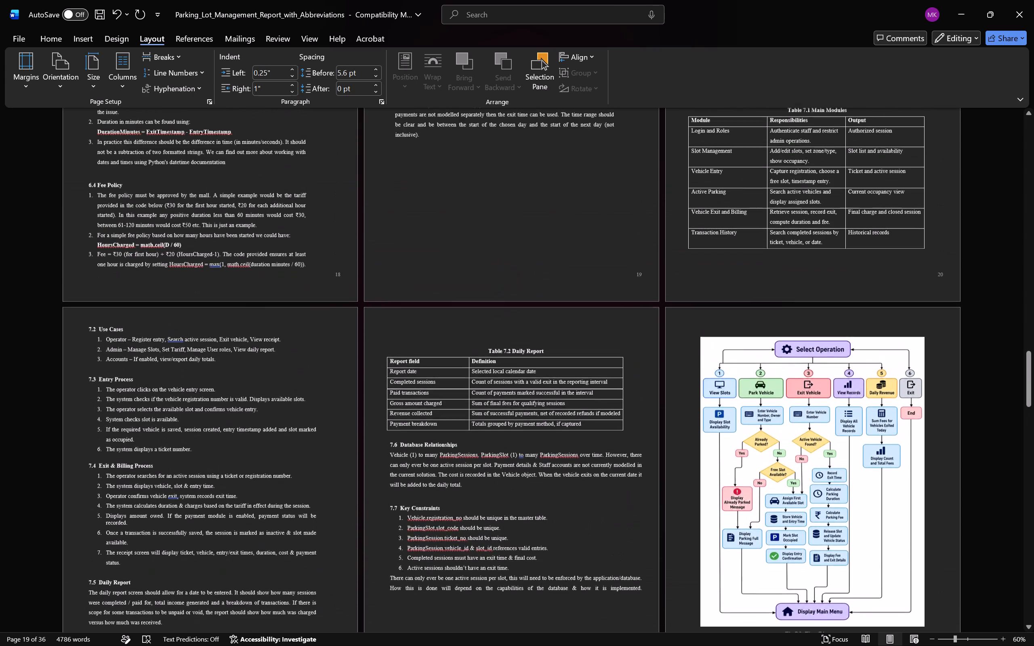
scroll(289, 268, up, 3)
scroll(289, 268, down, 13)
scroll(289, 268, up, 13)
scroll(290, 271, down, 2)
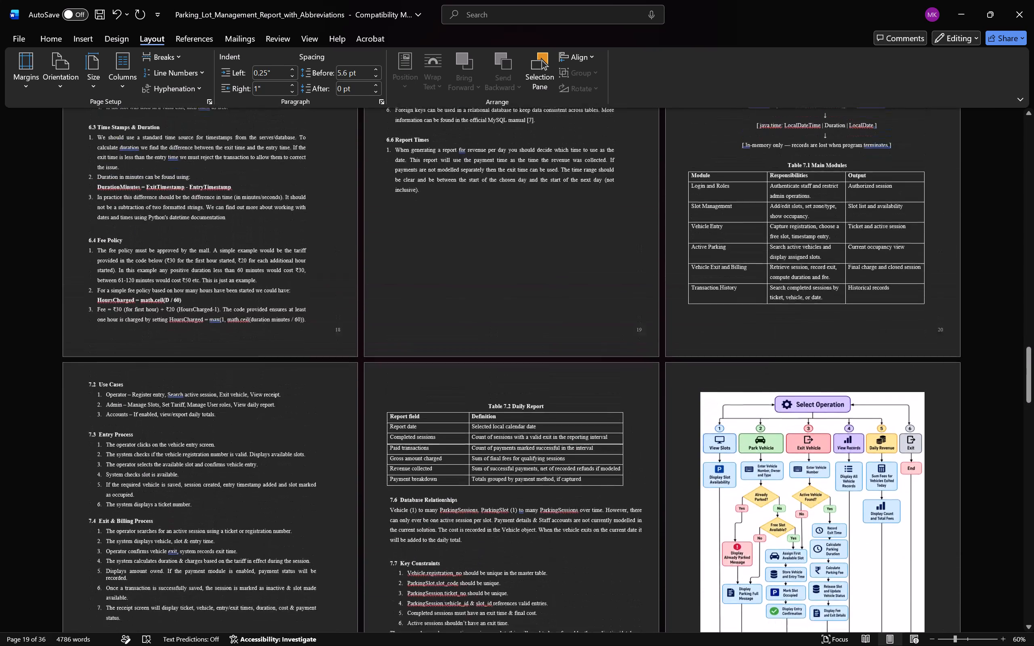
scroll(290, 271, down, 2)
drag(390, 440, 433, 475)
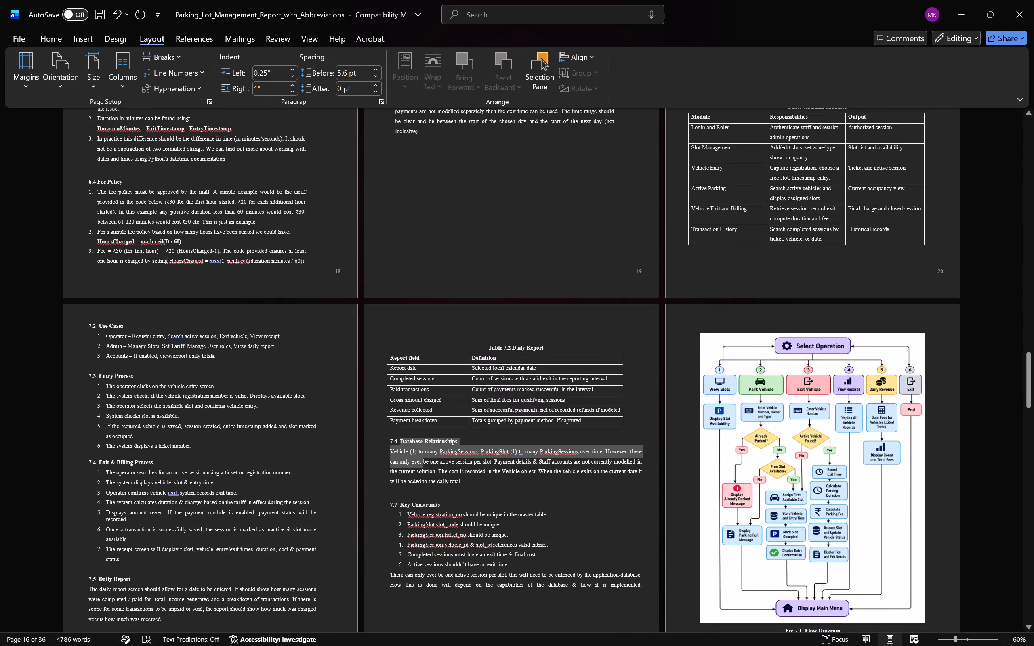
drag(433, 475, 658, 587)
drag(648, 583, 645, 583)
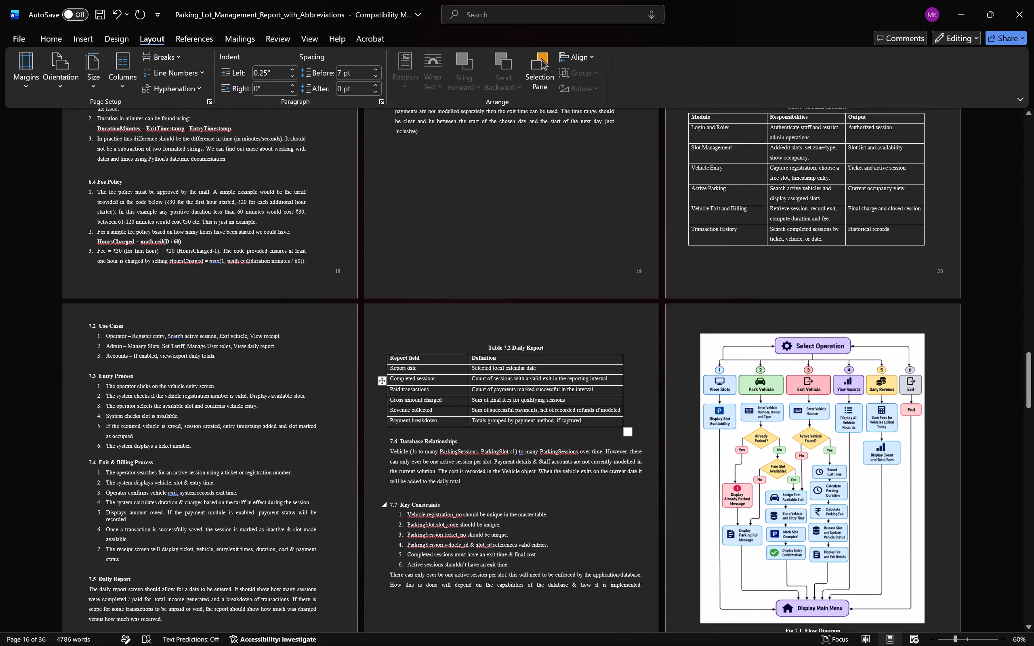
drag(641, 587, 397, 442)
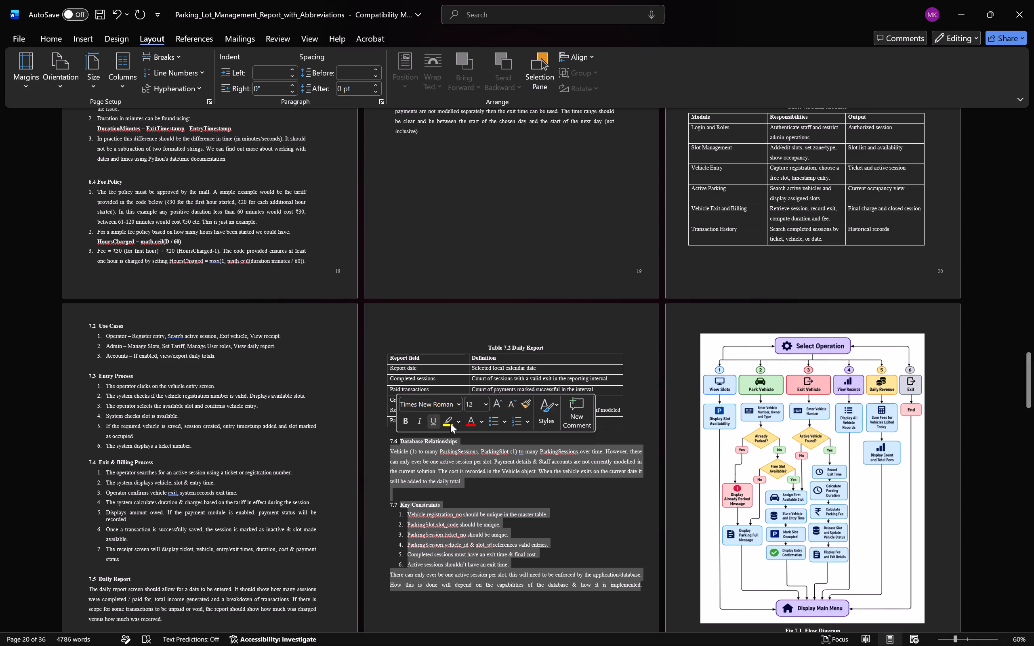
click(291, 87)
triple_click(291, 86)
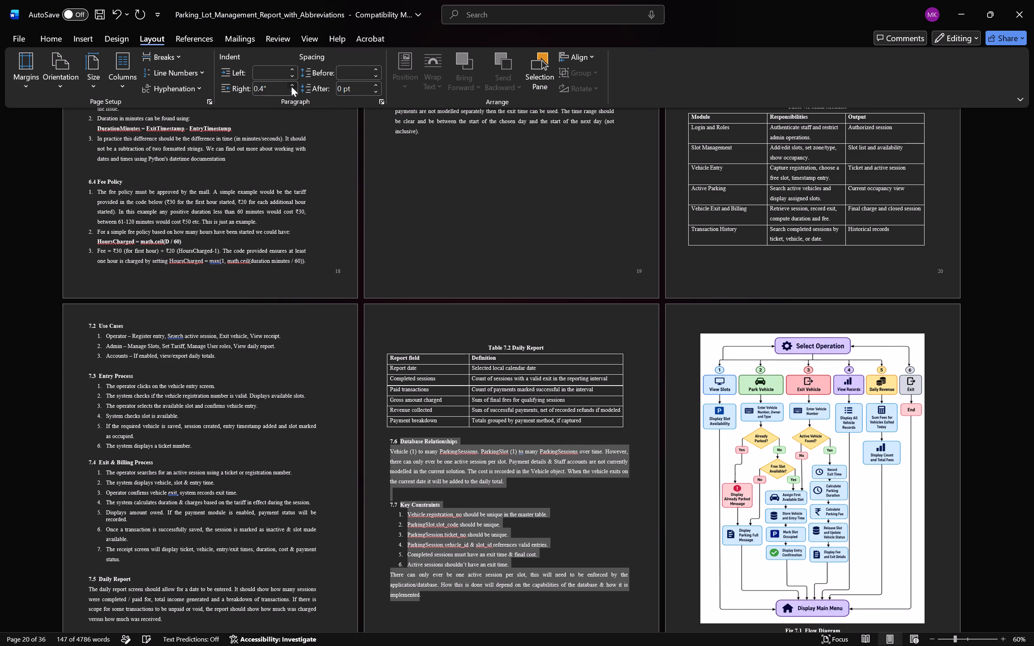
click(291, 86)
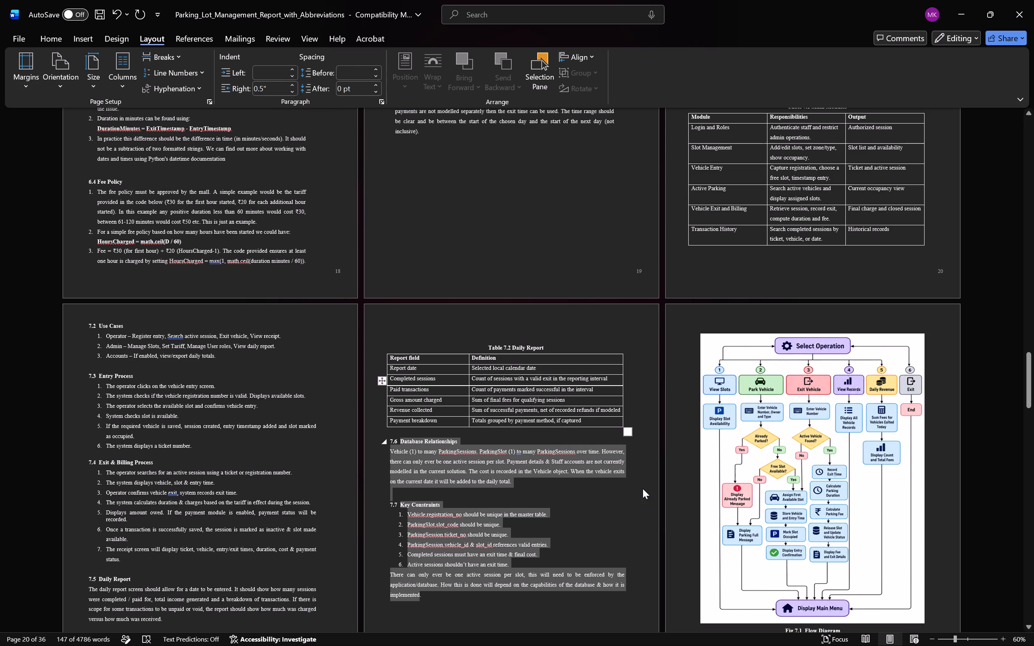
click(643, 489)
Review the page layout and text margins of sections 5 through 8.
scroll(616, 405, down, 1)
scroll(616, 405, up, 8)
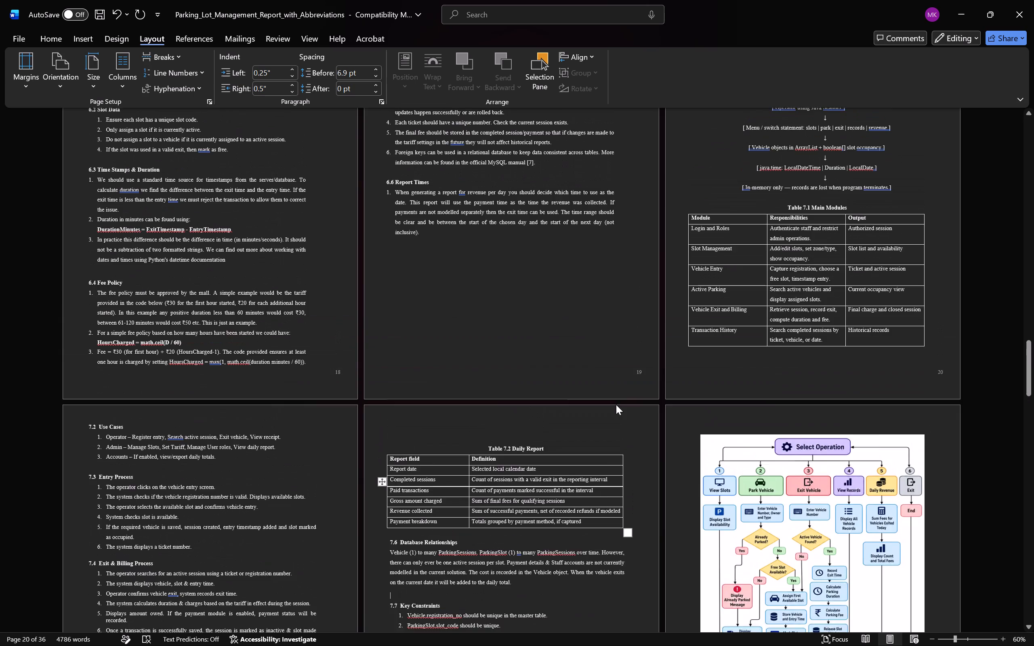
scroll(616, 405, up, 19)
scroll(616, 405, down, 5)
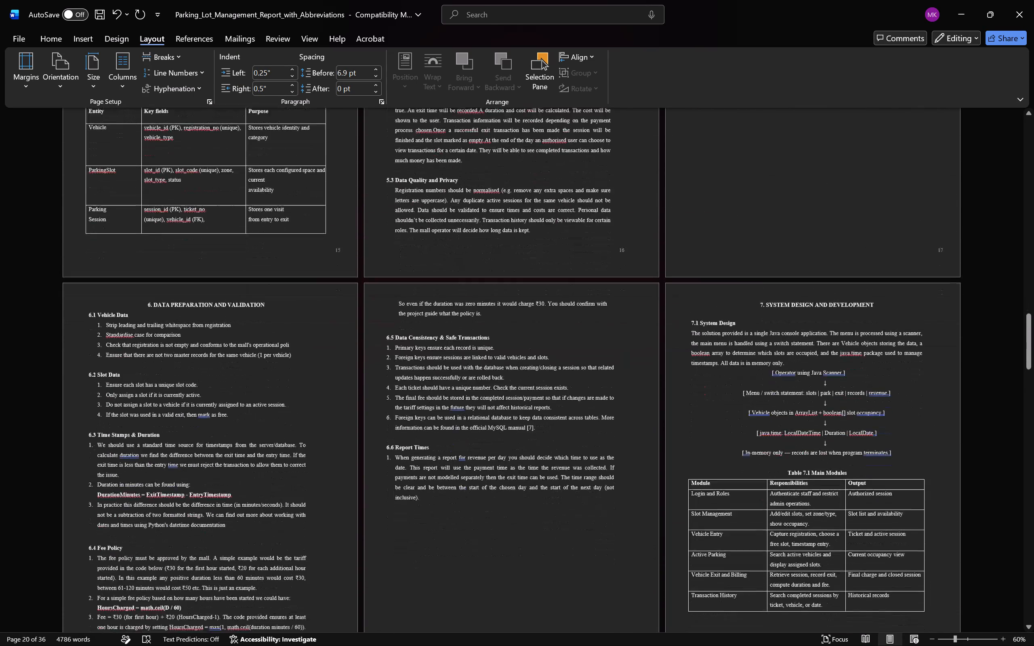
scroll(616, 405, up, 1)
scroll(616, 405, down, 6)
scroll(616, 405, up, 20)
scroll(616, 405, down, 6)
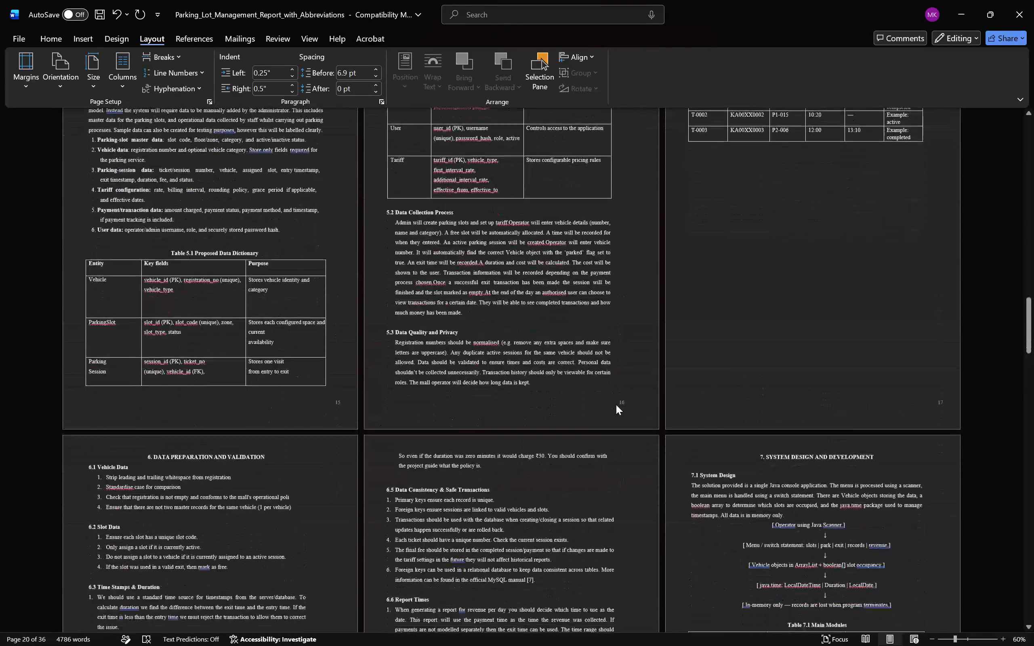
scroll(616, 405, down, 20)
scroll(616, 405, down, 20)
scroll(616, 405, down, 5)
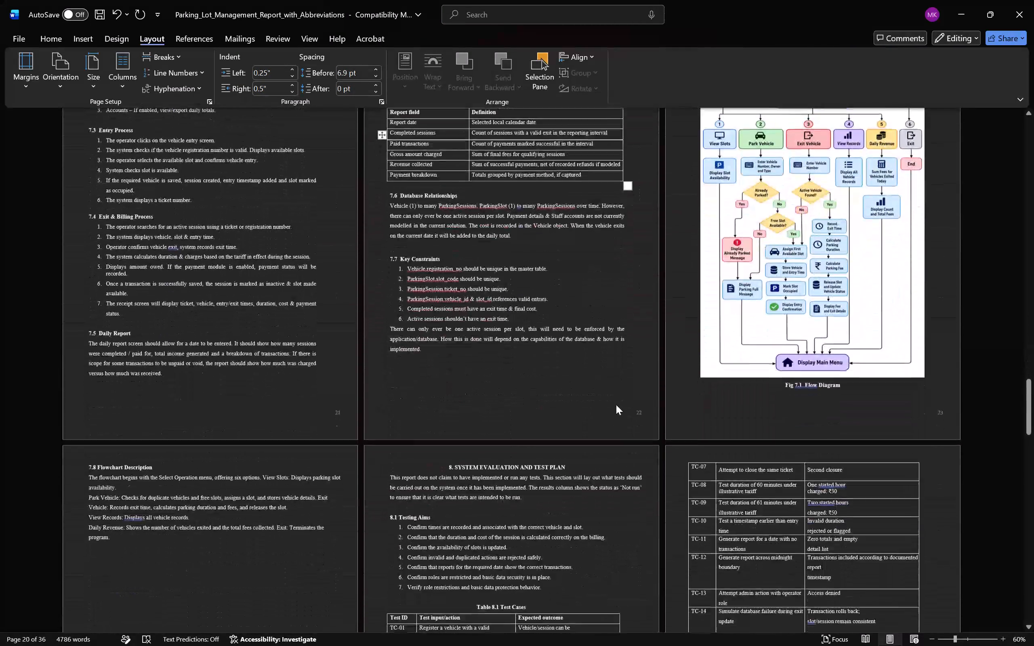
Save the report.
key(ctrl+s)
Set the right indent of the 7.8 Flowchart Description heading and its paragraphs to 0.3".
scroll(607, 389, down, 7)
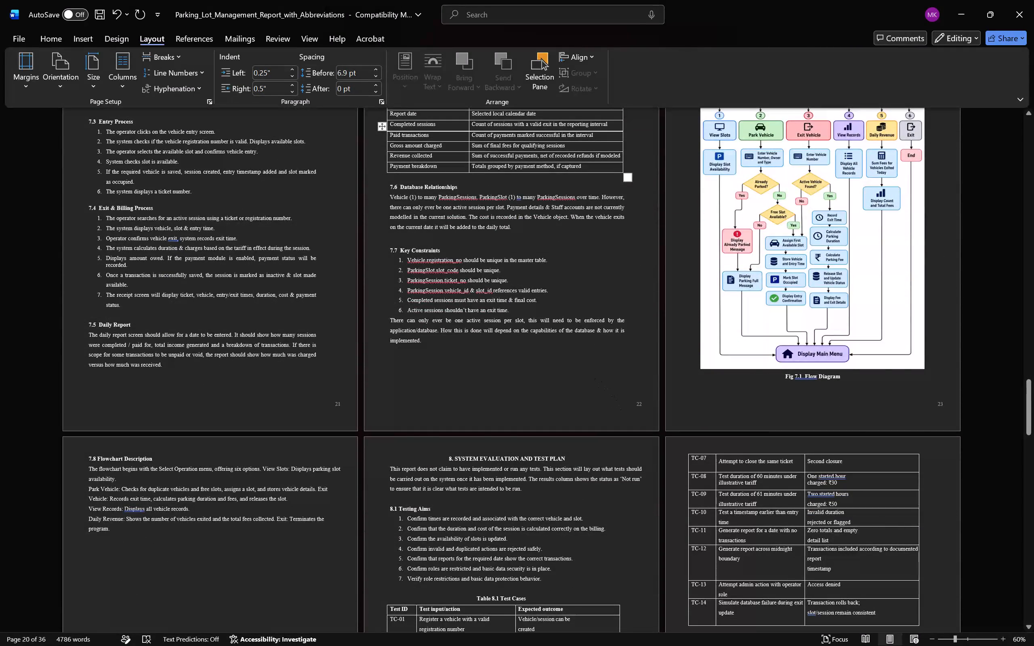
scroll(530, 359, down, 2)
drag(178, 394, 162, 386)
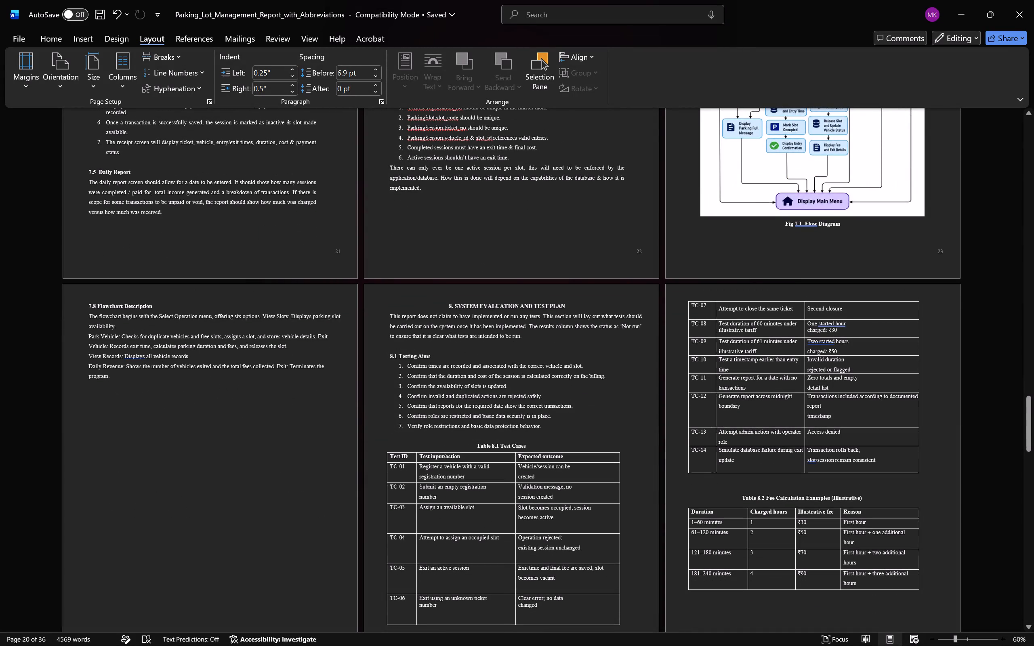
drag(162, 386, 68, 308)
click(68, 308)
click(73, 306)
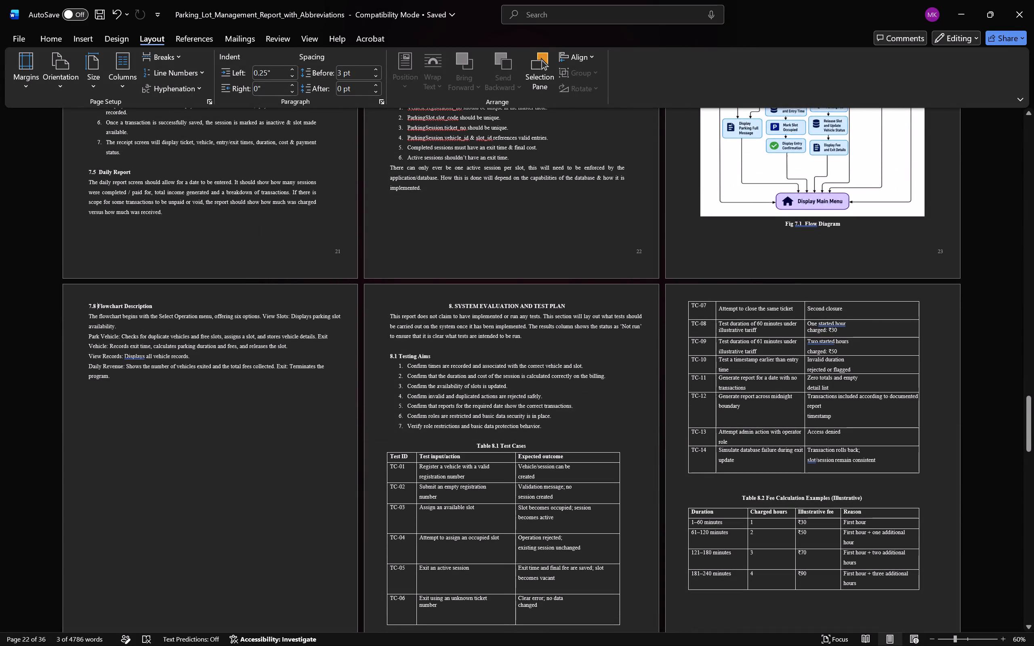
drag(80, 301, 130, 375)
click(130, 375)
drag(130, 373, 89, 301)
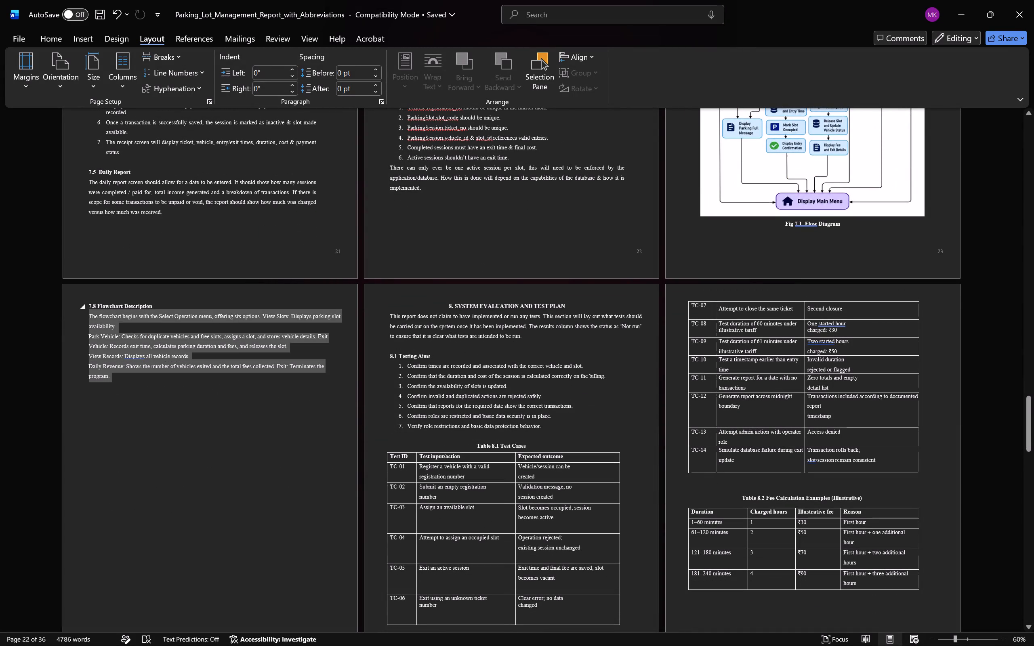
drag(89, 301, 87, 292)
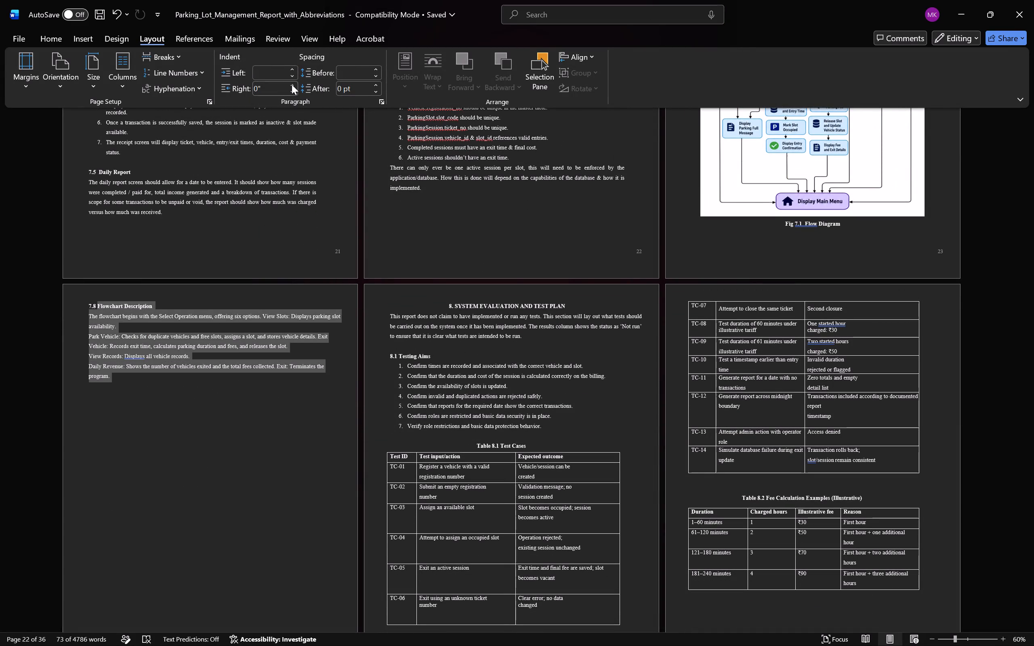
click(292, 84)
click(292, 84)
click(292, 84)
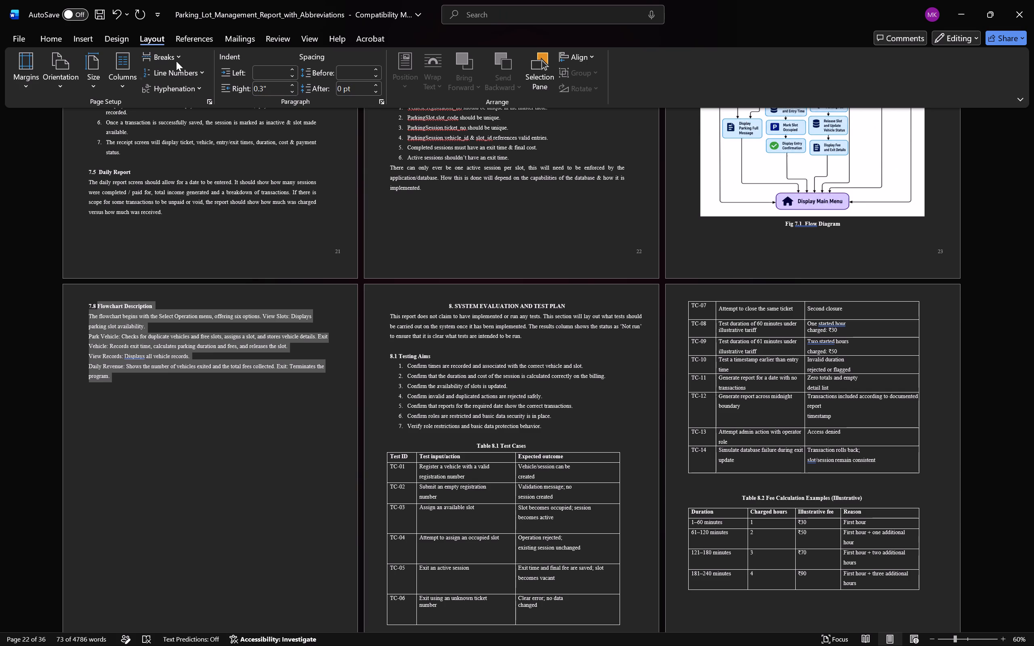
Justify the text of section 7.8 Flowchart Description.
click(58, 36)
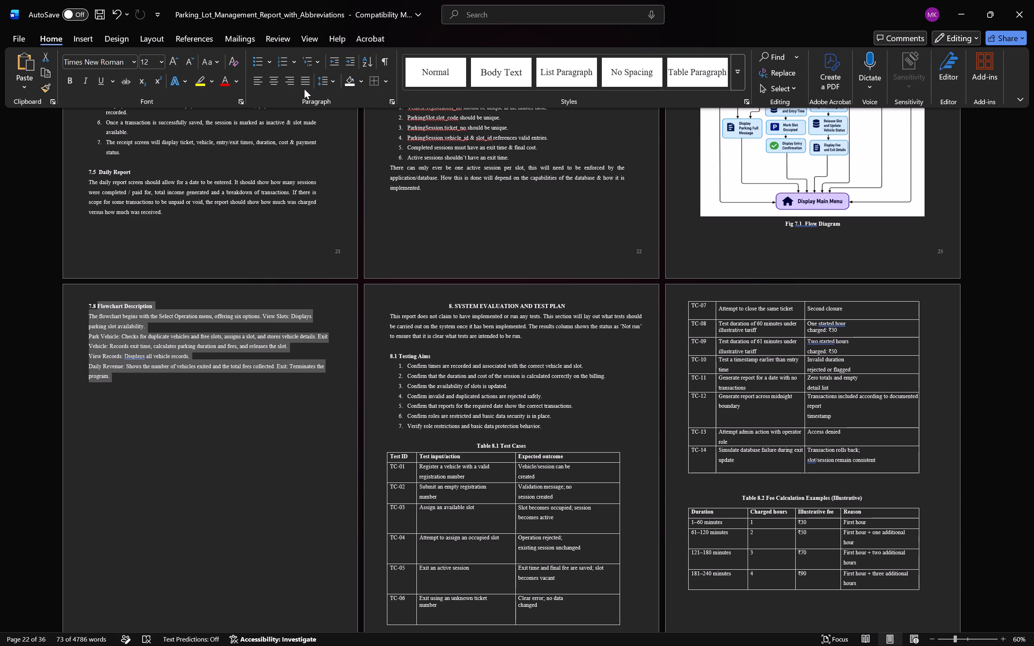
click(303, 87)
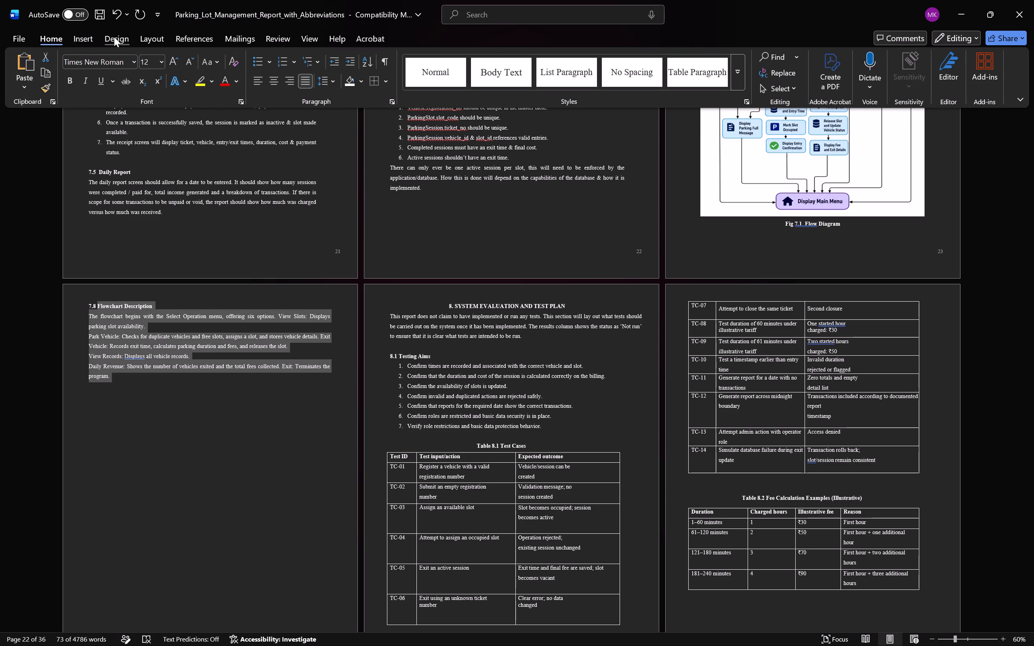
Increase the right indent of section 7.8 Flowchart Description to 0.6".
click(141, 37)
click(296, 83)
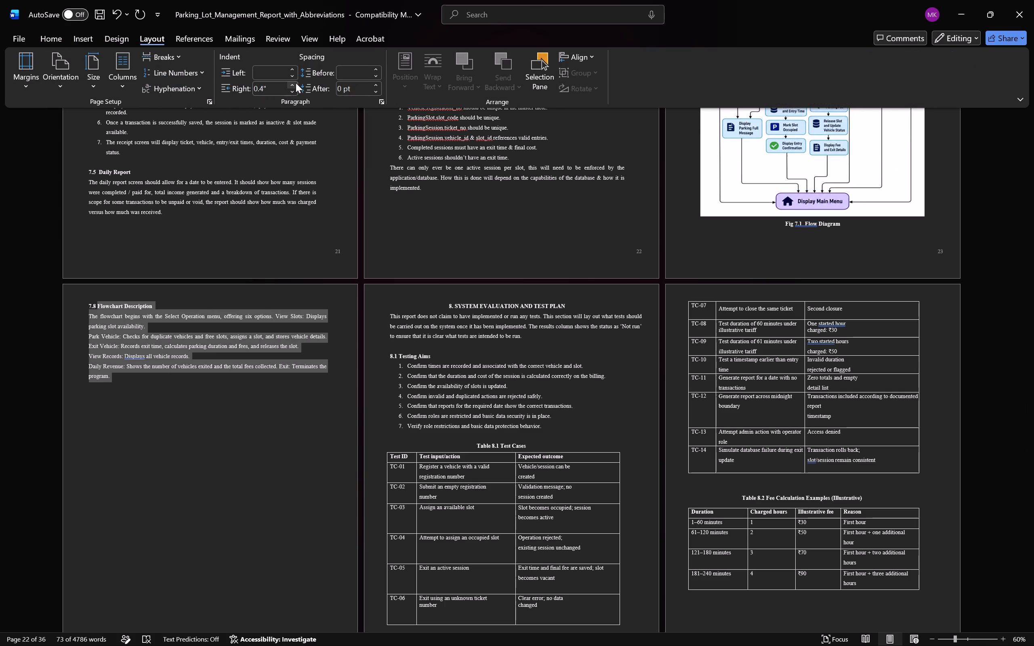
click(296, 83)
click(296, 83)
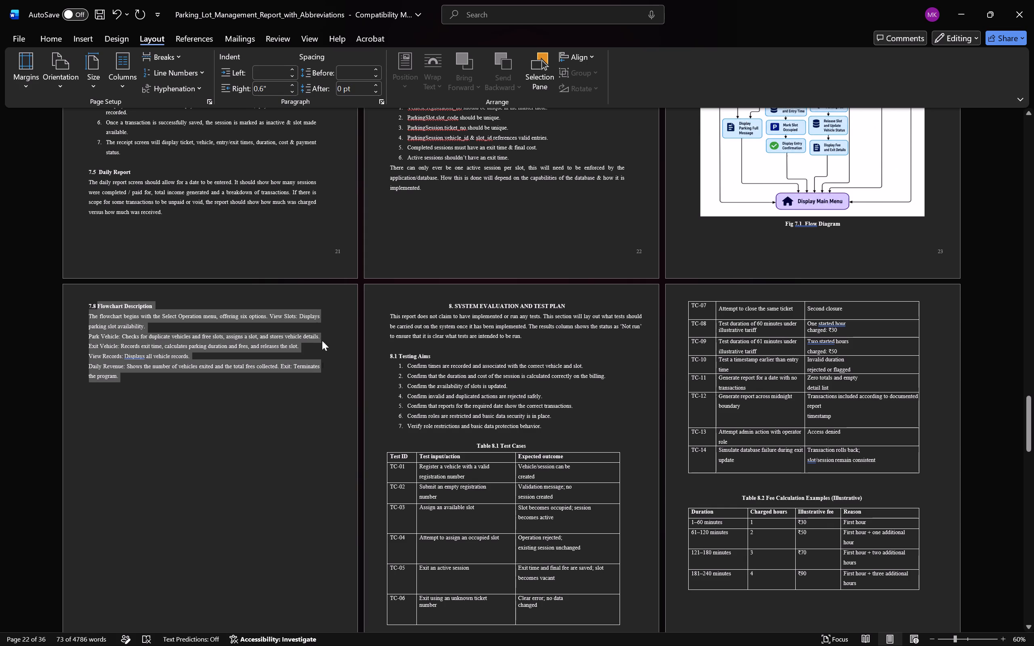
Set the right indent of the section 8 introduction and the 8.1 Testing Aims heading and list to 0.6".
click(317, 391)
scroll(225, 354, down, 4)
scroll(523, 284, up, 3)
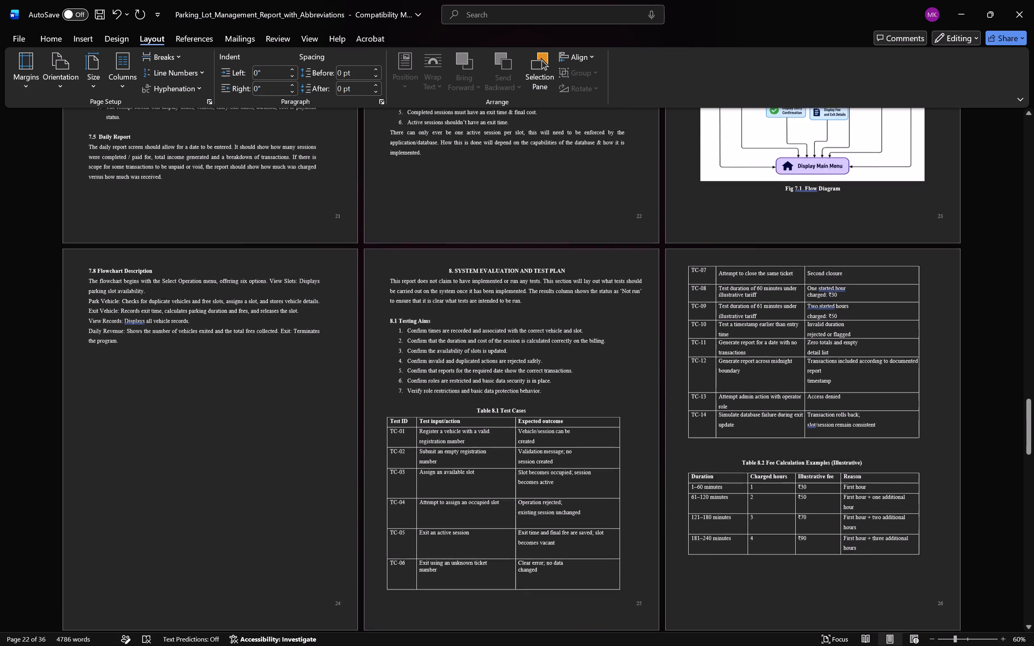
scroll(513, 280, up, 1)
scroll(414, 307, up, 3)
scroll(414, 307, down, 4)
scroll(411, 308, up, 10)
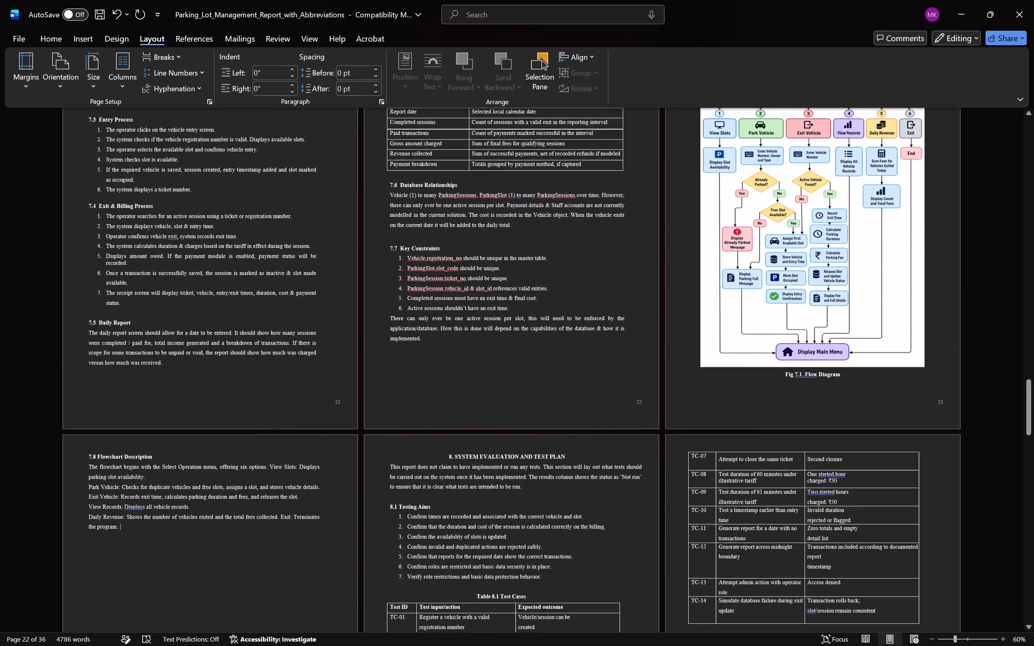
scroll(409, 309, up, 6)
scroll(408, 309, down, 11)
drag(390, 379, 394, 385)
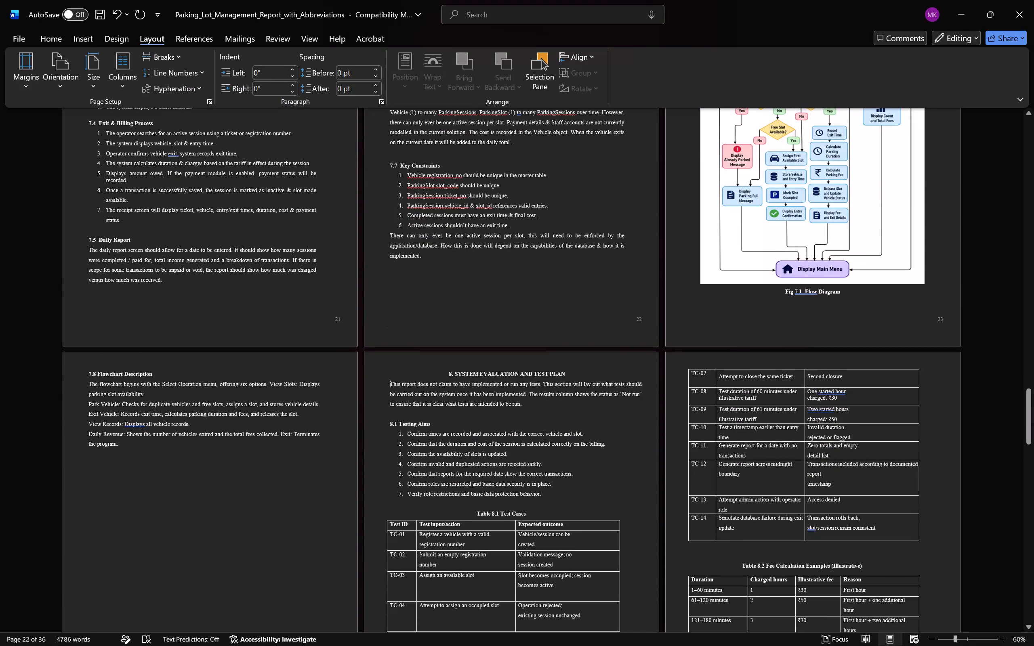
drag(394, 385, 572, 498)
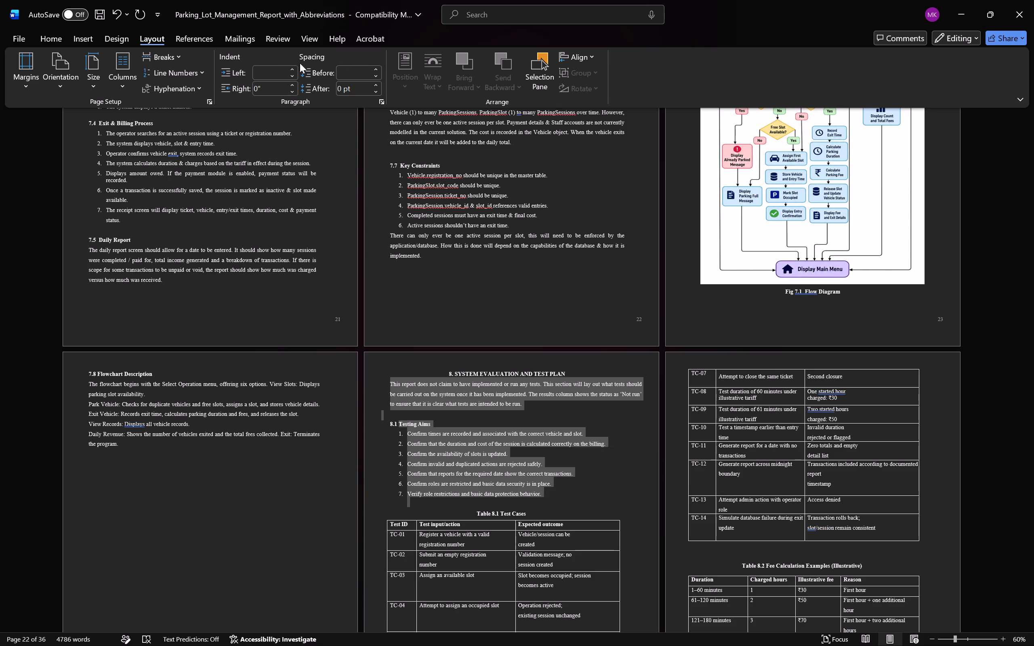
triple_click(293, 86)
triple_click(293, 86)
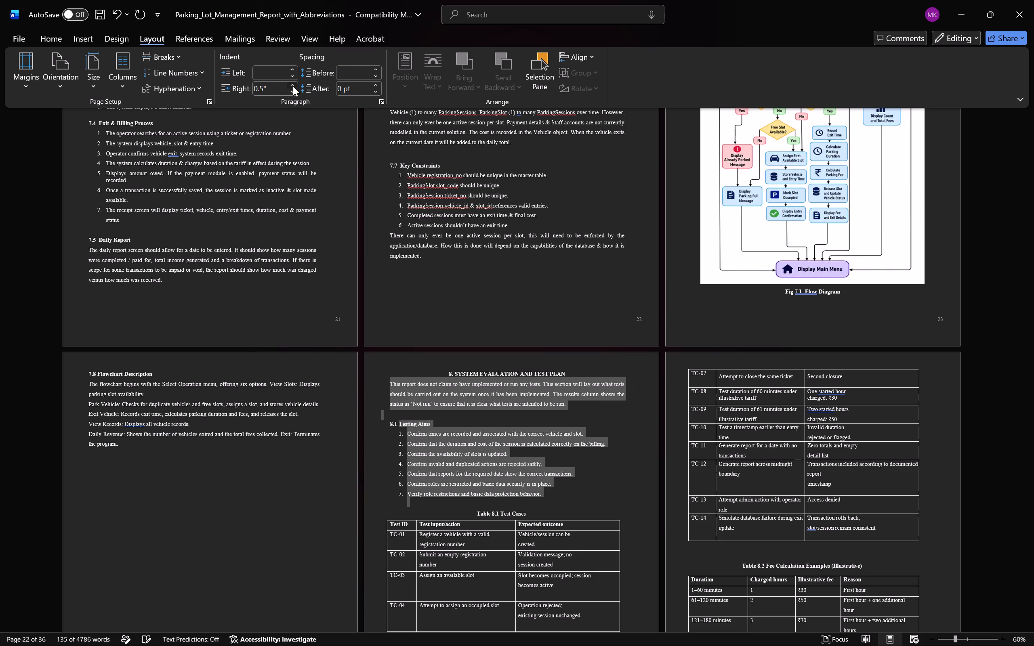
click(614, 412)
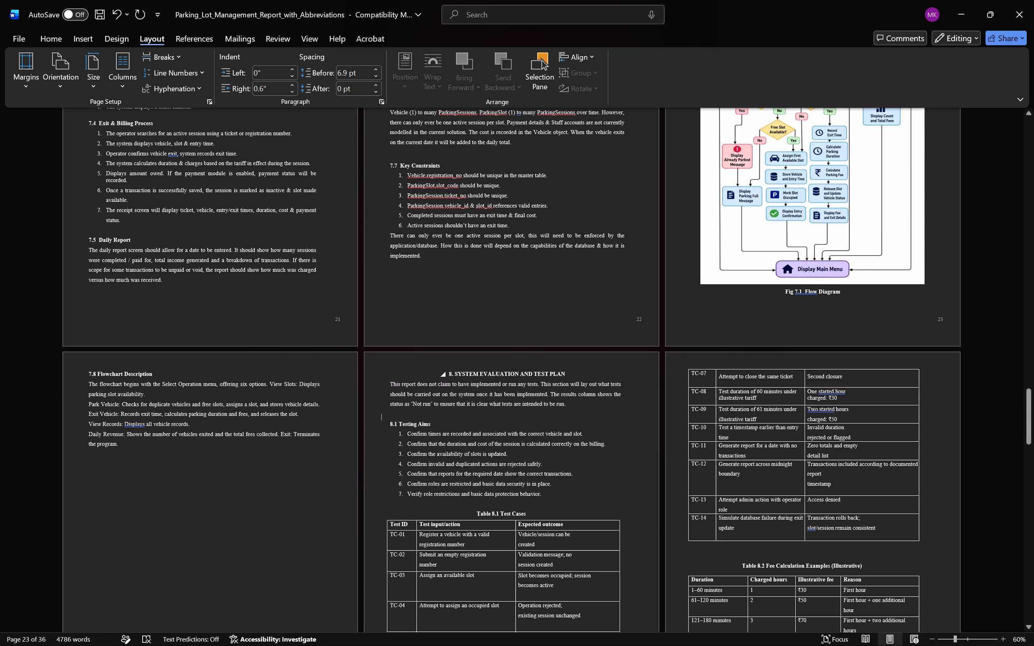
Review the layout of the test tables, sections 8.2 and 8.3, and the result figure pages.
scroll(542, 372, down, 6)
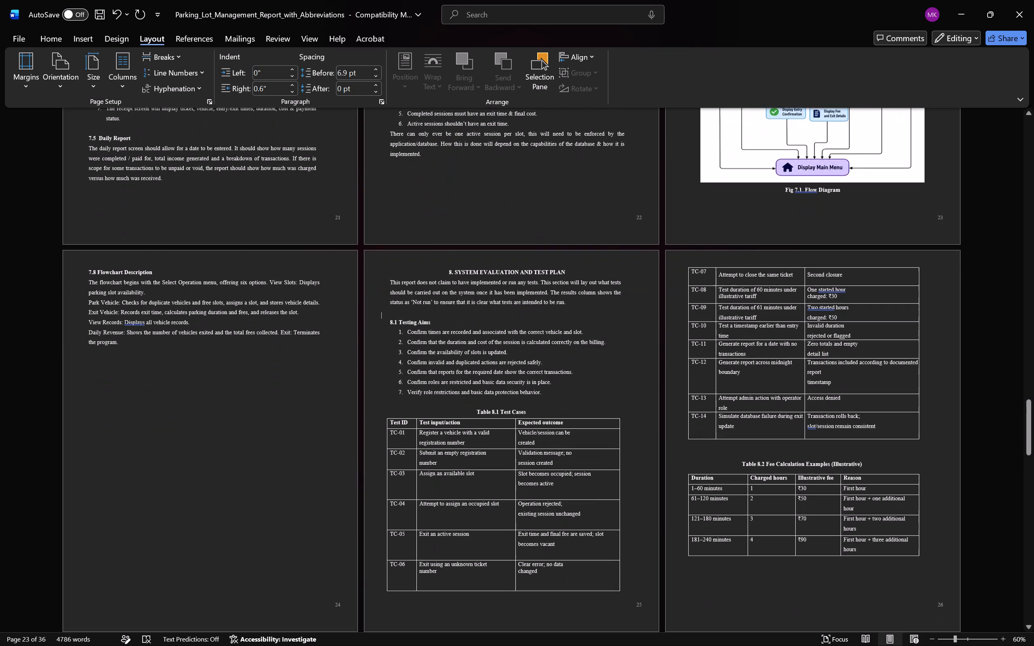
scroll(524, 382, down, 11)
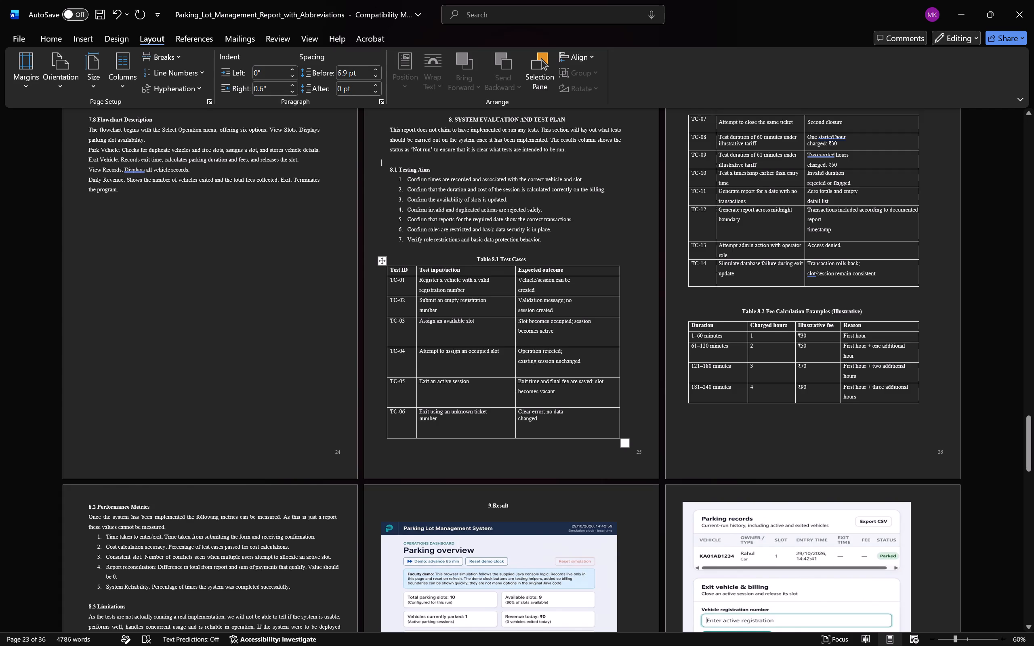
scroll(523, 384, down, 16)
scroll(523, 384, up, 1)
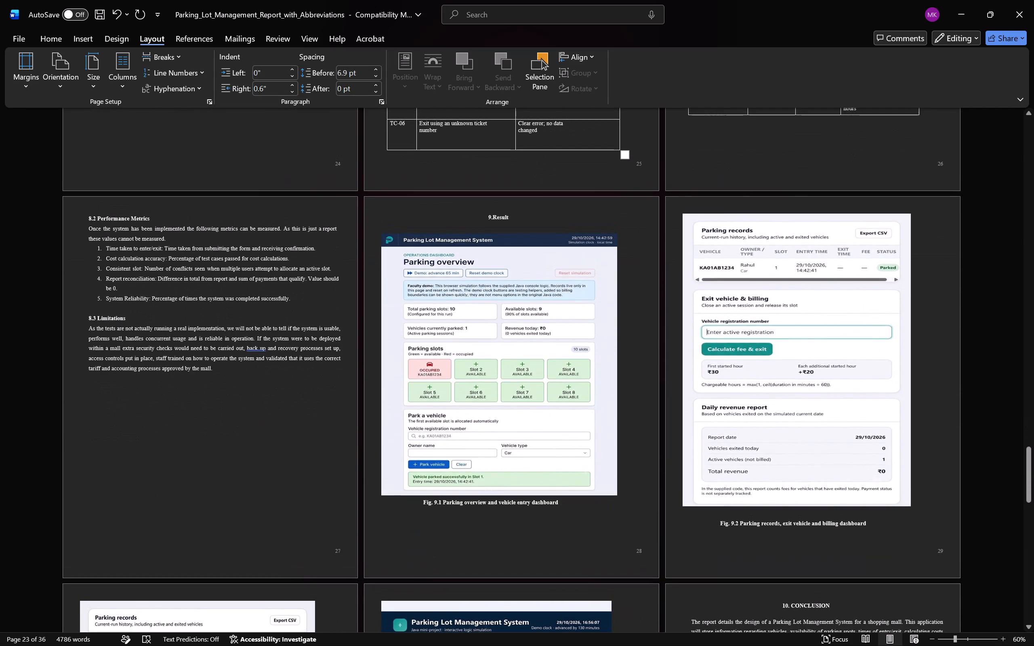
scroll(223, 404, up, 12)
ctrl+scroll(226, 404, up, 2)
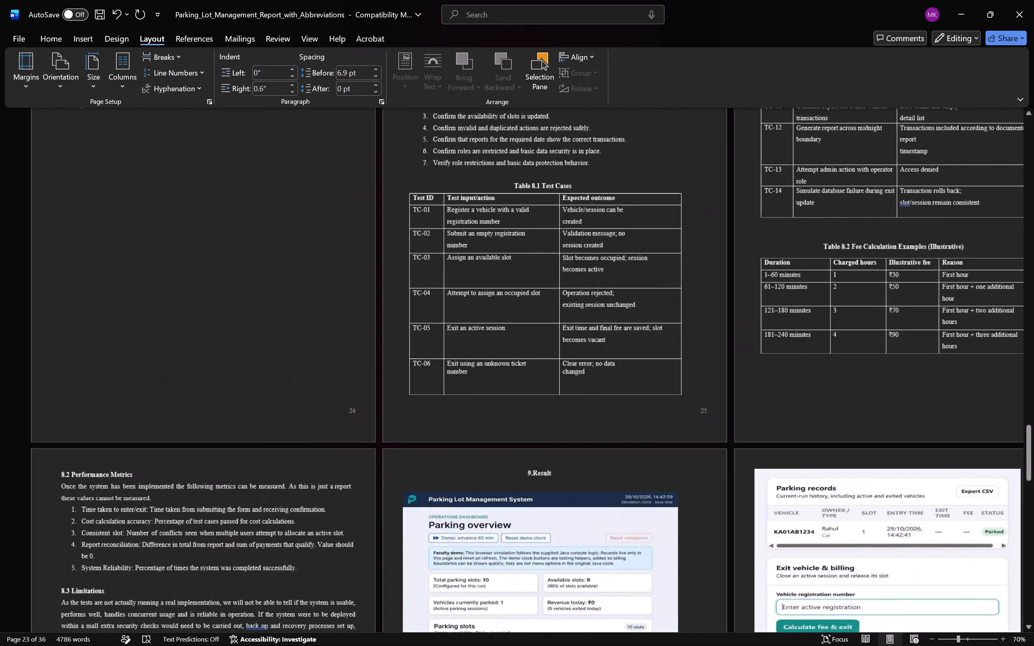
ctrl+scroll(226, 404, down, 4)
scroll(366, 396, up, 4)
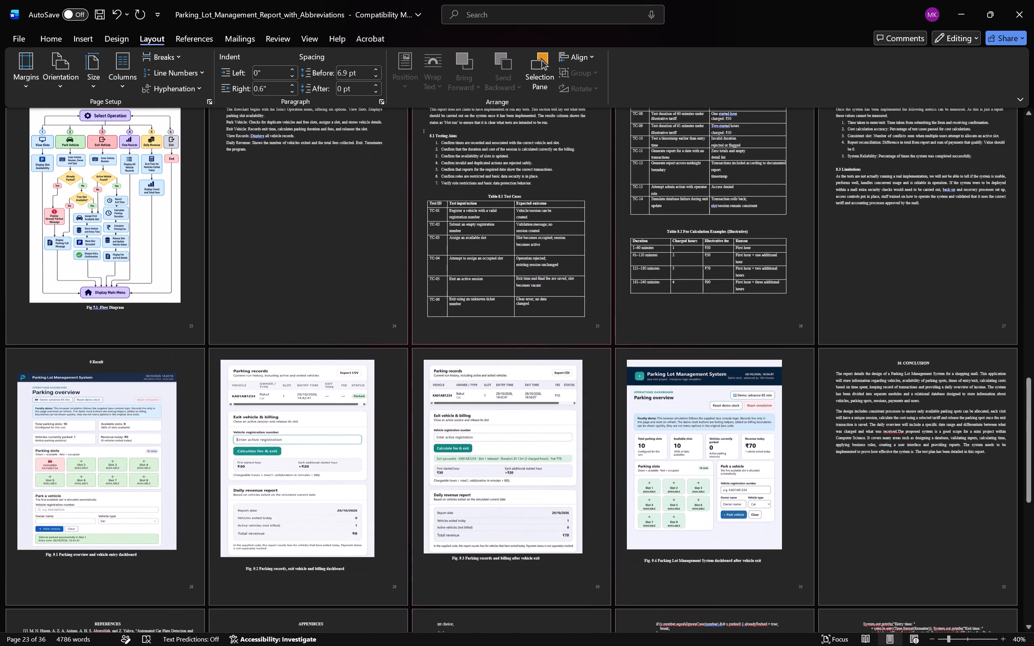
Set the right indent of sections 8.2 Performance Metrics and 8.3 Limitations to 0.5".
scroll(366, 396, up, 3)
scroll(932, 446, up, 7)
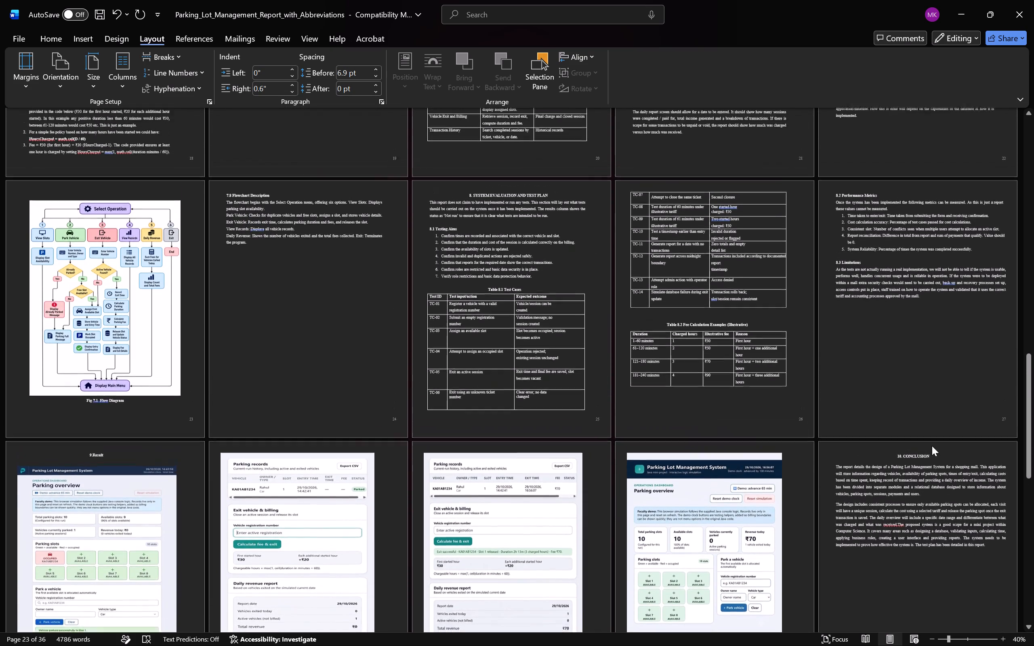
scroll(932, 446, up, 11)
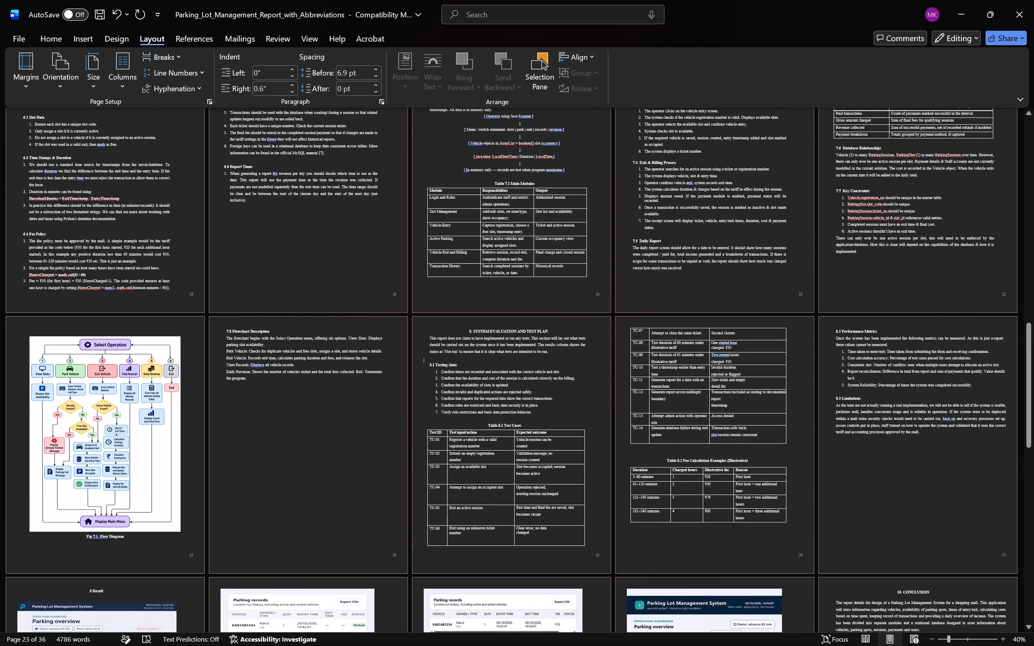
drag(927, 441, 815, 322)
click(823, 336)
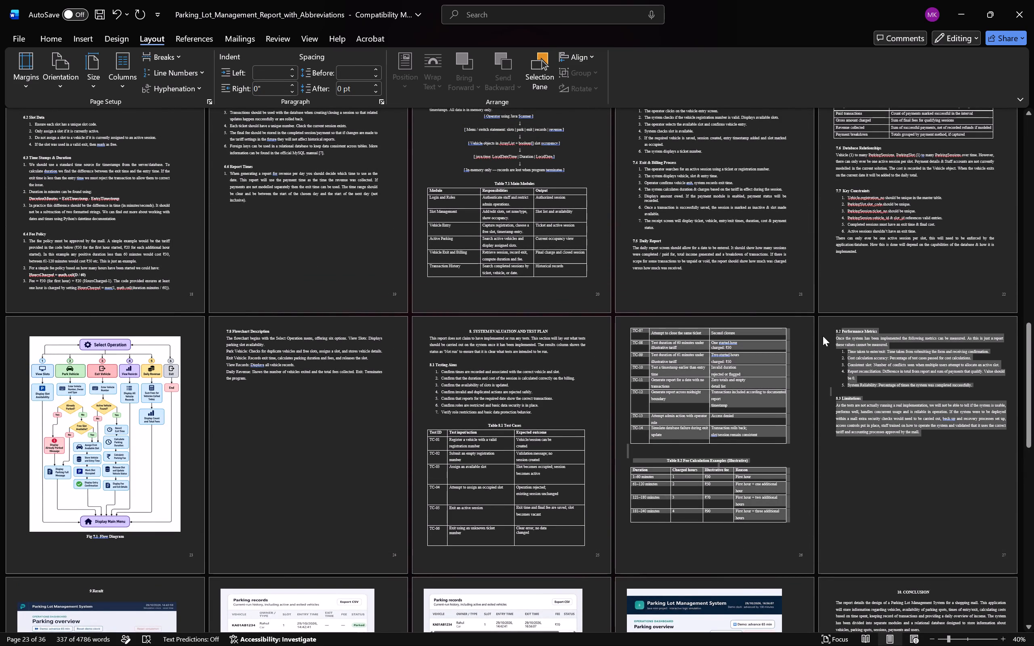
drag(833, 322, 950, 464)
click(937, 441)
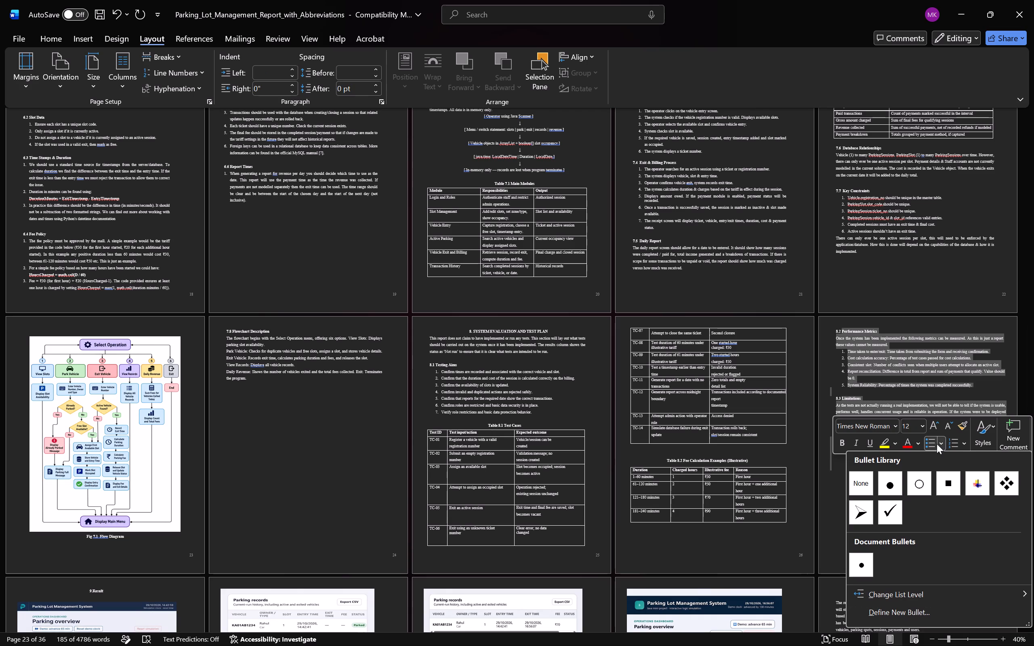
click(834, 476)
click(832, 329)
drag(832, 329, 925, 432)
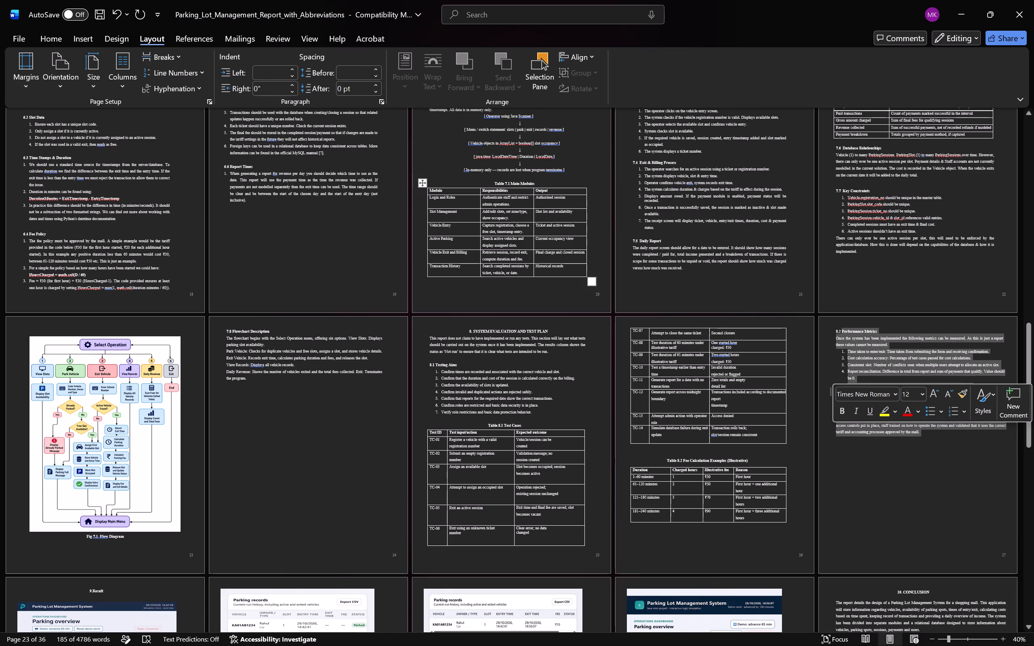
triple_click(295, 84)
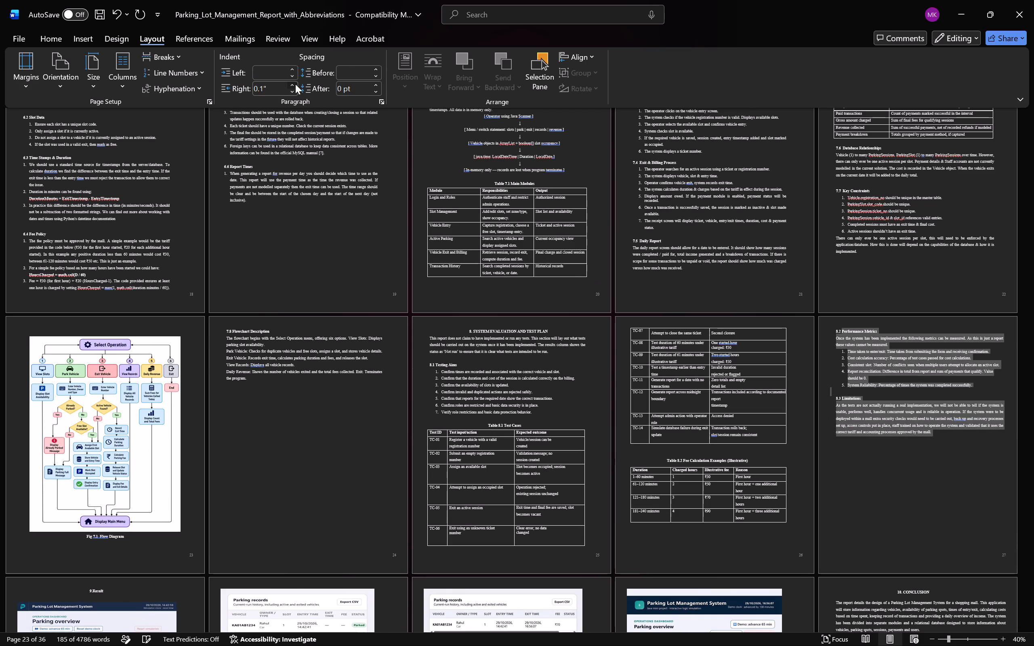
click(295, 84)
click(295, 84)
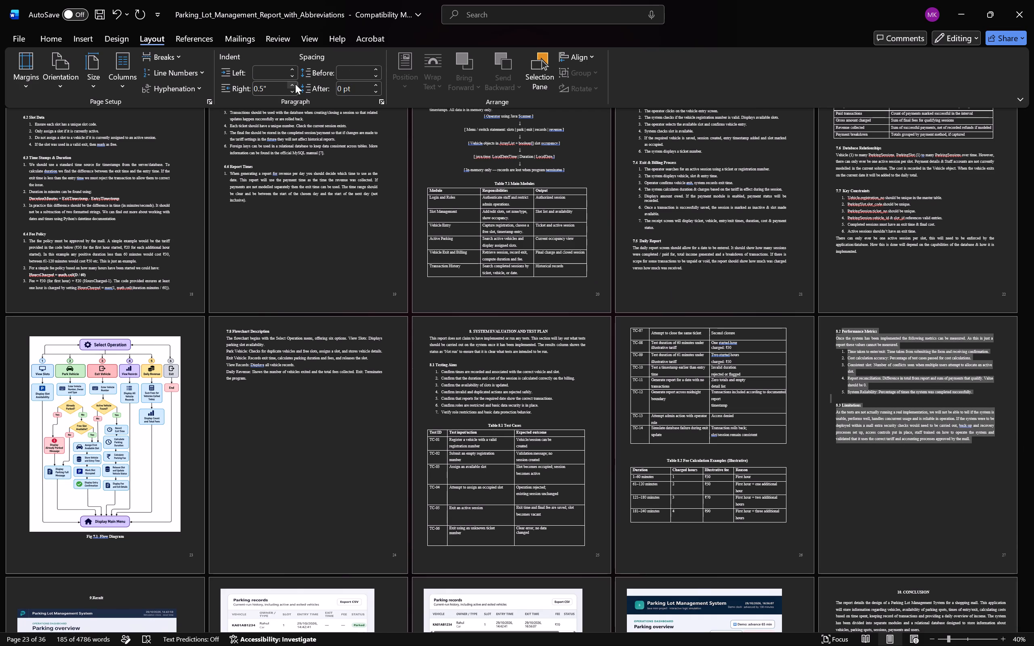
Justify the text of sections 8.2 Performance Metrics and 8.3 Limitations.
click(64, 40)
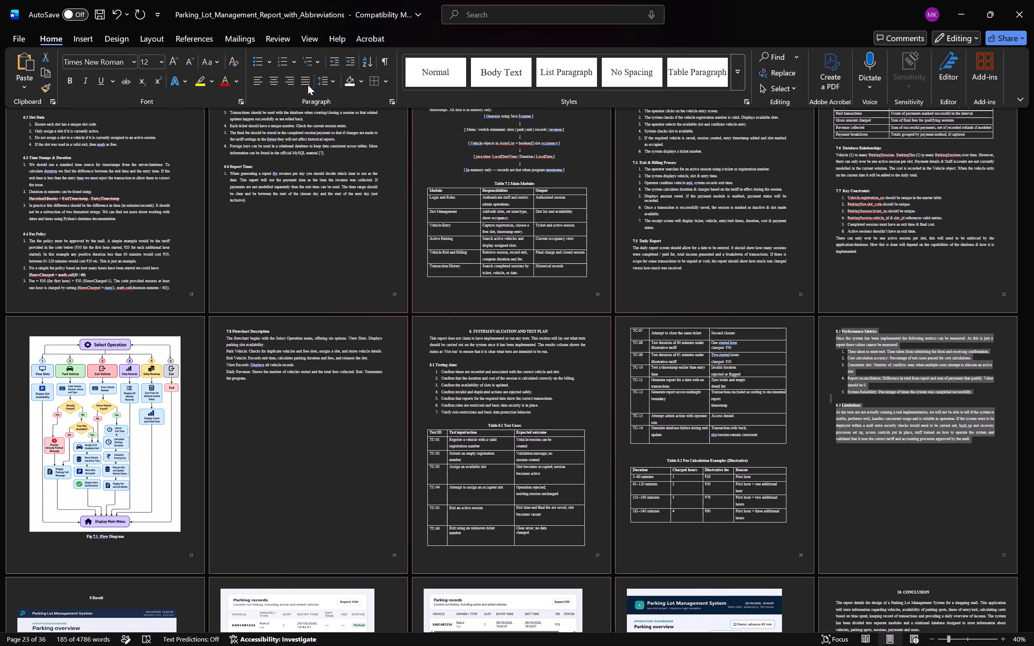
click(308, 85)
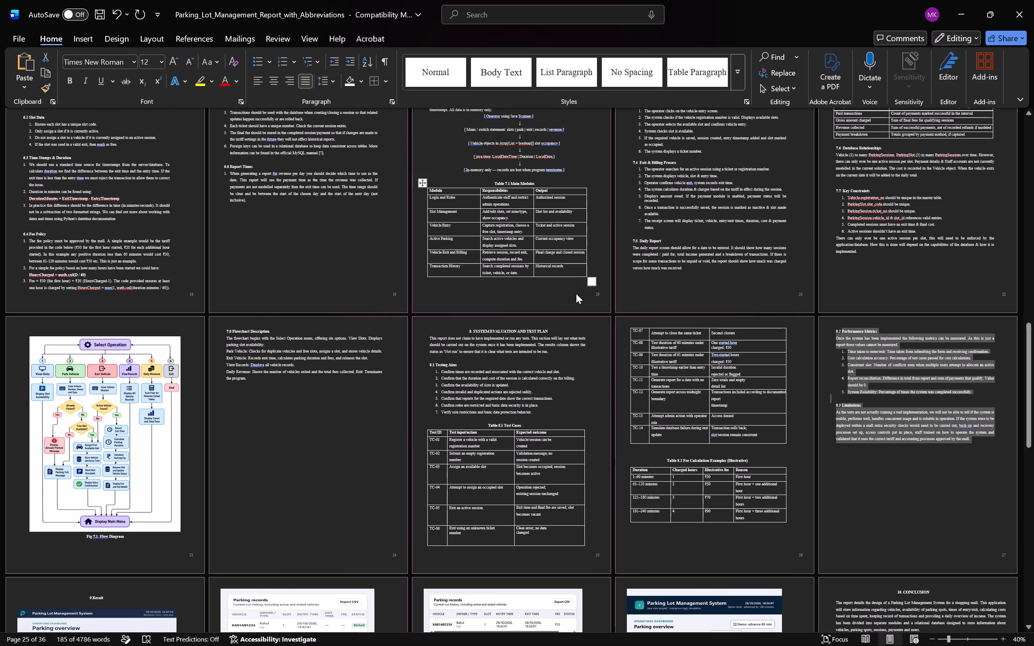
click(865, 483)
Set the right indent of the paragraphs under 10. CONCLUSION to 0.4".
scroll(835, 461, down, 20)
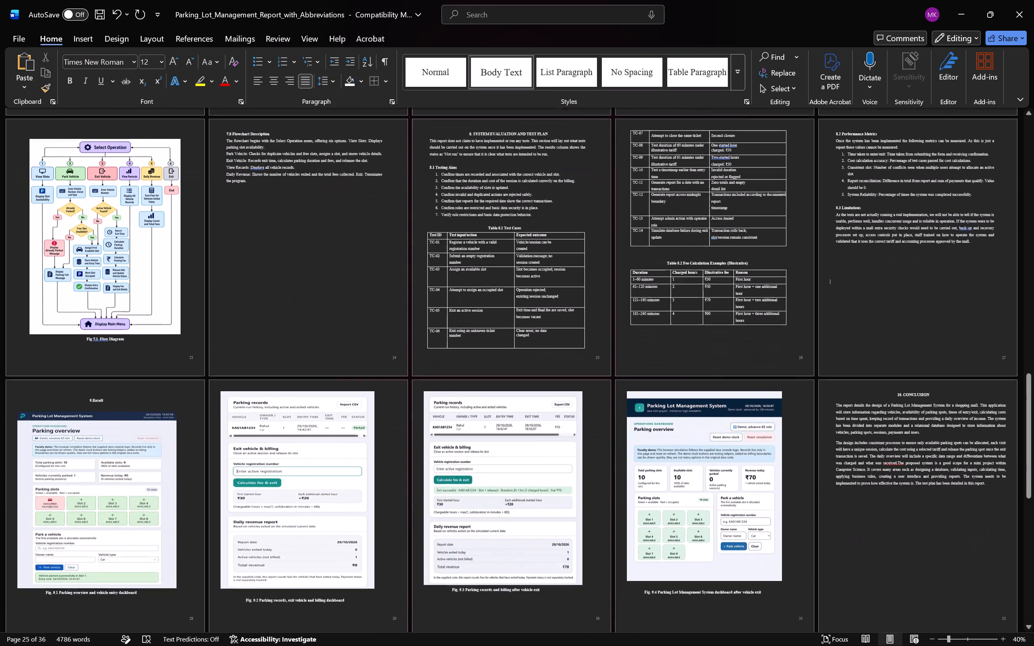
drag(983, 469, 897, 419)
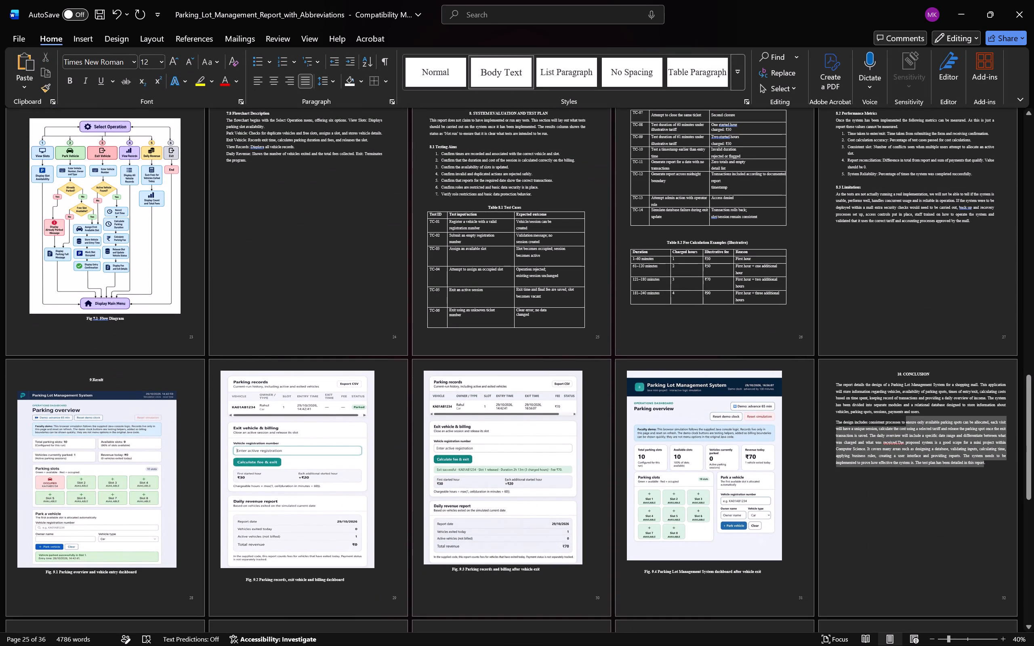
drag(897, 419, 835, 382)
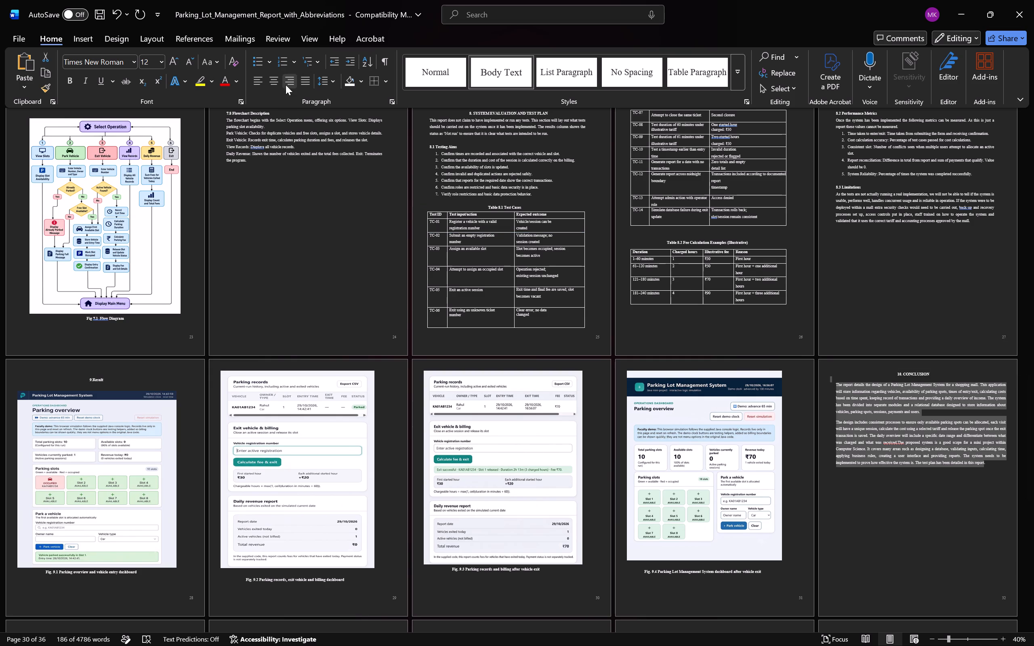
click(82, 44)
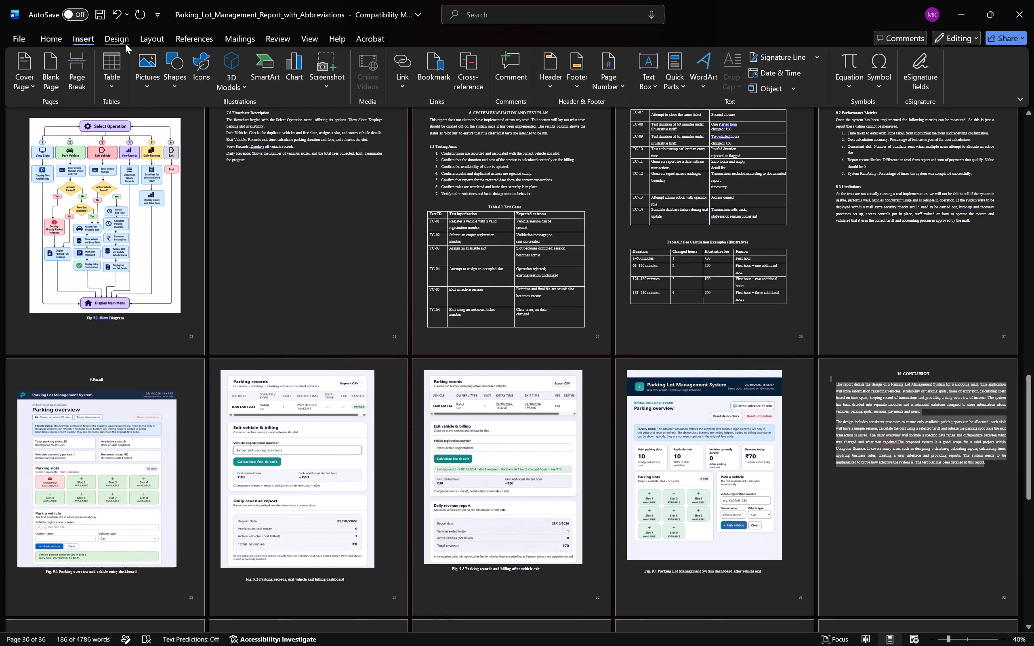
click(149, 38)
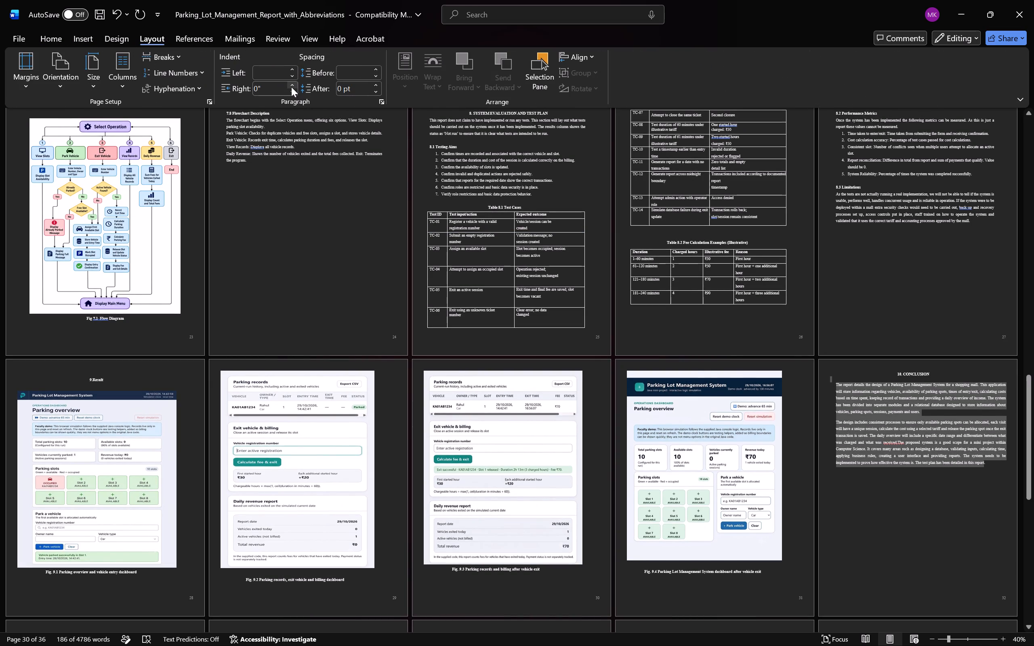
click(291, 87)
double_click(296, 94)
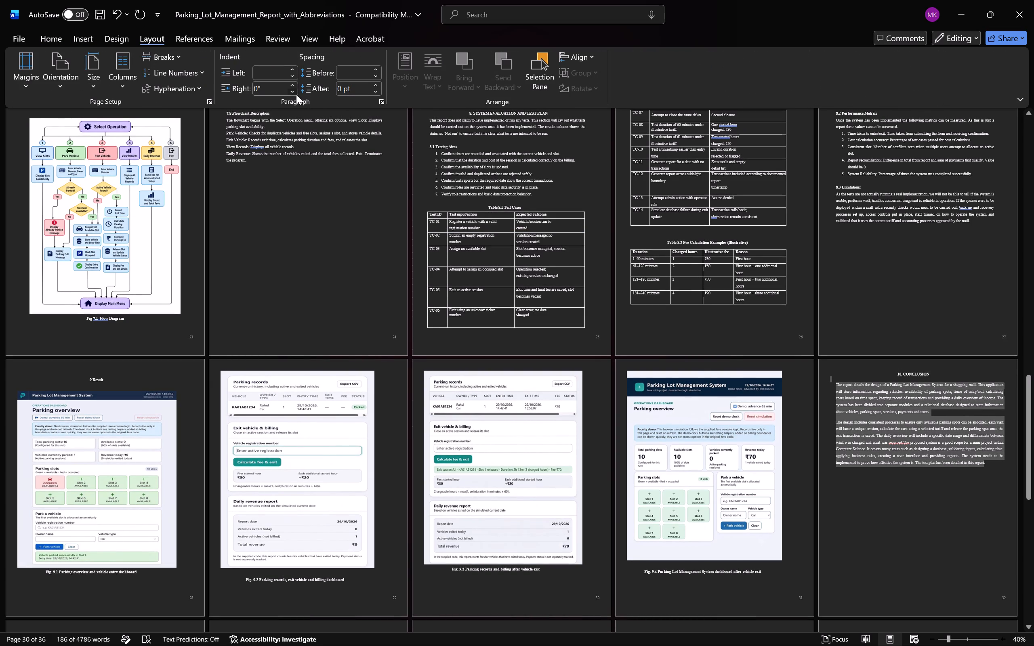
click(296, 94)
triple_click(289, 85)
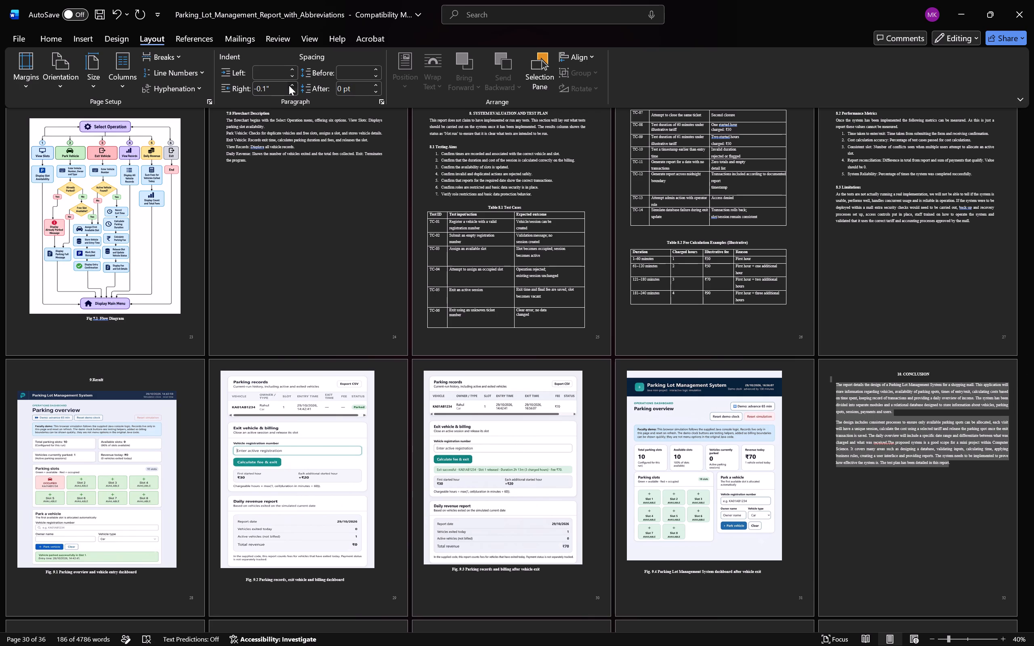
click(289, 85)
click(289, 85)
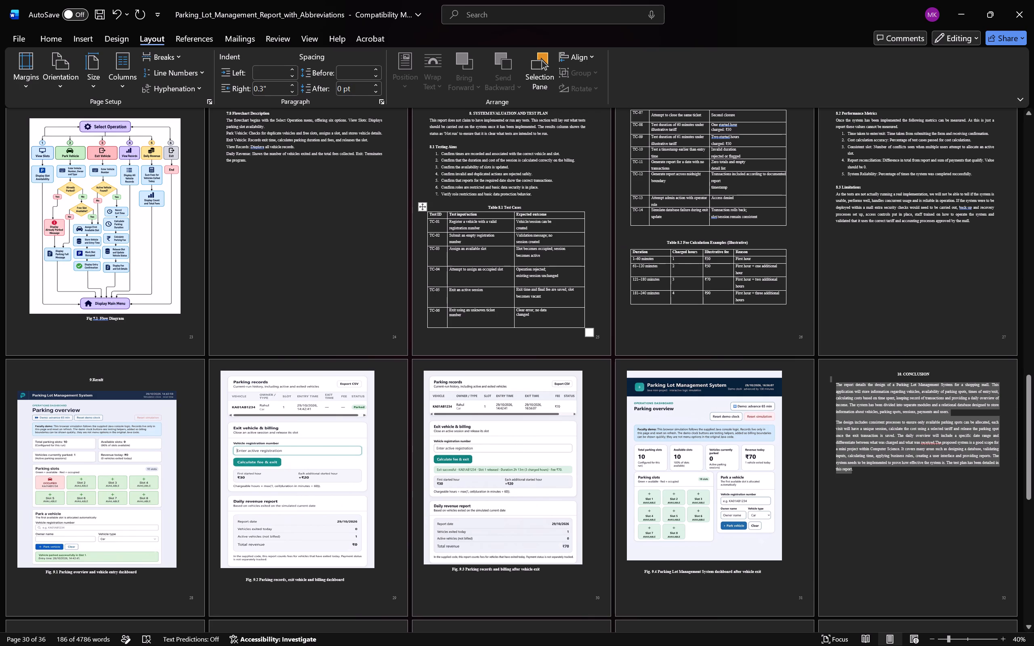
click(291, 86)
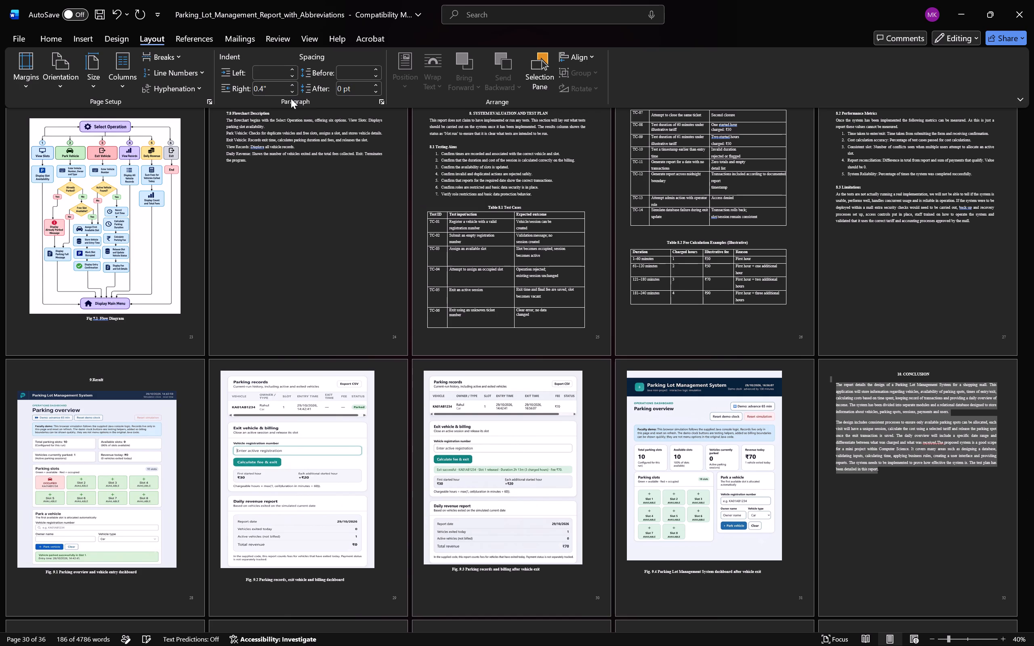
click(893, 532)
Save the report.
scroll(542, 546, down, 12)
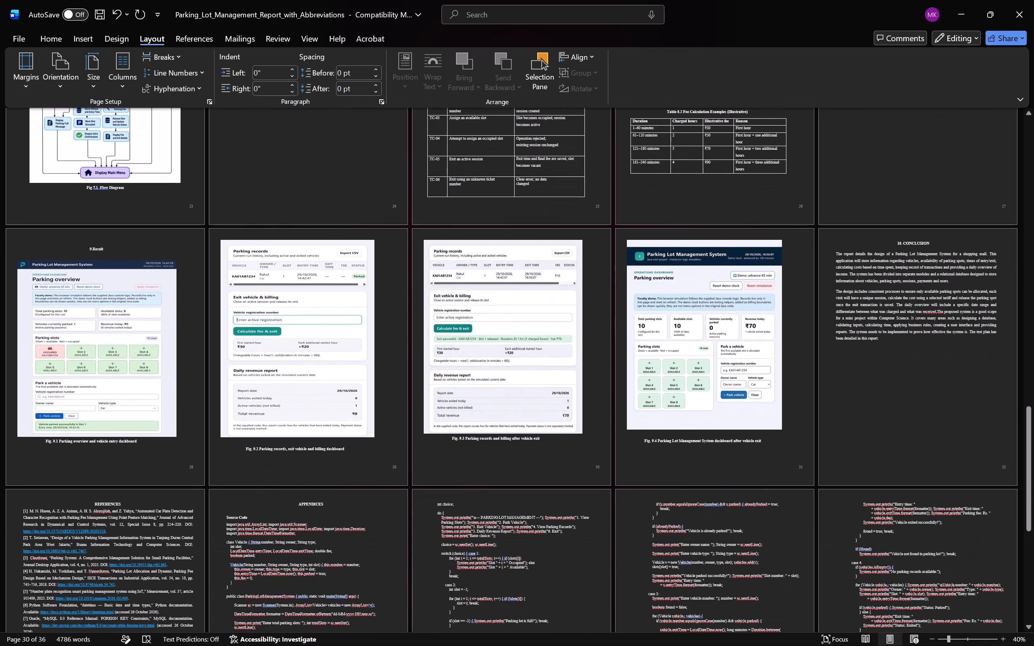
key(ctrl+s)
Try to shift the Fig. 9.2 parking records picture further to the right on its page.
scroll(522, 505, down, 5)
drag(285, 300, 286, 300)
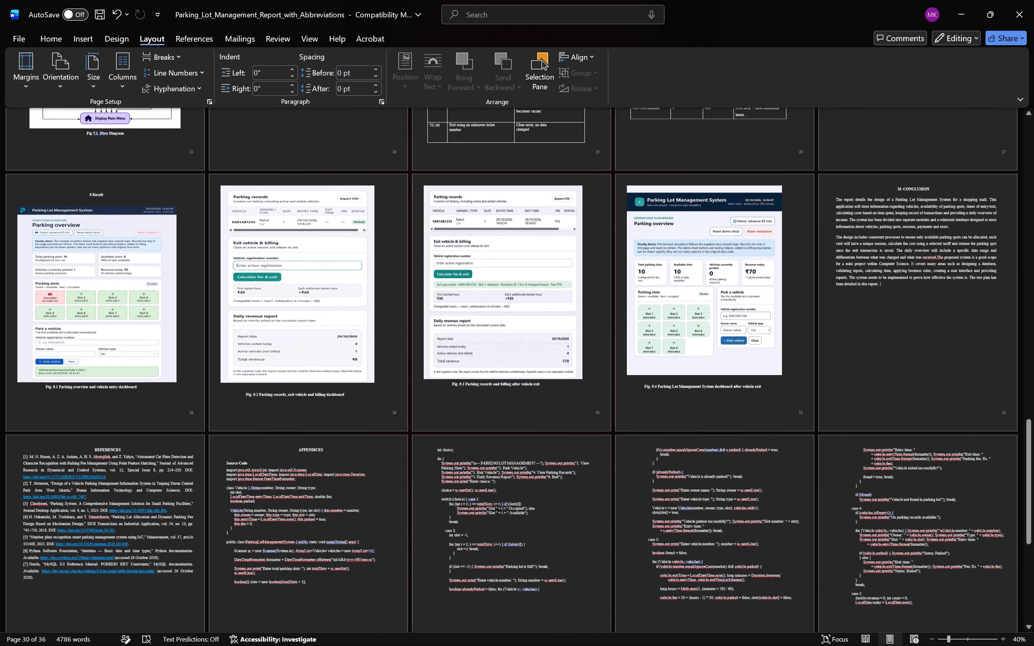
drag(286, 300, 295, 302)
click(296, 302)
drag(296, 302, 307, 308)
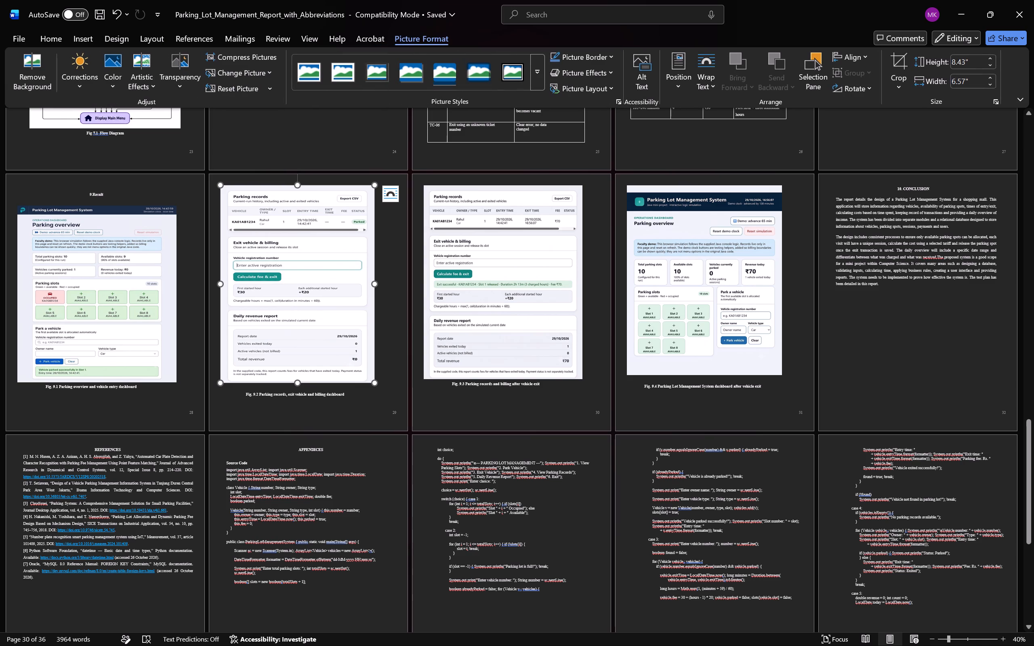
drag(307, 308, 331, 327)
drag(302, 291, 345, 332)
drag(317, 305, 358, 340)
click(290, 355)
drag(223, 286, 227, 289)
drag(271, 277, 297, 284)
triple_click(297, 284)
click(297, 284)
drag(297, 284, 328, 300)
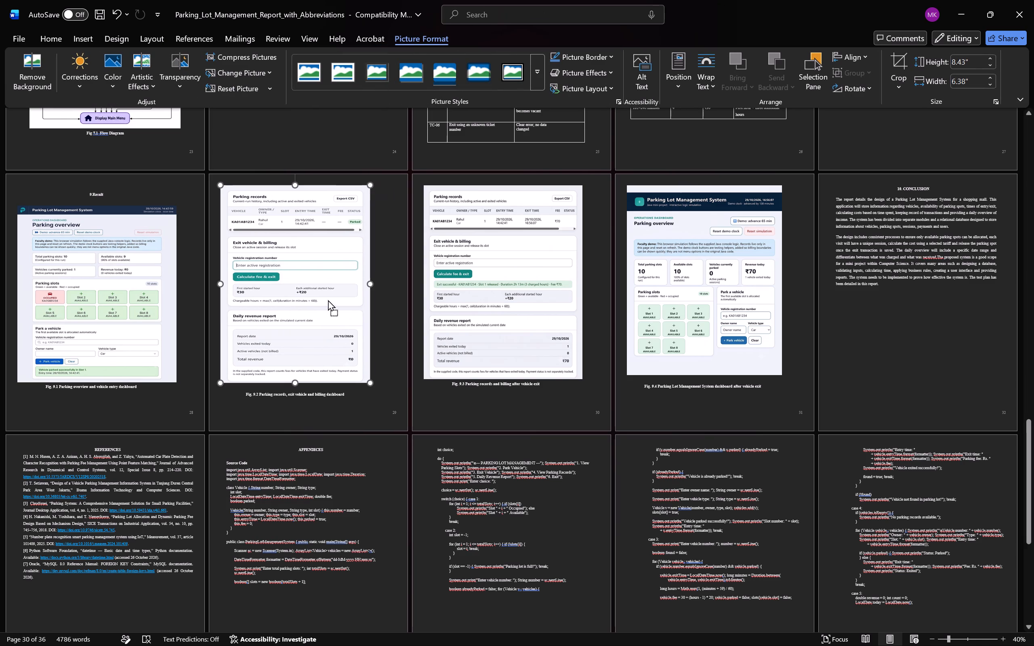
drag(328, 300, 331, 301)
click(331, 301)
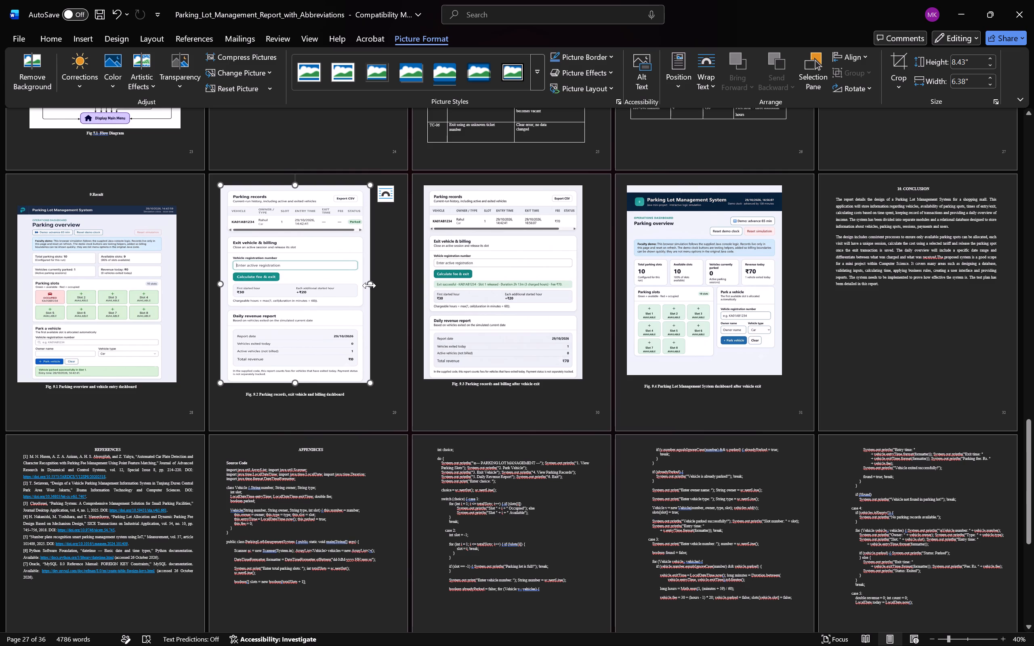
Widen the Fig. 9.2 parking records picture by extending its right edge towards the page margin.
drag(370, 285, 391, 287)
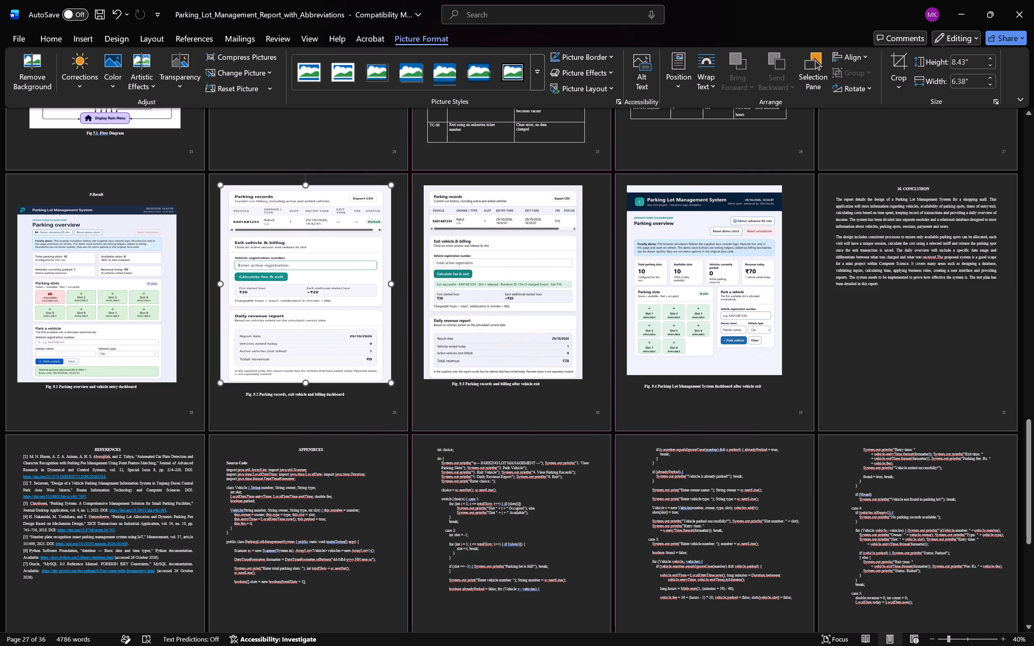
Narrow the Fig. 9.2 parking records picture slightly from its right edge, to about 7.16" wide.
drag(391, 287, 388, 290)
click(369, 420)
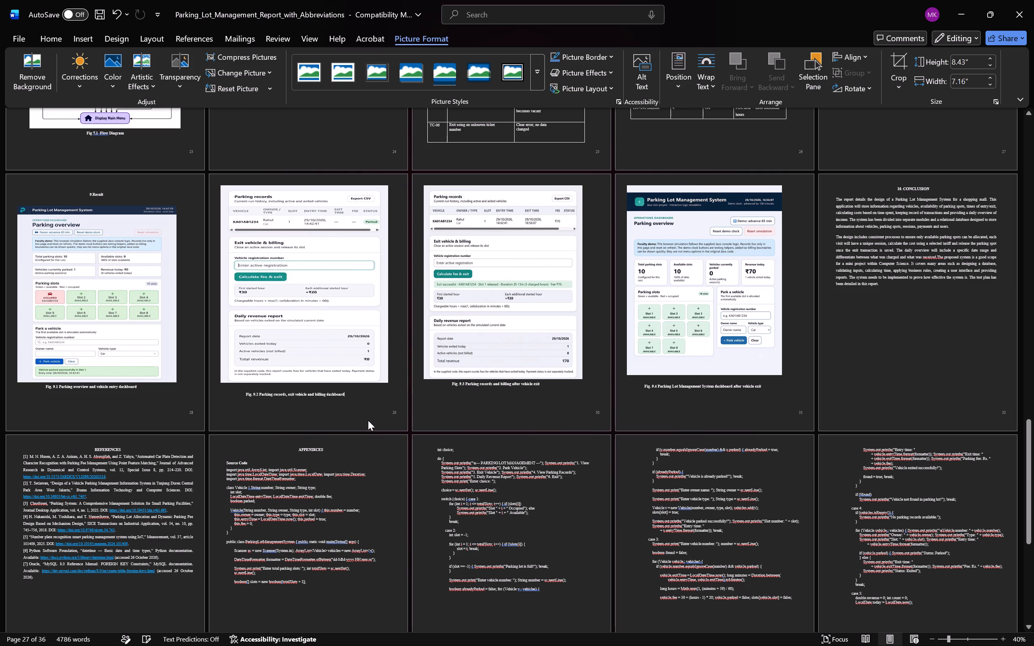
click(146, 318)
click(533, 296)
click(704, 294)
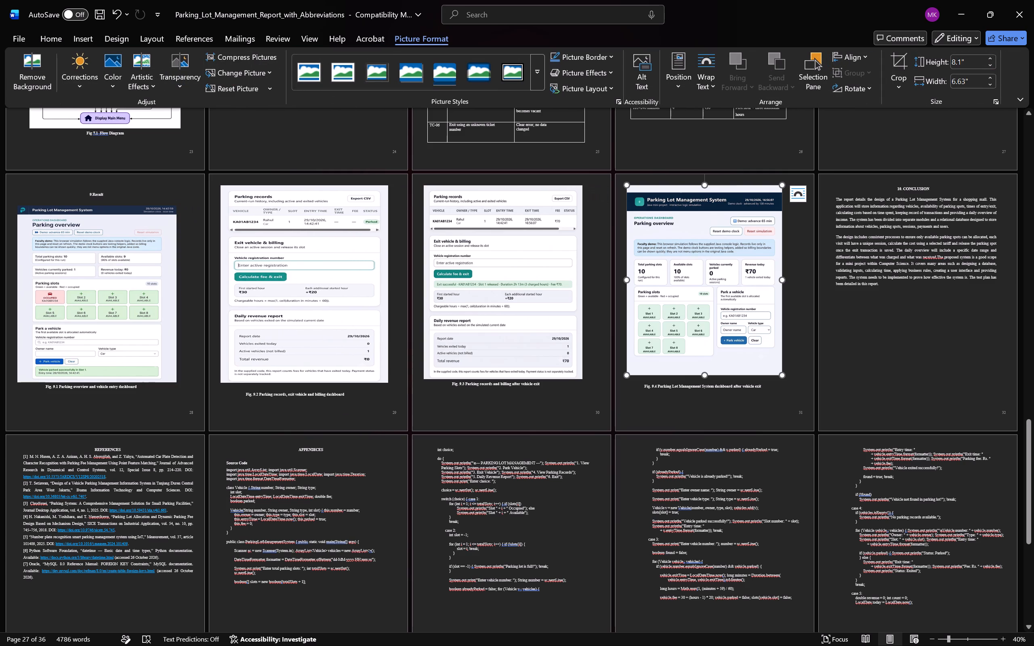
Delete the empty line between the Fig. 9.2 picture and its caption.
scroll(152, 299, down, 5)
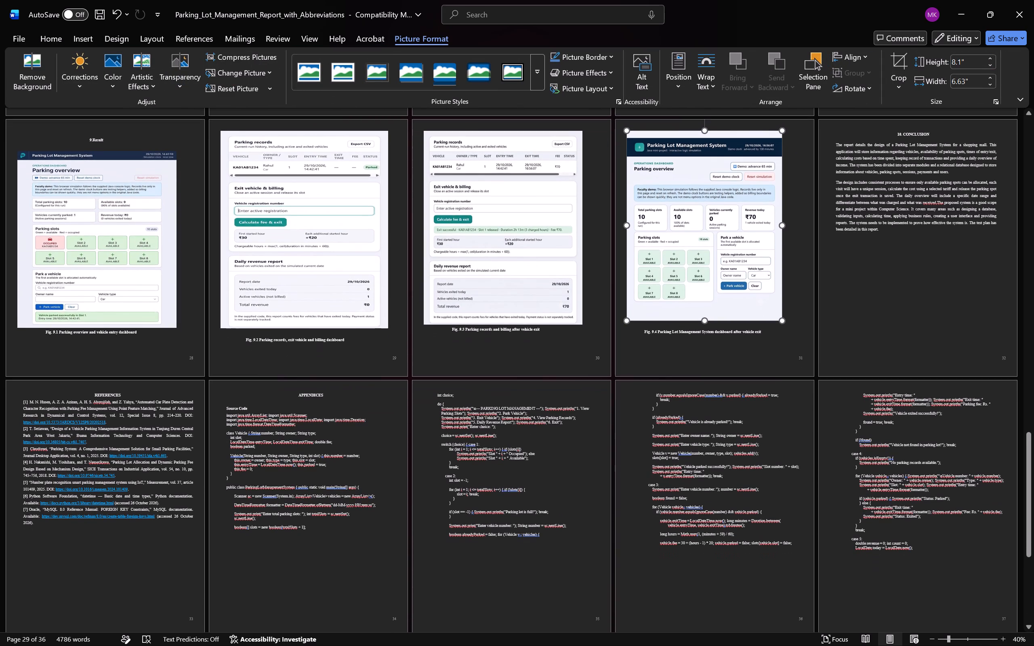
scroll(515, 364, down, 1)
click(256, 327)
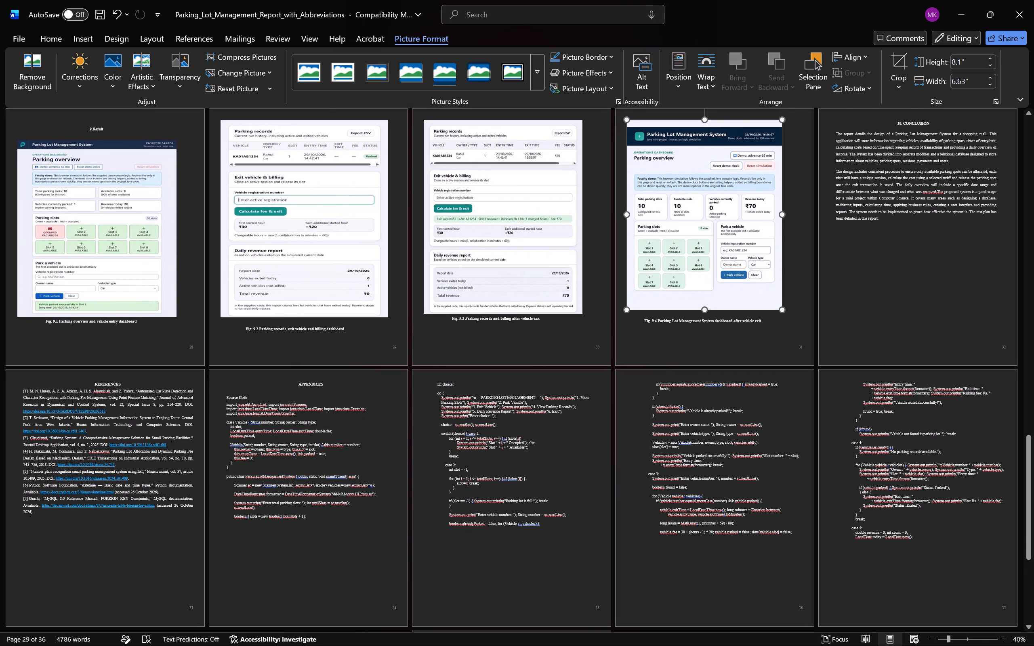
click(239, 317)
click(244, 326)
click(244, 323)
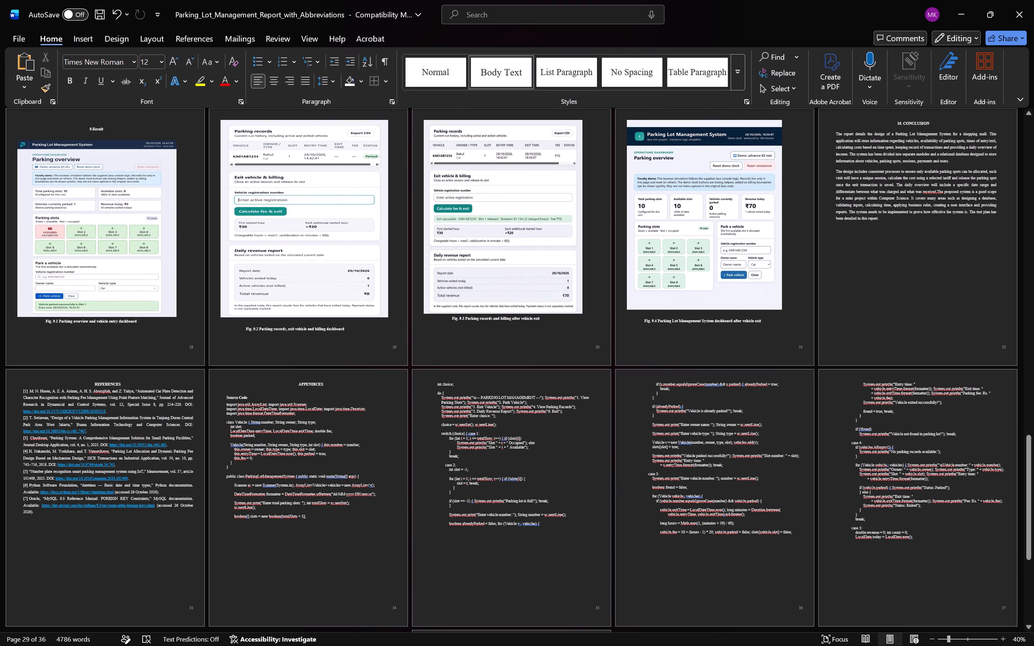
key(BackSpace)
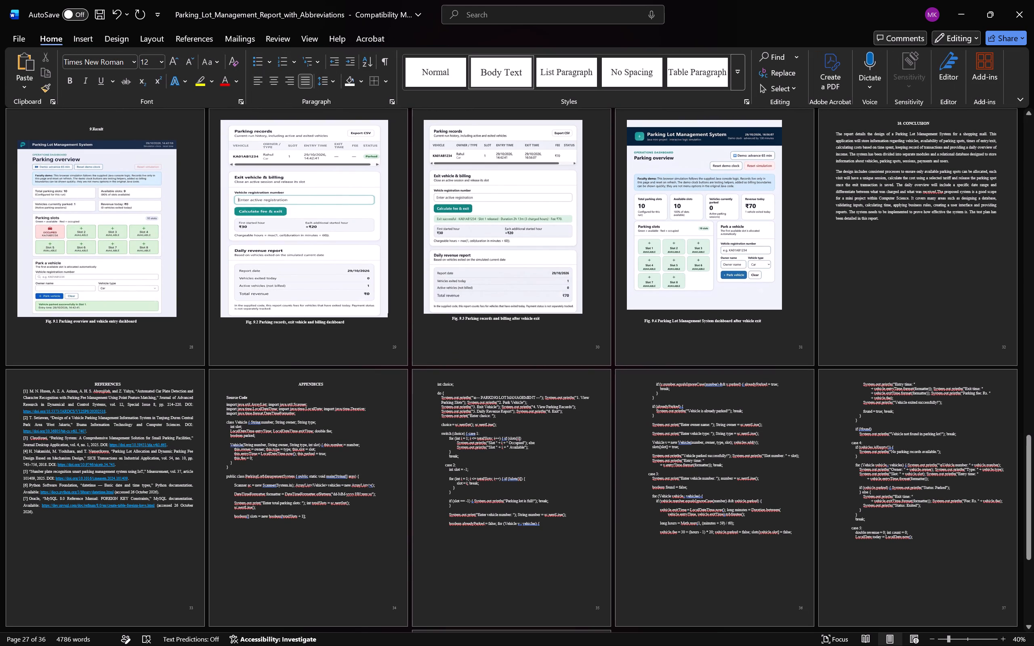
Delete the empty line between the Fig. 9.4 dashboard picture and its caption.
scroll(539, 288, up, 2)
scroll(539, 288, down, 1)
click(679, 325)
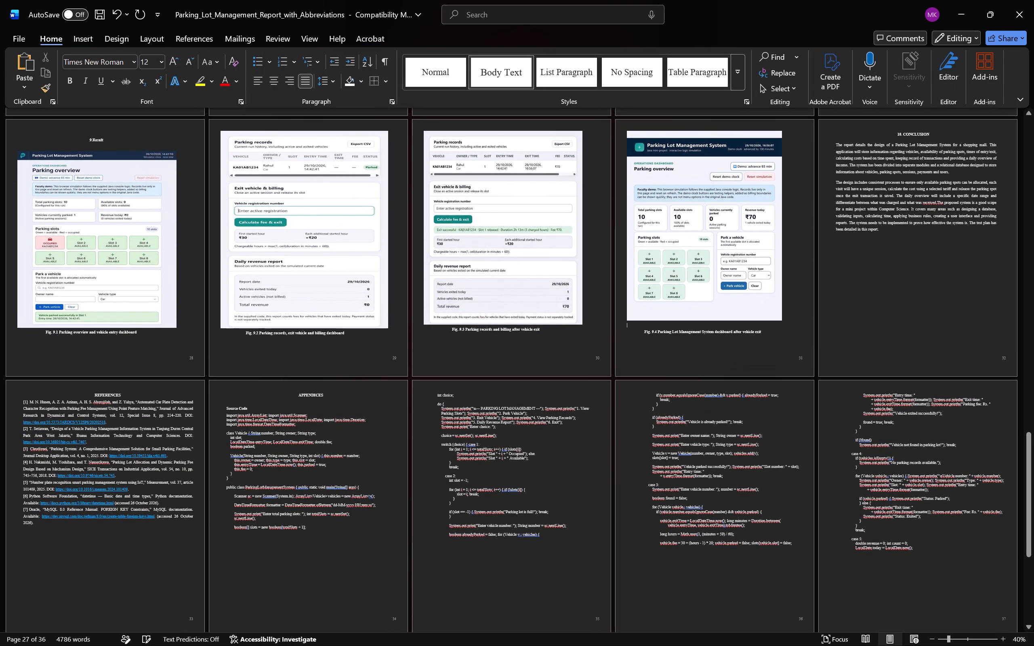
key(BackSpace)
Check the layout of the result figures, conclusion, references and appendix source code pages.
scroll(651, 324, up, 3)
scroll(651, 324, down, 4)
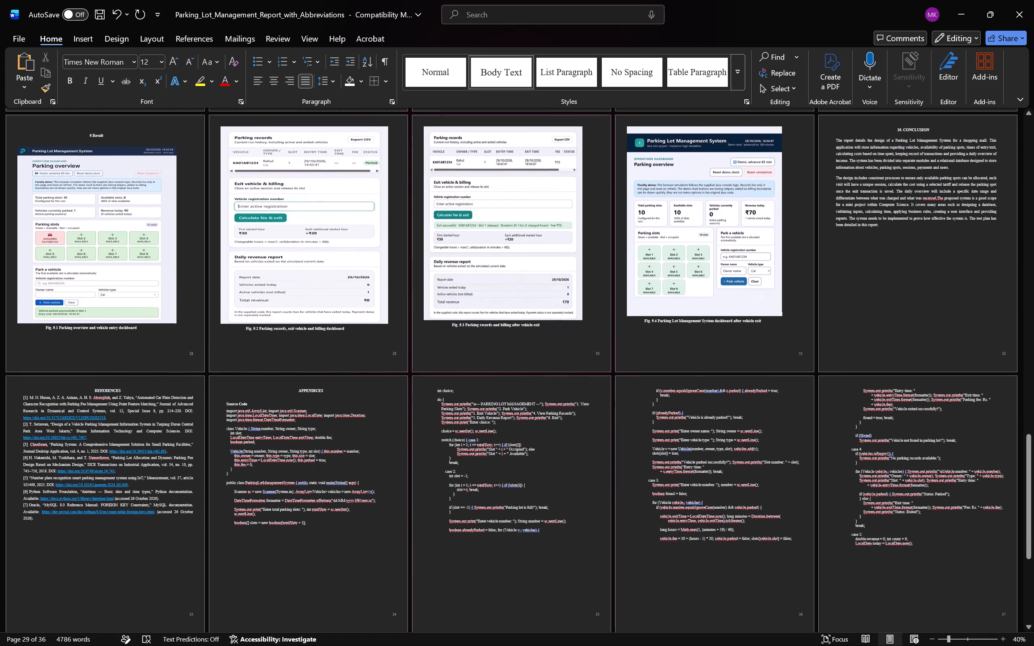
scroll(651, 324, up, 2)
scroll(815, 299, up, 14)
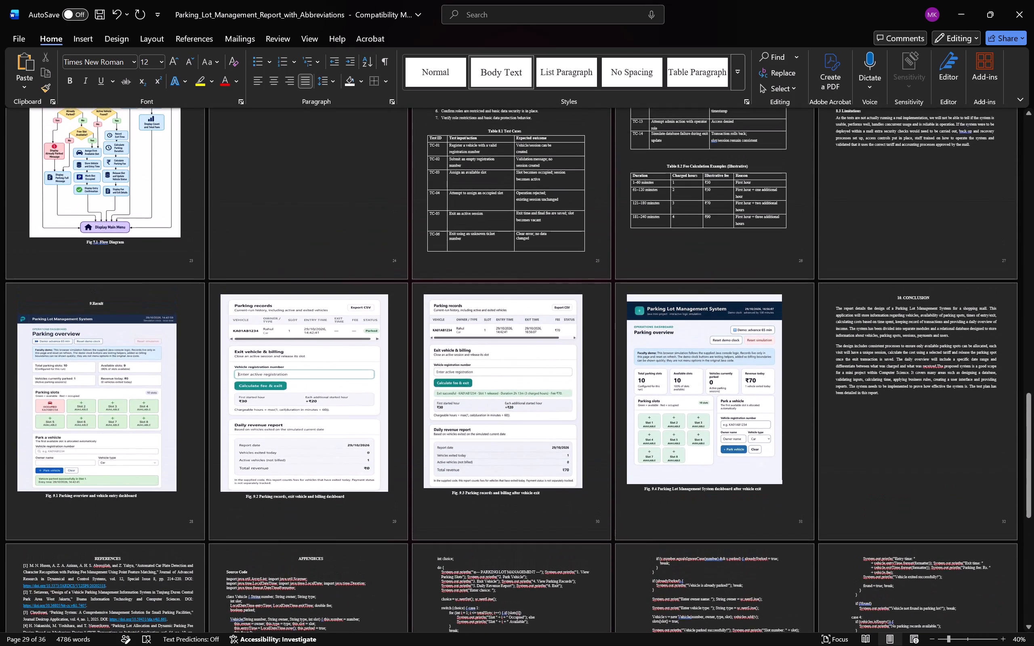
scroll(815, 299, down, 19)
scroll(815, 299, down, 11)
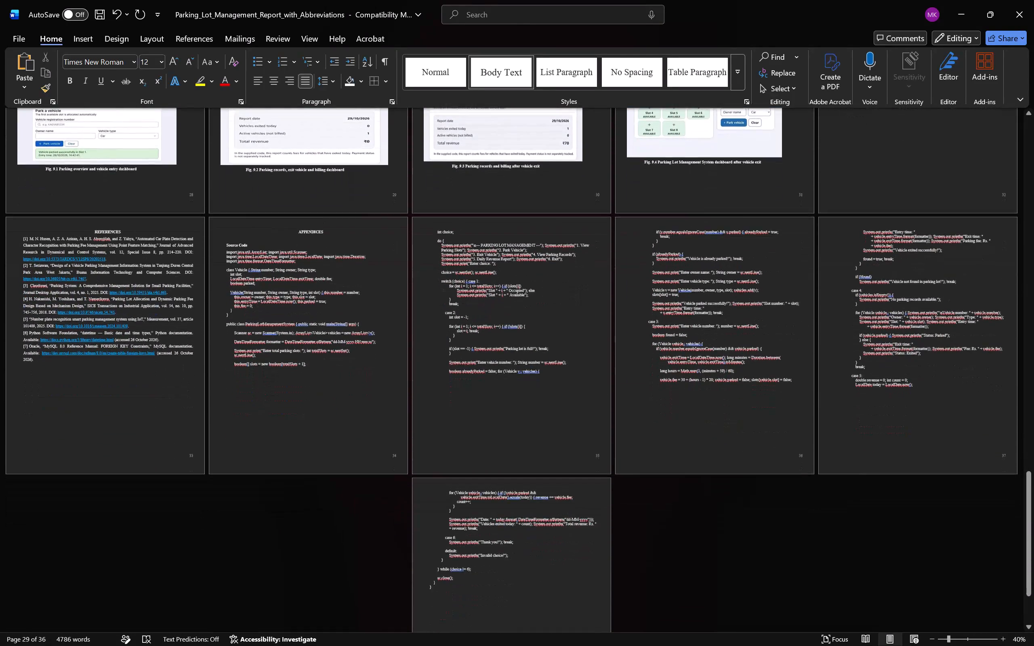
scroll(815, 299, down, 5)
scroll(691, 336, up, 6)
scroll(111, 262, up, 13)
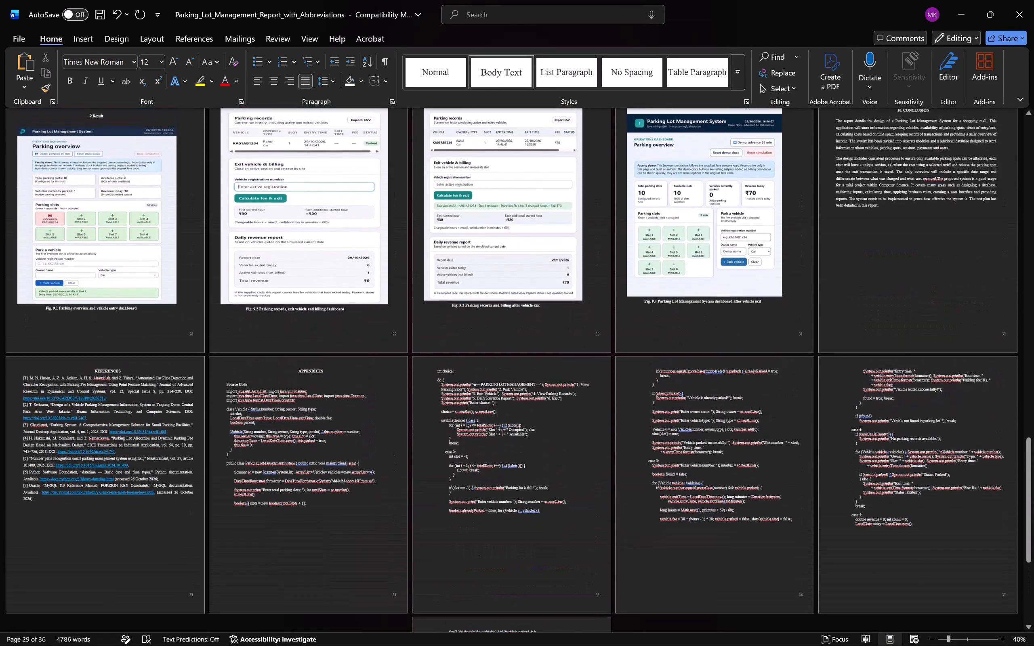
scroll(110, 239, up, 6)
scroll(111, 239, down, 9)
scroll(40, 335, down, 5)
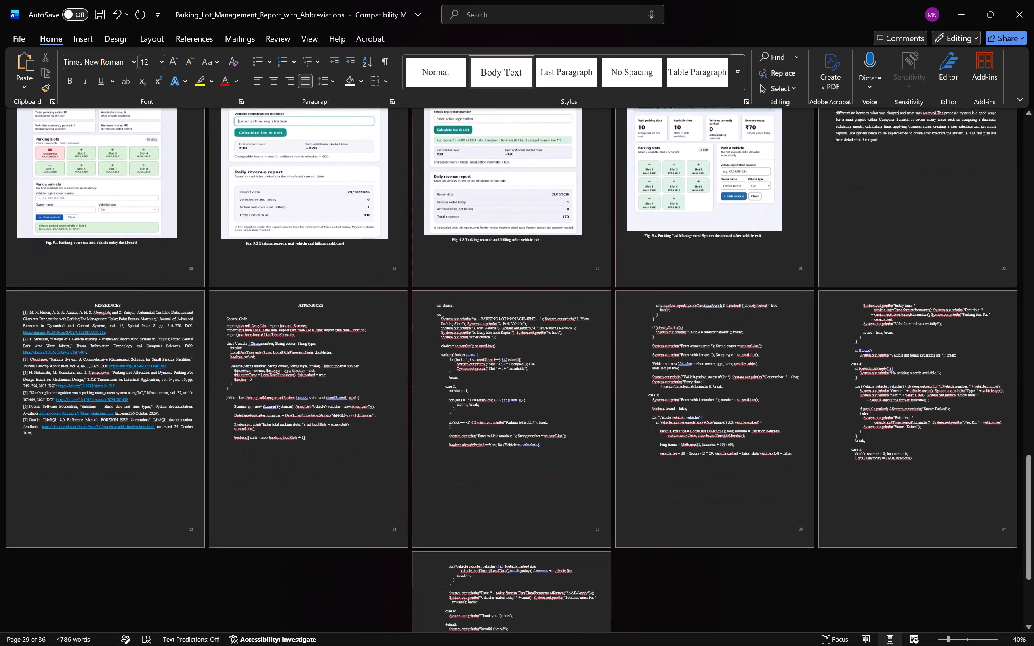
Set the right indent of the REFERENCES heading and all its entries to 0.4".
drag(18, 297, 156, 456)
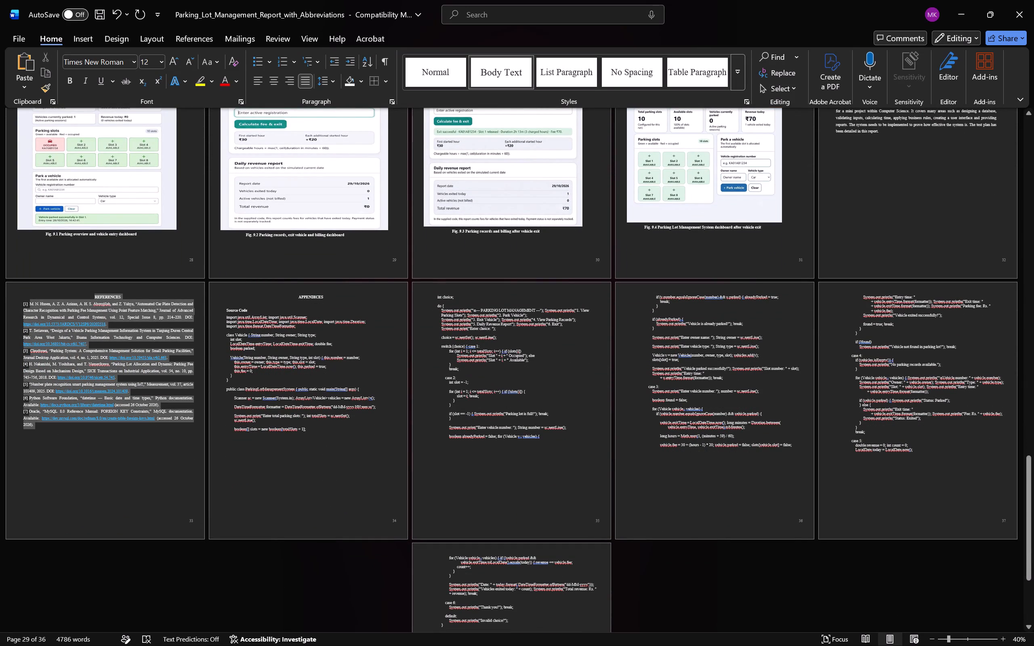
drag(156, 456, 146, 445)
click(65, 304)
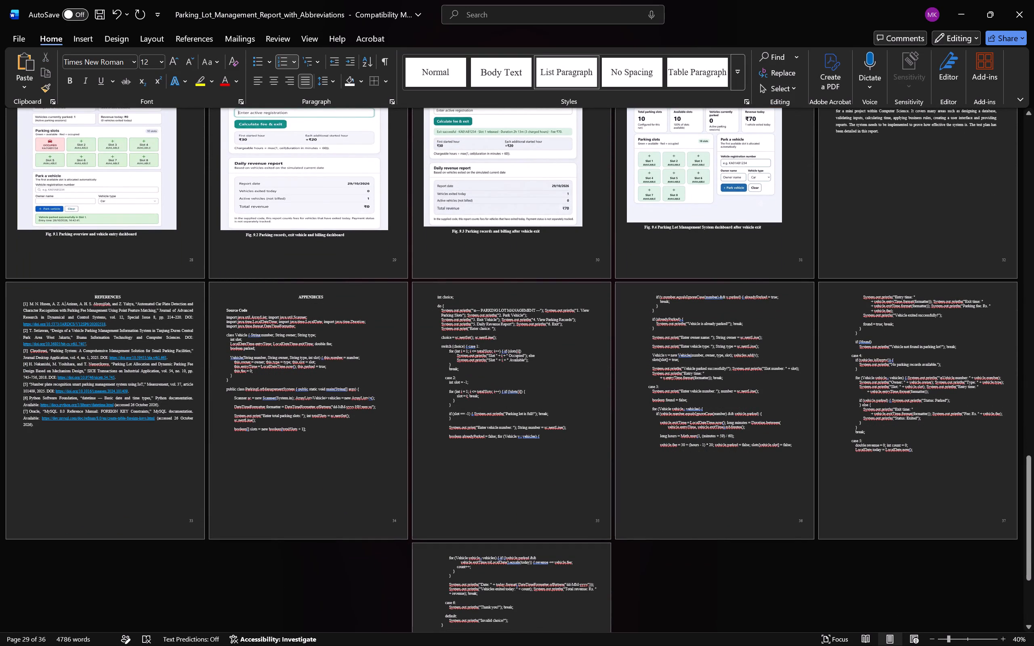
drag(19, 296, 82, 433)
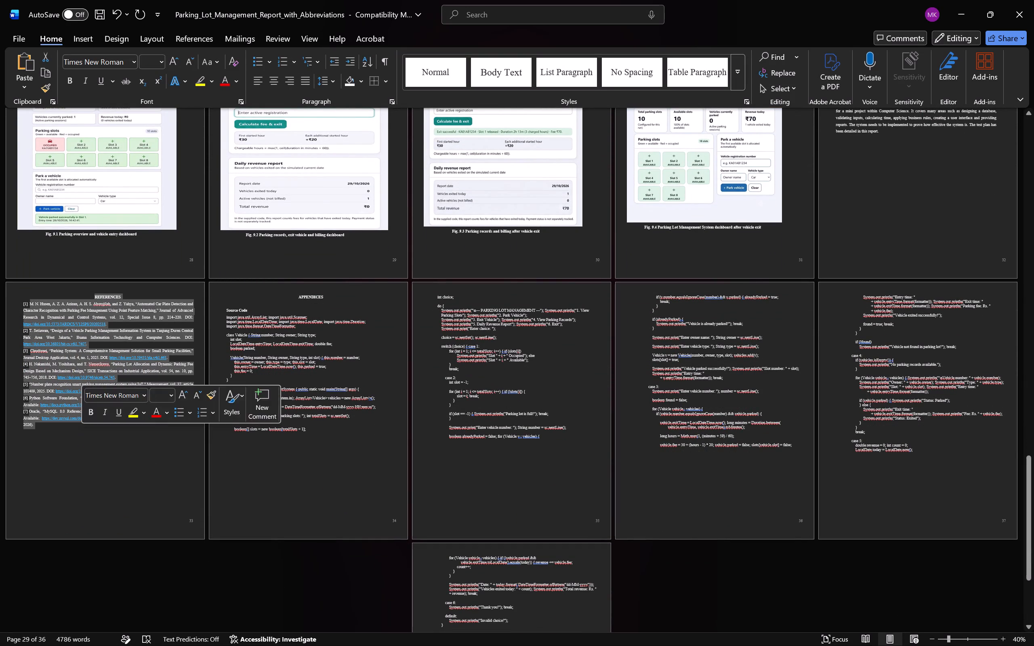
click(147, 37)
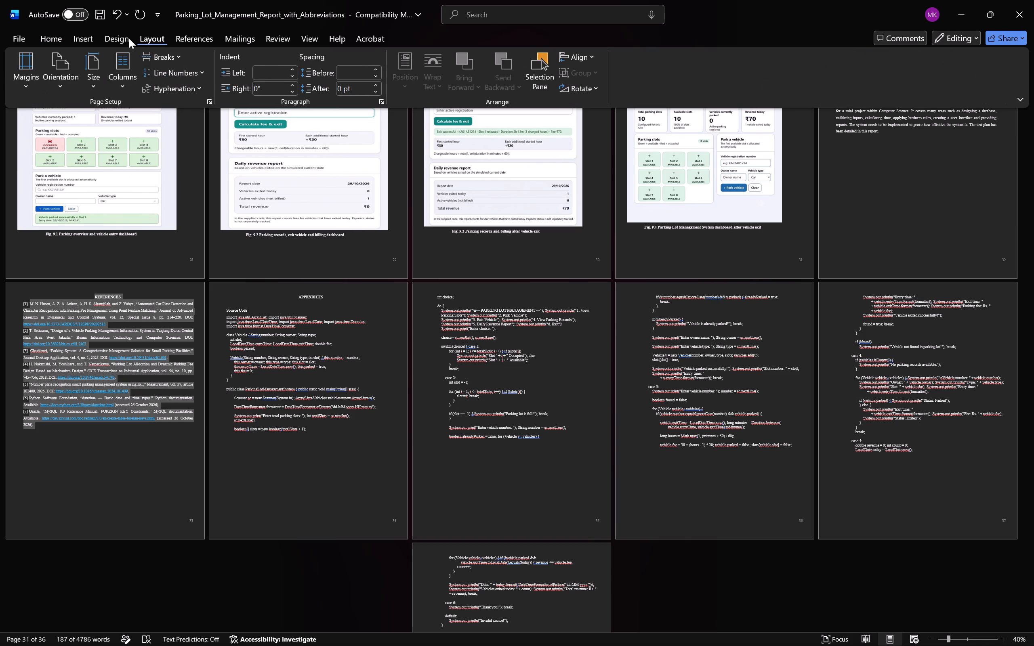
click(292, 87)
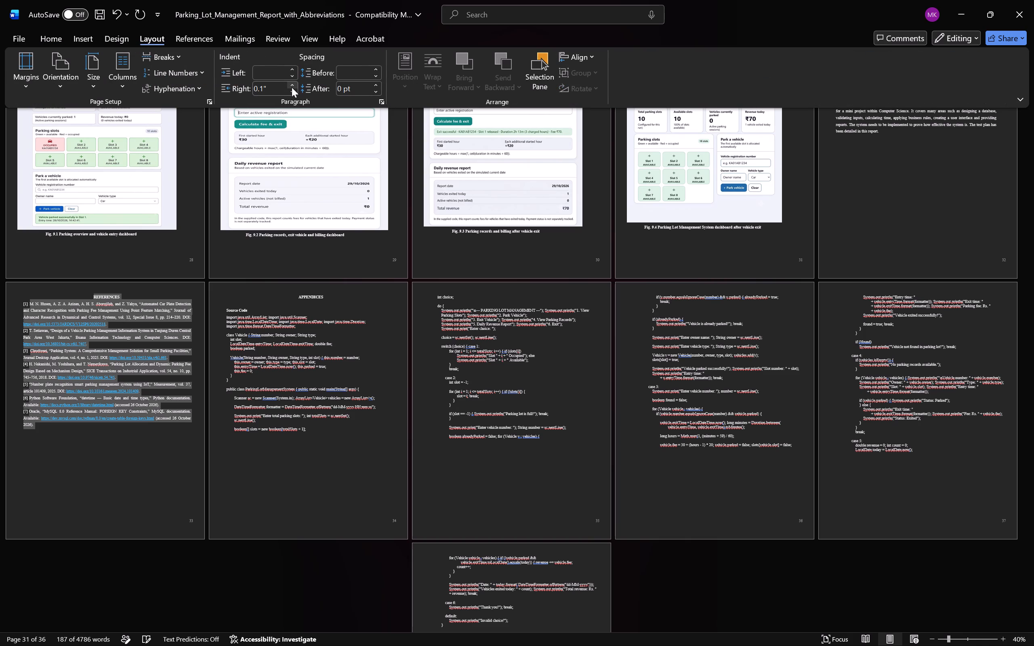
double_click(292, 87)
click(292, 87)
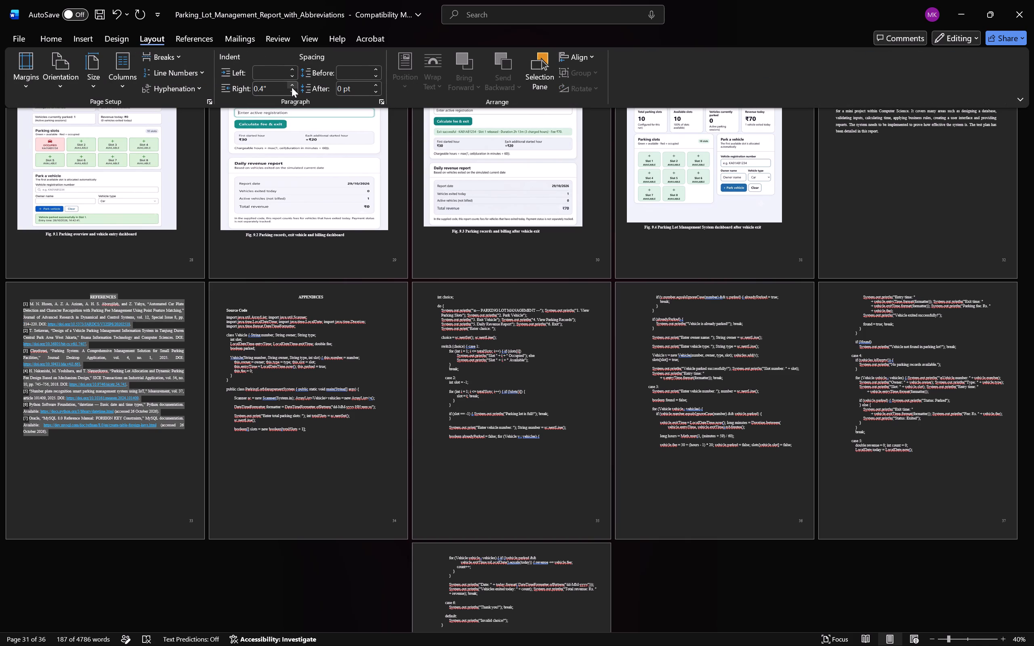
click(153, 597)
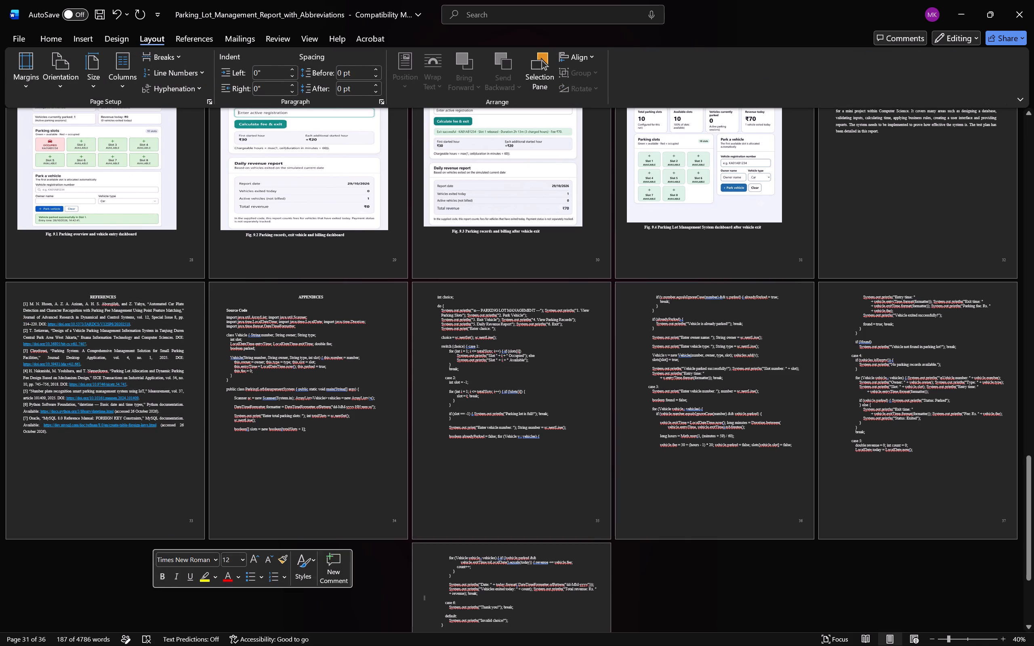
click(132, 482)
Set the line spacing of the entire Source Code listing under APPENDICES to 1.0.
drag(221, 307, 608, 645)
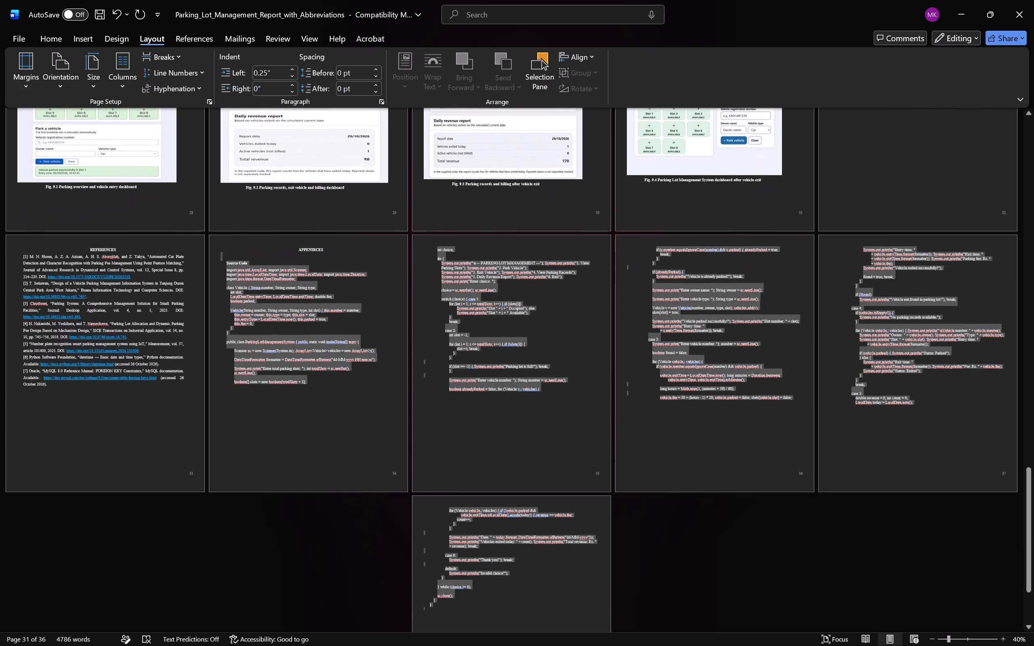
drag(608, 645, 536, 549)
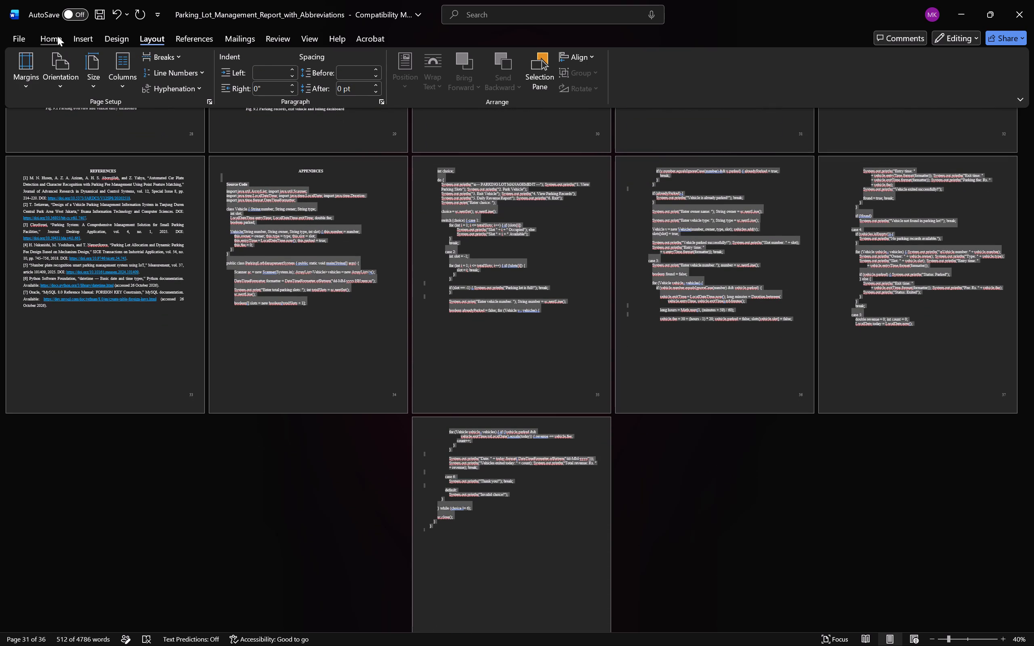
click(57, 36)
click(331, 86)
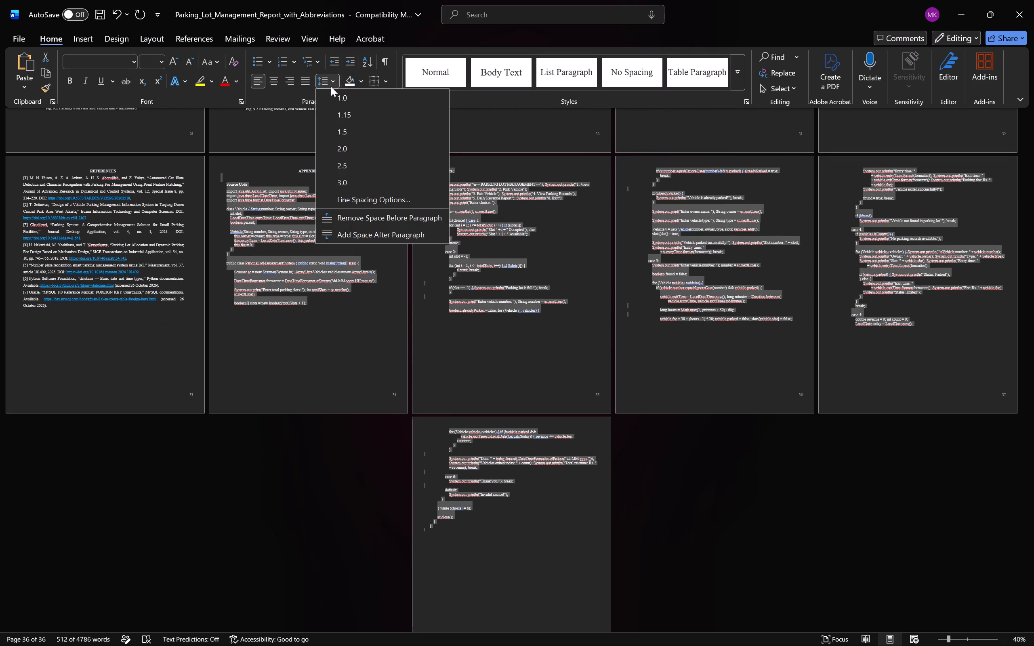
click(345, 97)
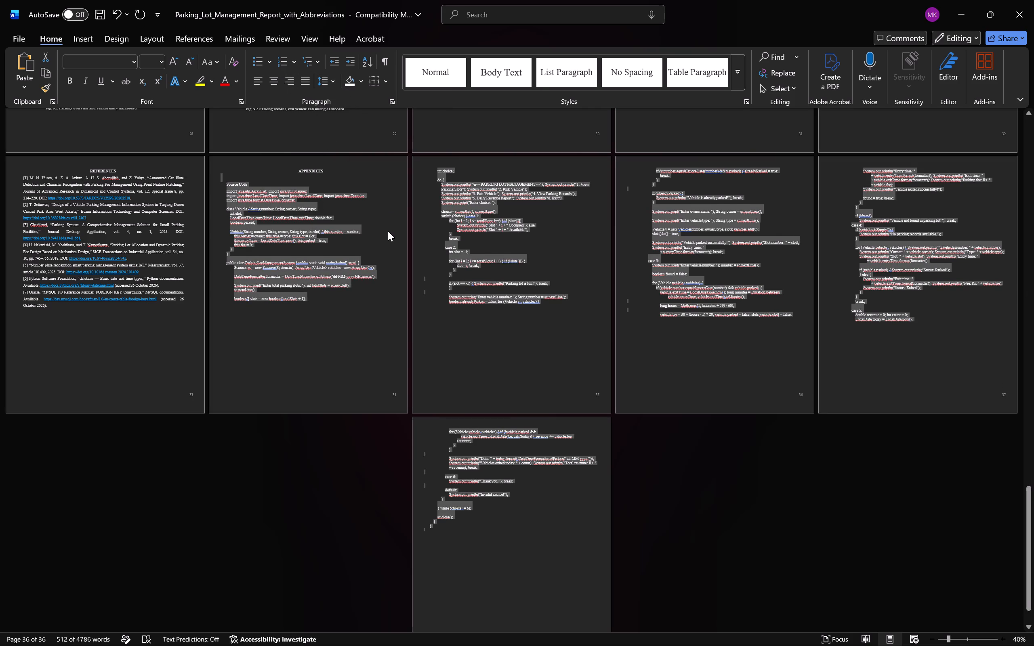
scroll(388, 231, up, 6)
click(479, 379)
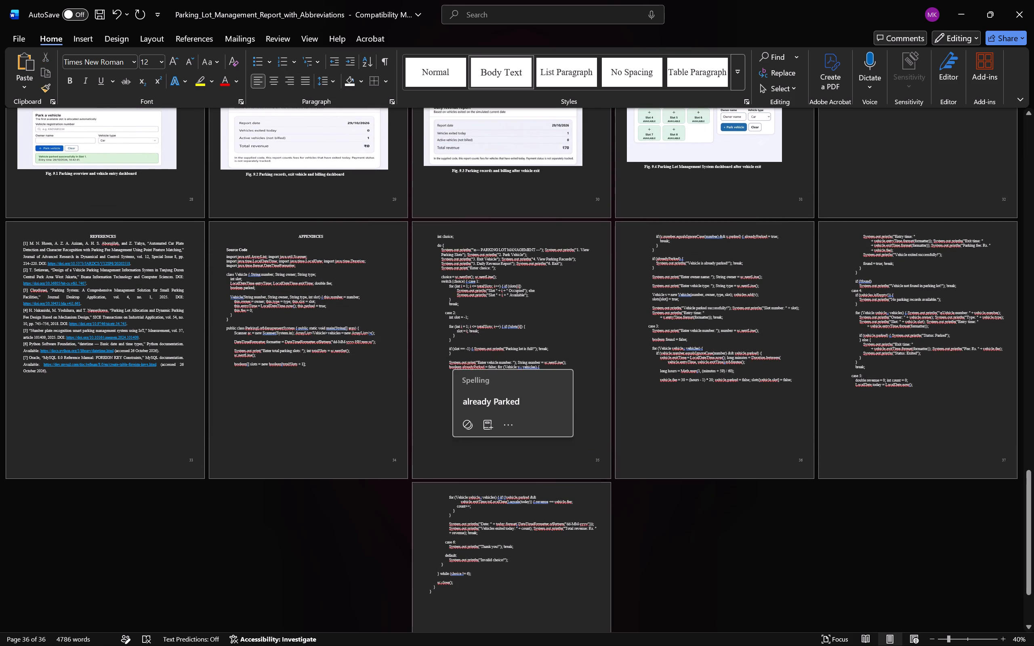
click(323, 374)
click(282, 386)
click(356, 361)
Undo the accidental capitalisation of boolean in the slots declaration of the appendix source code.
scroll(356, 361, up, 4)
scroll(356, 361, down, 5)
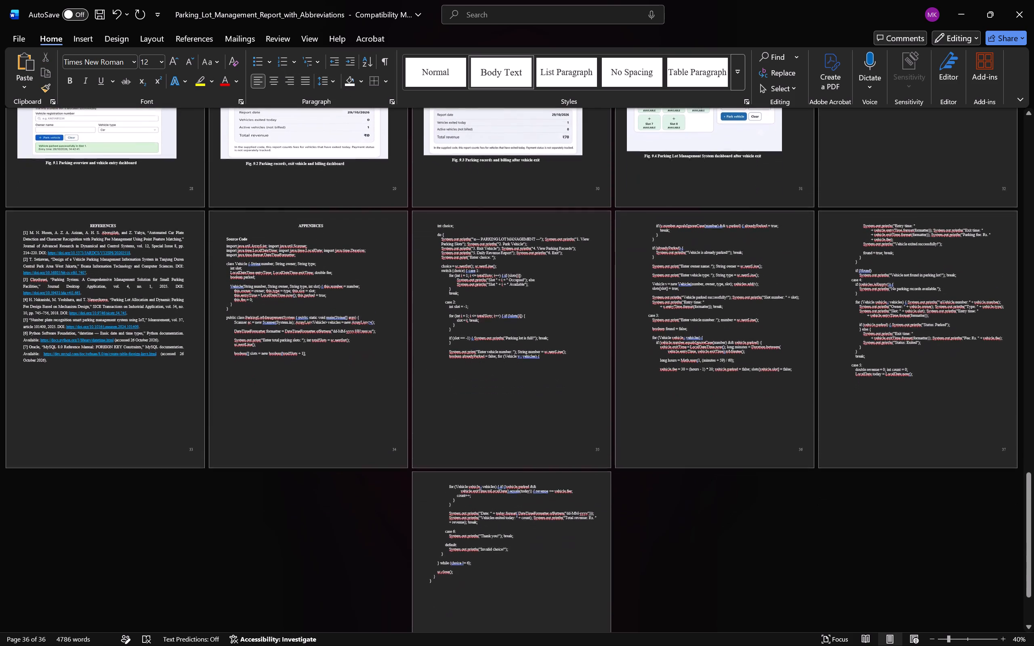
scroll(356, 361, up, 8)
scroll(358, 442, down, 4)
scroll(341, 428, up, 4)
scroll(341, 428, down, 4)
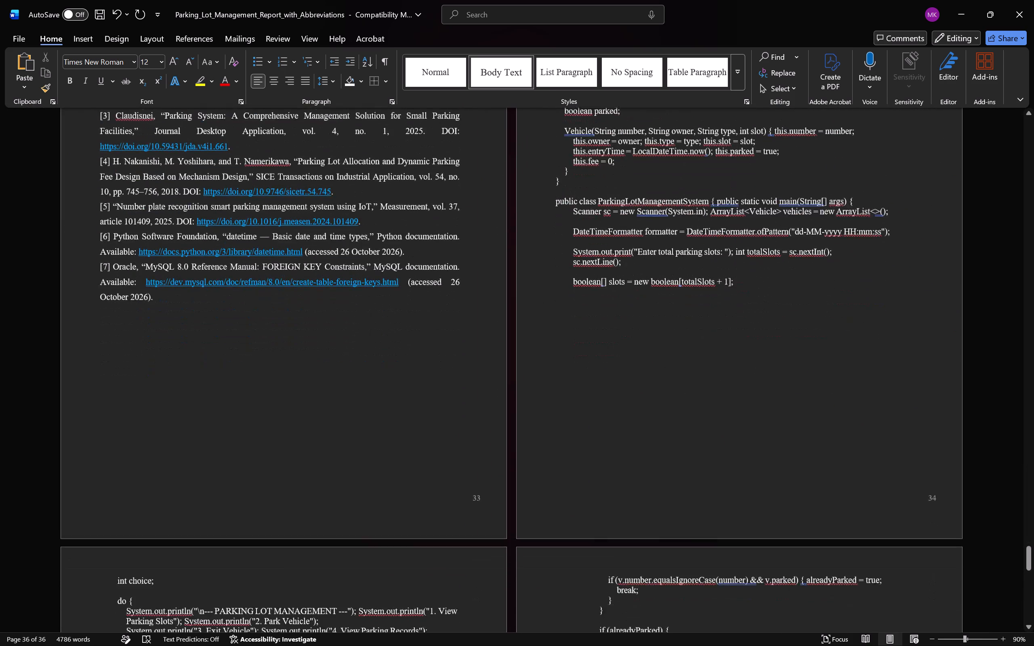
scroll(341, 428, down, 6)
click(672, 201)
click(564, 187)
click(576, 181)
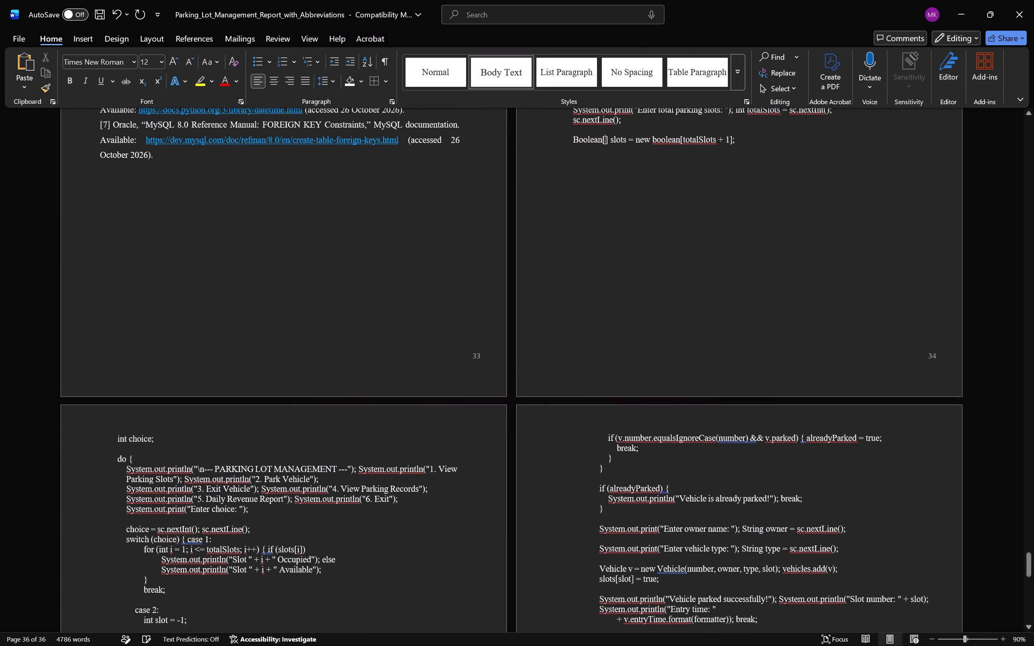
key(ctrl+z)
Remove the page breaks in the source code after the boolean[] slots line, the for (Vehicle v : vehicles) line and the vehicle.fee line.
click(762, 140)
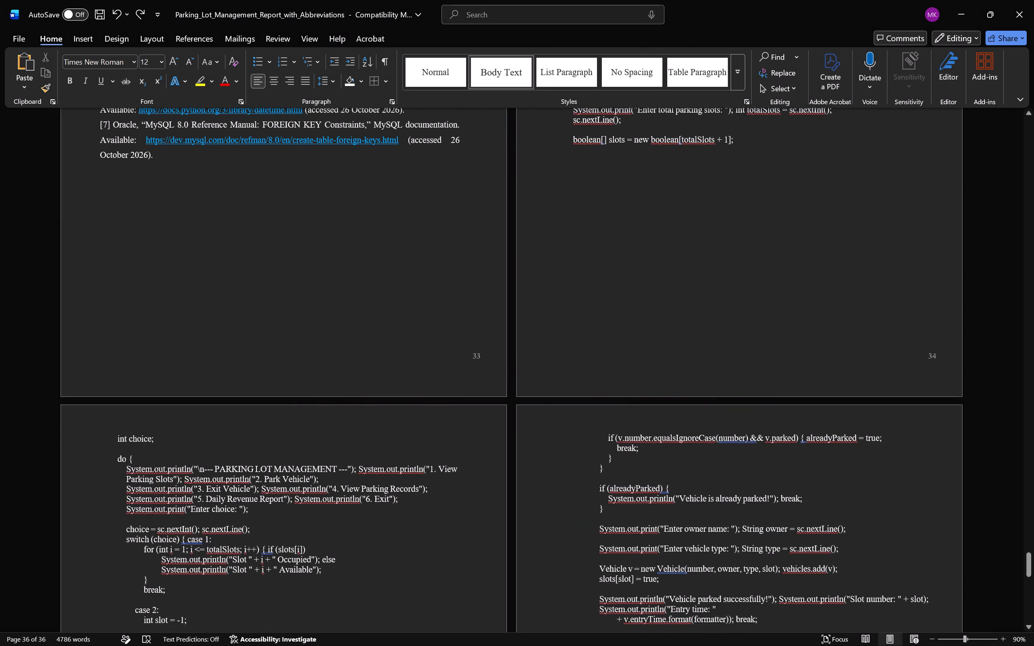
key(Delete)
scroll(577, 208, down, 7)
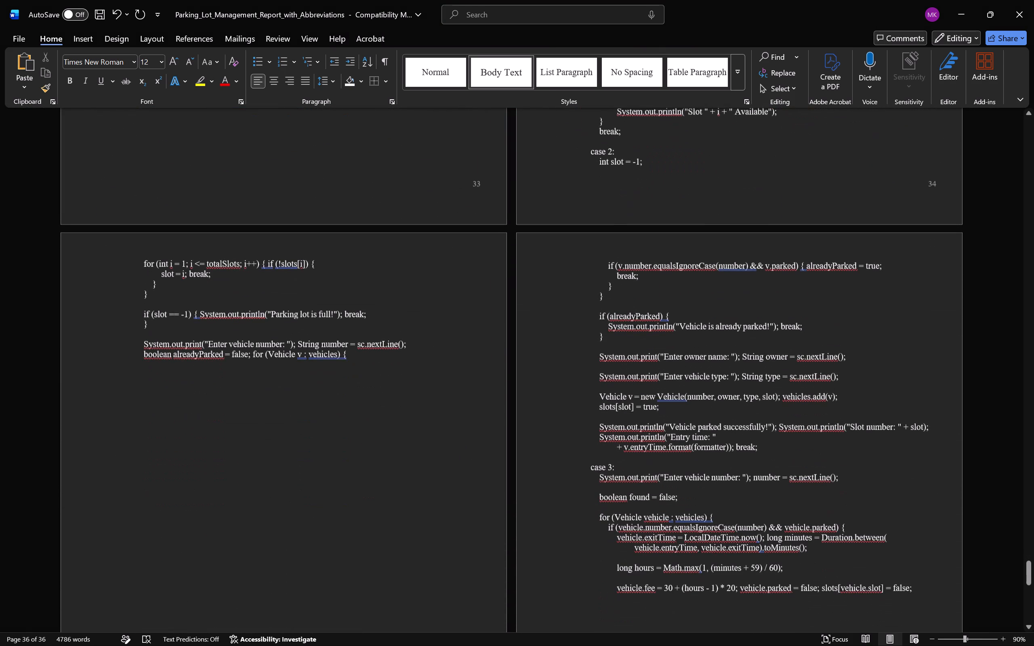
click(378, 349)
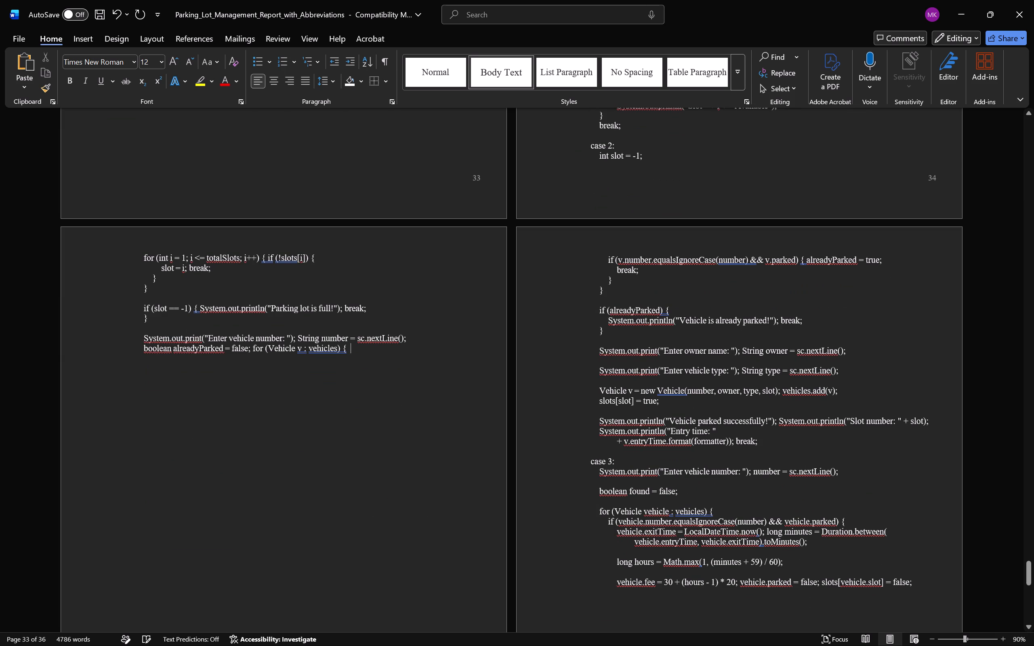
scroll(363, 347, down, 11)
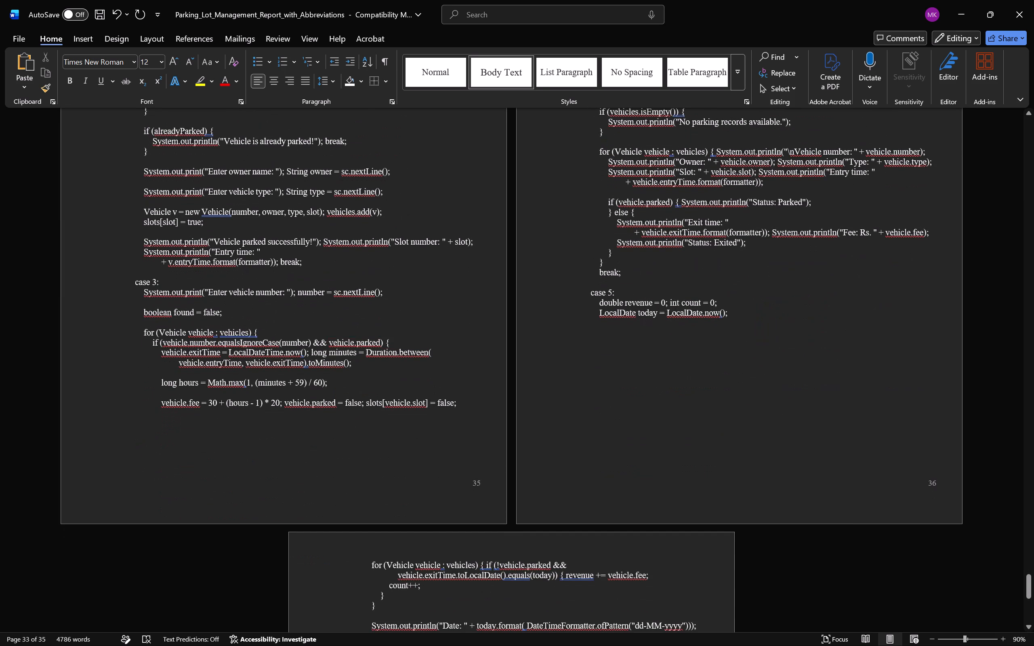
click(483, 403)
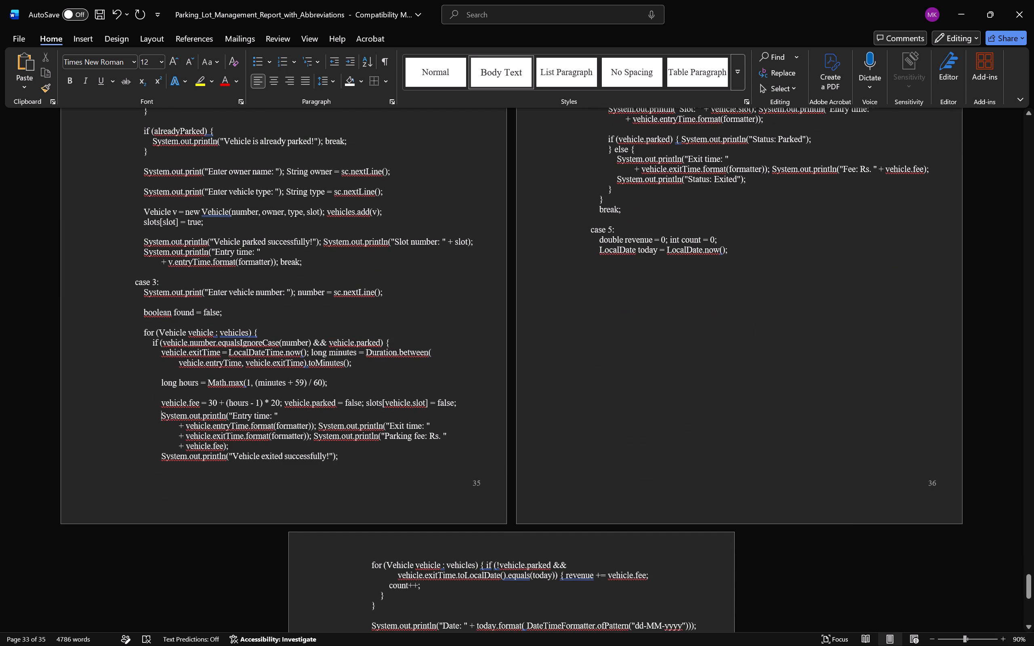
scroll(483, 404, down, 1)
scroll(483, 404, up, 3)
Pull "found = true; break;" up from the following page and place it on its own line below the "Vehicle exited successfully!" statement.
click(366, 507)
key(Delete)
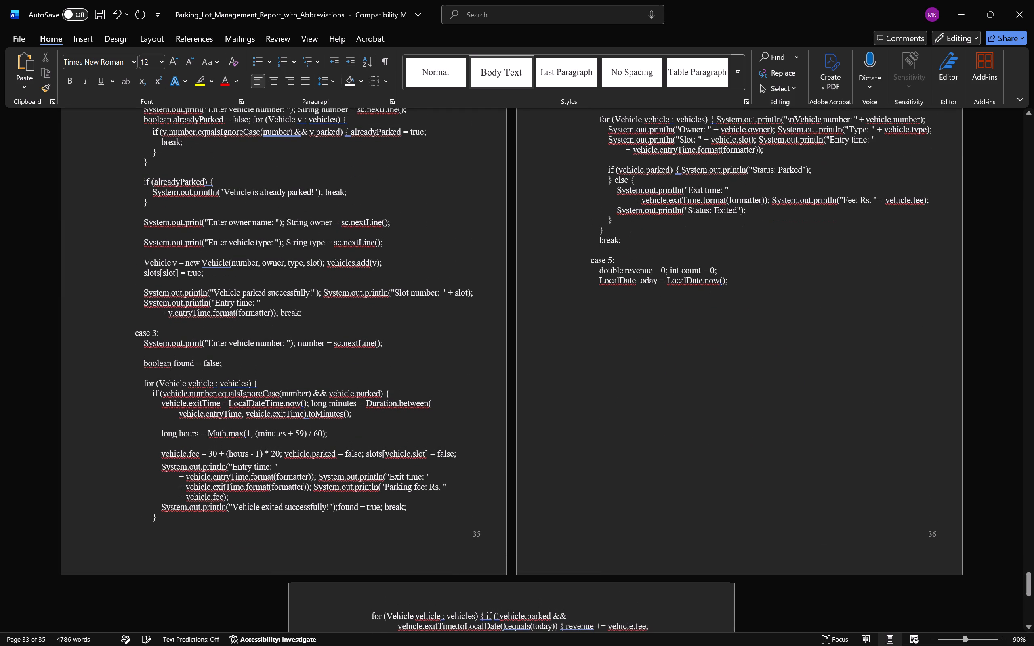
scroll(460, 449, up, 7)
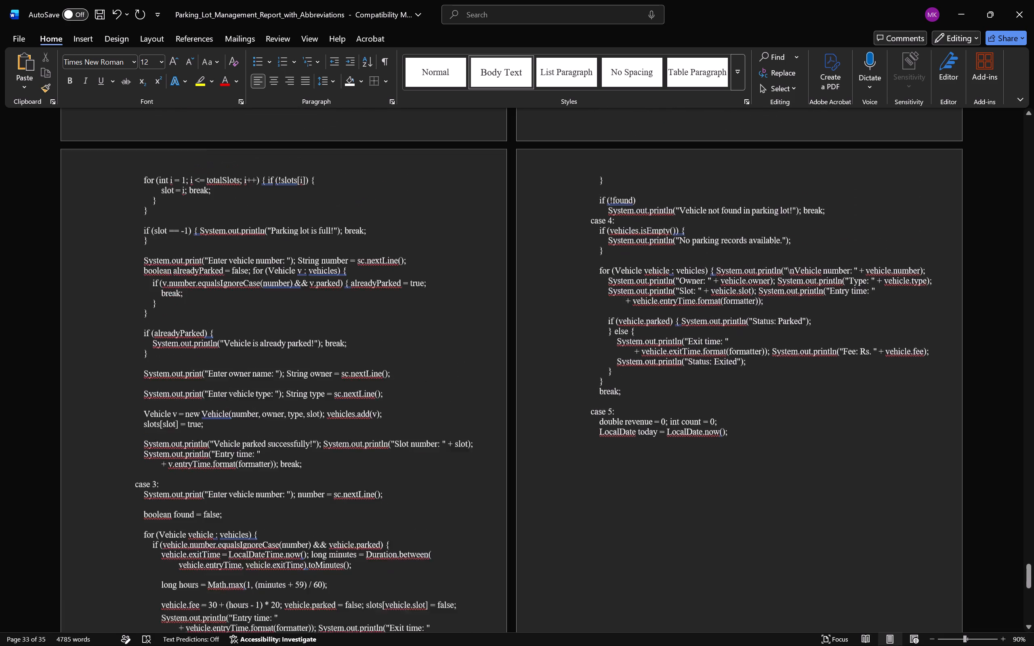
scroll(460, 449, down, 11)
key(Return)
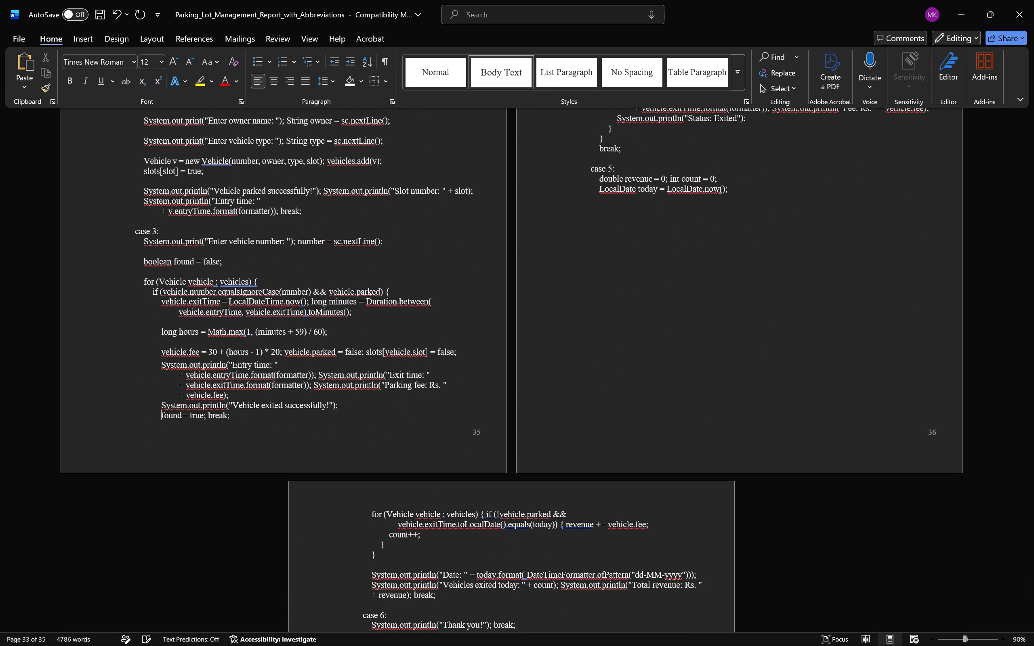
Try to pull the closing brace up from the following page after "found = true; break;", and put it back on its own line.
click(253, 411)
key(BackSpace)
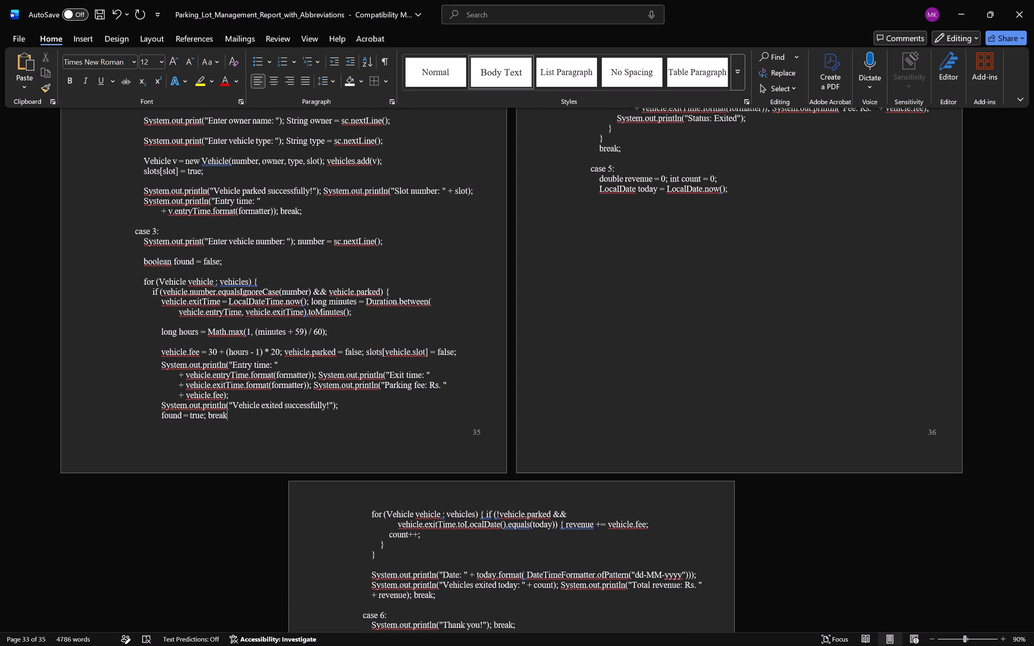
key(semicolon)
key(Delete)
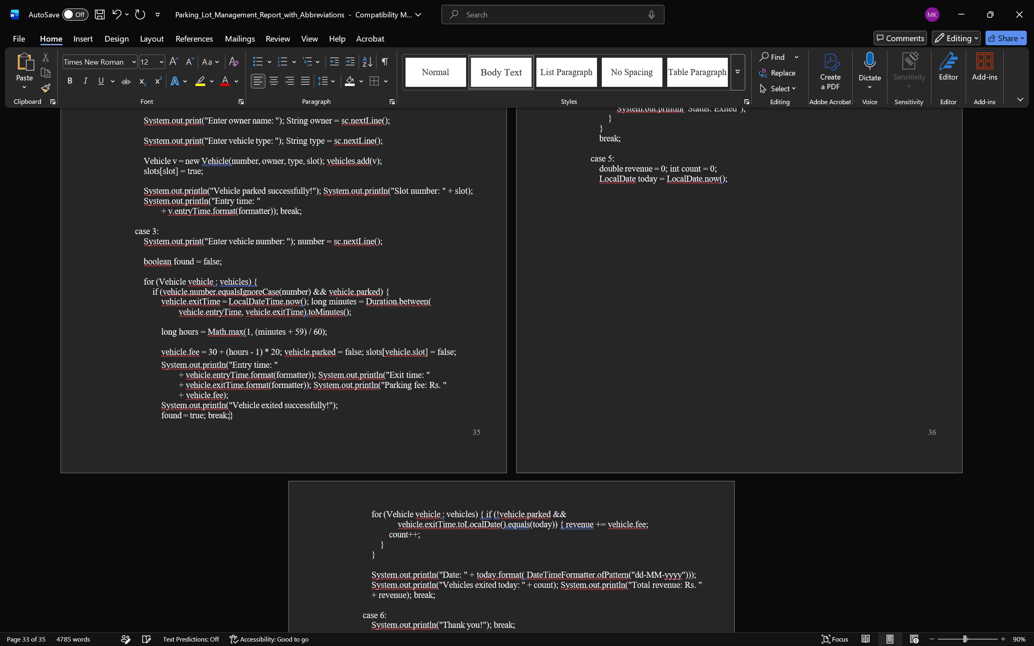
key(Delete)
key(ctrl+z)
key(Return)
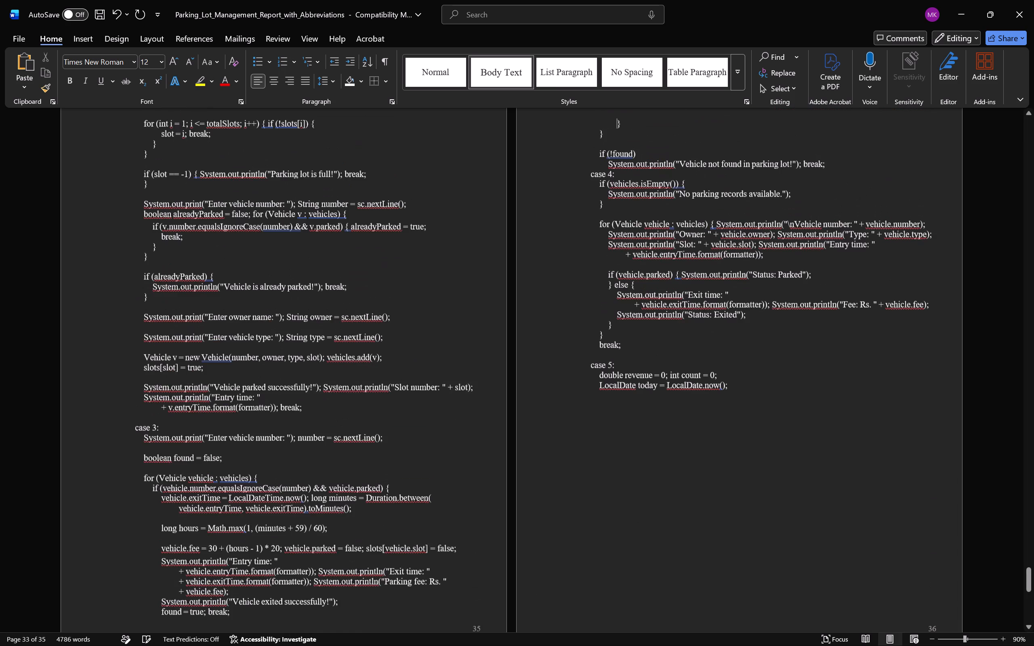
Remove the page break after "LocalDate today = LocalDate.now();" in case 5 of the source code and save the report.
scroll(509, 323, up, 5)
scroll(607, 314, down, 3)
scroll(607, 229, down, 6)
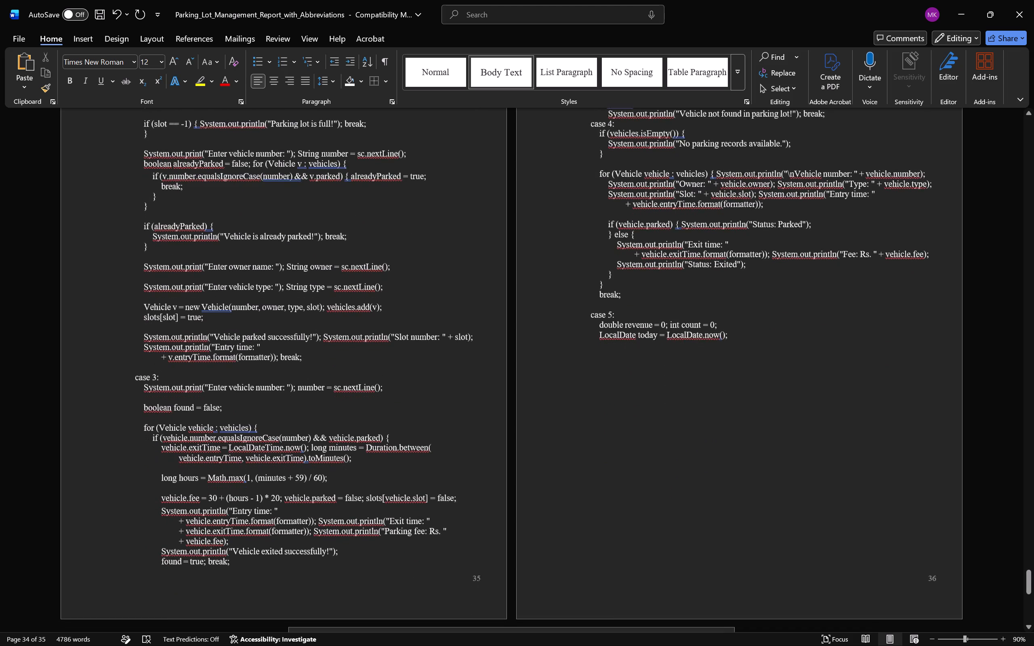
scroll(607, 229, down, 7)
scroll(738, 140, up, 4)
click(759, 208)
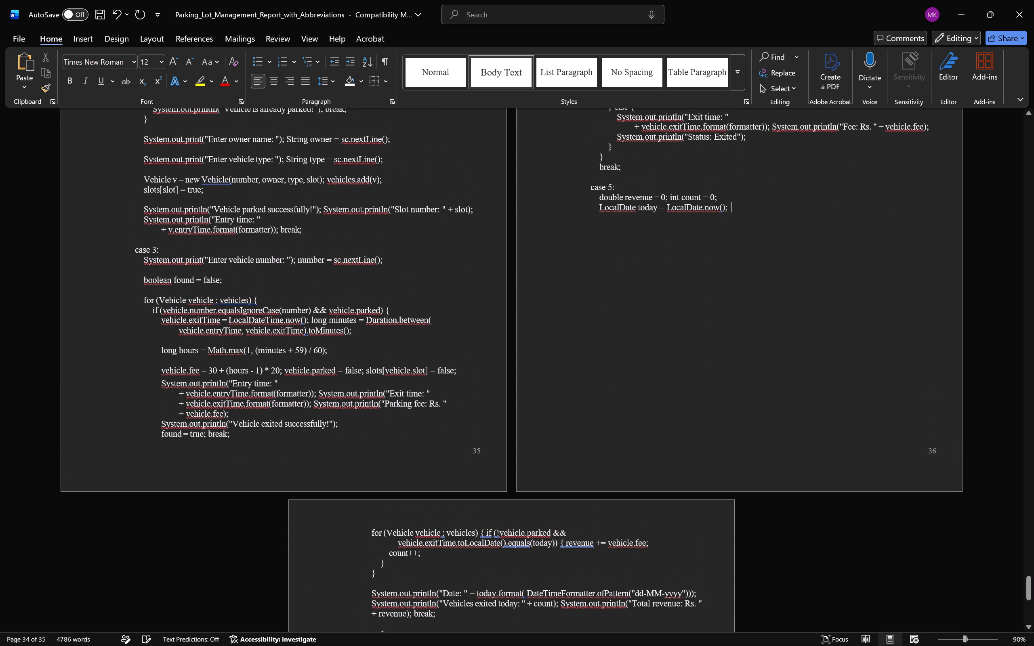
key(Delete)
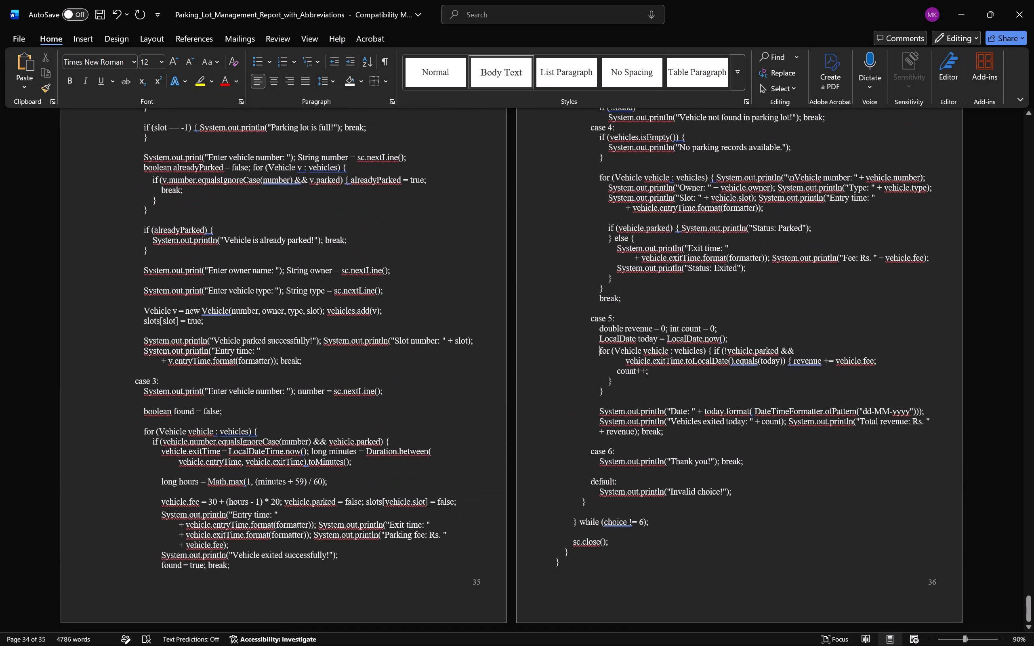
scroll(727, 263, down, 8)
scroll(644, 396, up, 2)
key(ctrl+s)
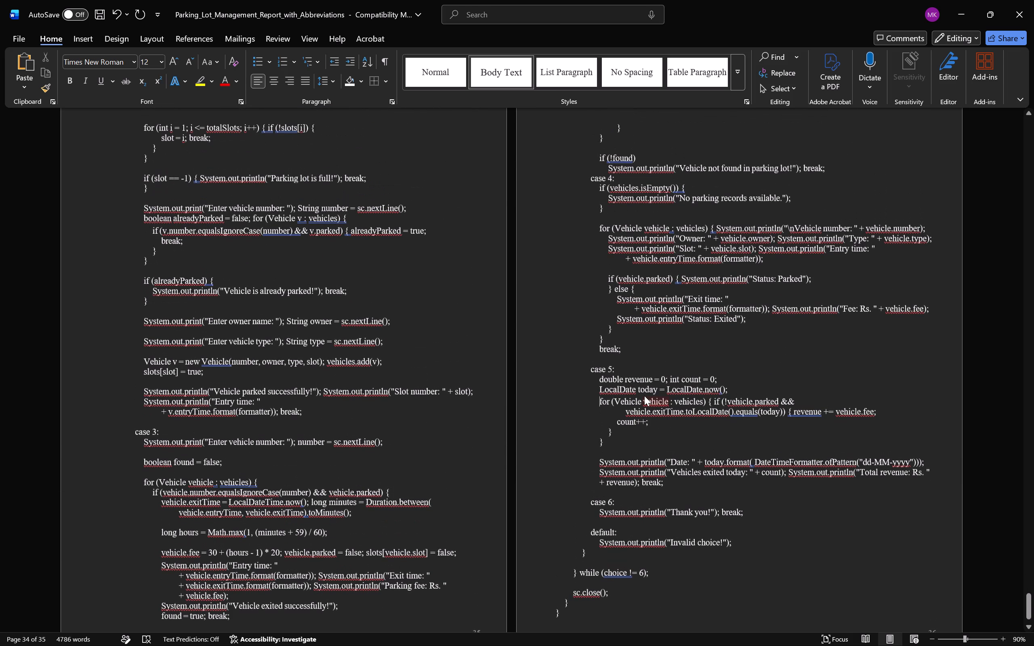
Examine the layout of the front matter, from the cover page and table of contents through the lists of tables, figures and abbreviations.
scroll(644, 396, up, 20)
scroll(644, 396, up, 11)
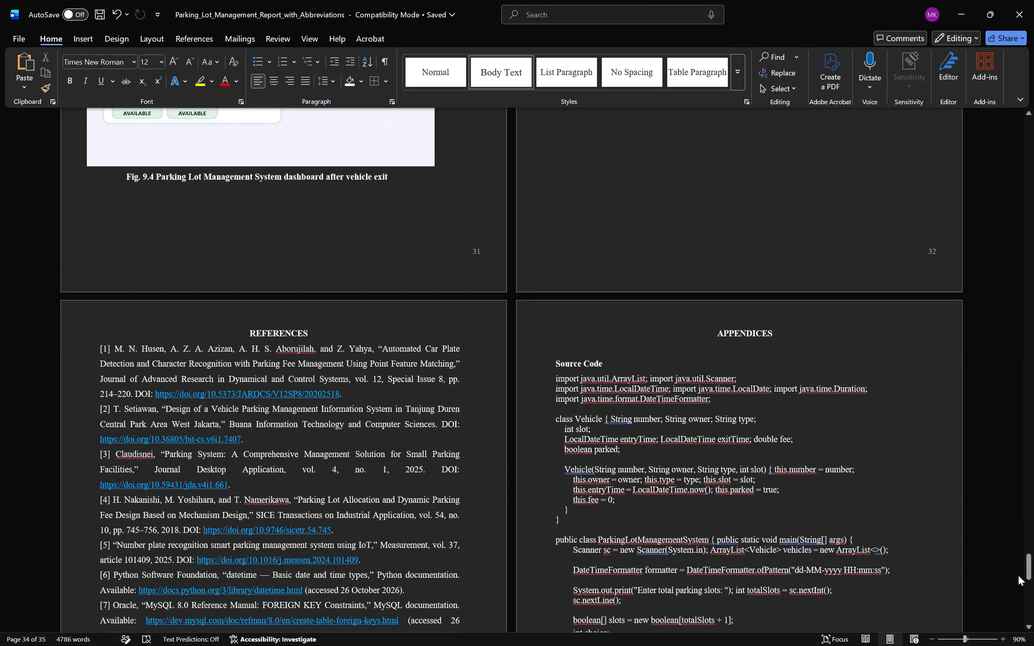
drag(1025, 566, 1033, 69)
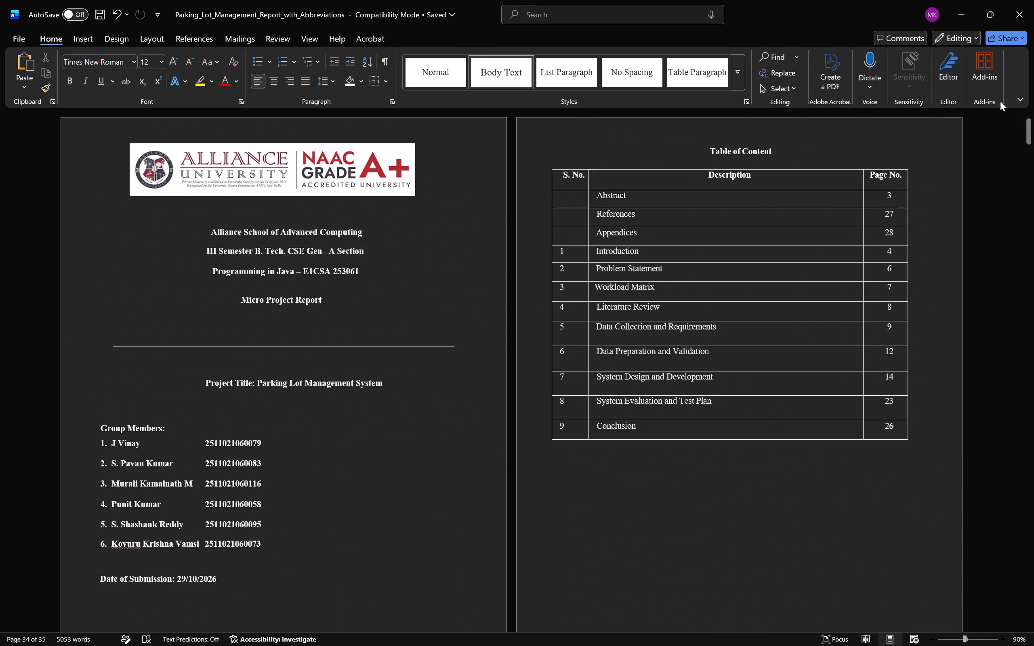
scroll(779, 313, down, 18)
scroll(779, 313, down, 6)
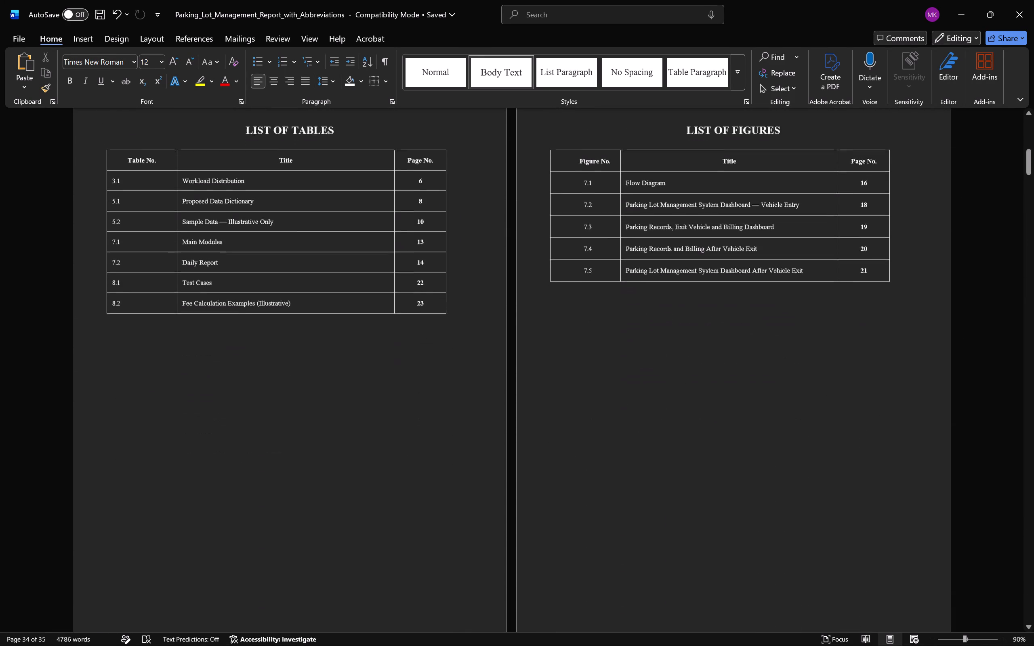
scroll(779, 313, down, 6)
scroll(779, 313, up, 20)
scroll(779, 313, up, 6)
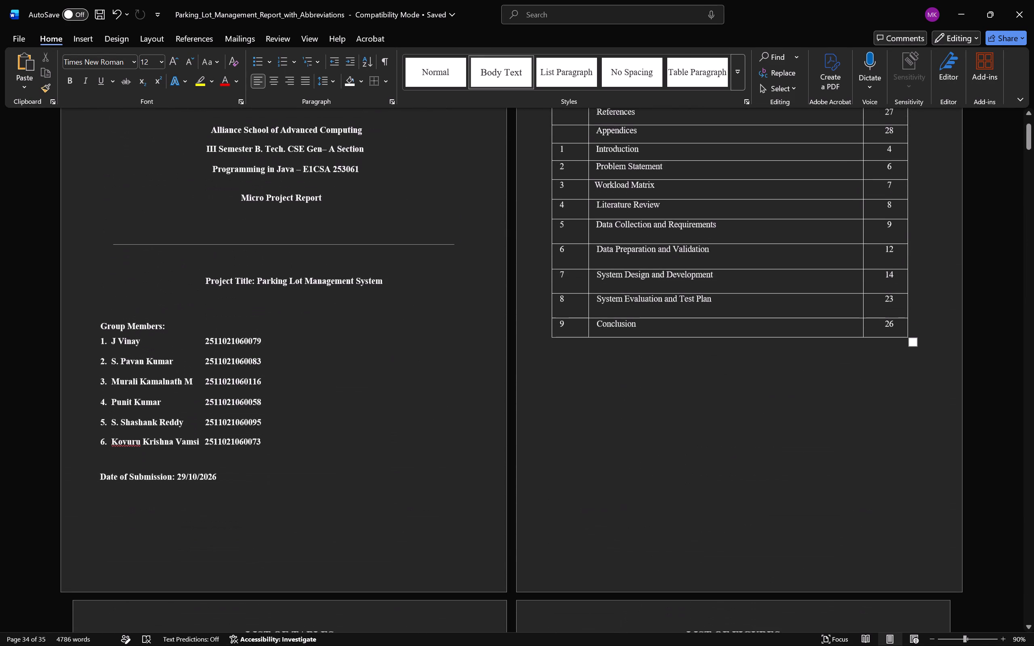
scroll(771, 323, down, 3)
click(444, 490)
click(482, 506)
scroll(593, 506, down, 3)
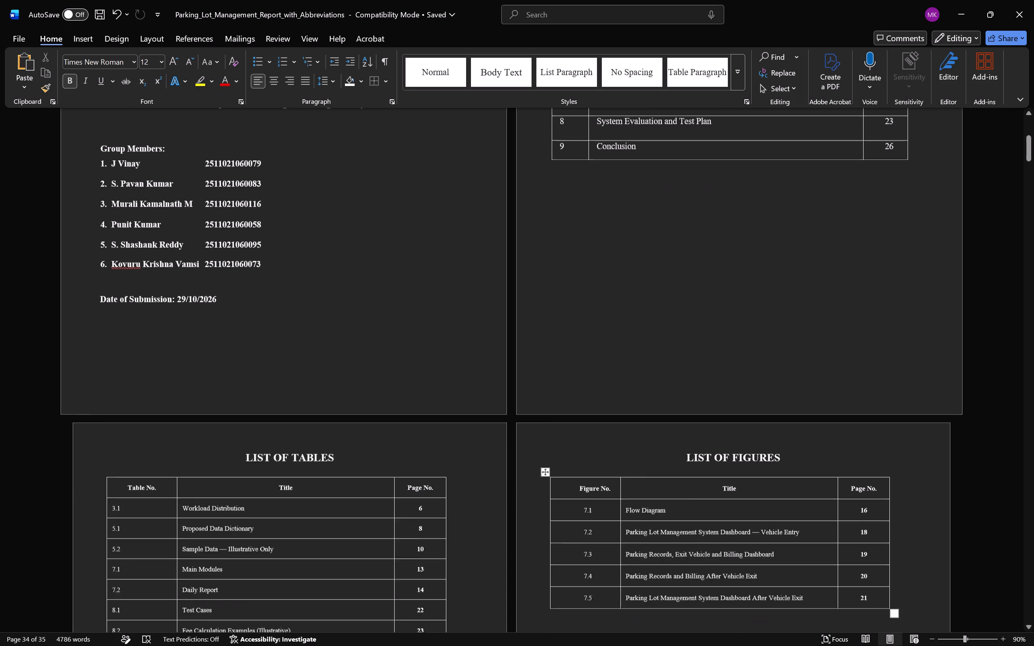
scroll(593, 506, down, 17)
drag(729, 429, 815, 437)
scroll(908, 433, down, 7)
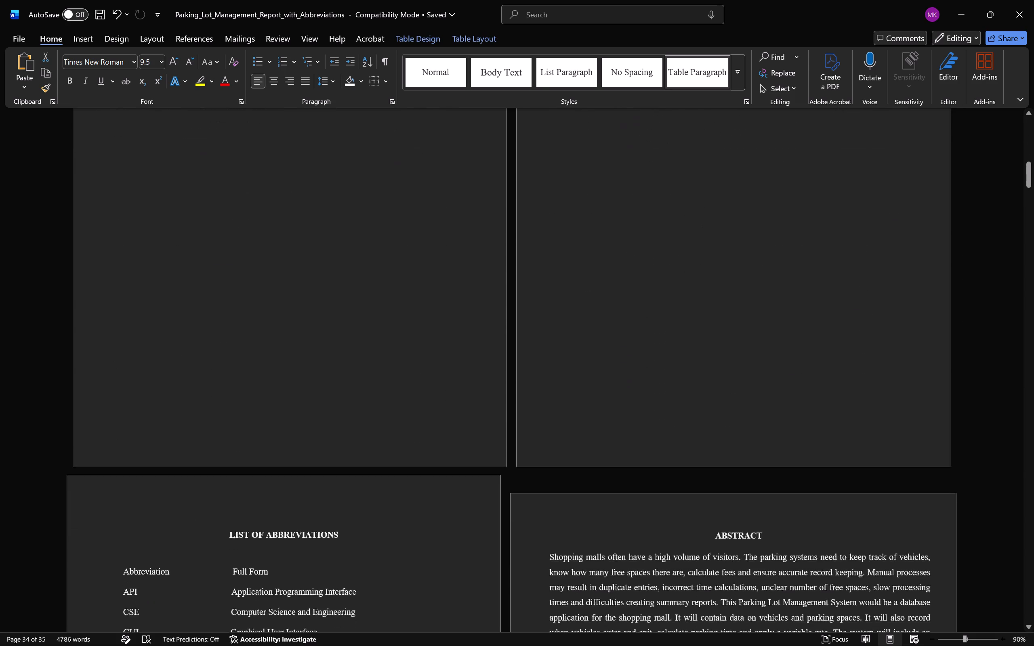
click(953, 443)
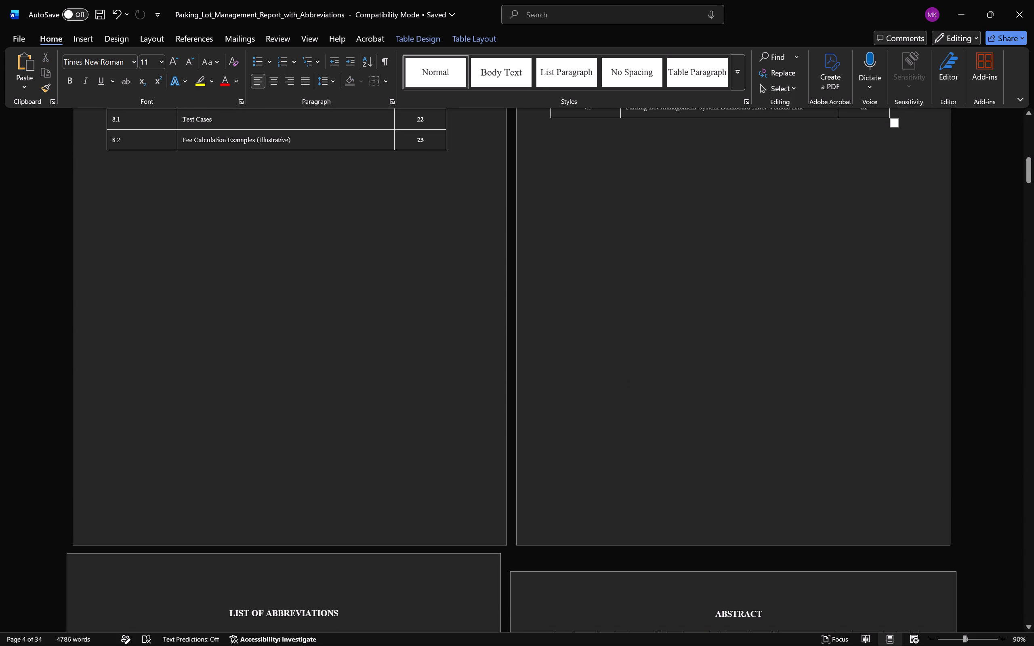
drag(514, 573, 517, 545)
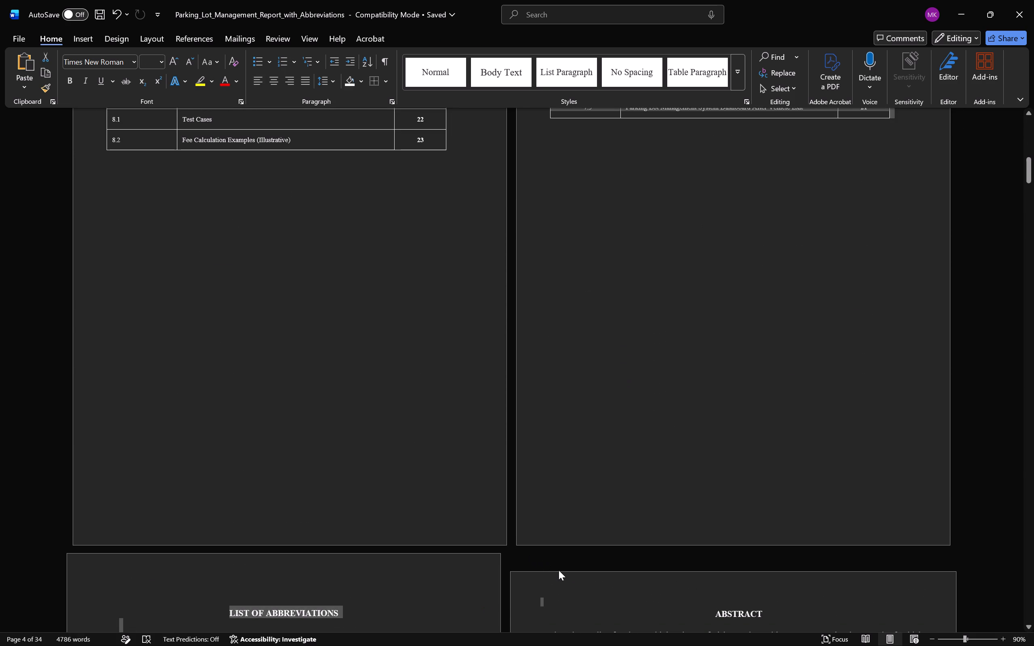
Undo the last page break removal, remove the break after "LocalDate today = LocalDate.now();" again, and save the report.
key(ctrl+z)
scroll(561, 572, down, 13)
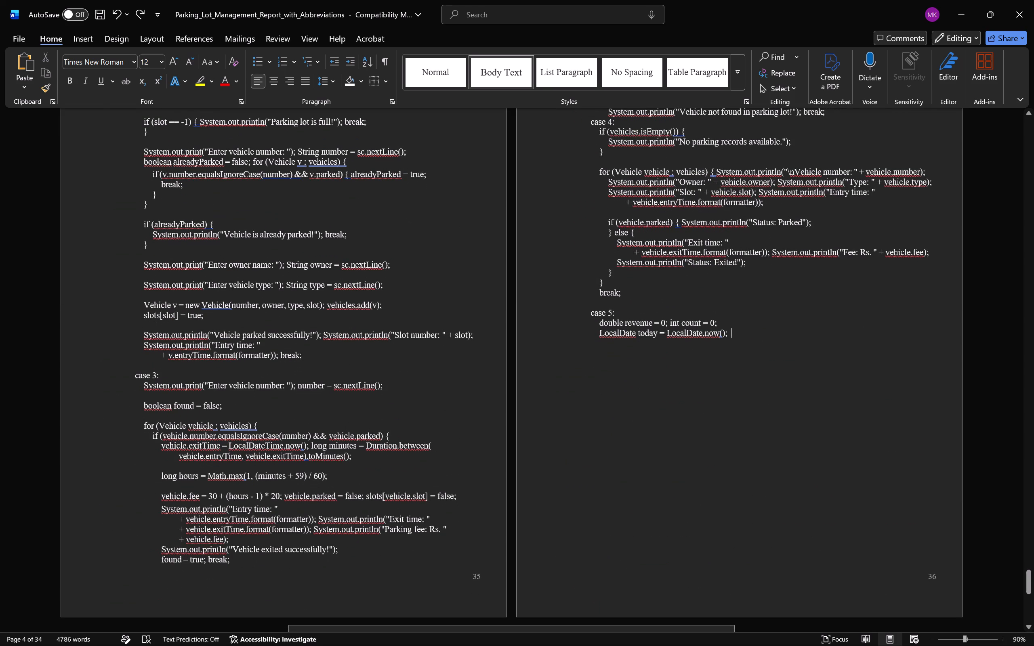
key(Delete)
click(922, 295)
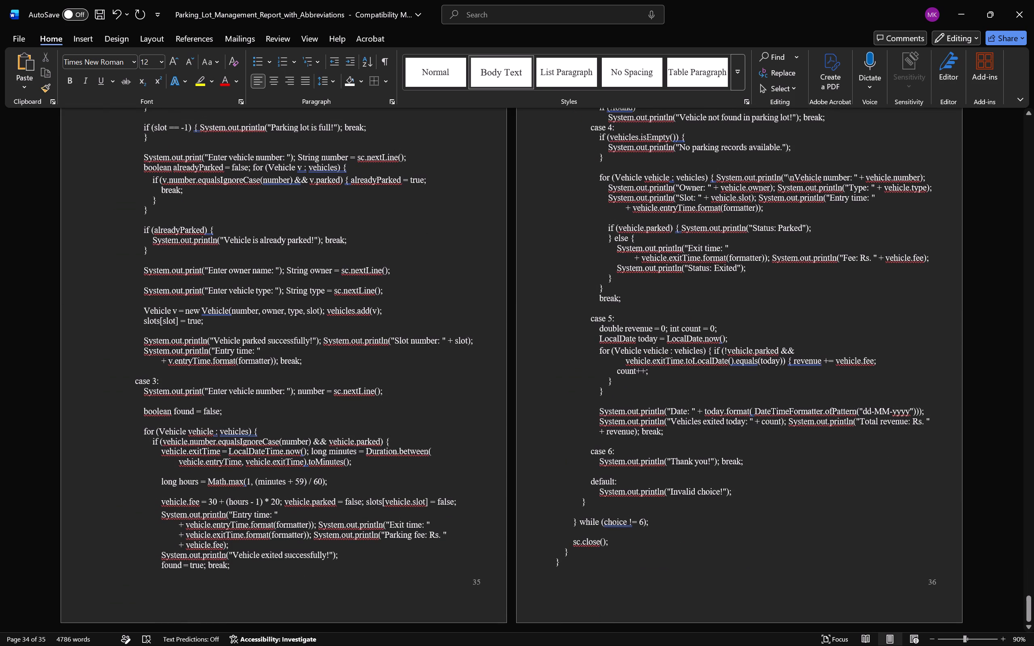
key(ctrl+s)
Select the entire report from its beginning and check the page margin presets and the paper size options.
scroll(712, 342, up, 20)
scroll(712, 342, up, 15)
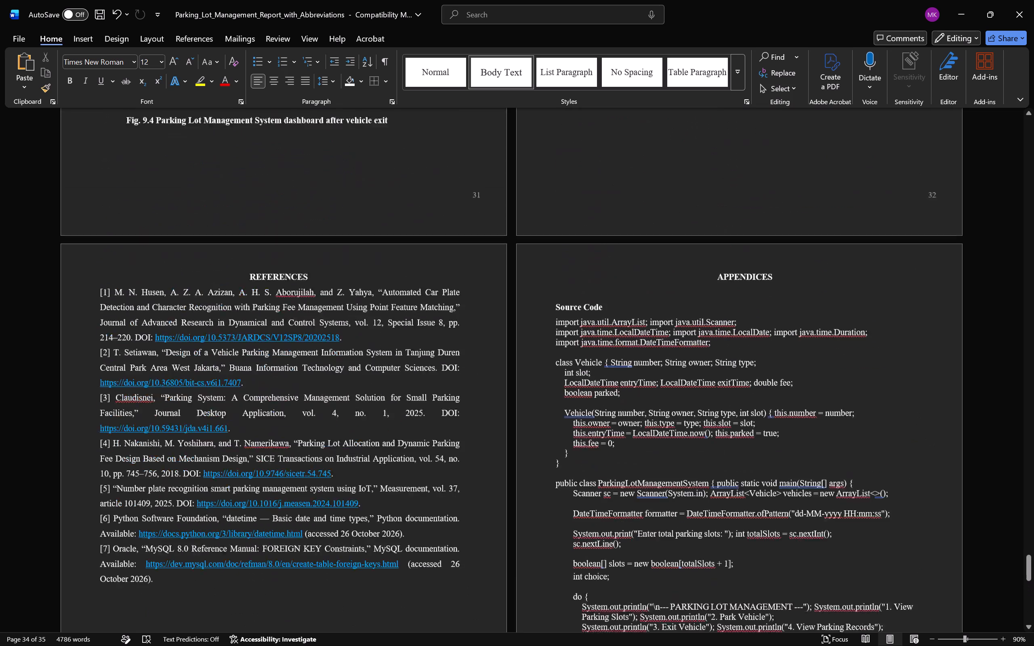
scroll(711, 342, up, 20)
scroll(711, 342, up, 20)
scroll(711, 342, up, 19)
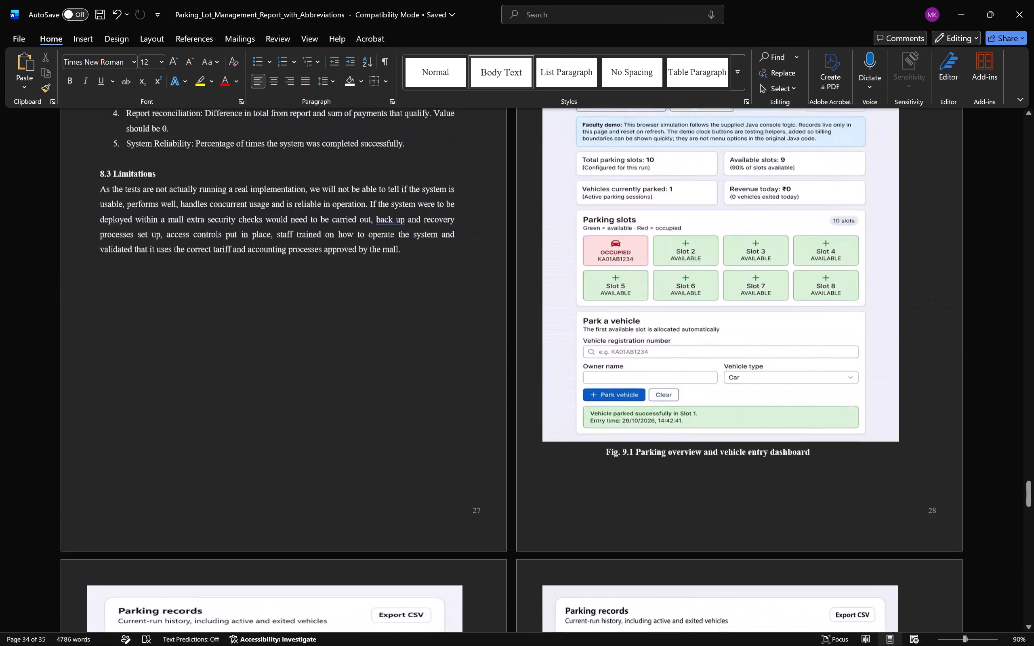
scroll(711, 342, up, 20)
scroll(711, 342, up, 2)
drag(1023, 466, 1033, 449)
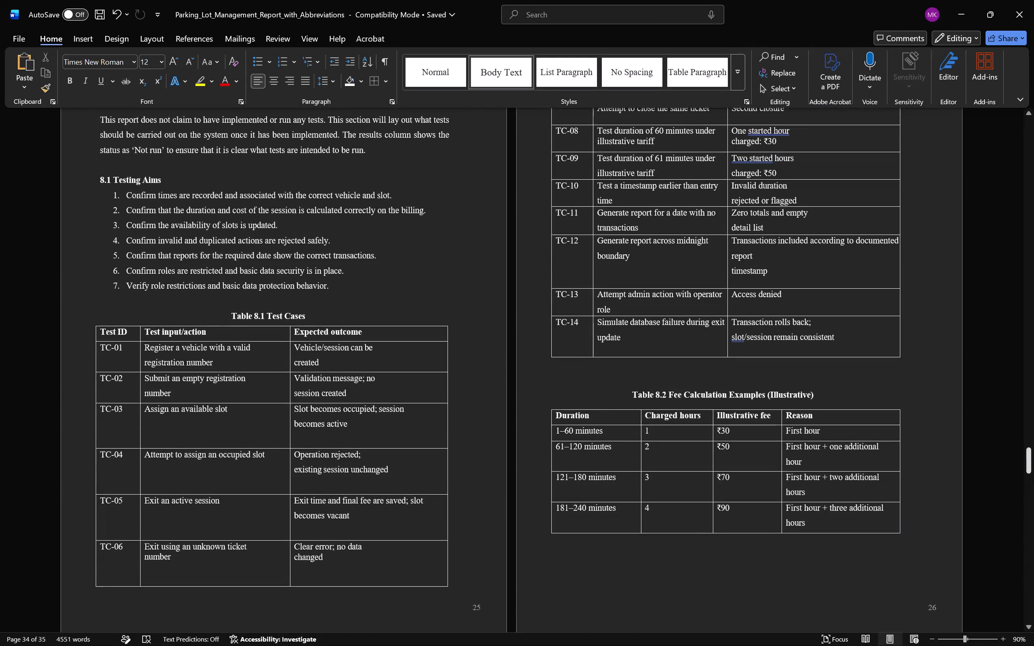
drag(1033, 473, 1023, 40)
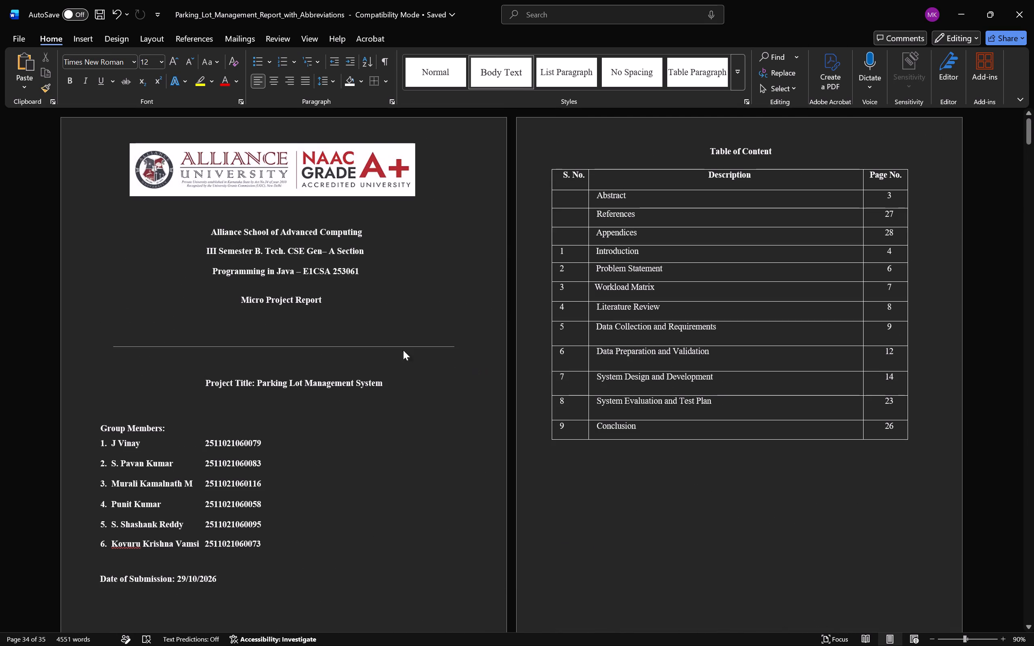
scroll(507, 329, down, 2)
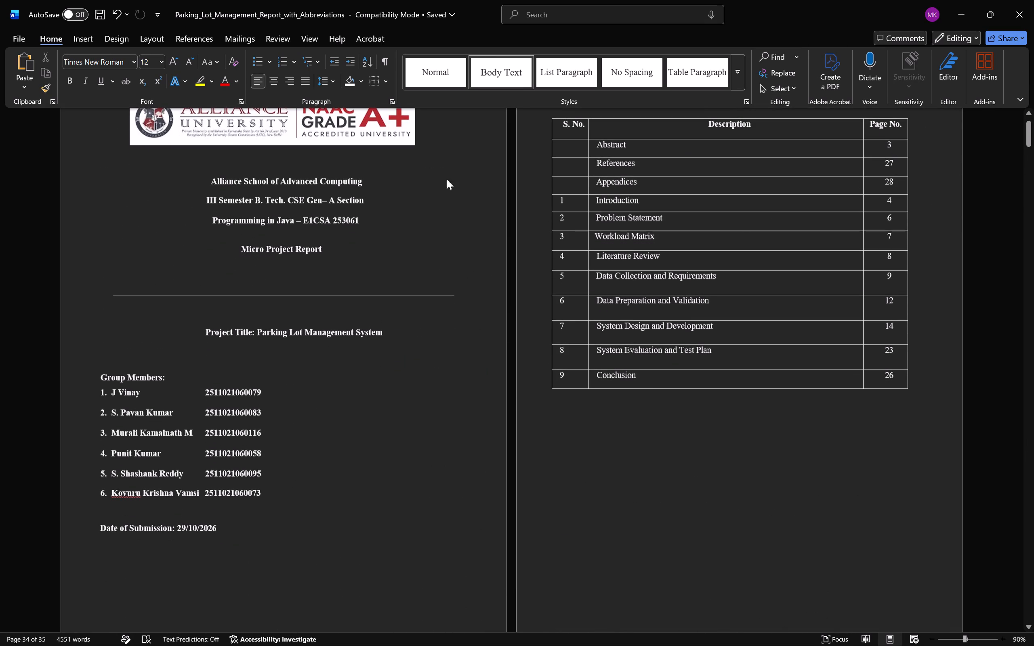
key(ctrl+a)
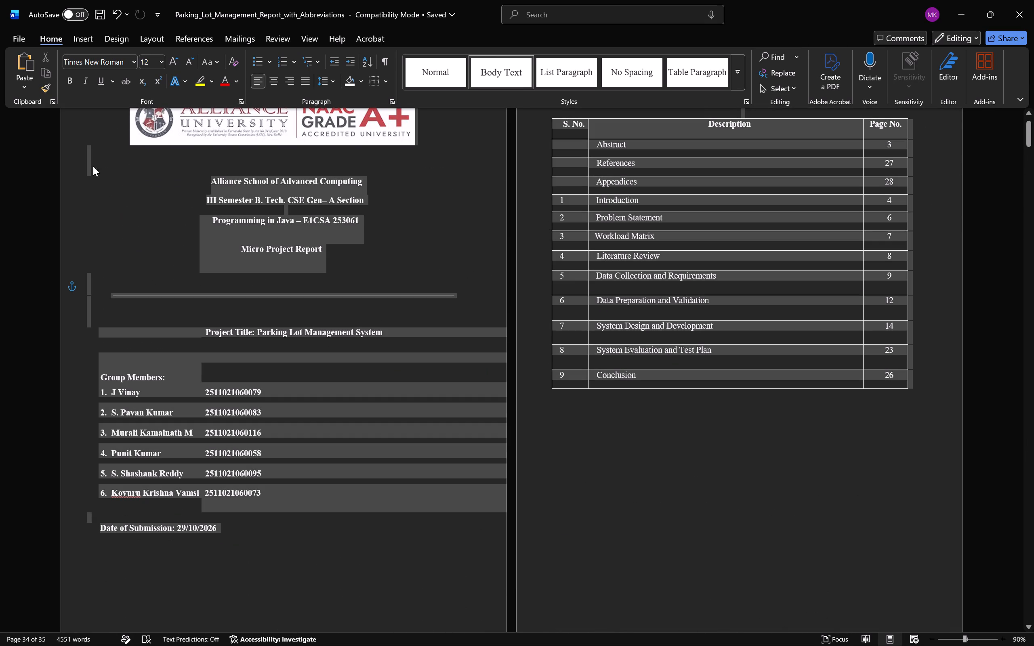
click(139, 40)
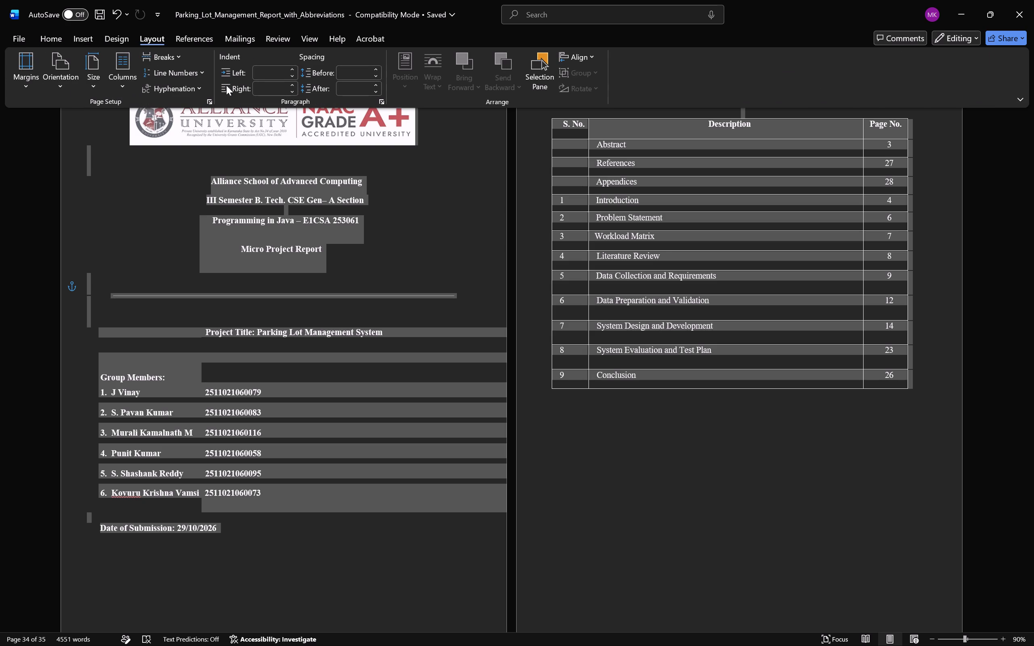
click(25, 91)
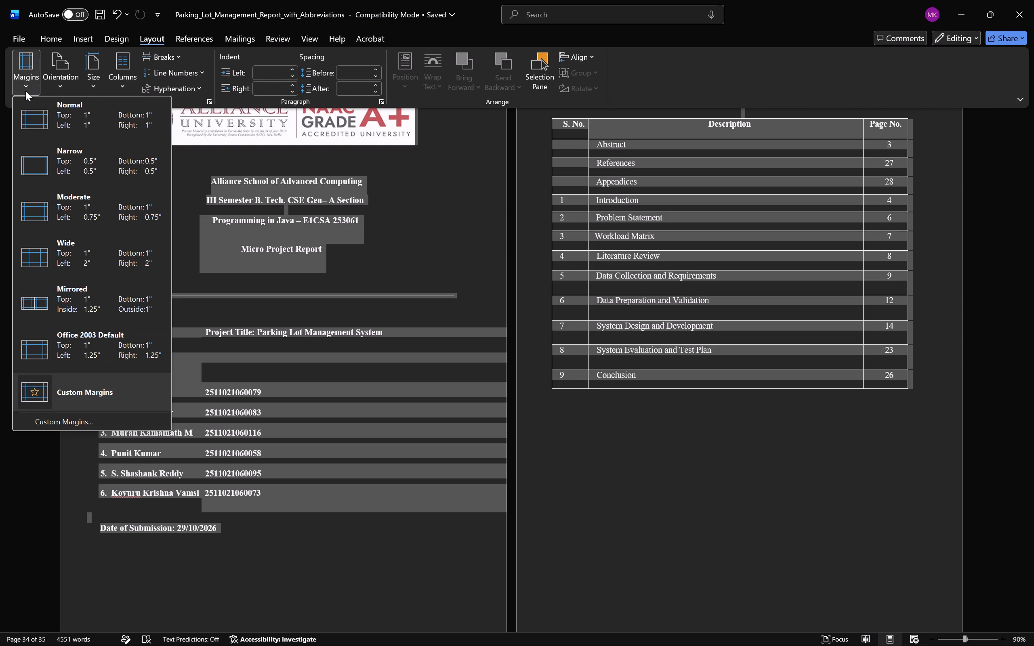
click(38, 84)
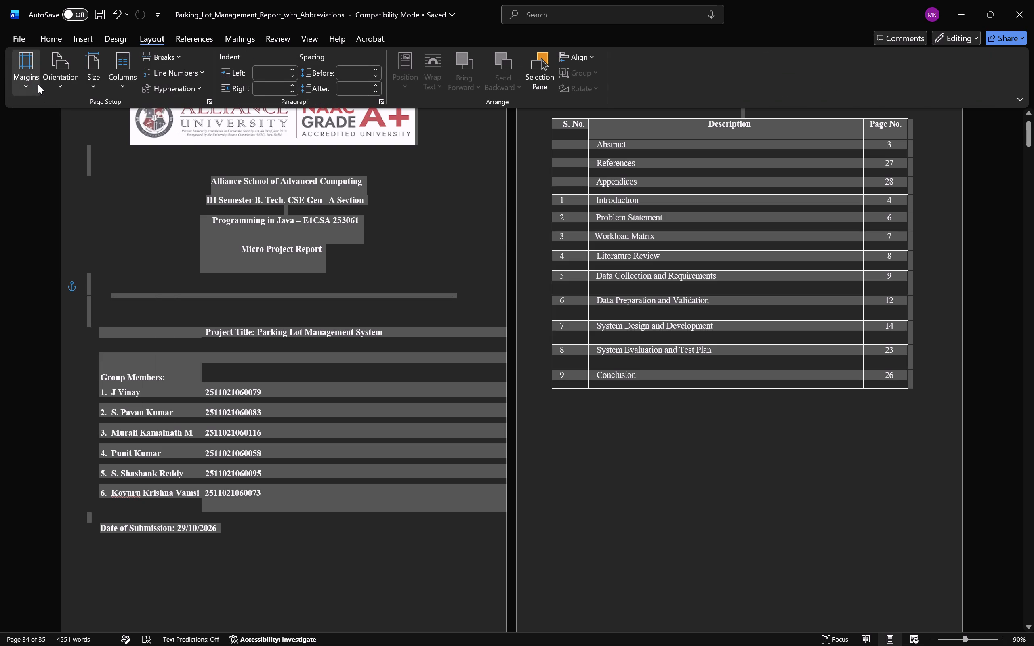
click(92, 90)
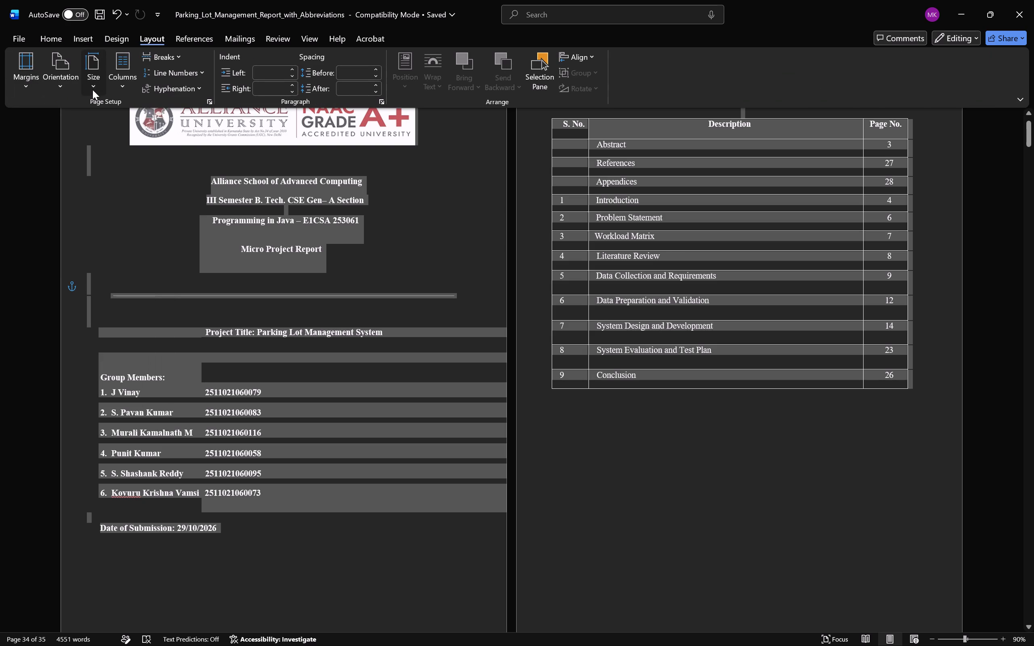